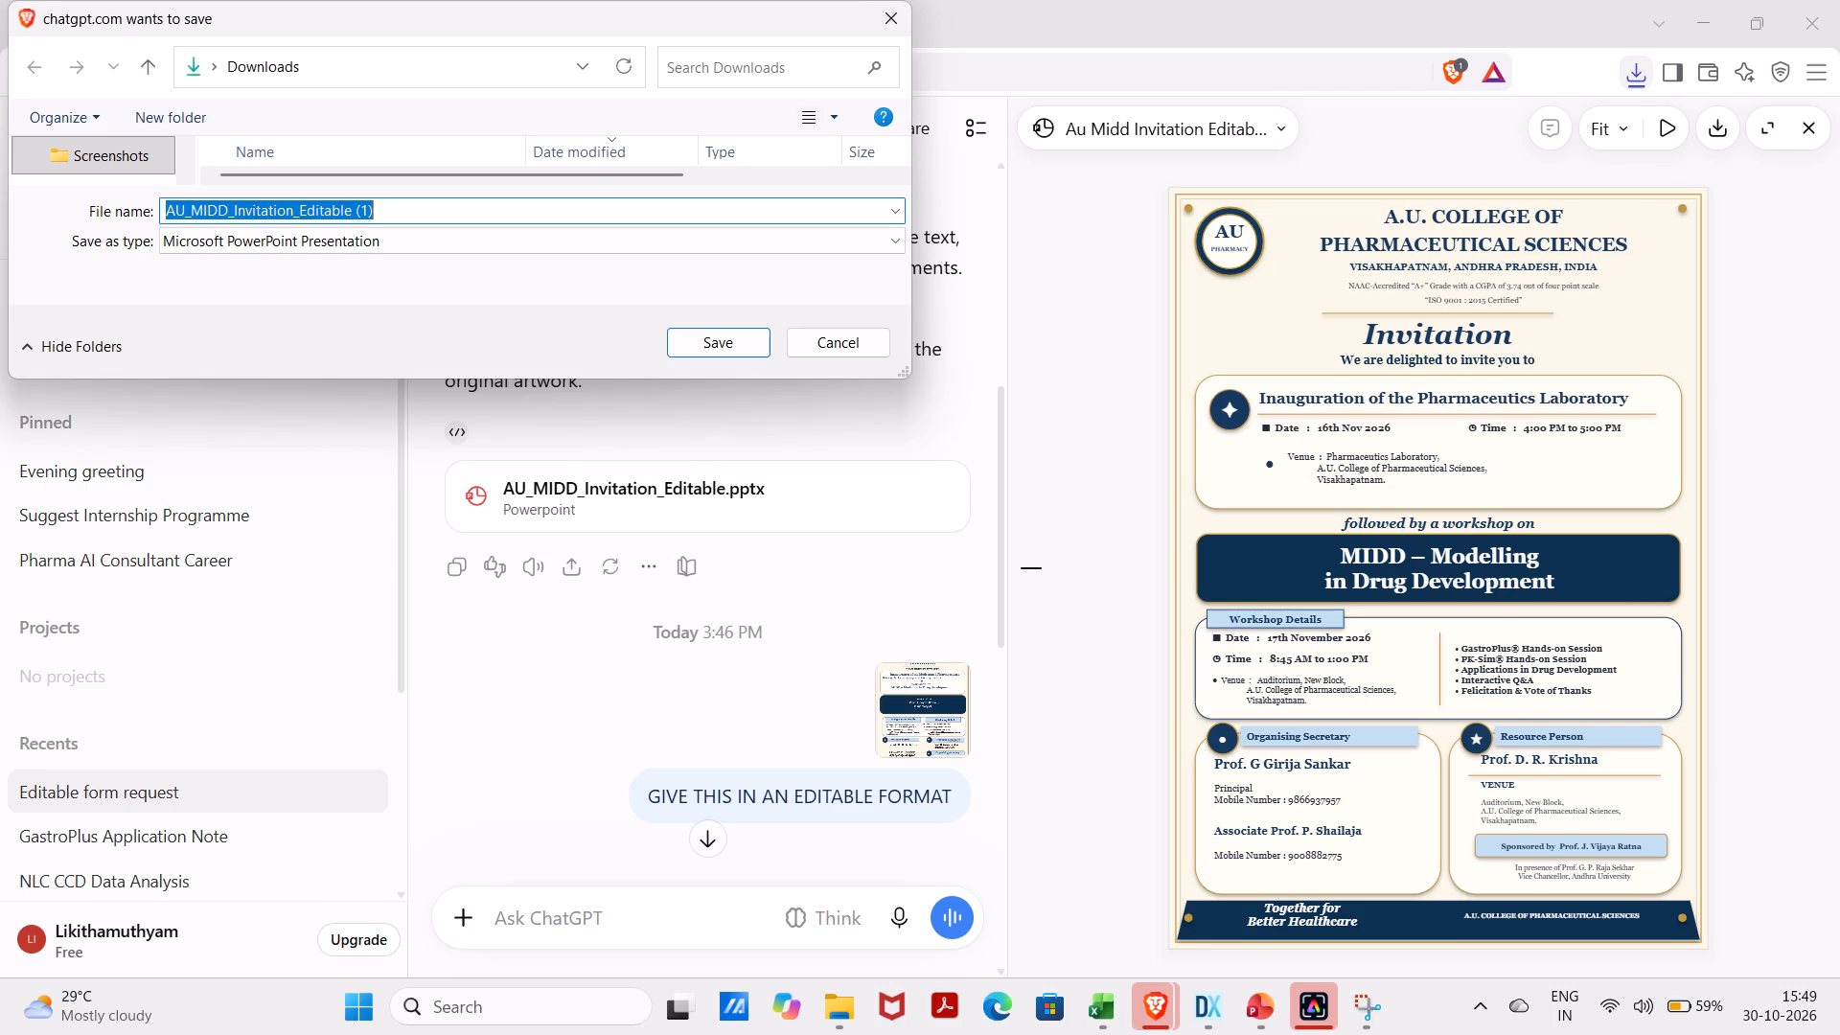
{"action": "left_click", "coordinate": [754, 359]}
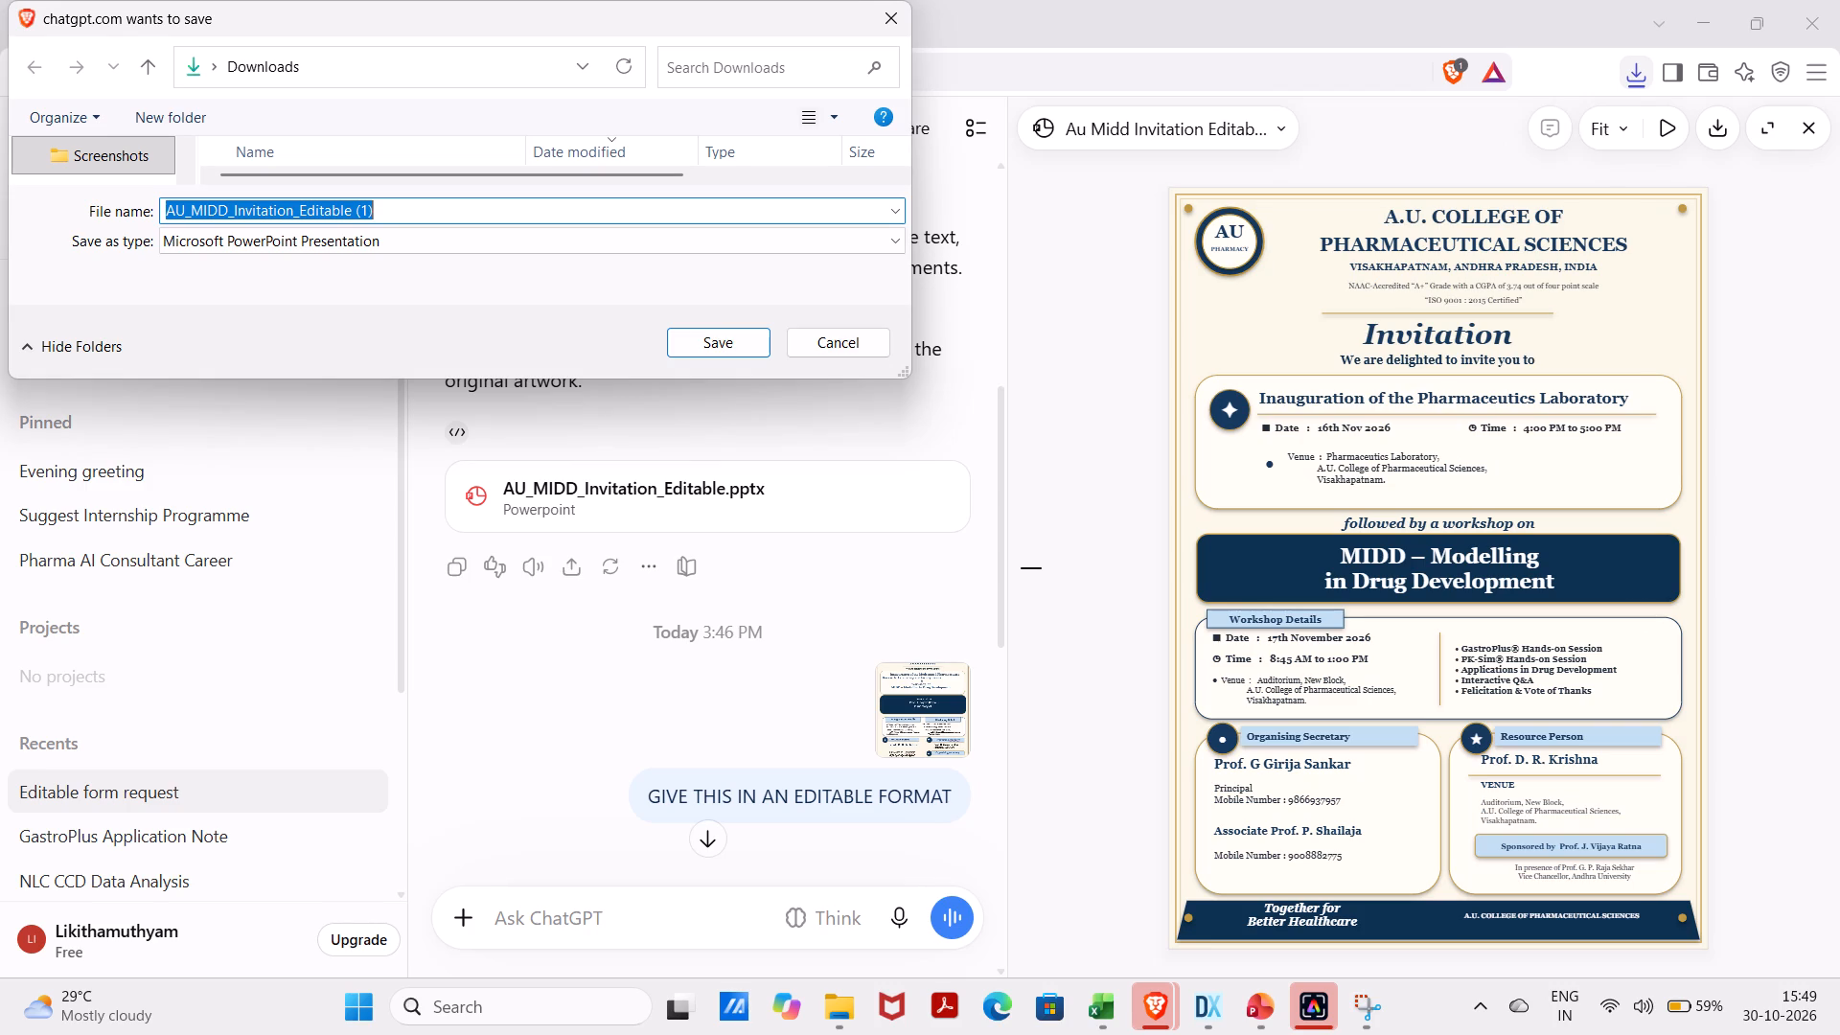
{"action": "left_click", "coordinate": [735, 346]}
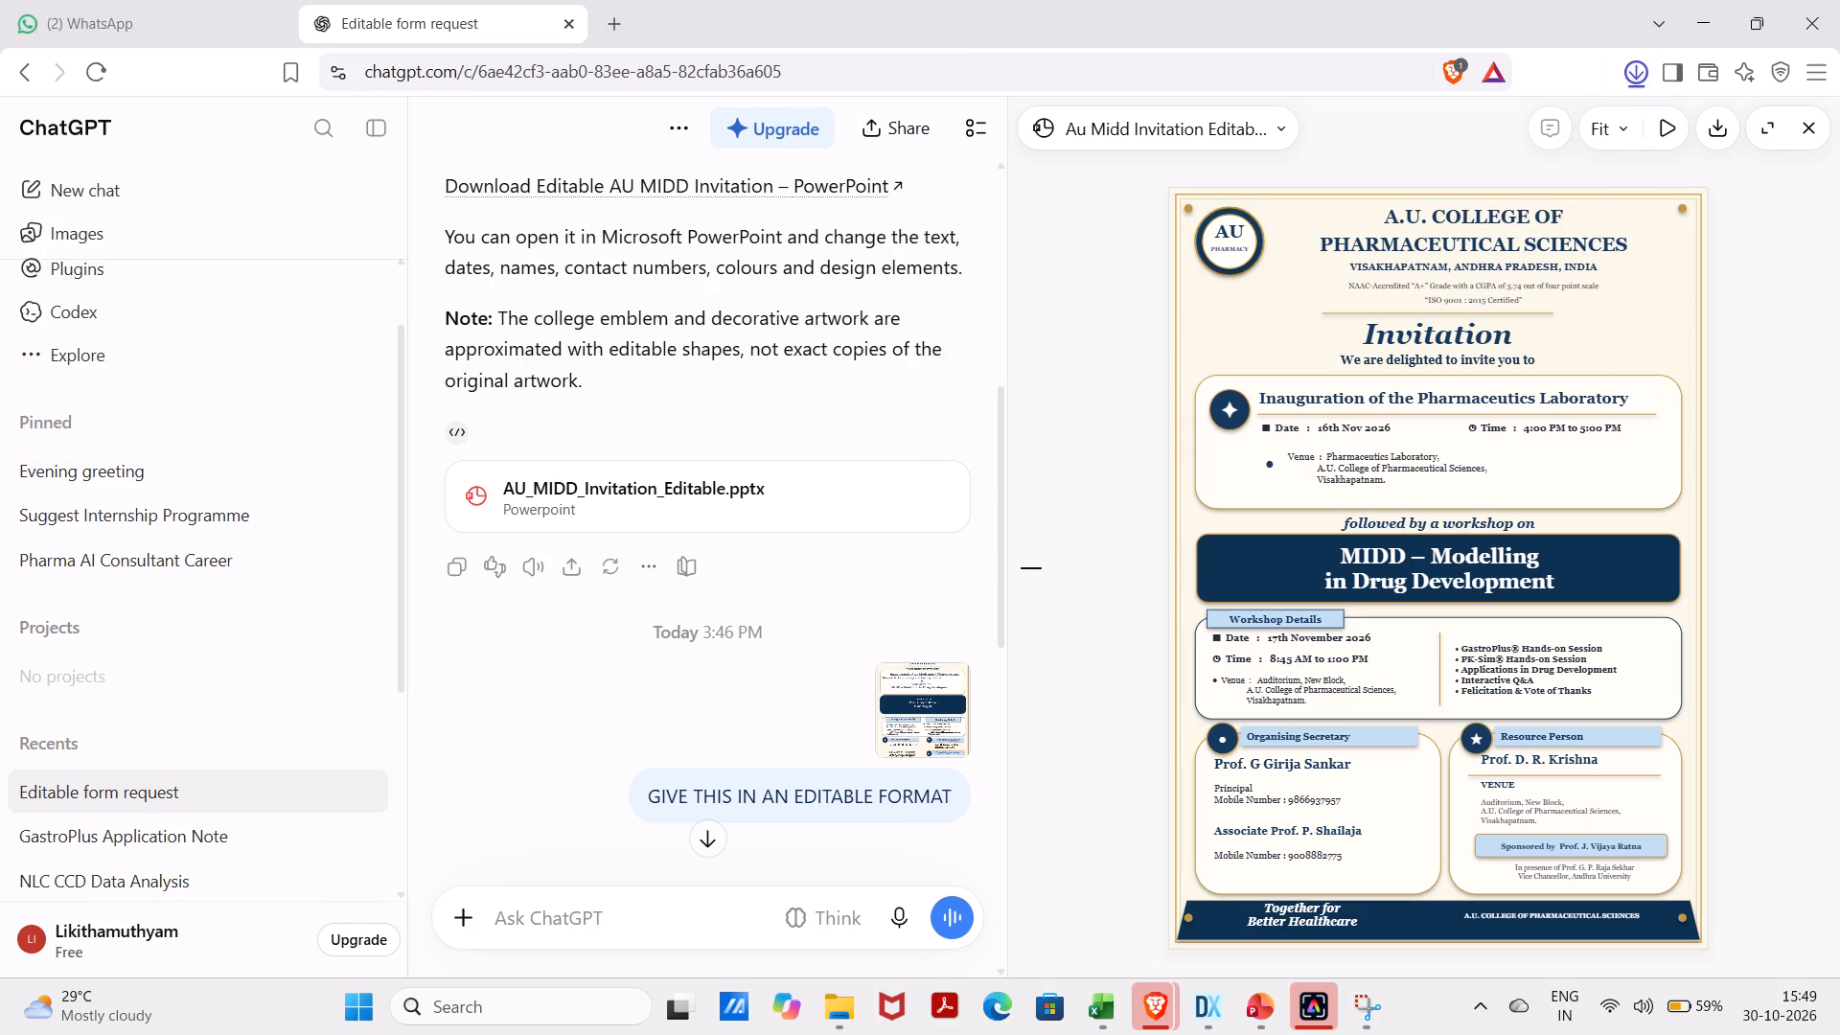
Show the downloaded AU_MIDD_Invitation_Editable file in its Downloads folder.
{"action": "left_click", "coordinate": [1633, 48]}
{"action": "left_click", "coordinate": [1633, 79]}
{"action": "left_click", "coordinate": [1540, 238]}
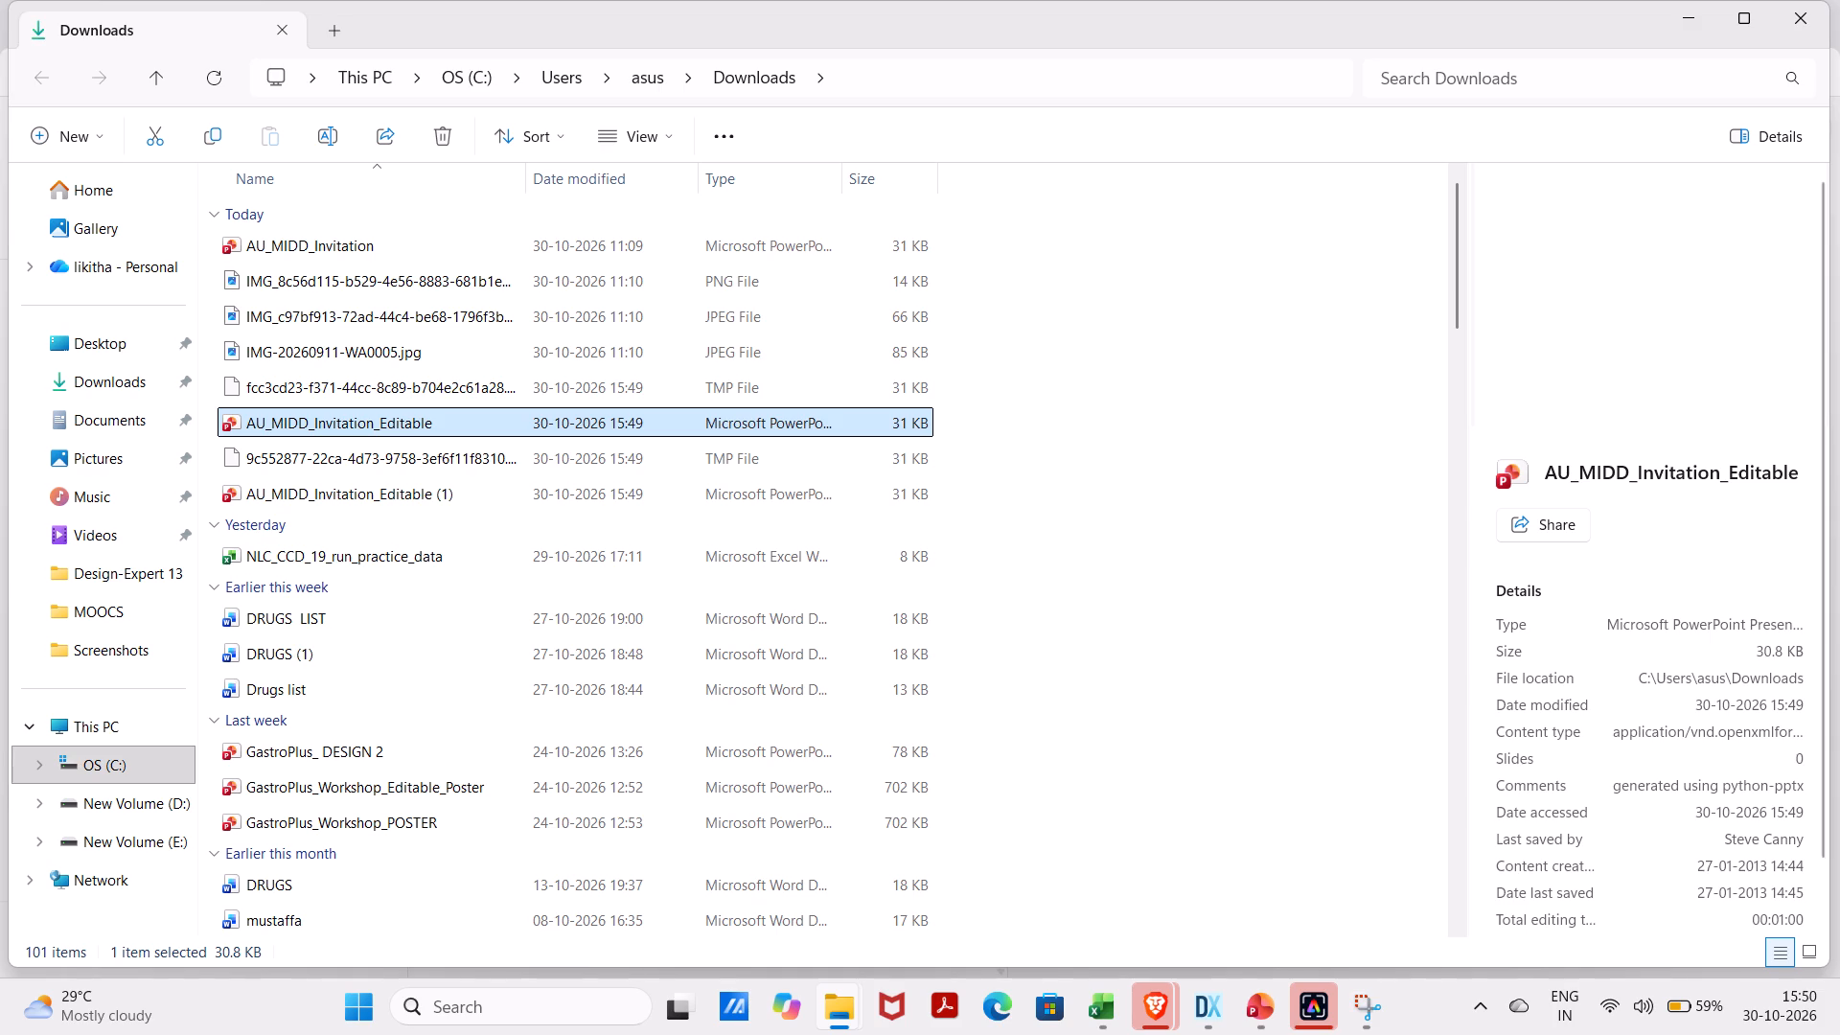
Open the downloaded AU_MIDD_Invitation_Editable presentation and enable editing for it.
{"action": "triple_click", "coordinate": [911, 425]}
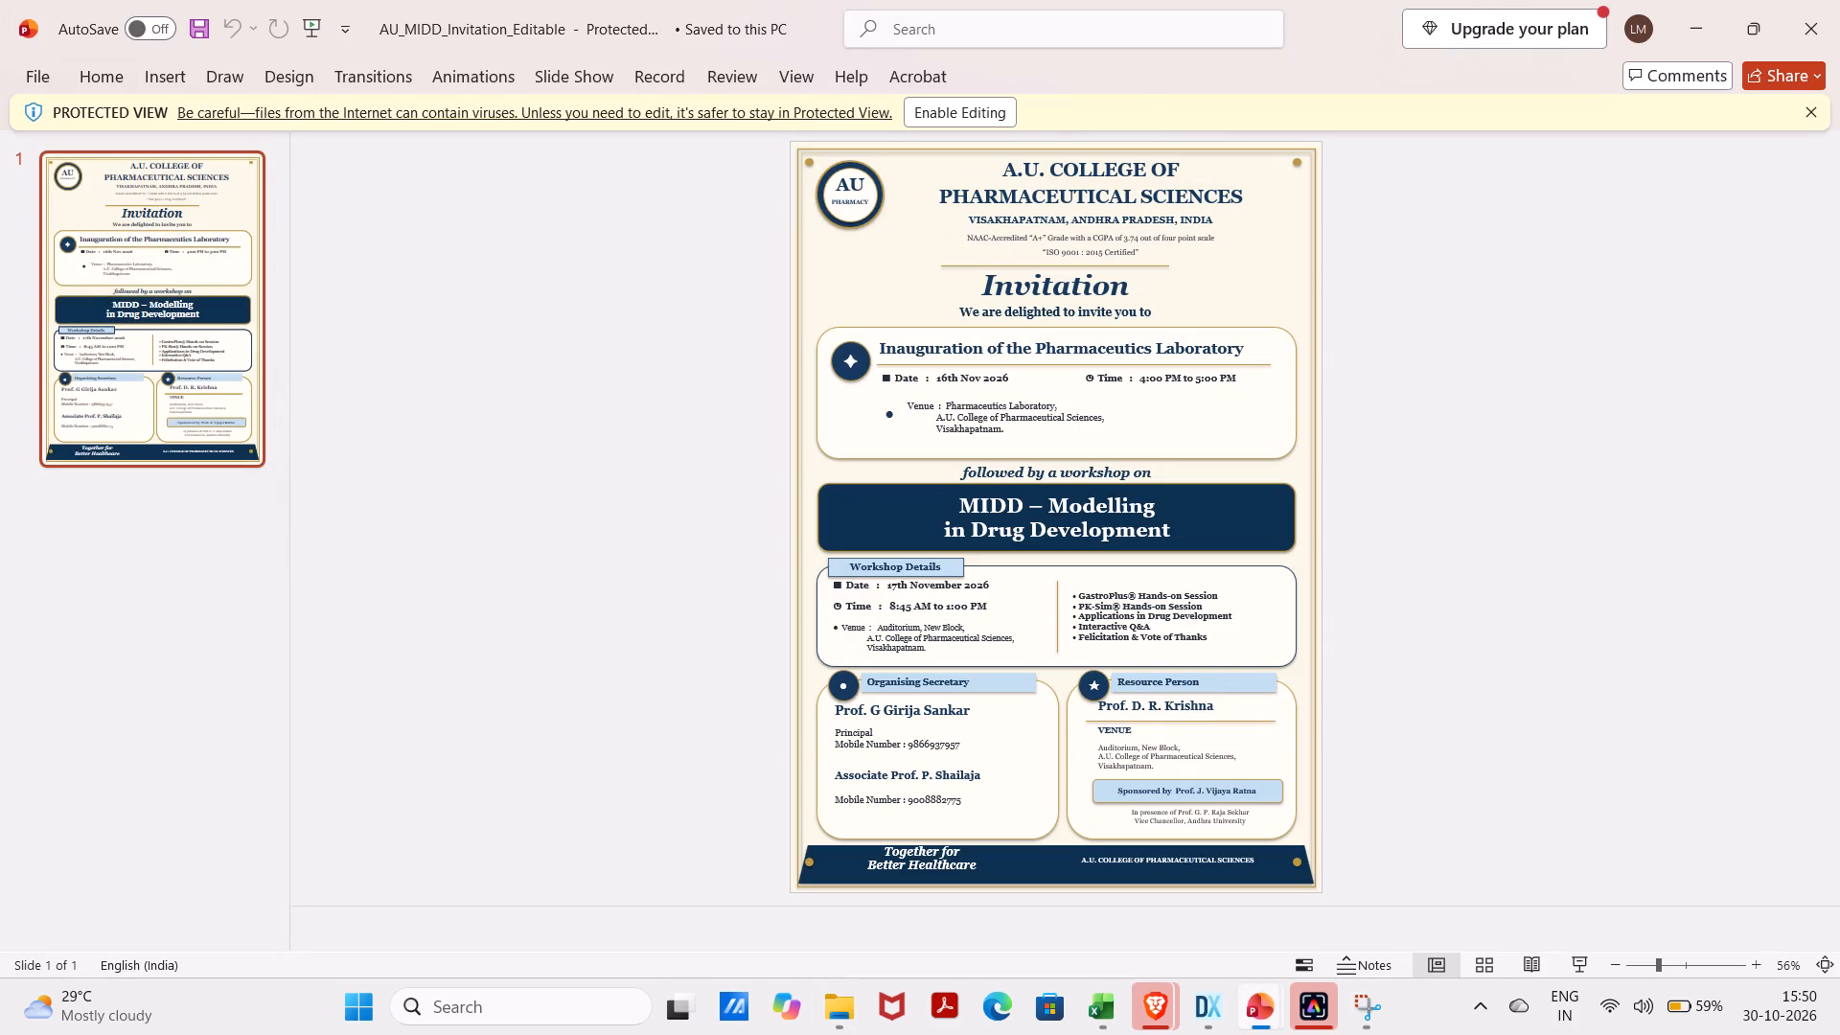
{"action": "left_click", "coordinate": [957, 109]}
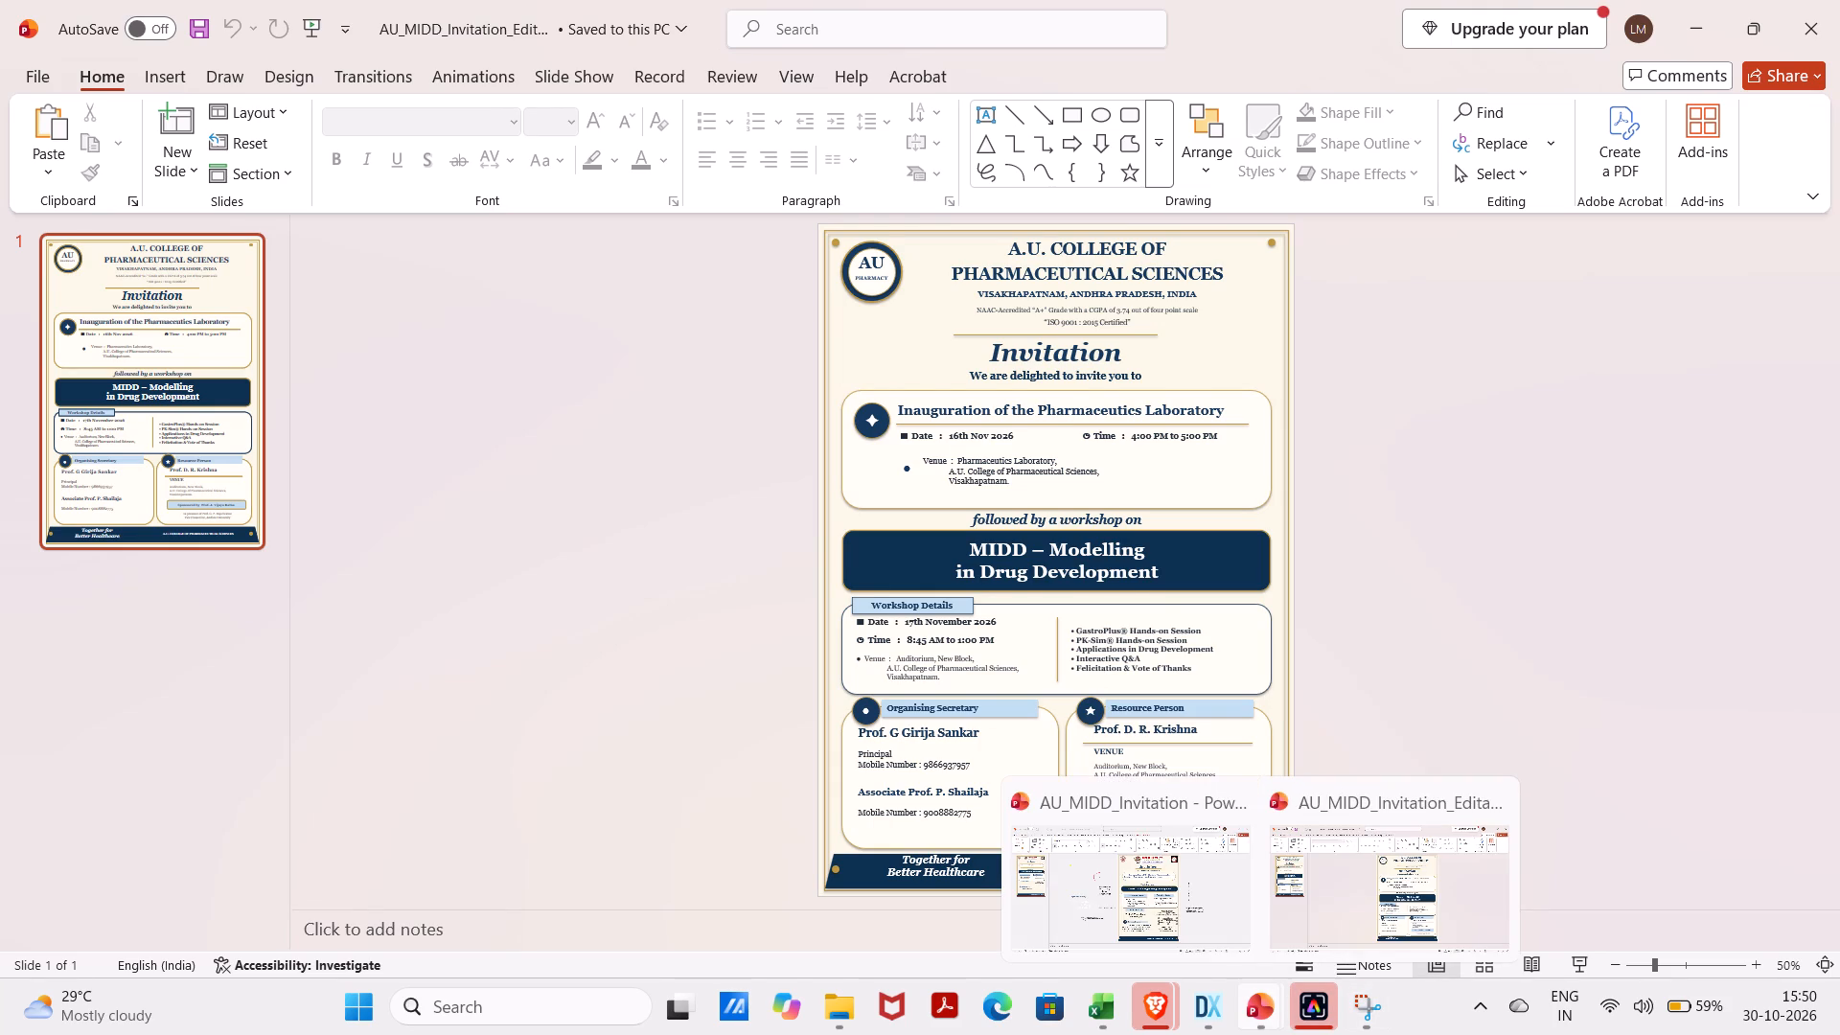
Switch to the other open presentation, AU_MIDD_Invitation, leaving nothing selected on its slide.
{"action": "left_click", "coordinate": [1173, 910]}
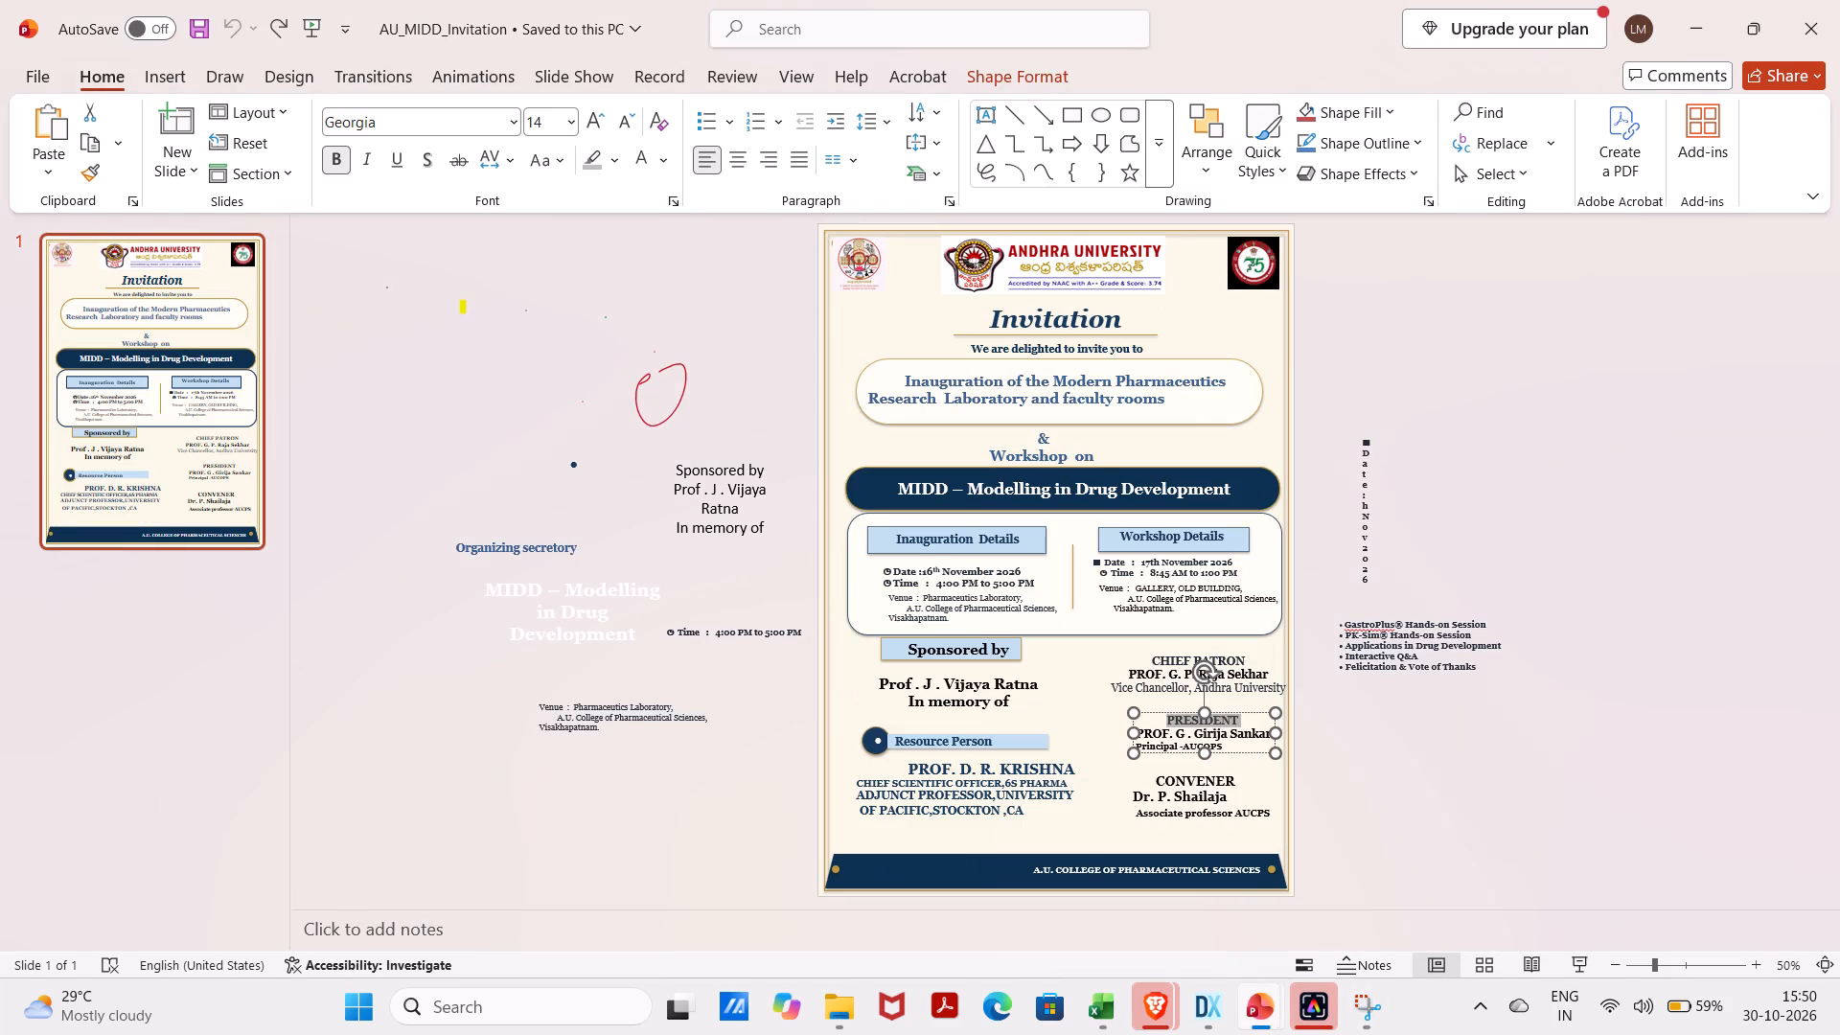
{"action": "left_click", "coordinate": [1149, 790]}
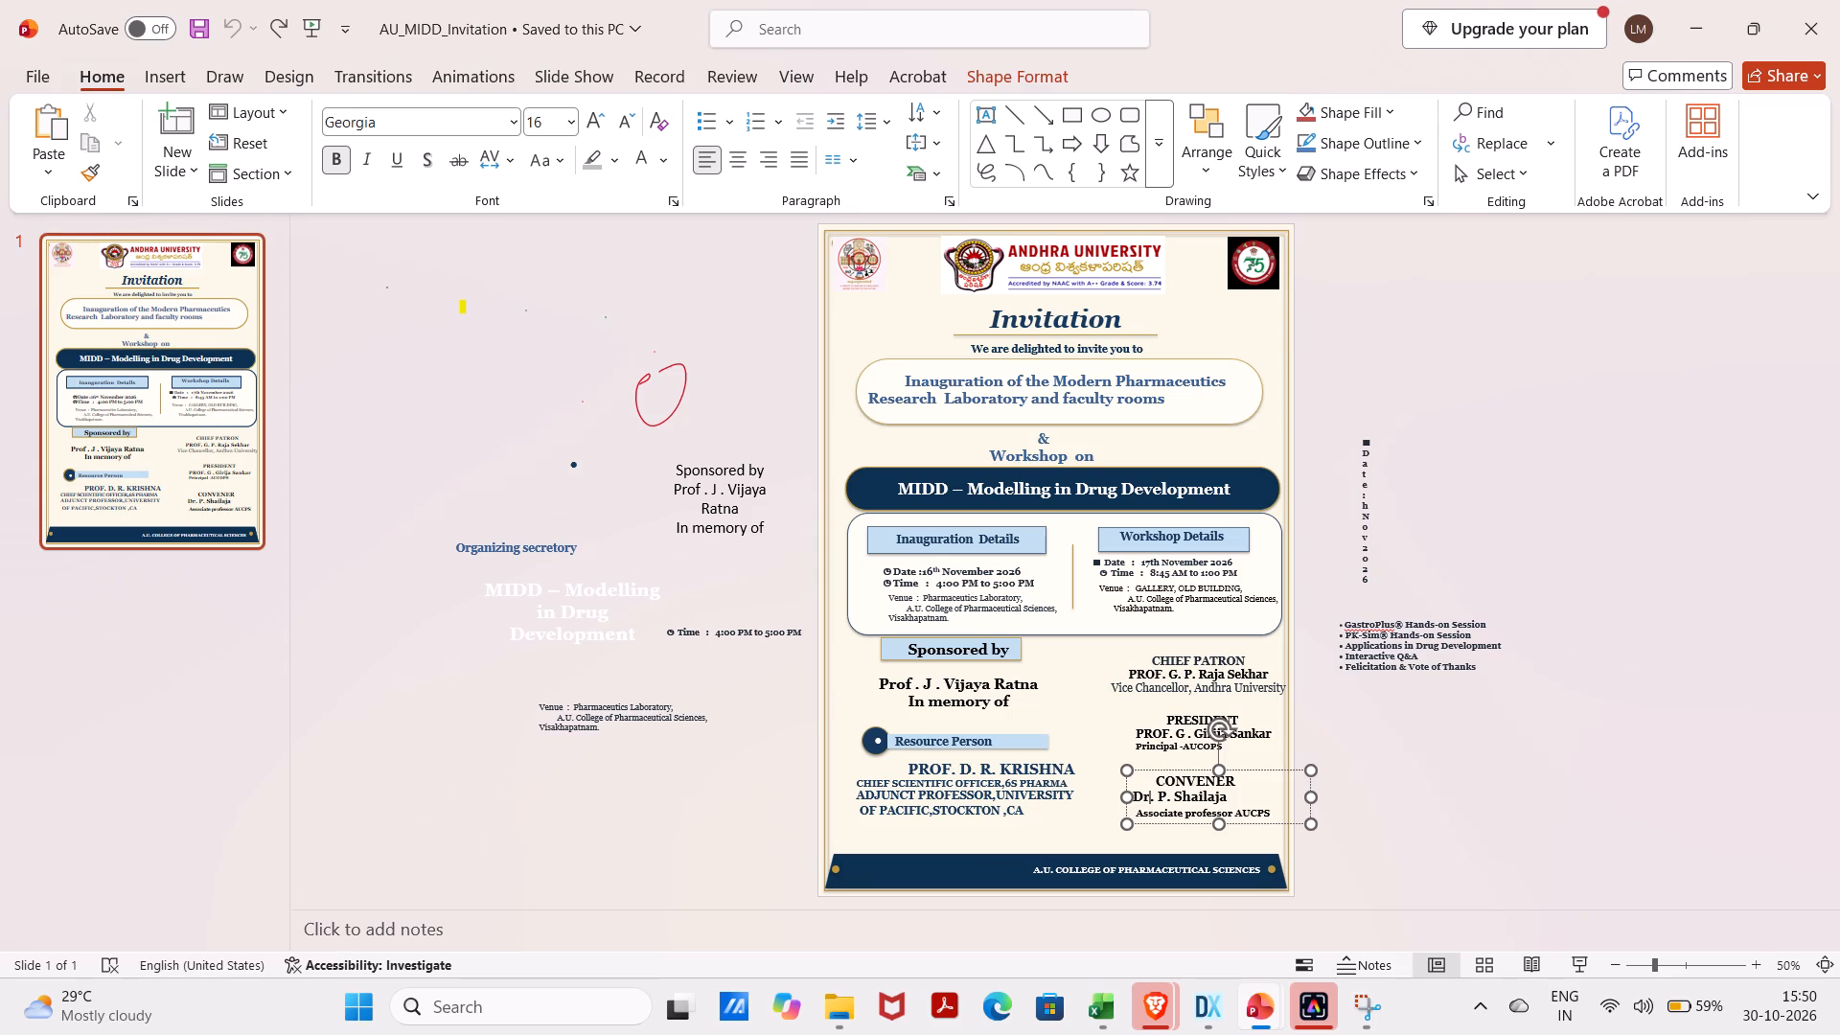
{"action": "left_click", "coordinate": [1474, 825]}
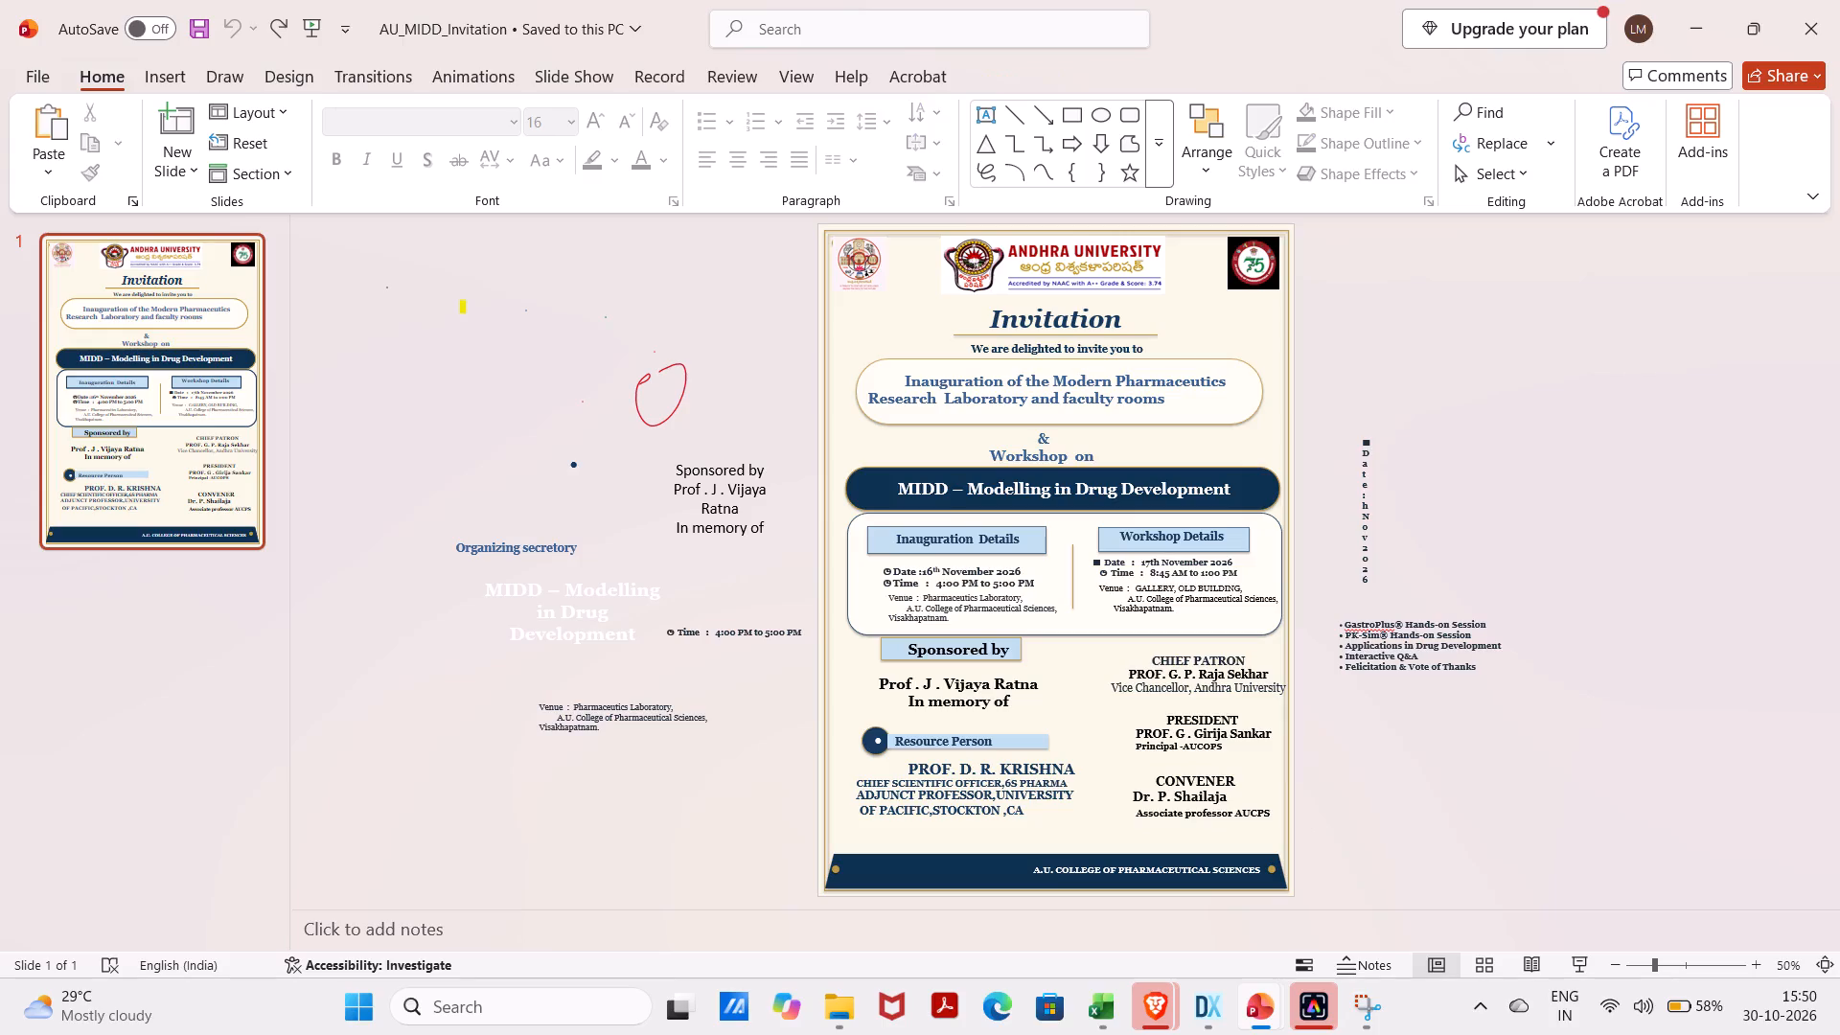
Save the presentation as AU_MIDD_Invitation in the Downloads folder, replacing the existing file.
{"action": "left_click", "coordinate": [53, 75]}
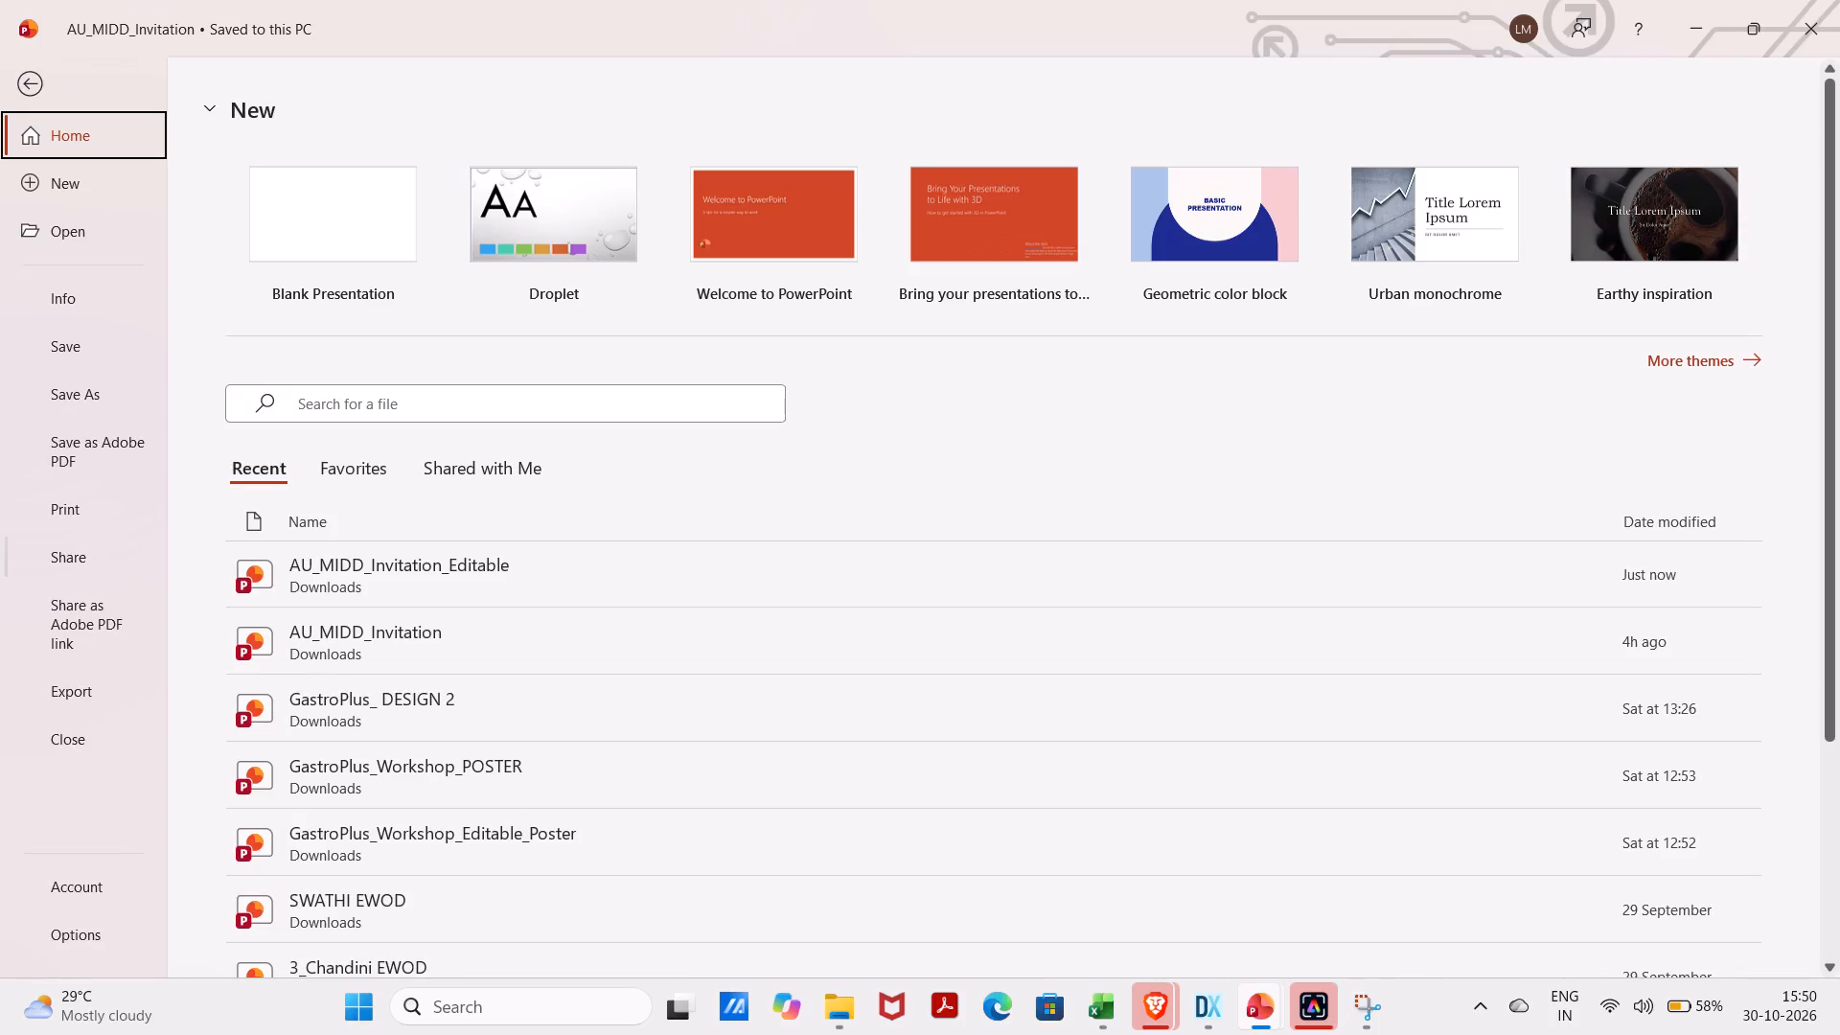
{"action": "left_click", "coordinate": [92, 398]}
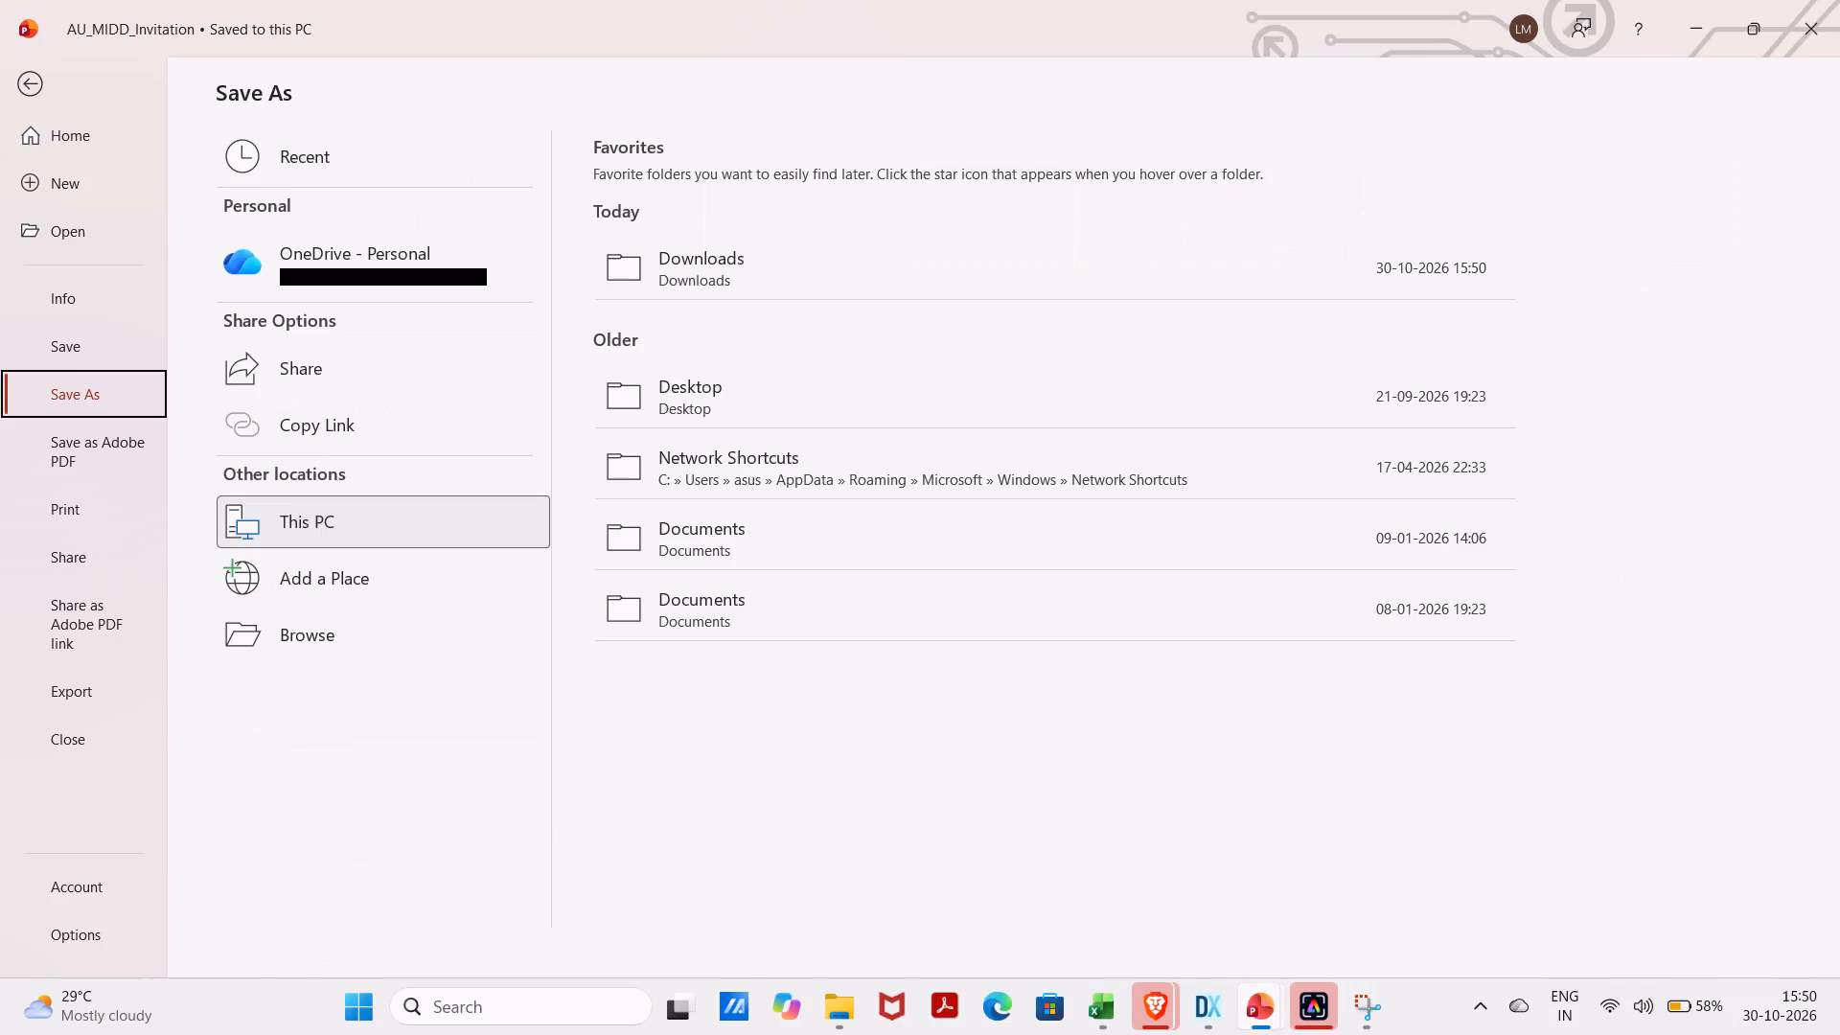
{"action": "left_click", "coordinate": [732, 259]}
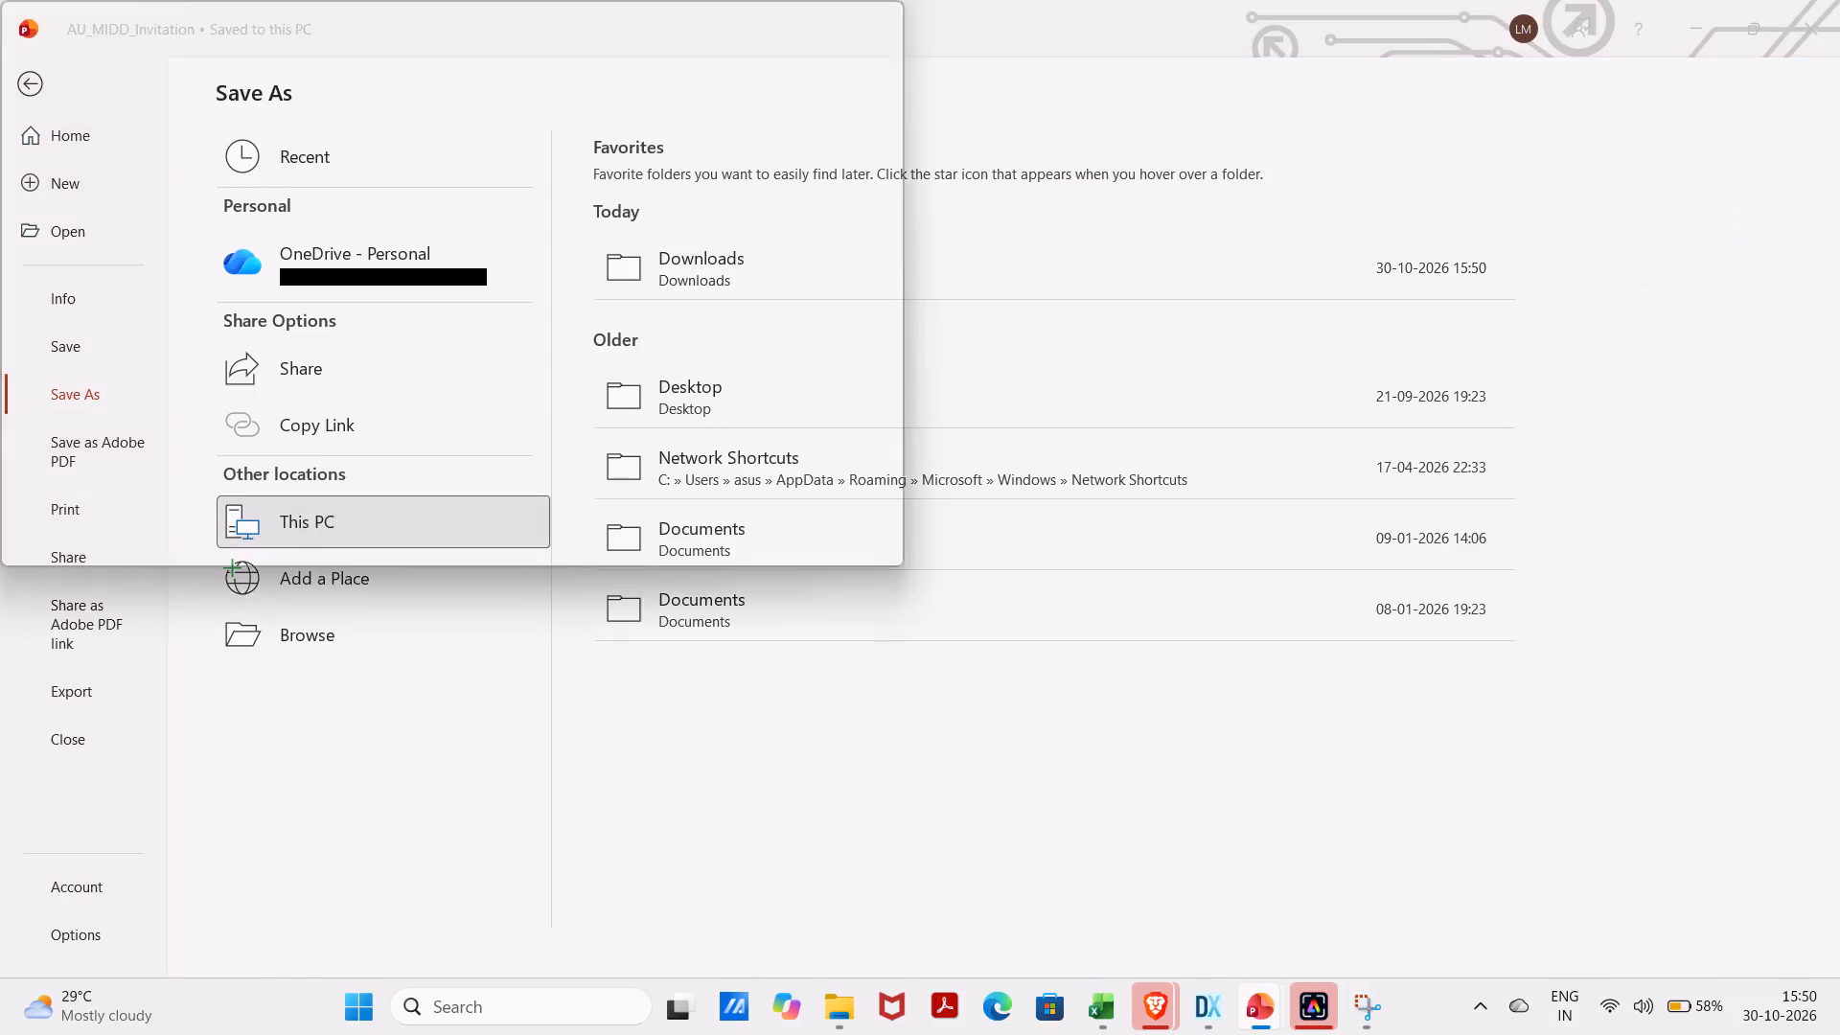
{"action": "left_click", "coordinate": [700, 535]}
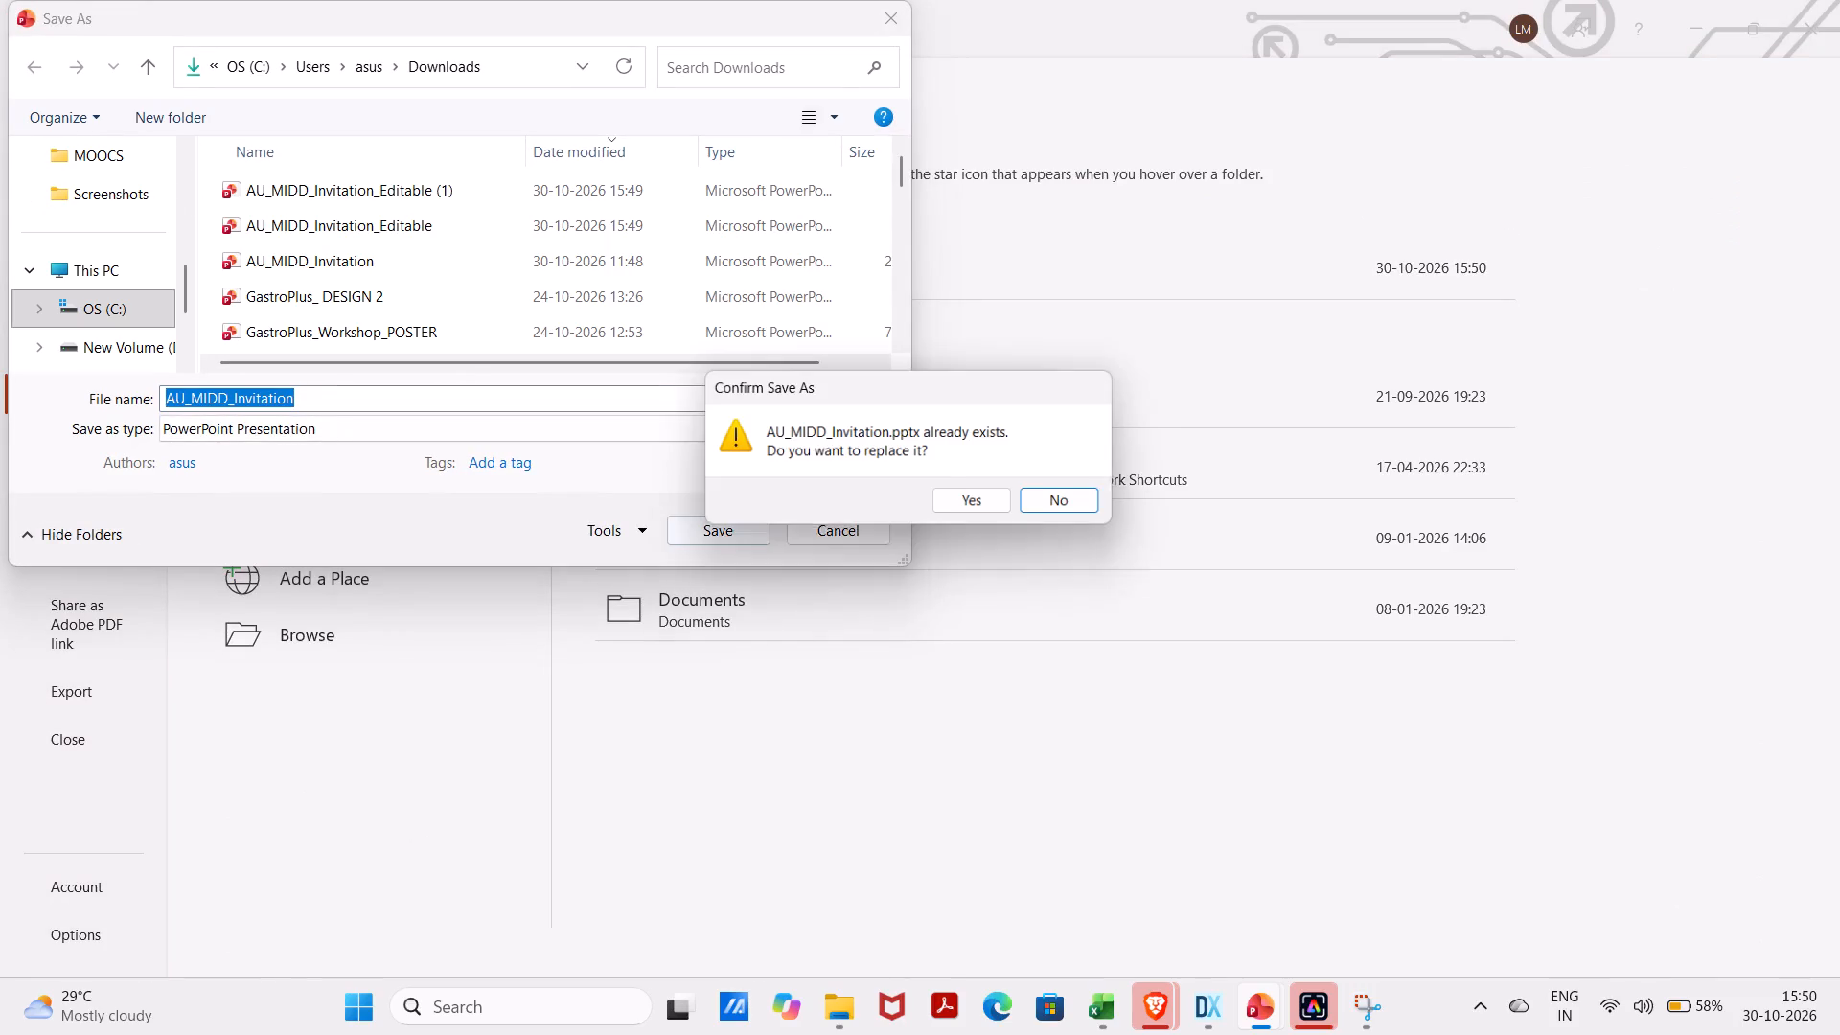
{"action": "left_click", "coordinate": [968, 504]}
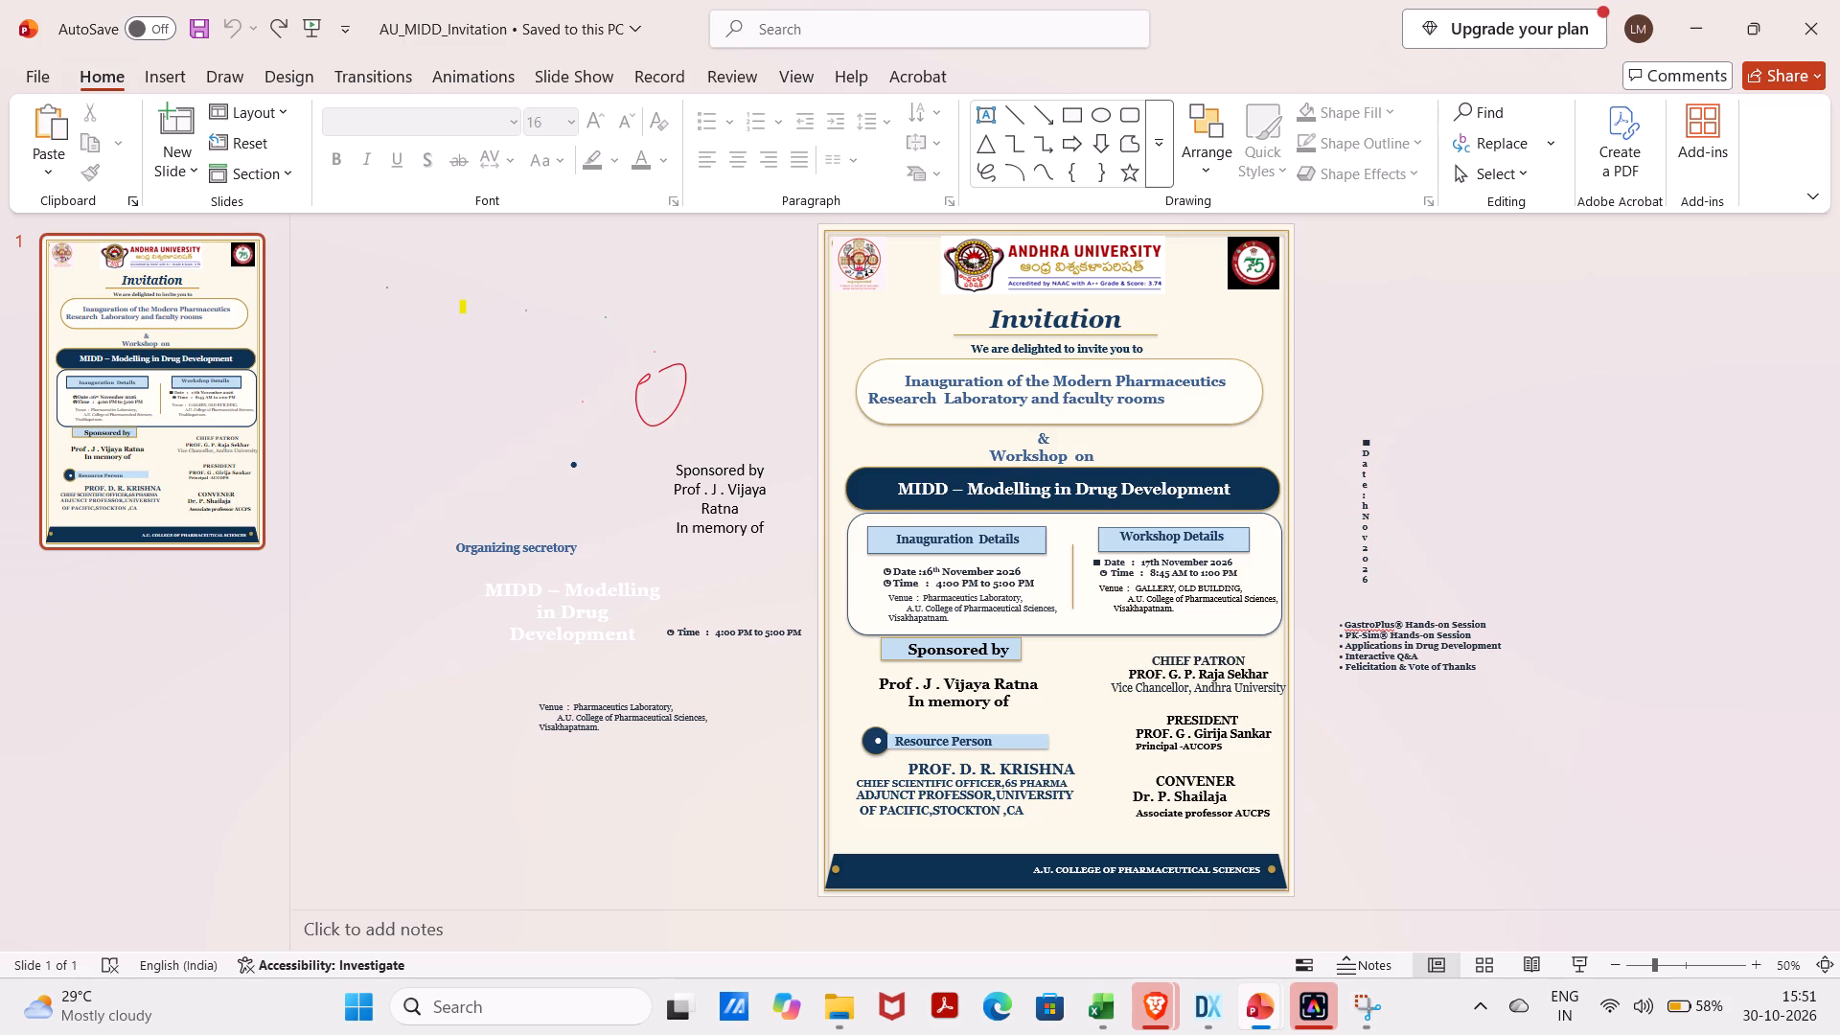
Change "Modern" to "Modernisation" in the inauguration heading of the invitation.
{"action": "left_click", "coordinate": [1113, 384]}
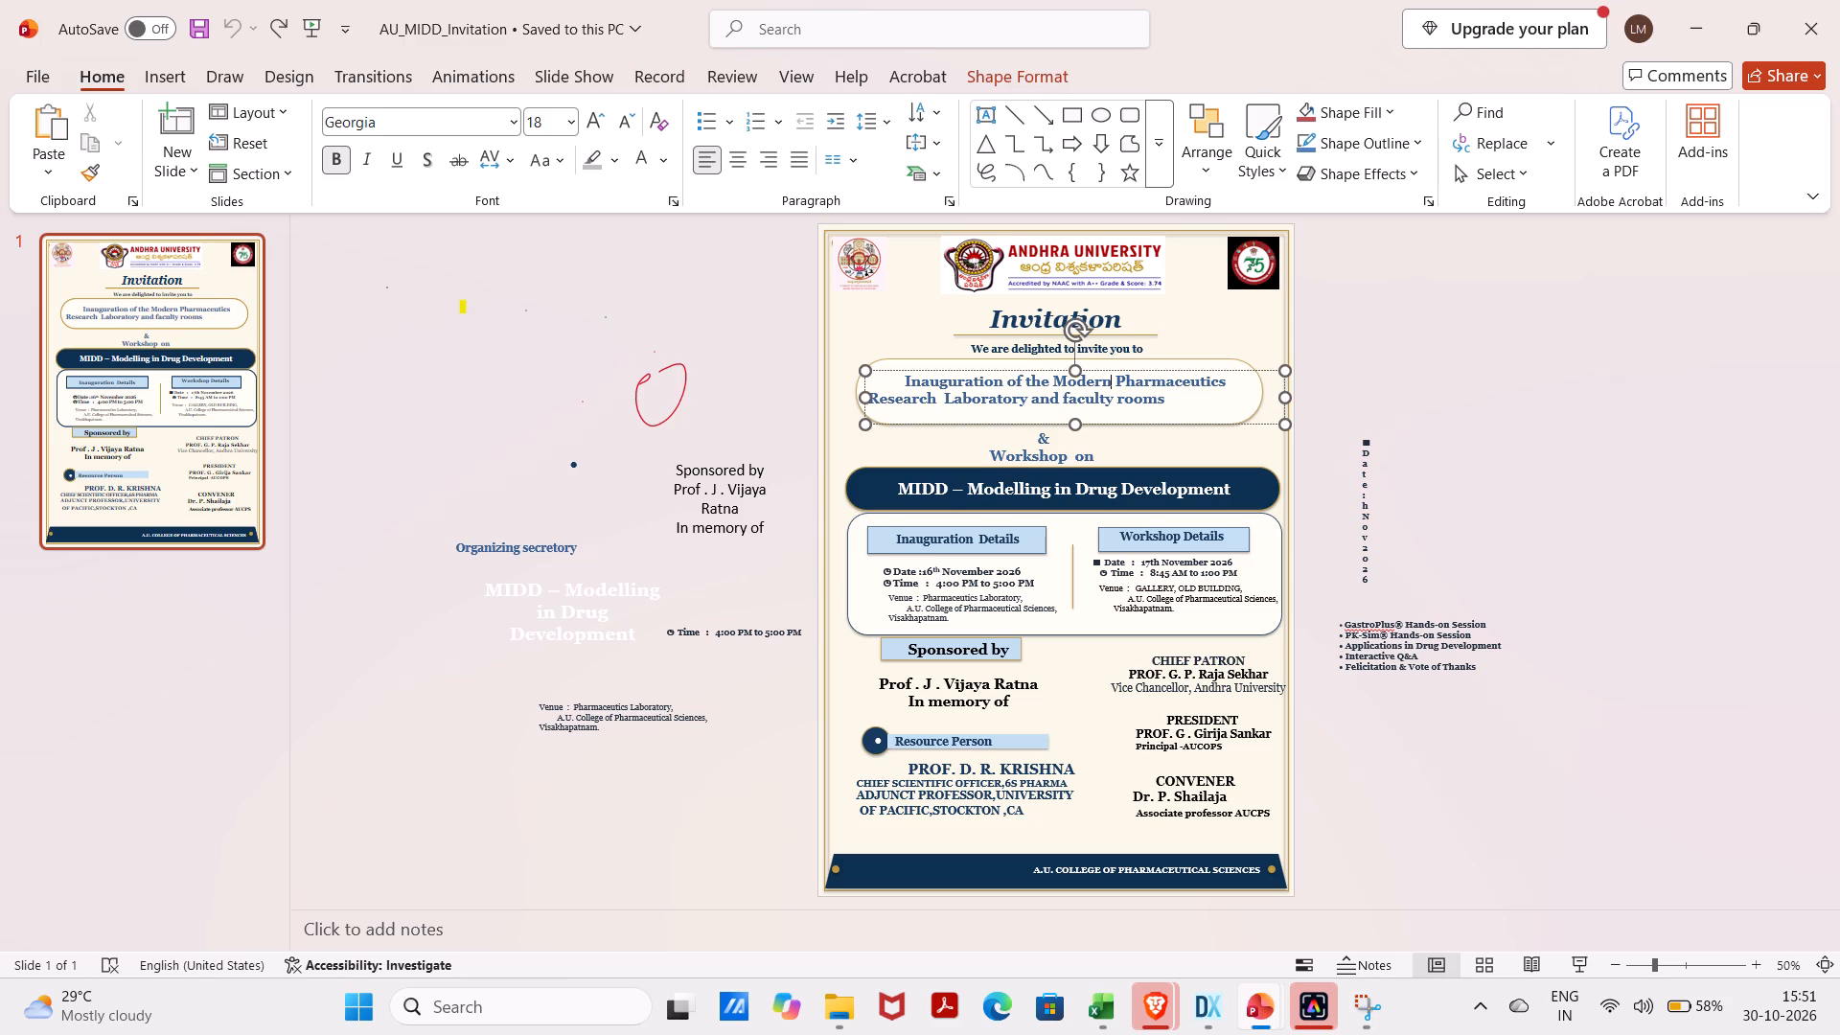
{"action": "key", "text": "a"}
{"action": "key", "text": "BackSpace"}
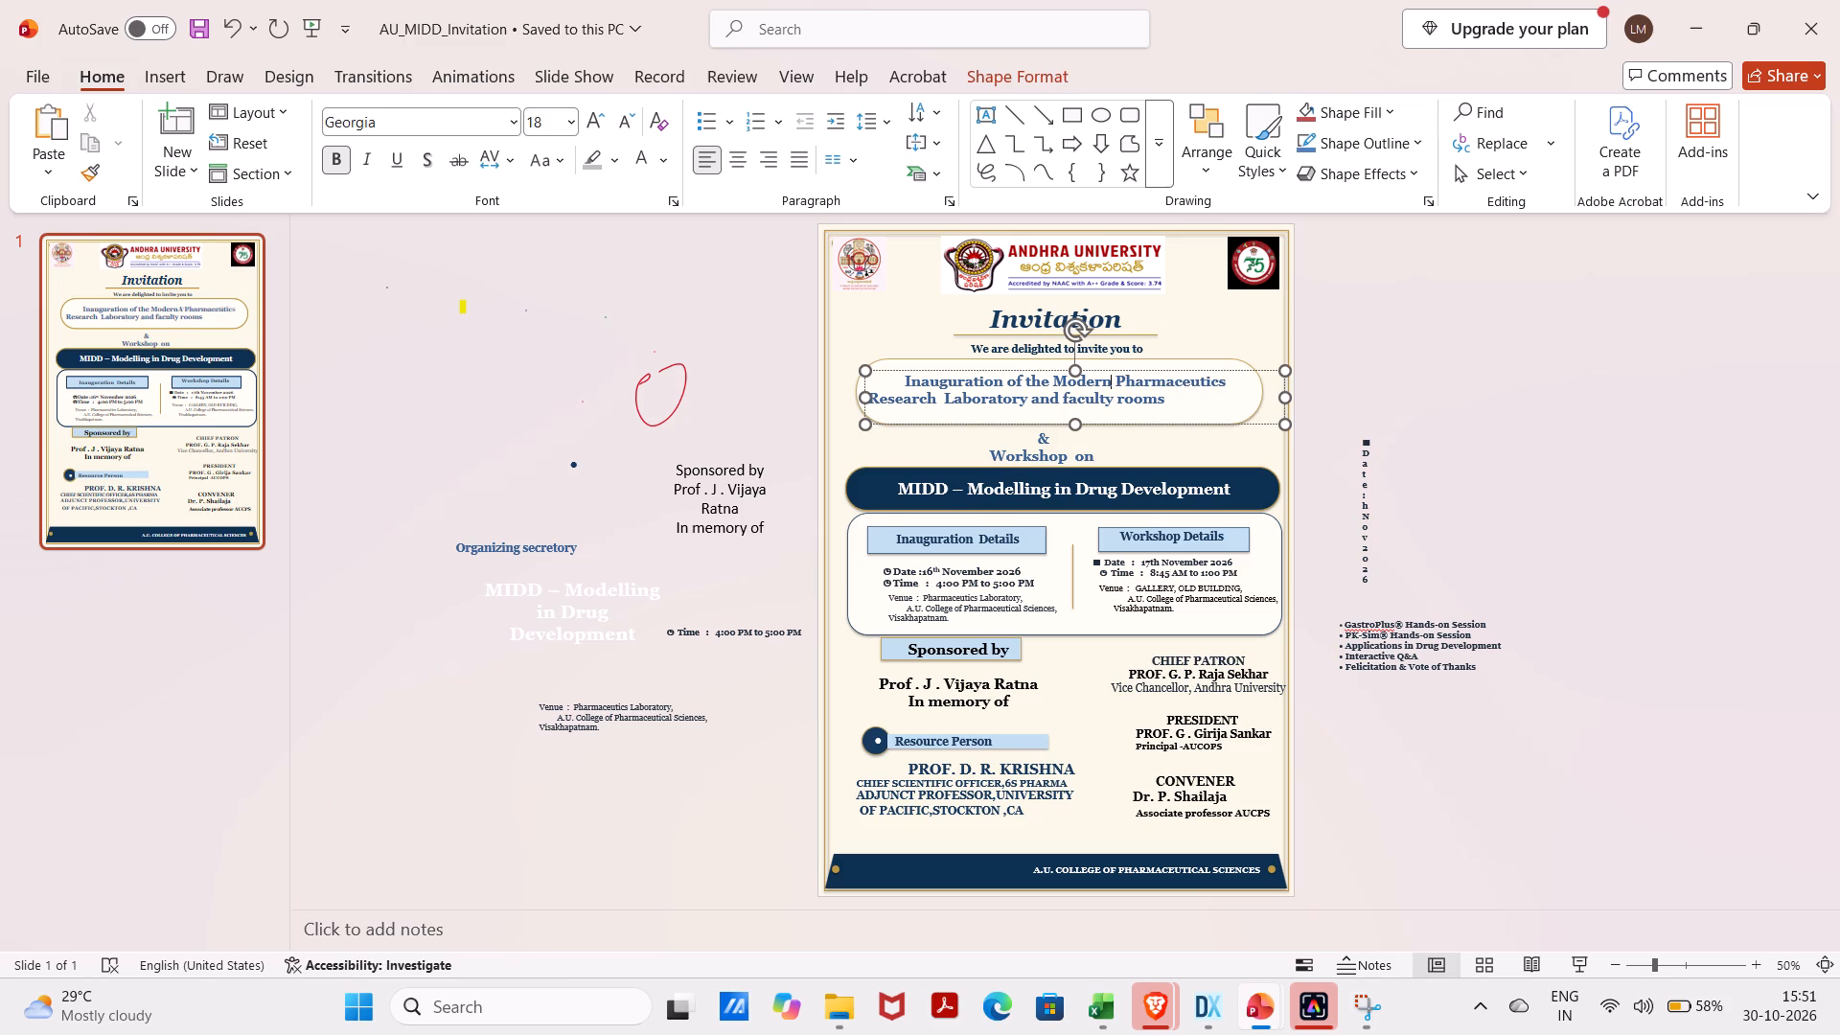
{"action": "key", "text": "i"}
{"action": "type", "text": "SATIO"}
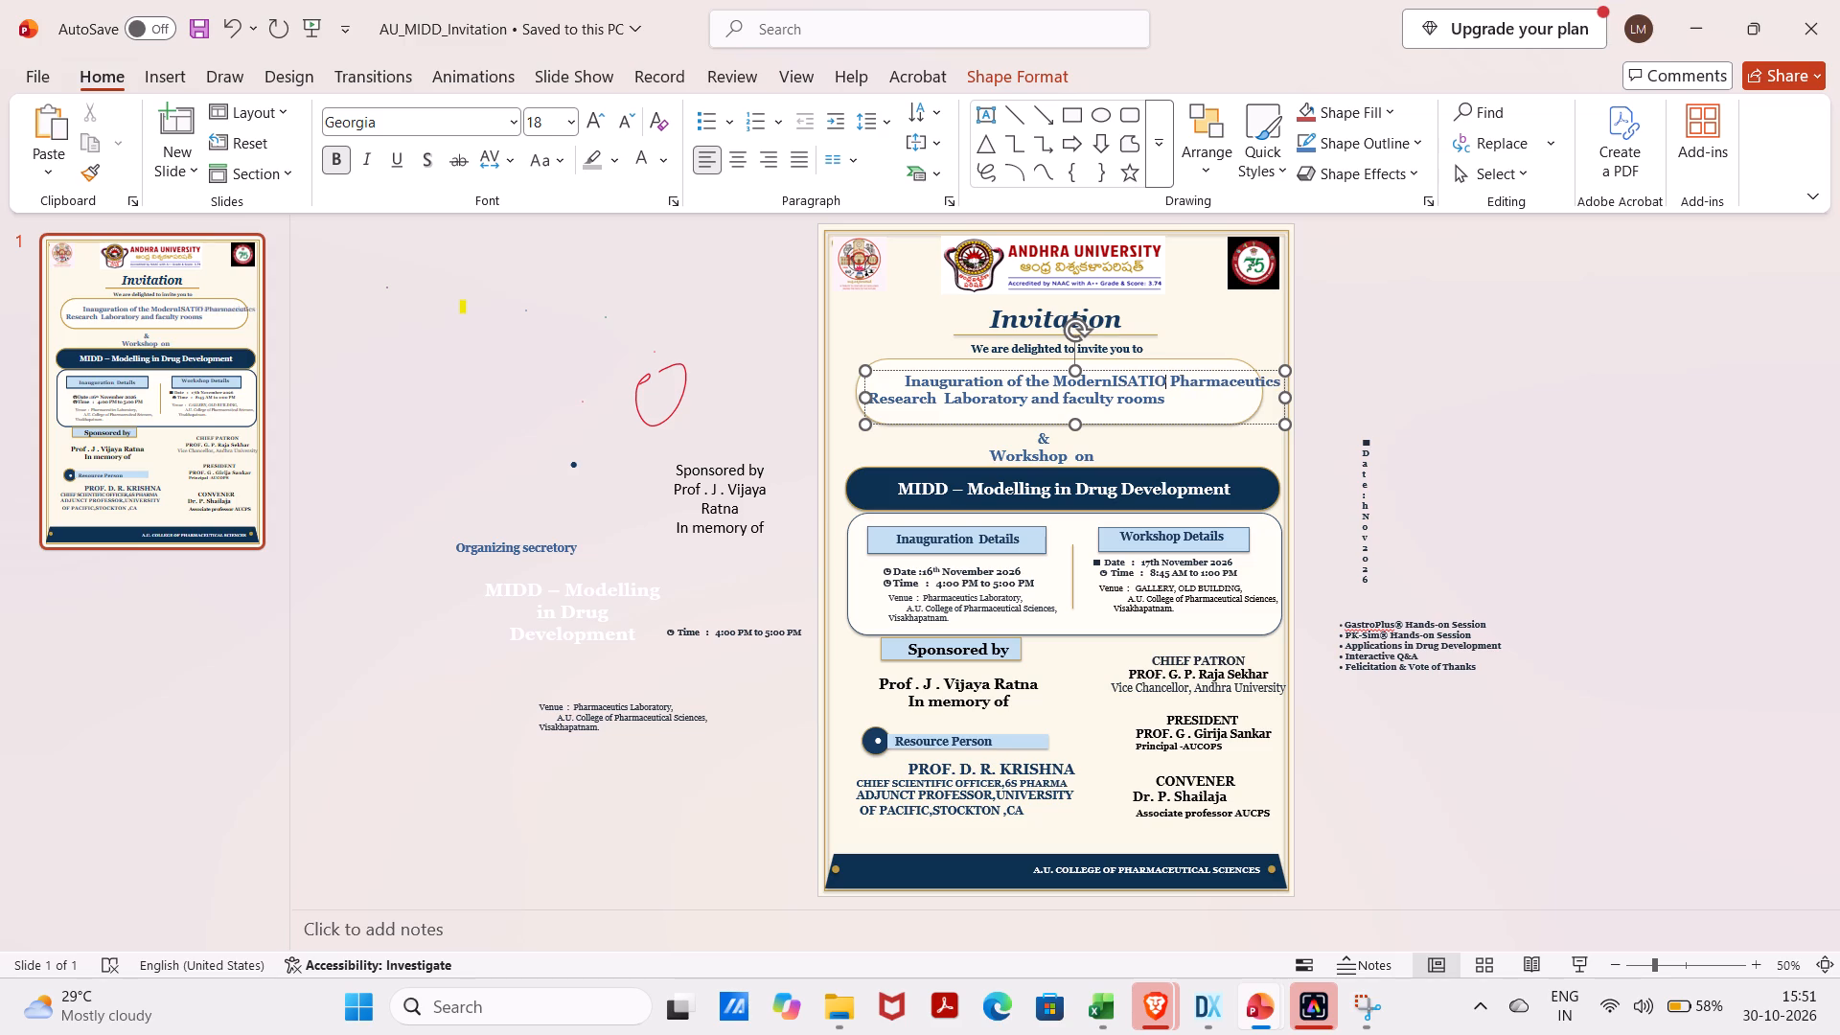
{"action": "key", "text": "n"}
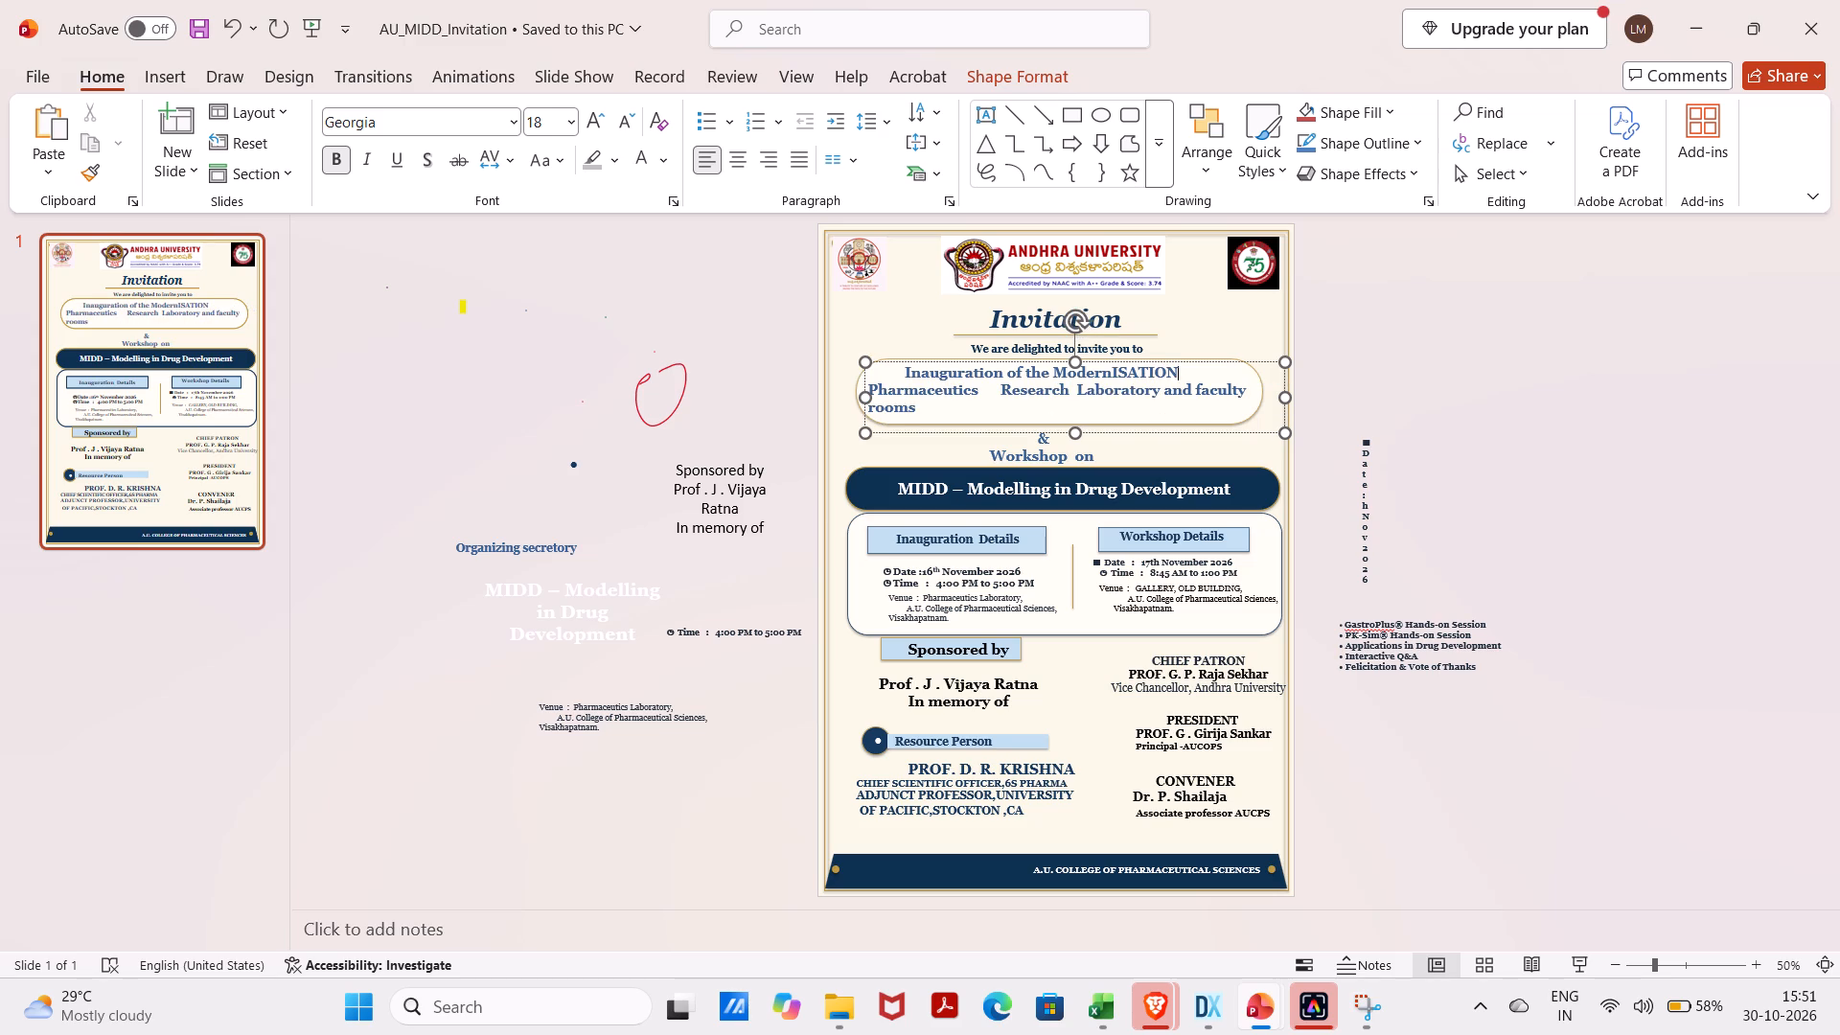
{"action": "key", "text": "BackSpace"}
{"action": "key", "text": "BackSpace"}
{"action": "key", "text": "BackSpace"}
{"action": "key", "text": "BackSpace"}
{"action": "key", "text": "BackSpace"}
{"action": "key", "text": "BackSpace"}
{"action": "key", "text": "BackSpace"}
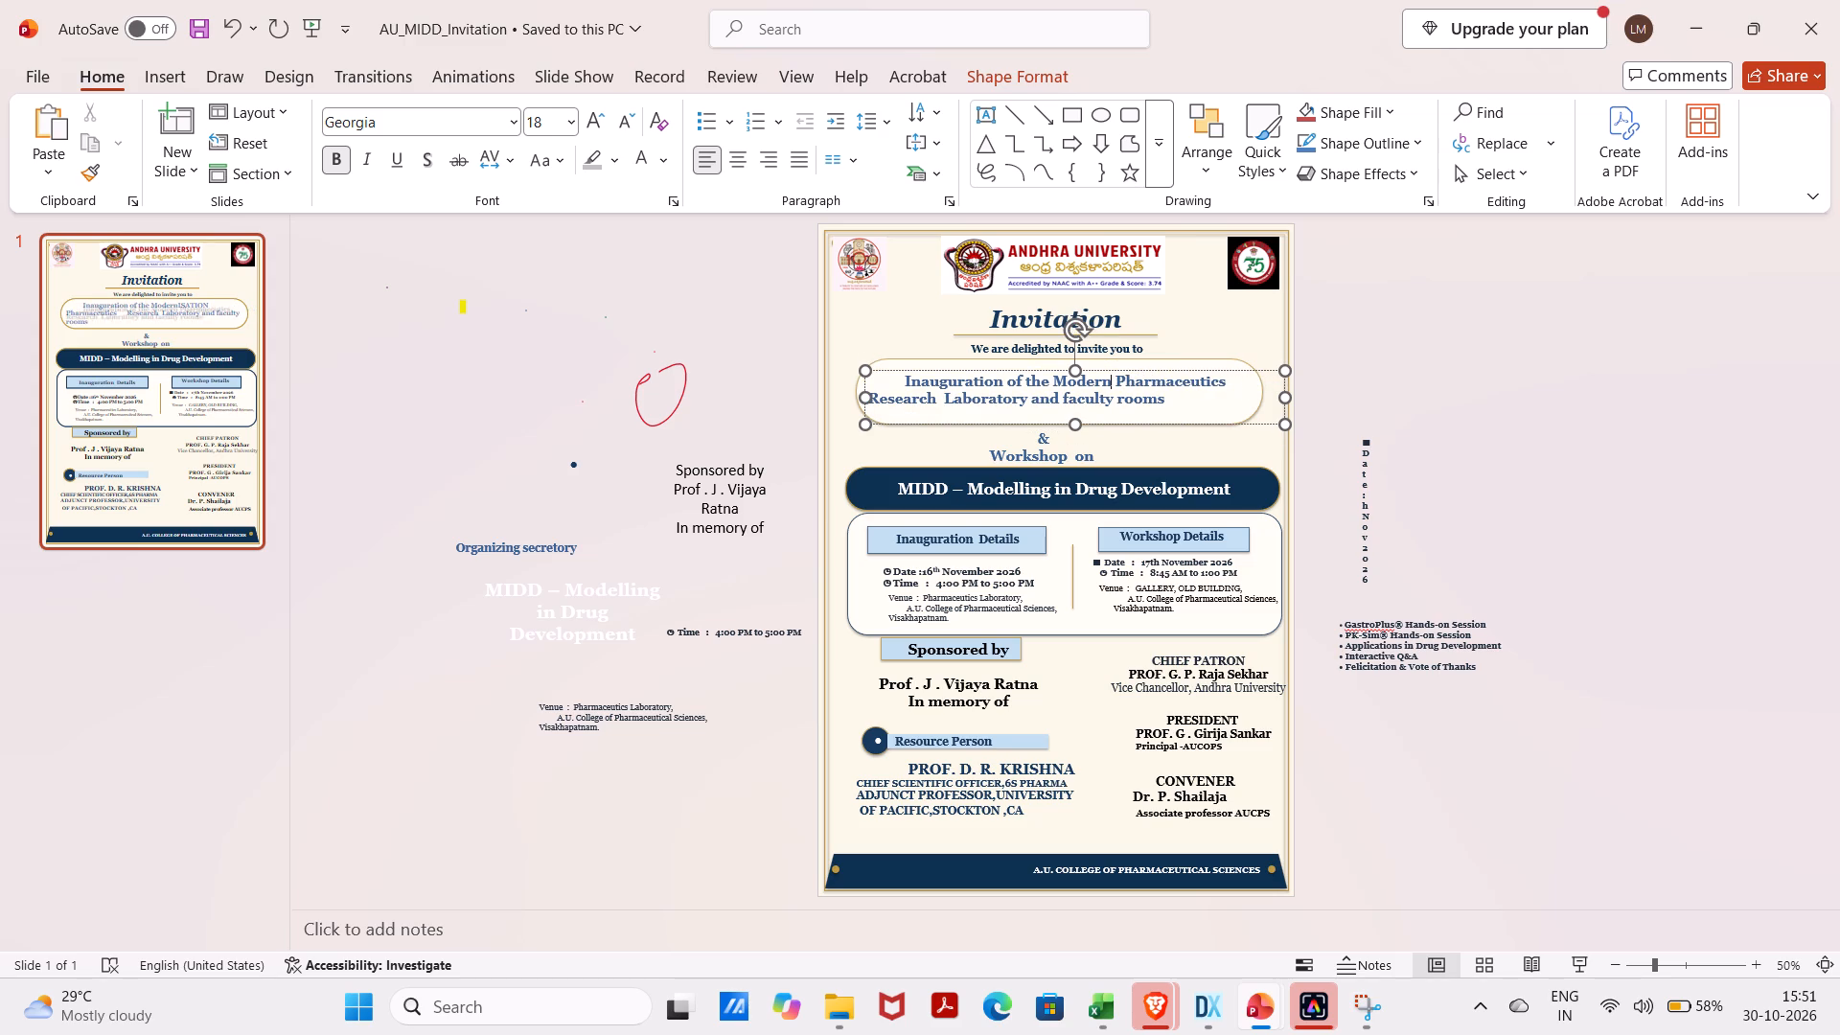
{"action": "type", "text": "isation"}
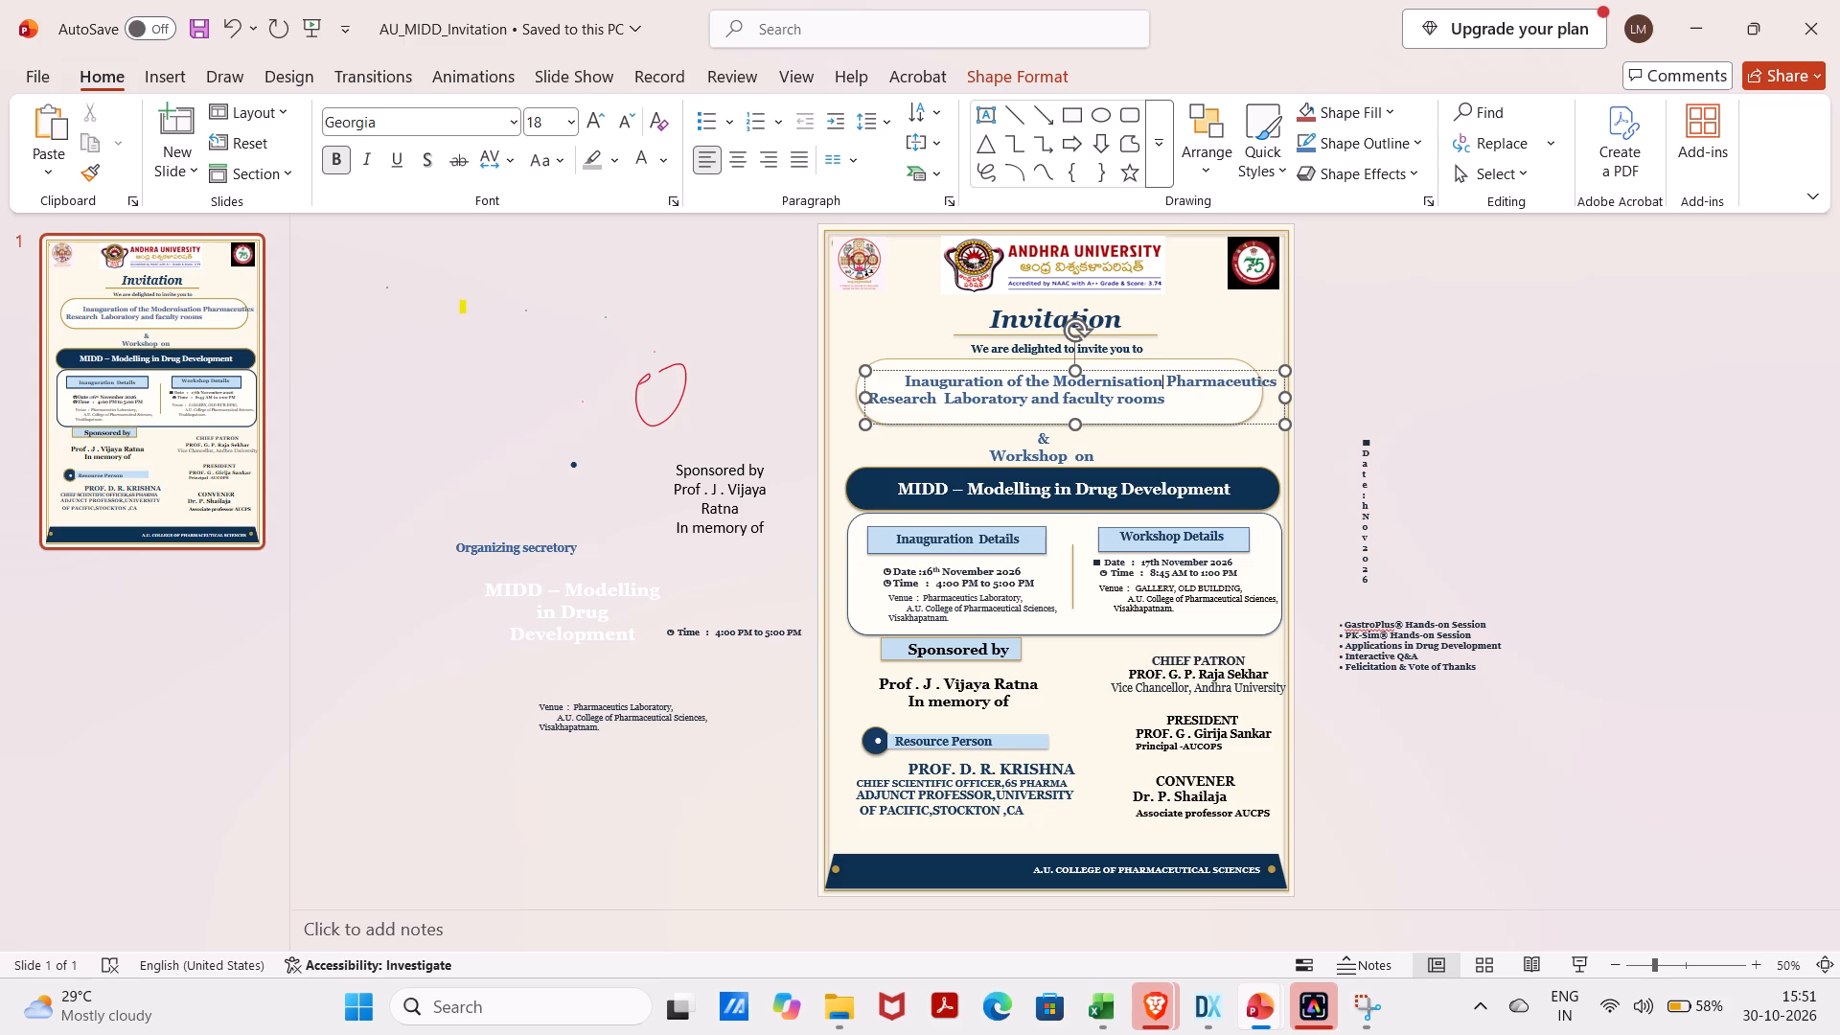
Shorten "Laboratory" to "Lab" in the inauguration heading, also removing the space after it.
{"action": "left_click", "coordinate": [1033, 405]}
{"action": "key", "text": "BackSpace"}
{"action": "key", "text": "BackSpace"}
{"action": "key", "text": "BackSpace"}
{"action": "key", "text": "BackSpace"}
{"action": "key", "text": "BackSpace"}
{"action": "key", "text": "BackSpace"}
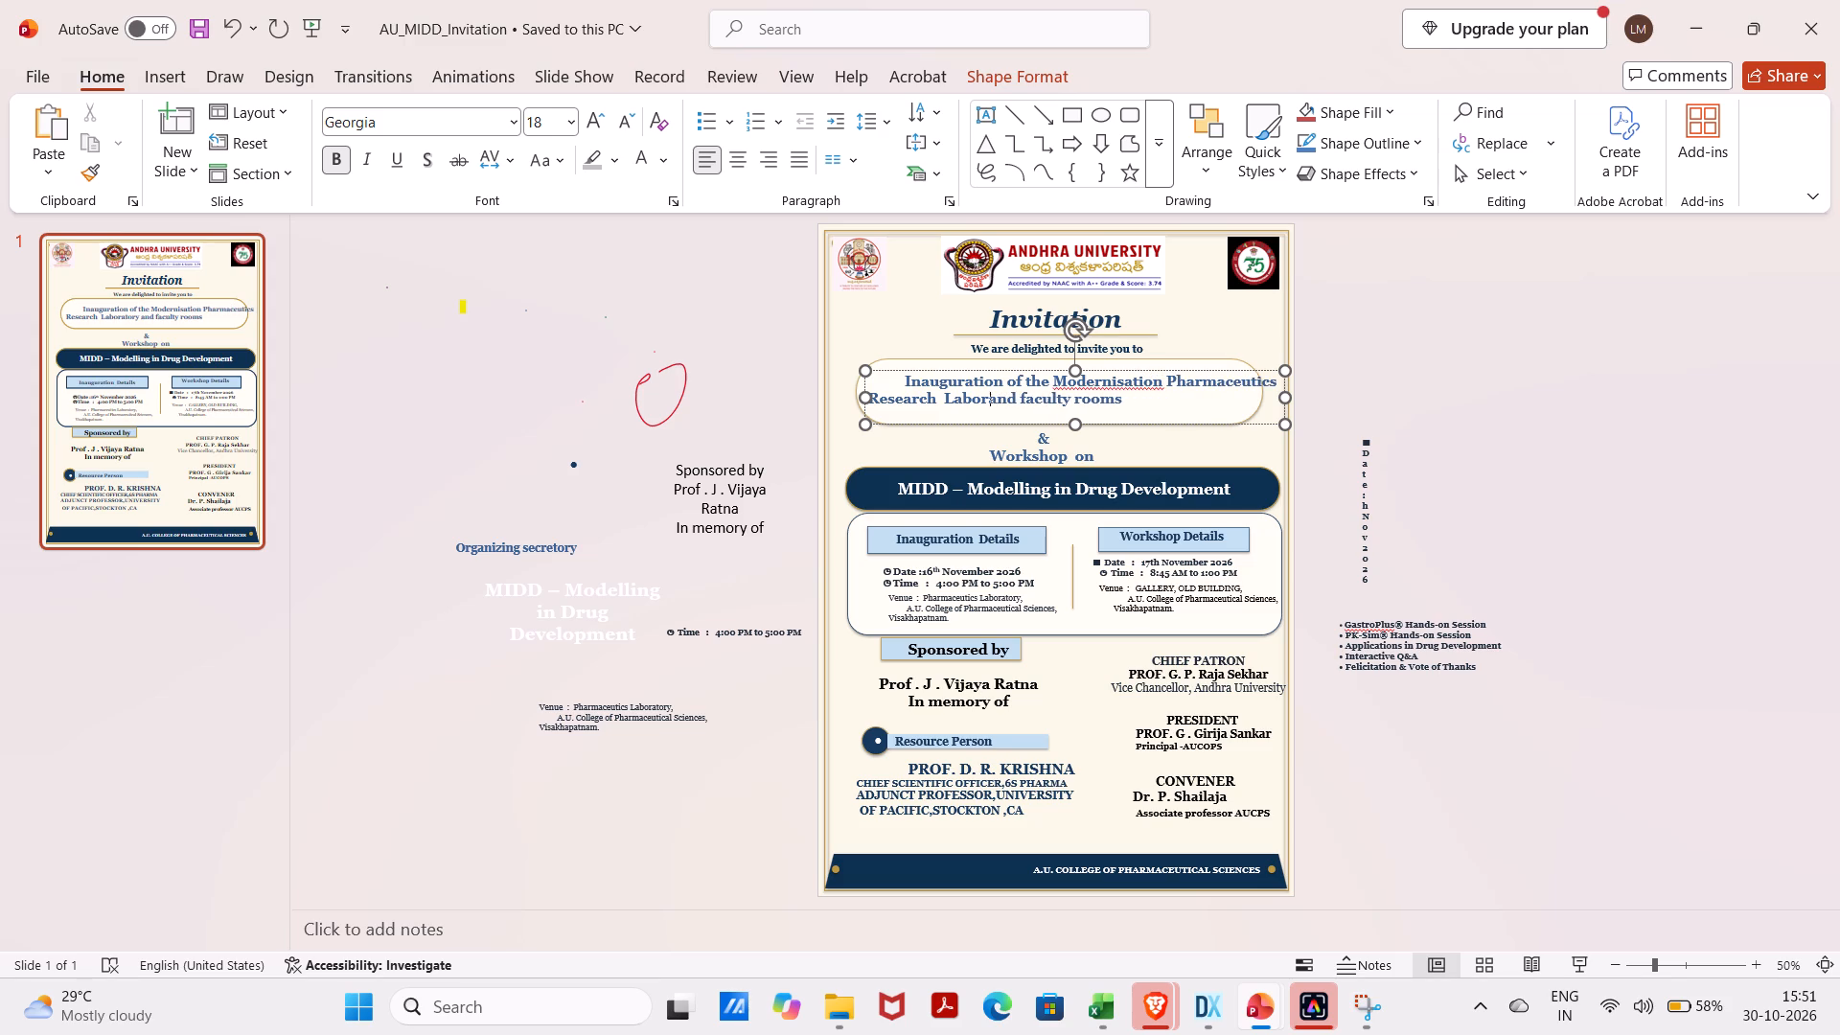
{"action": "key", "text": "BackSpace"}
{"action": "key", "text": "BackSpace"}
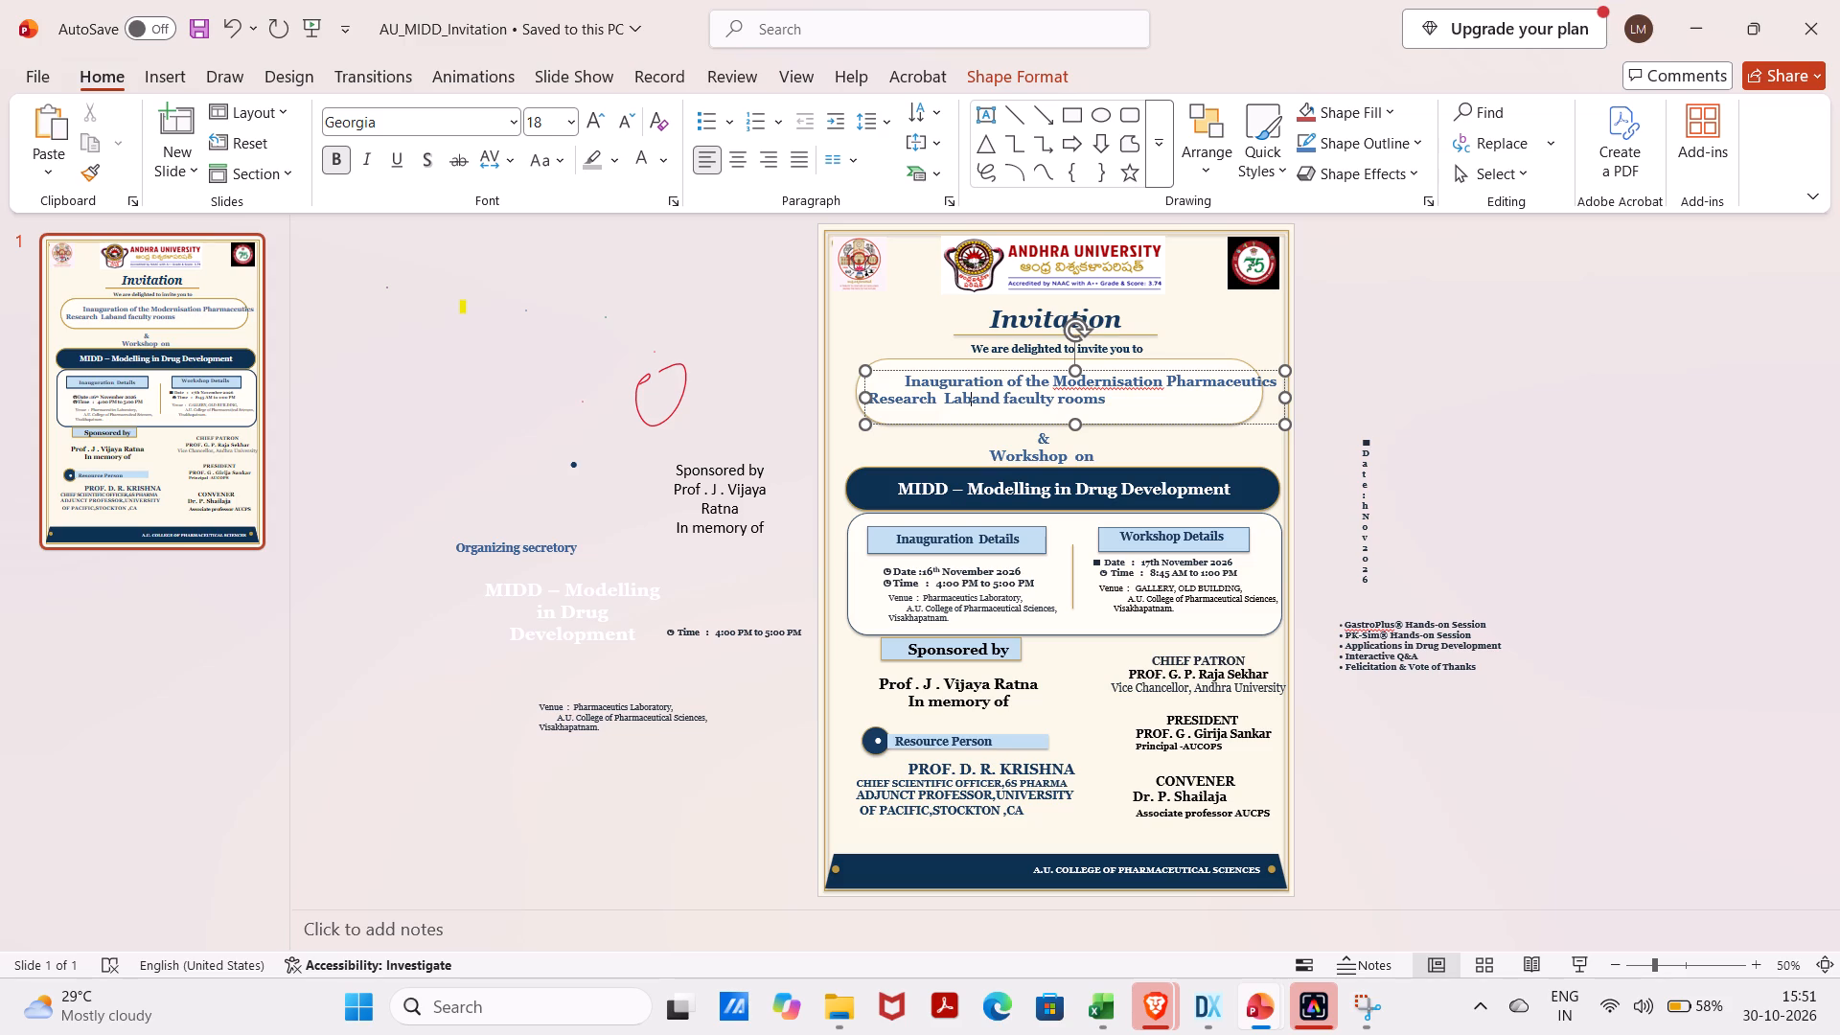
Insert "of" after "Modernisation" with a line break before "Pharmaceutics", and remove one space before "Research".
{"action": "left_click", "coordinate": [1168, 384]}
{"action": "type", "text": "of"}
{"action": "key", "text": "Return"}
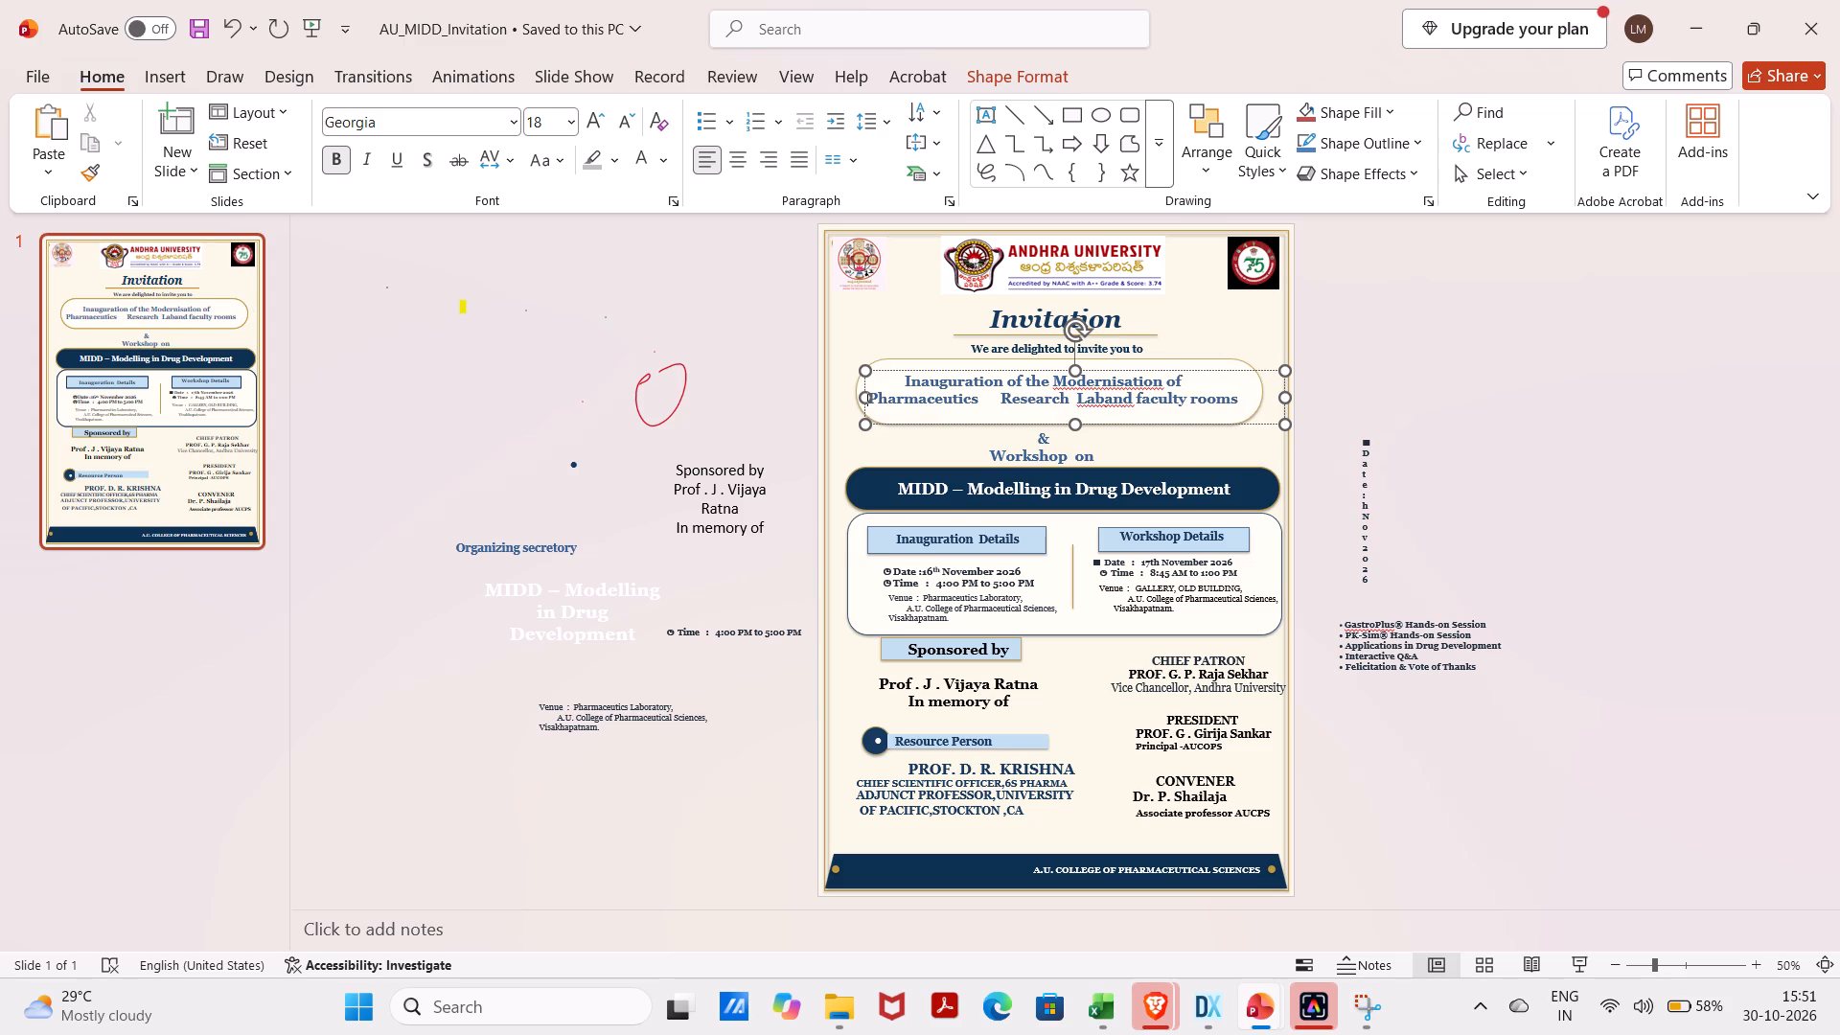
{"action": "left_click", "coordinate": [999, 397]}
{"action": "key", "text": "BackSpace"}
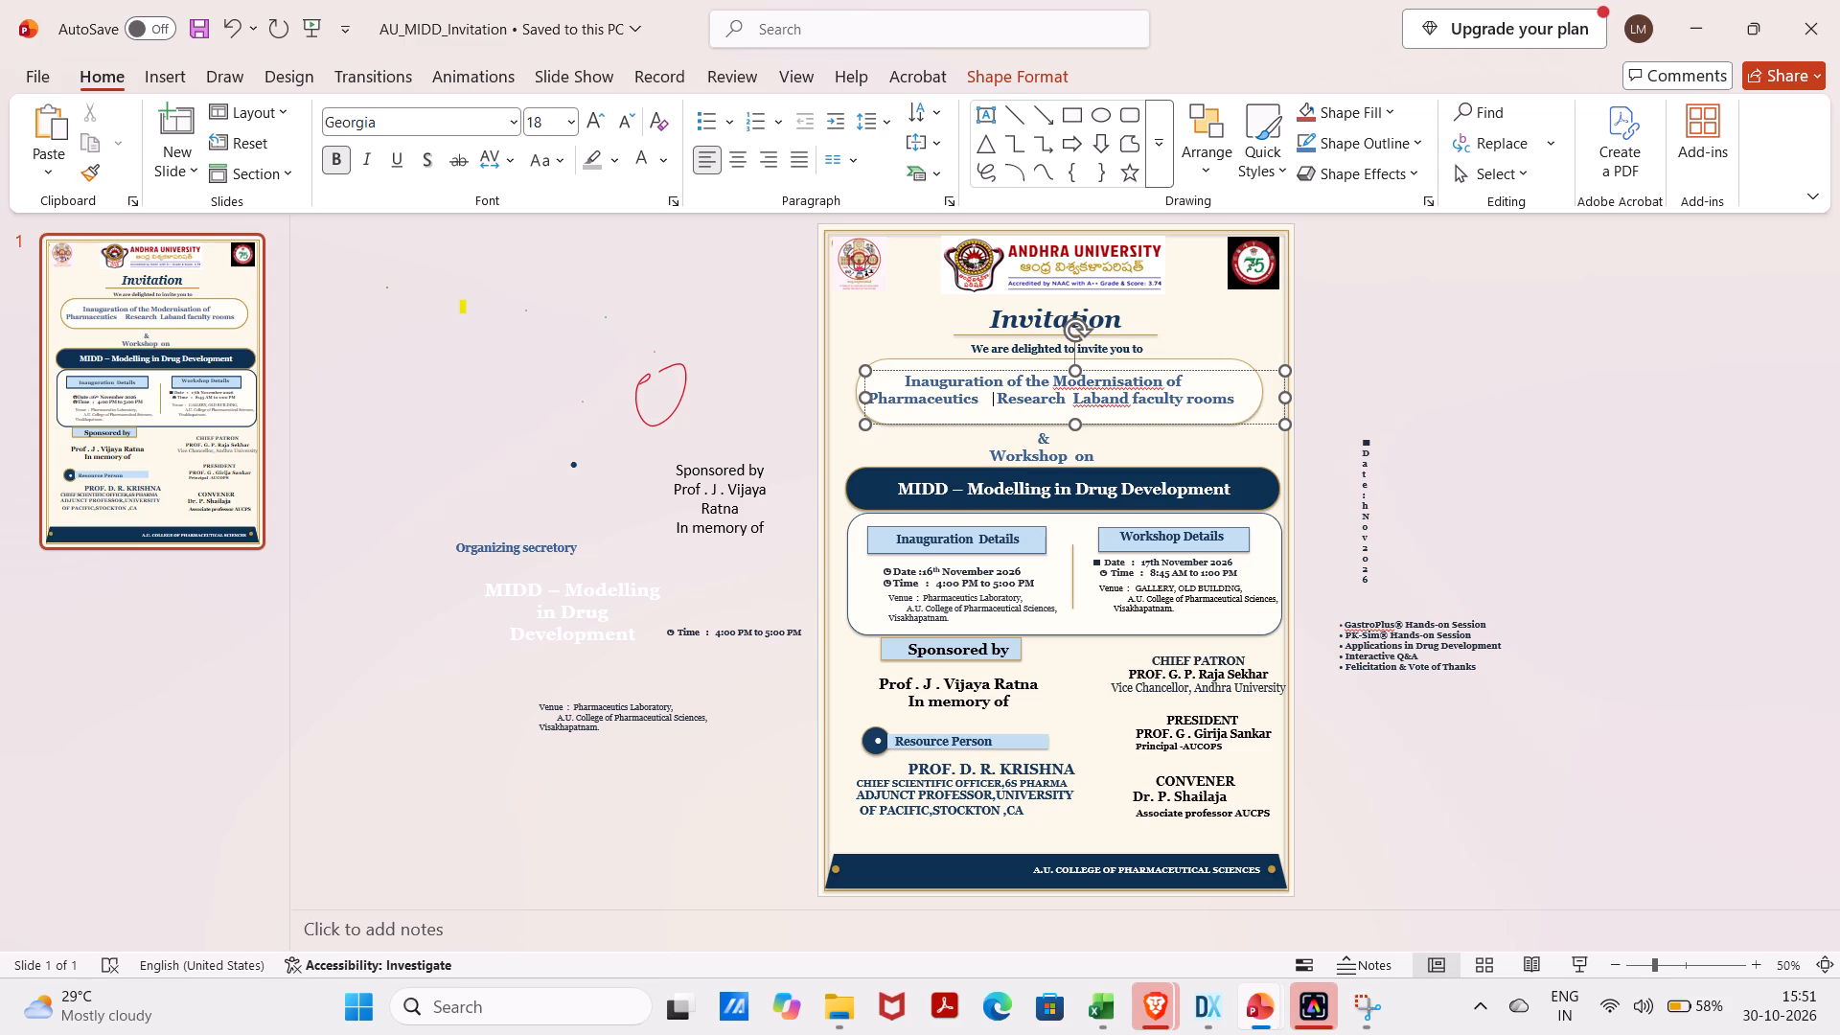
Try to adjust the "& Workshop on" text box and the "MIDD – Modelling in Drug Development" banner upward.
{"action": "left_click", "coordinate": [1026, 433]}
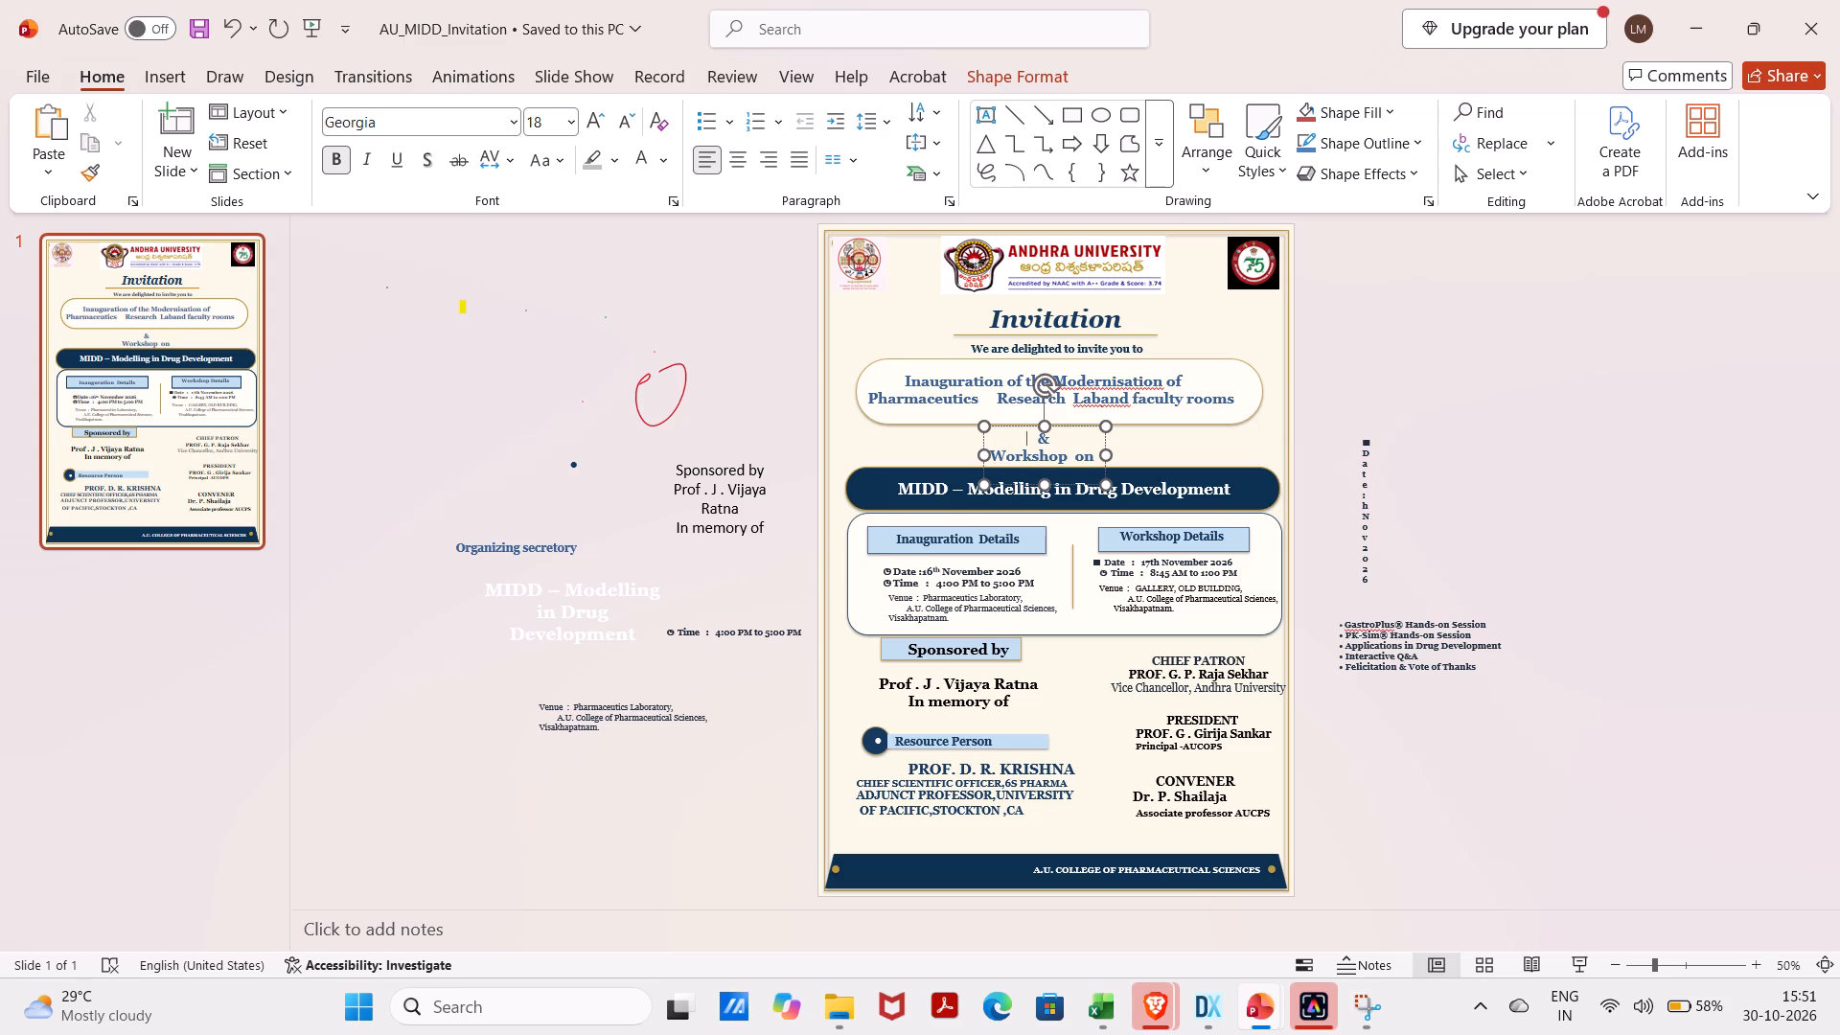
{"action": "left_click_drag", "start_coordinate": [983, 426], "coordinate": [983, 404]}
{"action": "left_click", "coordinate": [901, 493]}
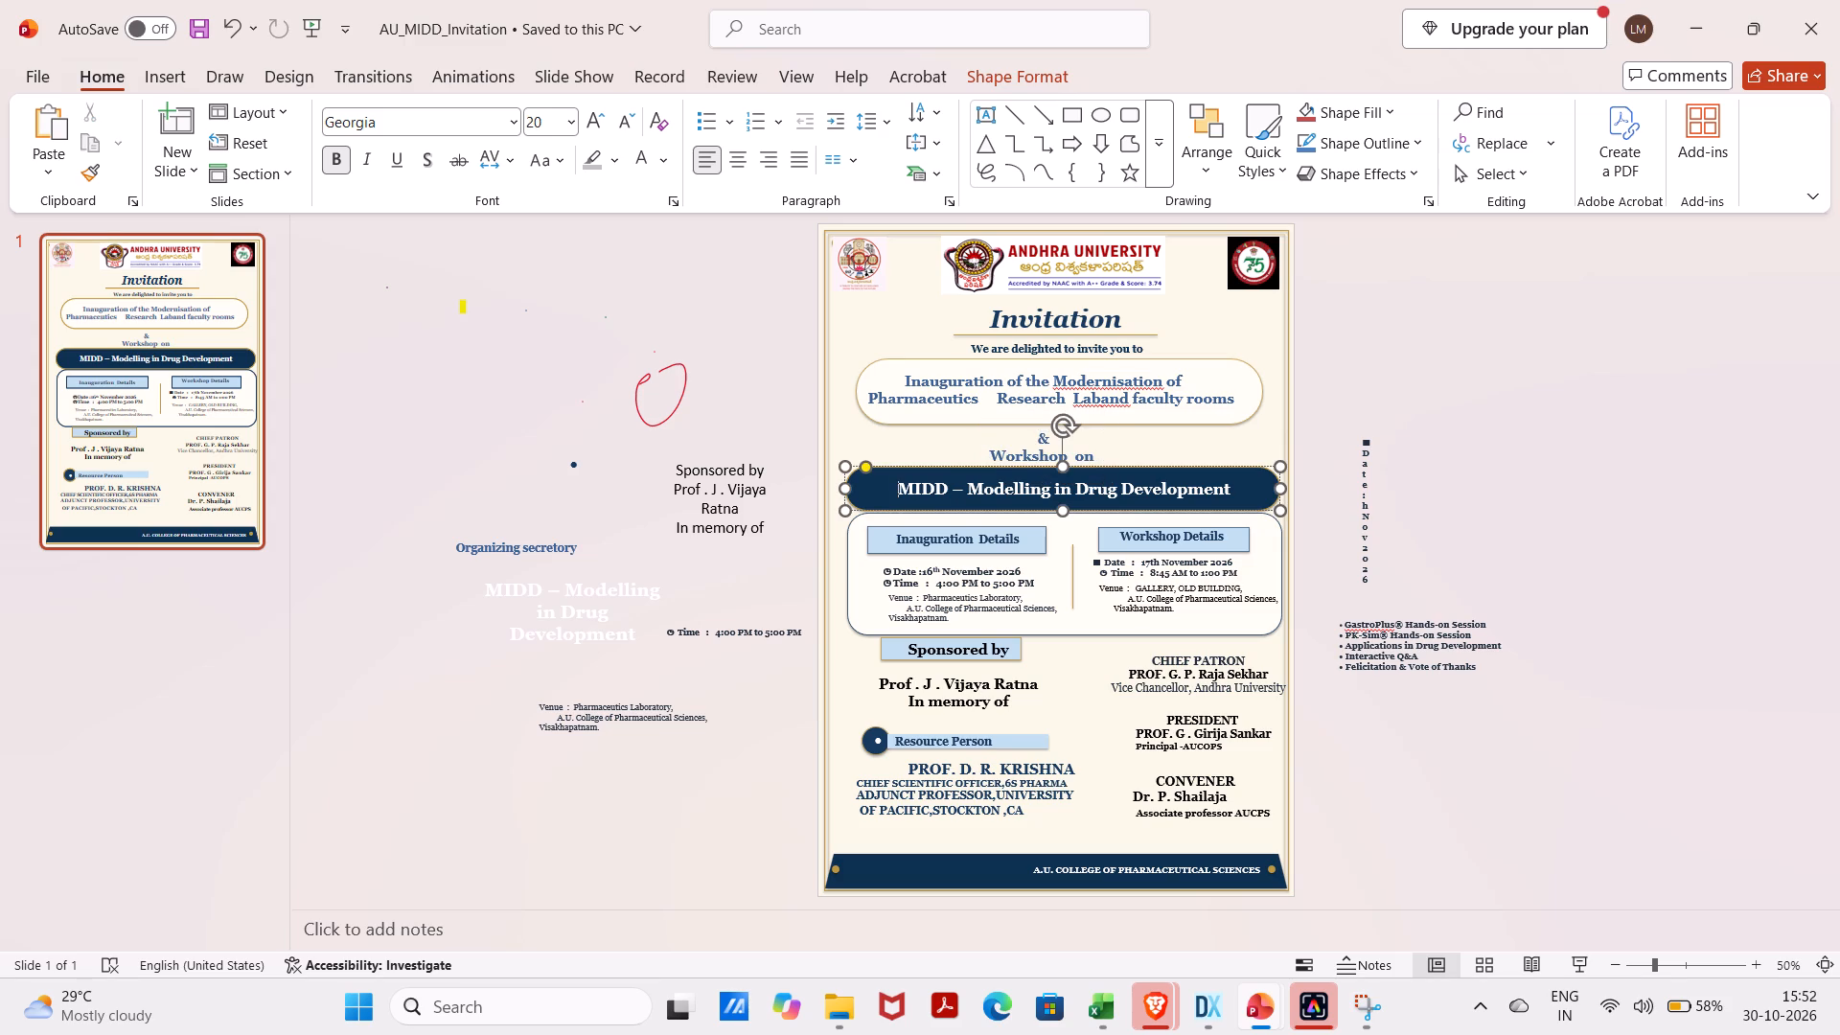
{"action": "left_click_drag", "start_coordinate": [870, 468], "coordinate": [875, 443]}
Reposition the inauguration heading text box so it sits slightly higher within its rounded frame.
{"action": "left_click", "coordinate": [901, 413]}
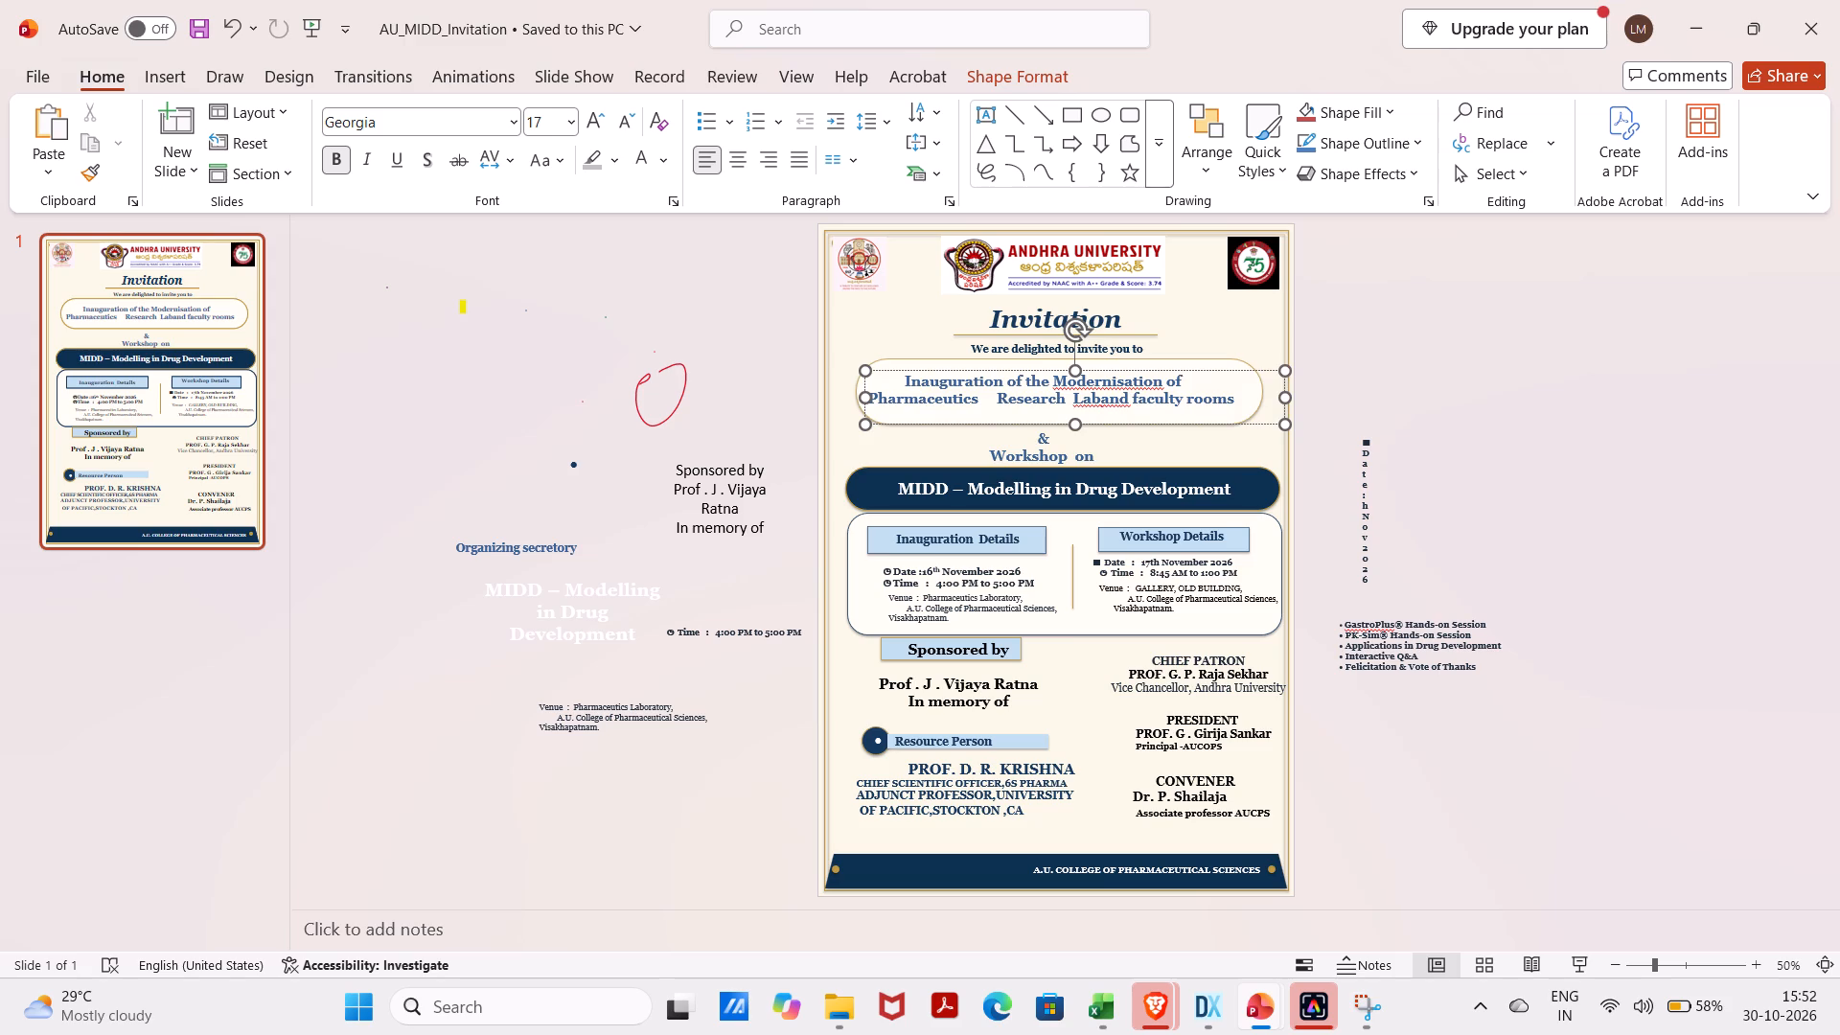
{"action": "left_click_drag", "start_coordinate": [868, 425], "coordinate": [859, 477]}
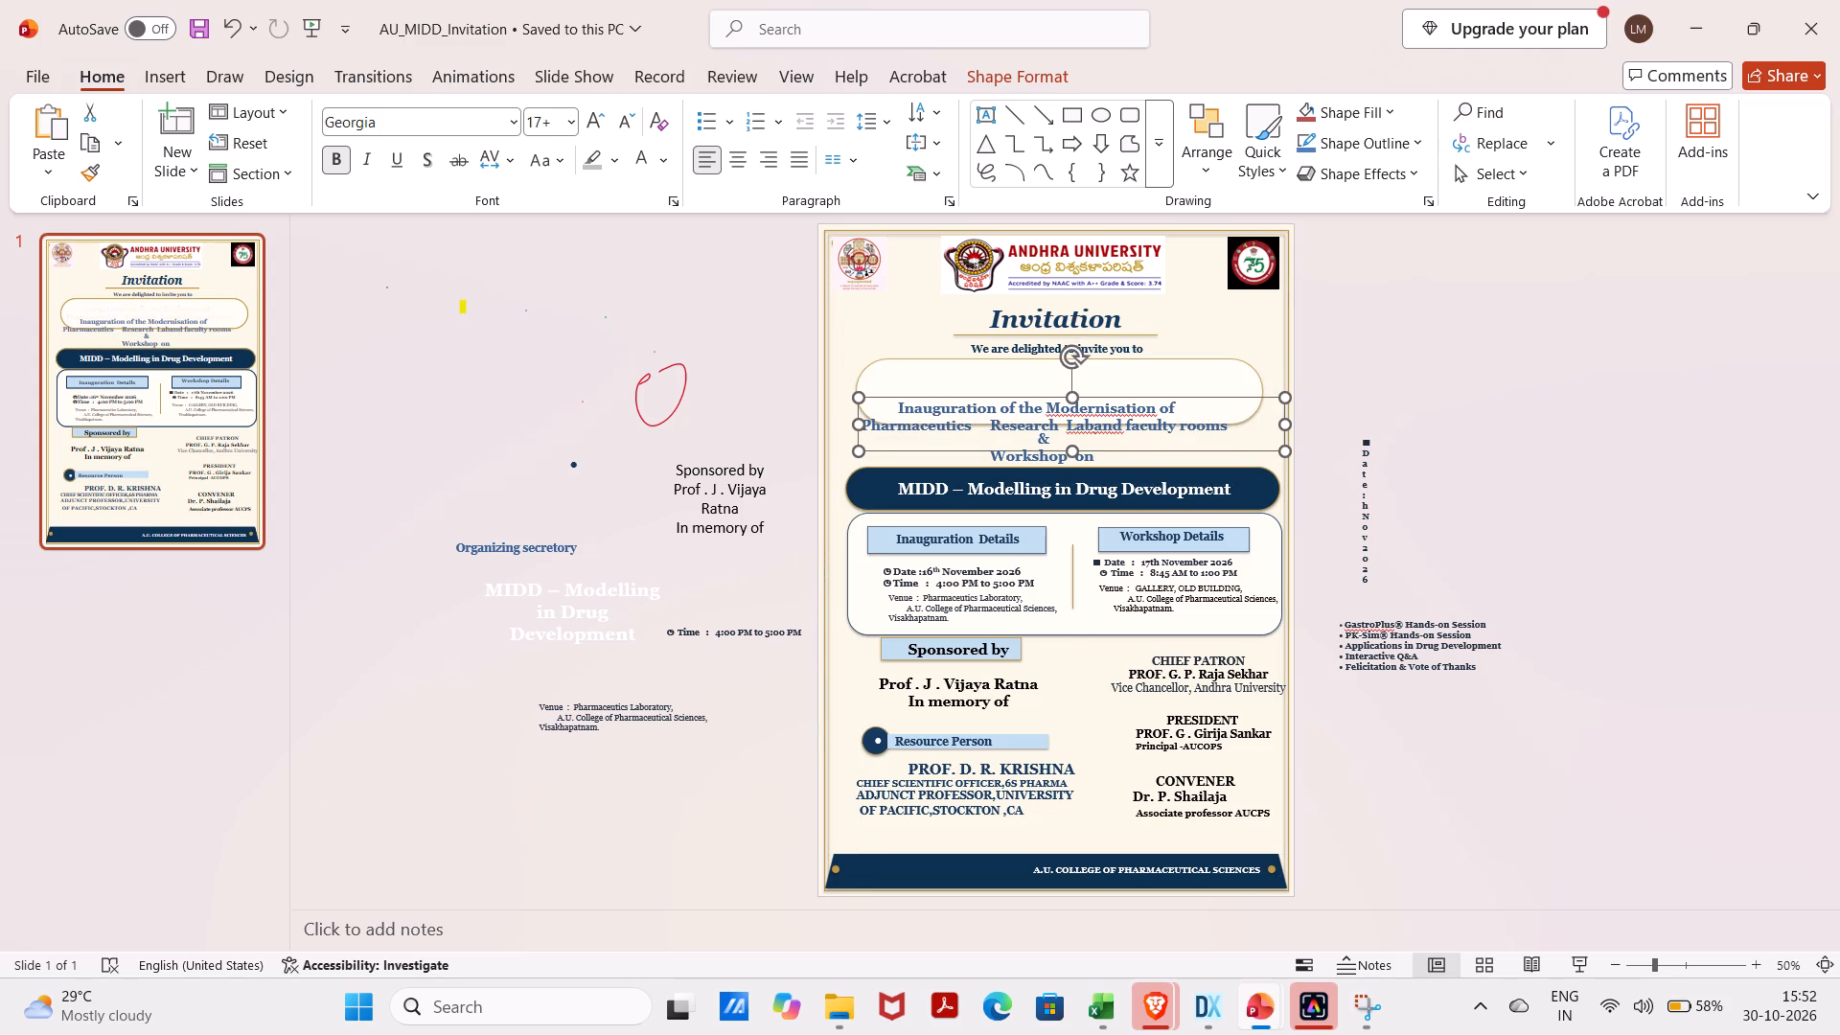
{"action": "left_click_drag", "start_coordinate": [862, 395], "coordinate": [863, 369]}
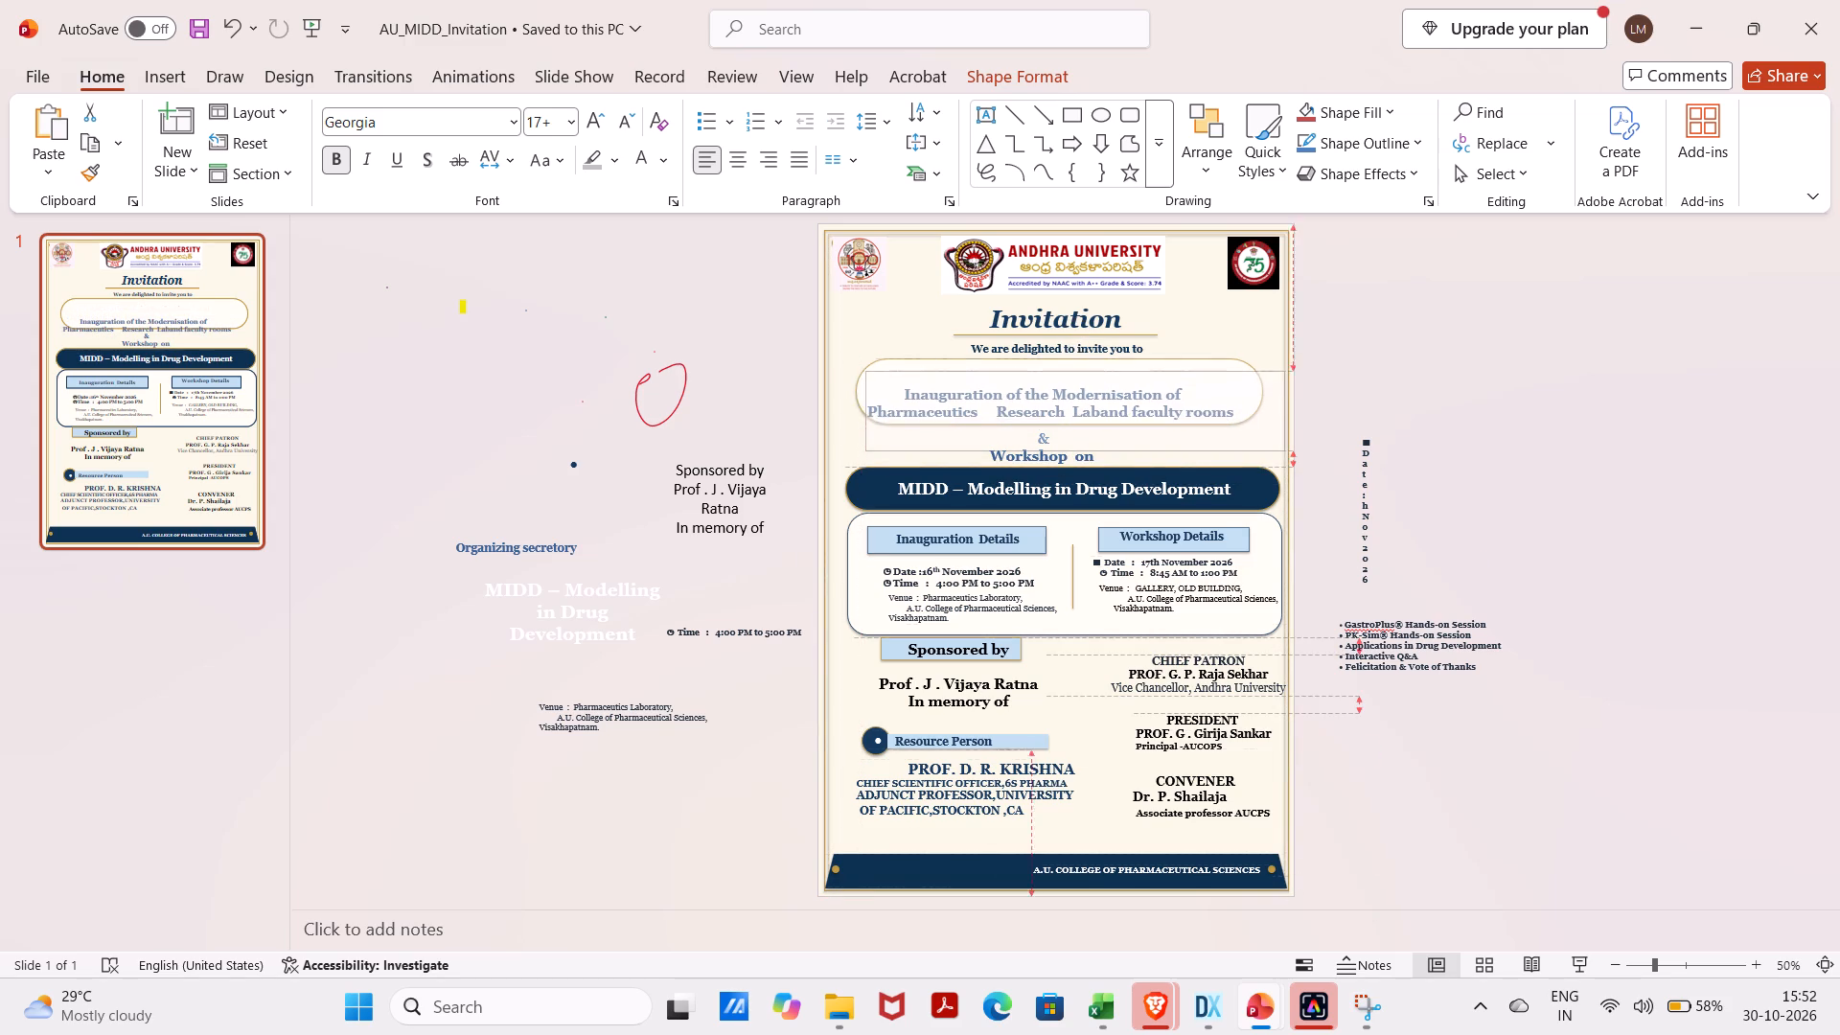
{"action": "left_click_drag", "start_coordinate": [863, 369], "coordinate": [869, 340]}
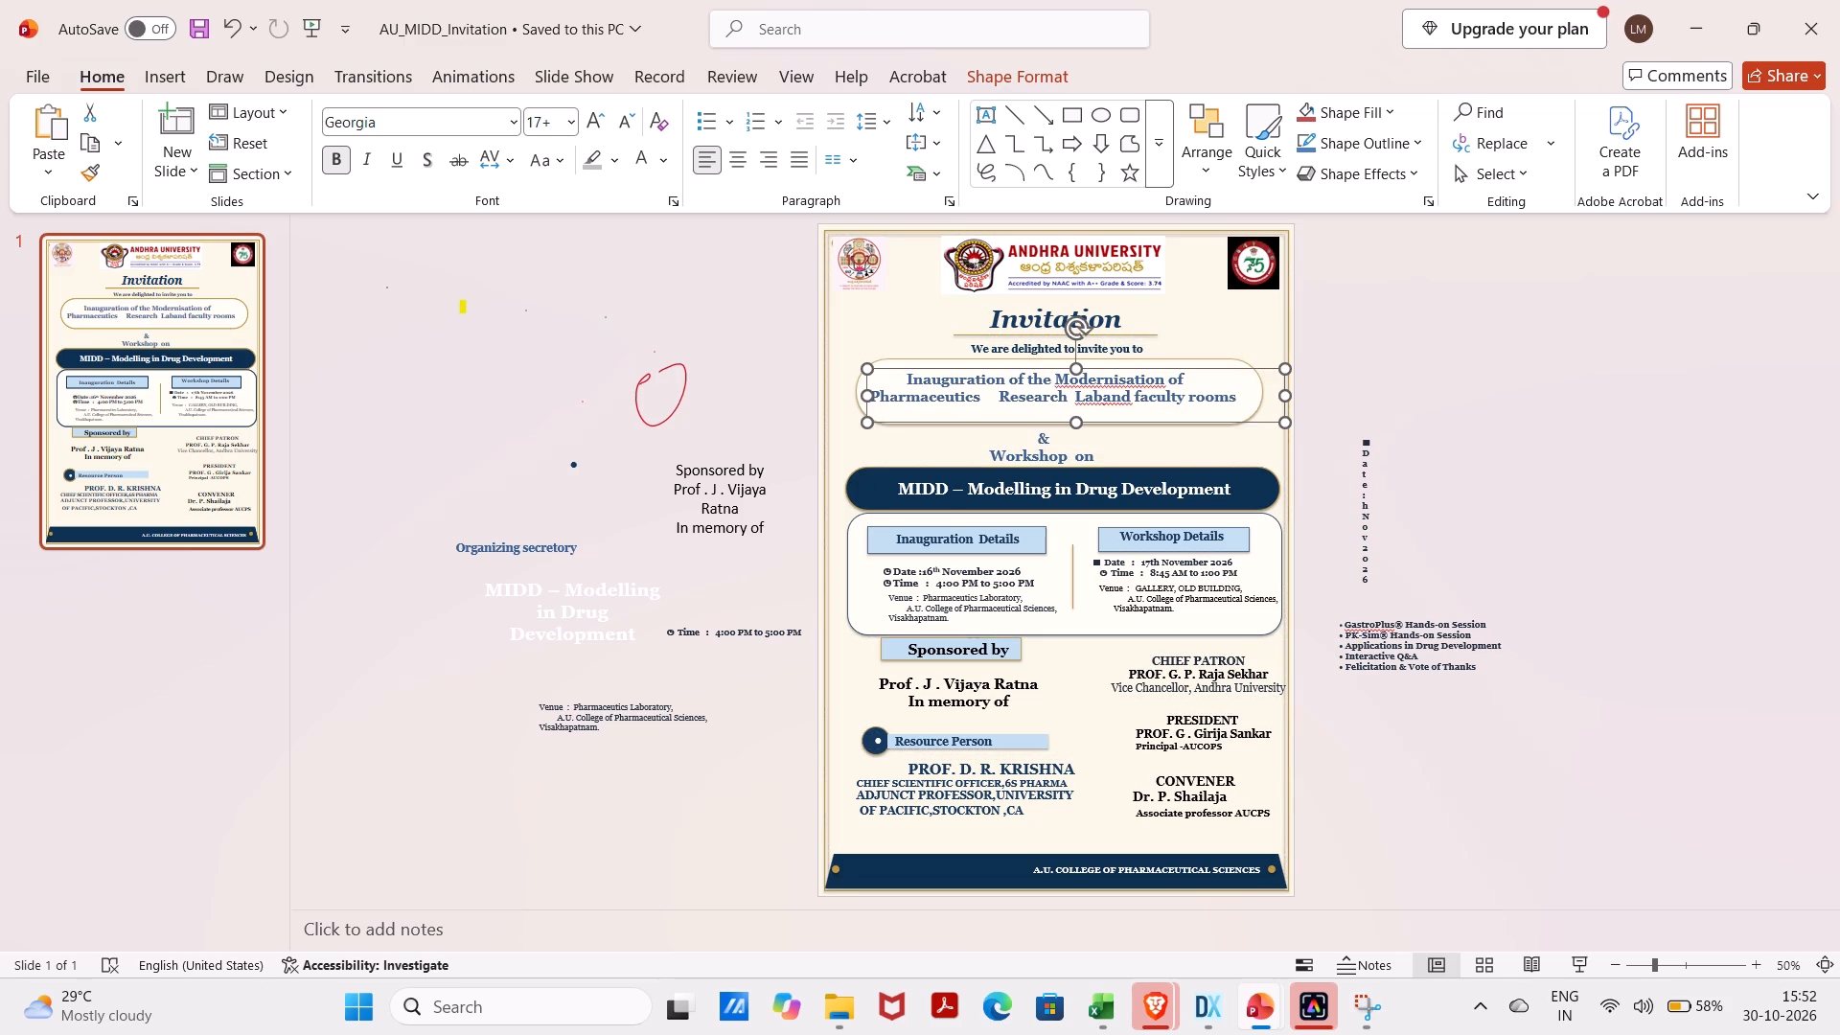
{"action": "left_click", "coordinate": [1146, 442]}
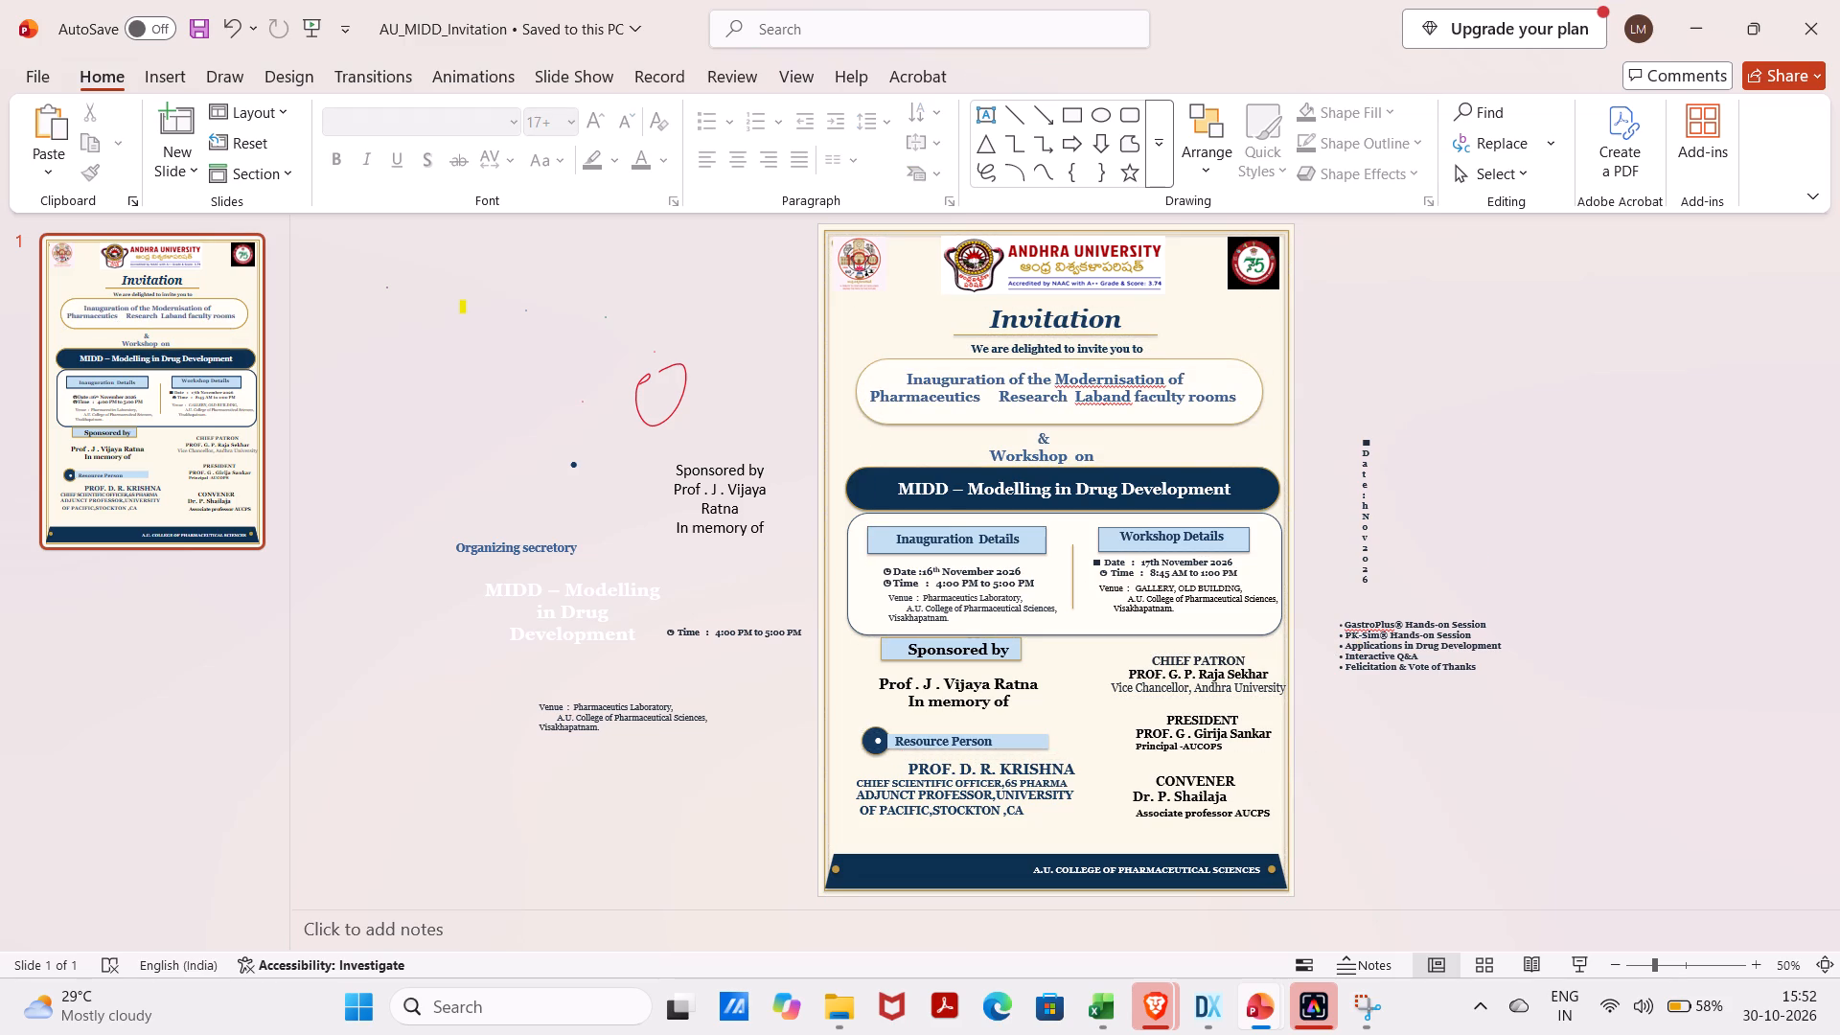
Enlarge the rounded frame around the inauguration heading so it extends past "& Workshop on" to the lower edge of the MIDD banner.
{"action": "left_click", "coordinate": [1242, 412]}
{"action": "left_click", "coordinate": [1258, 380]}
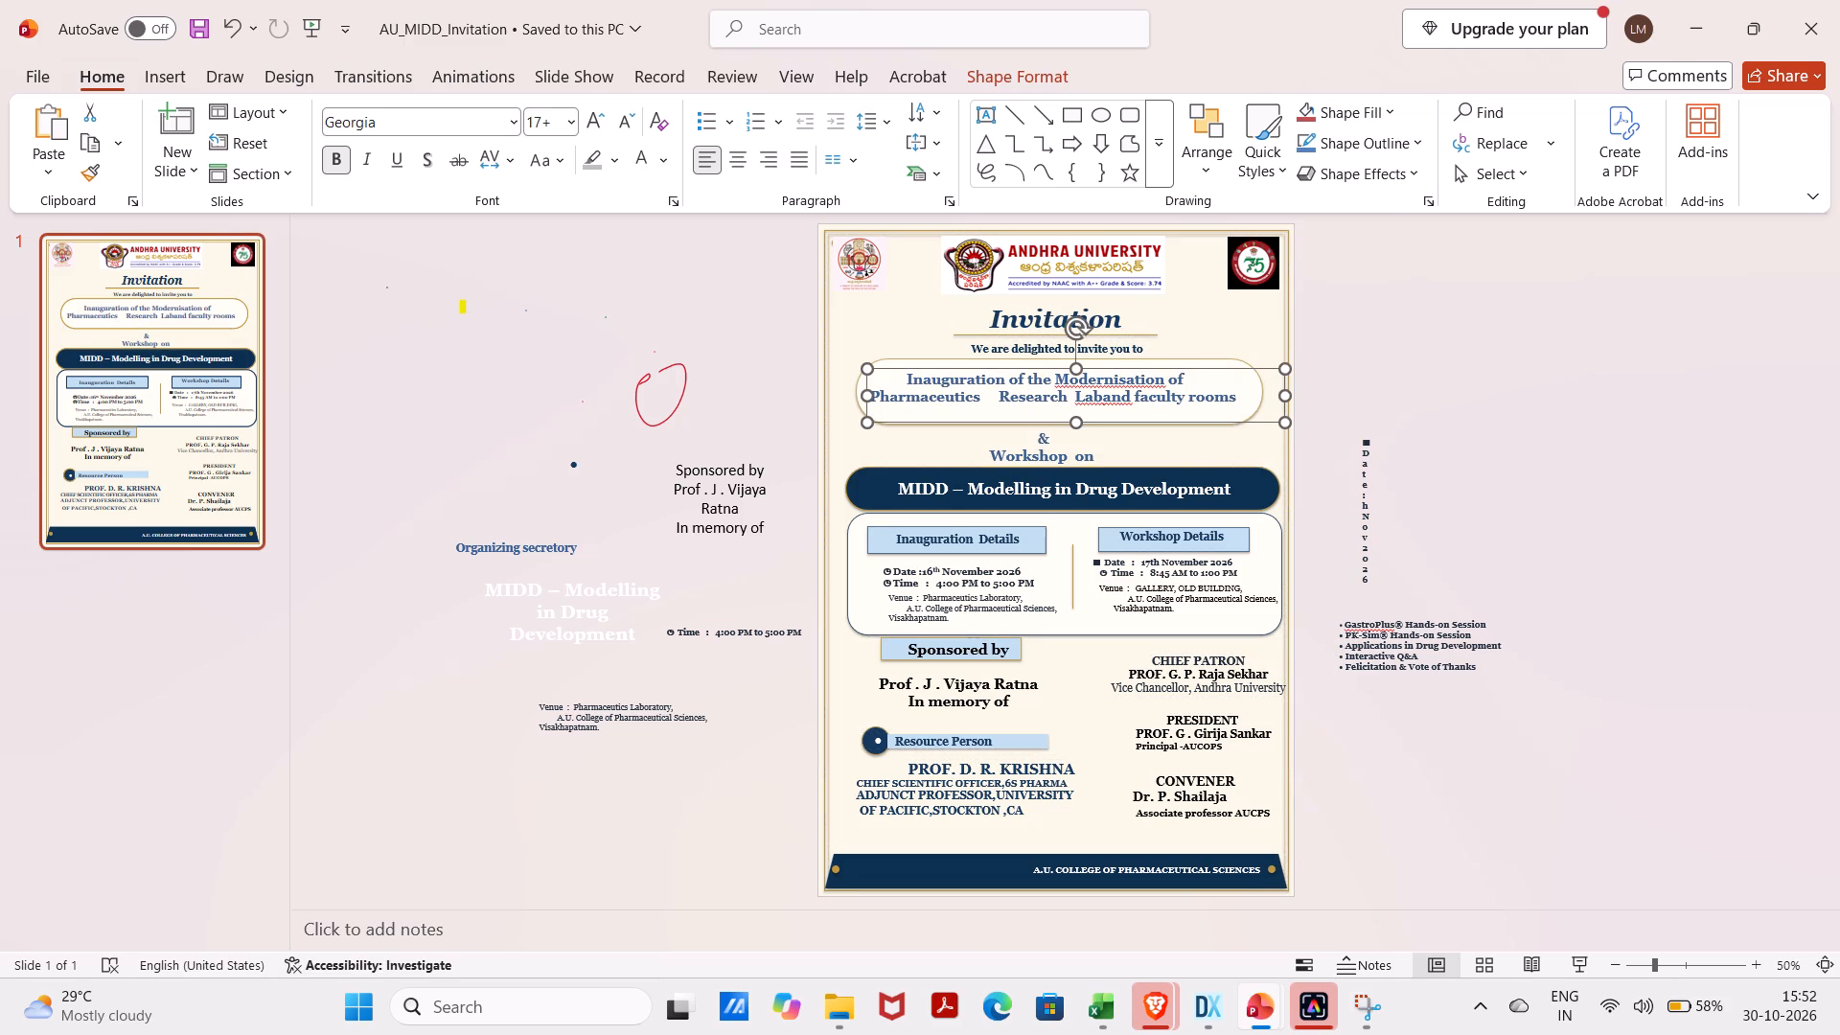
{"action": "left_click", "coordinate": [1222, 357]}
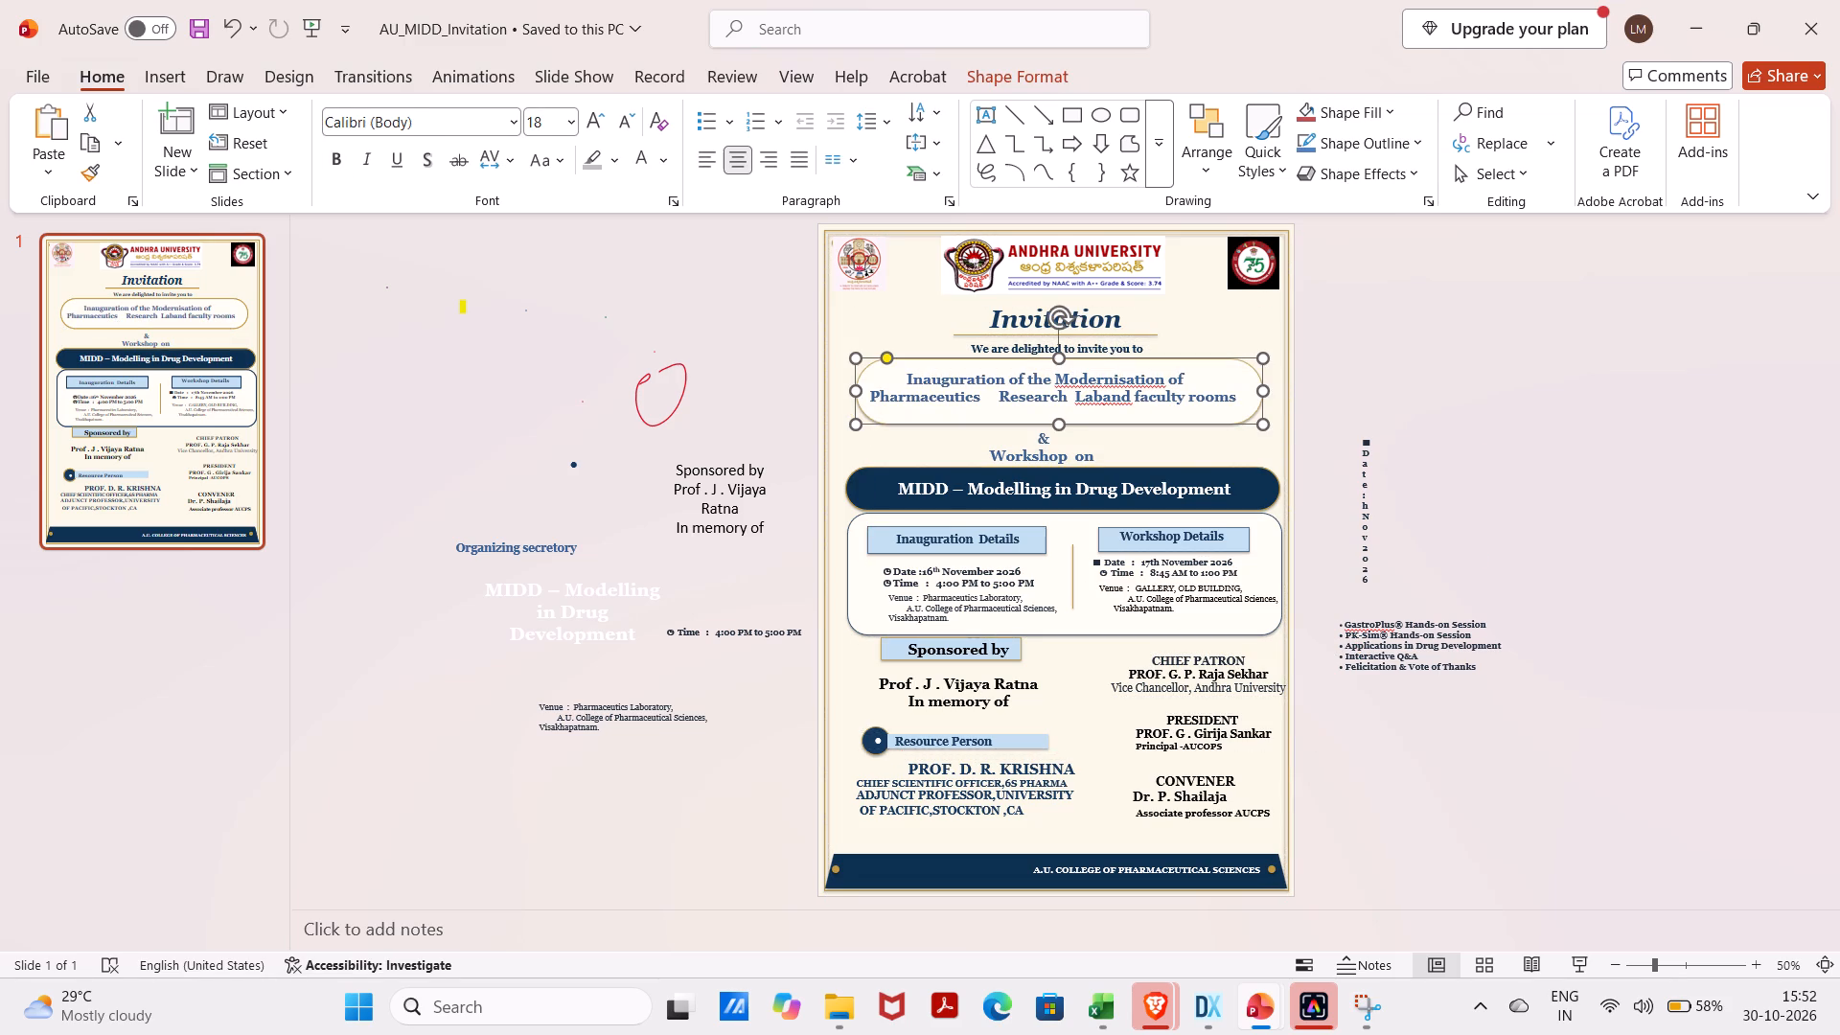
{"action": "left_click_drag", "start_coordinate": [1266, 425], "coordinate": [1266, 430]}
{"action": "left_click_drag", "start_coordinate": [1266, 430], "coordinate": [1280, 507]}
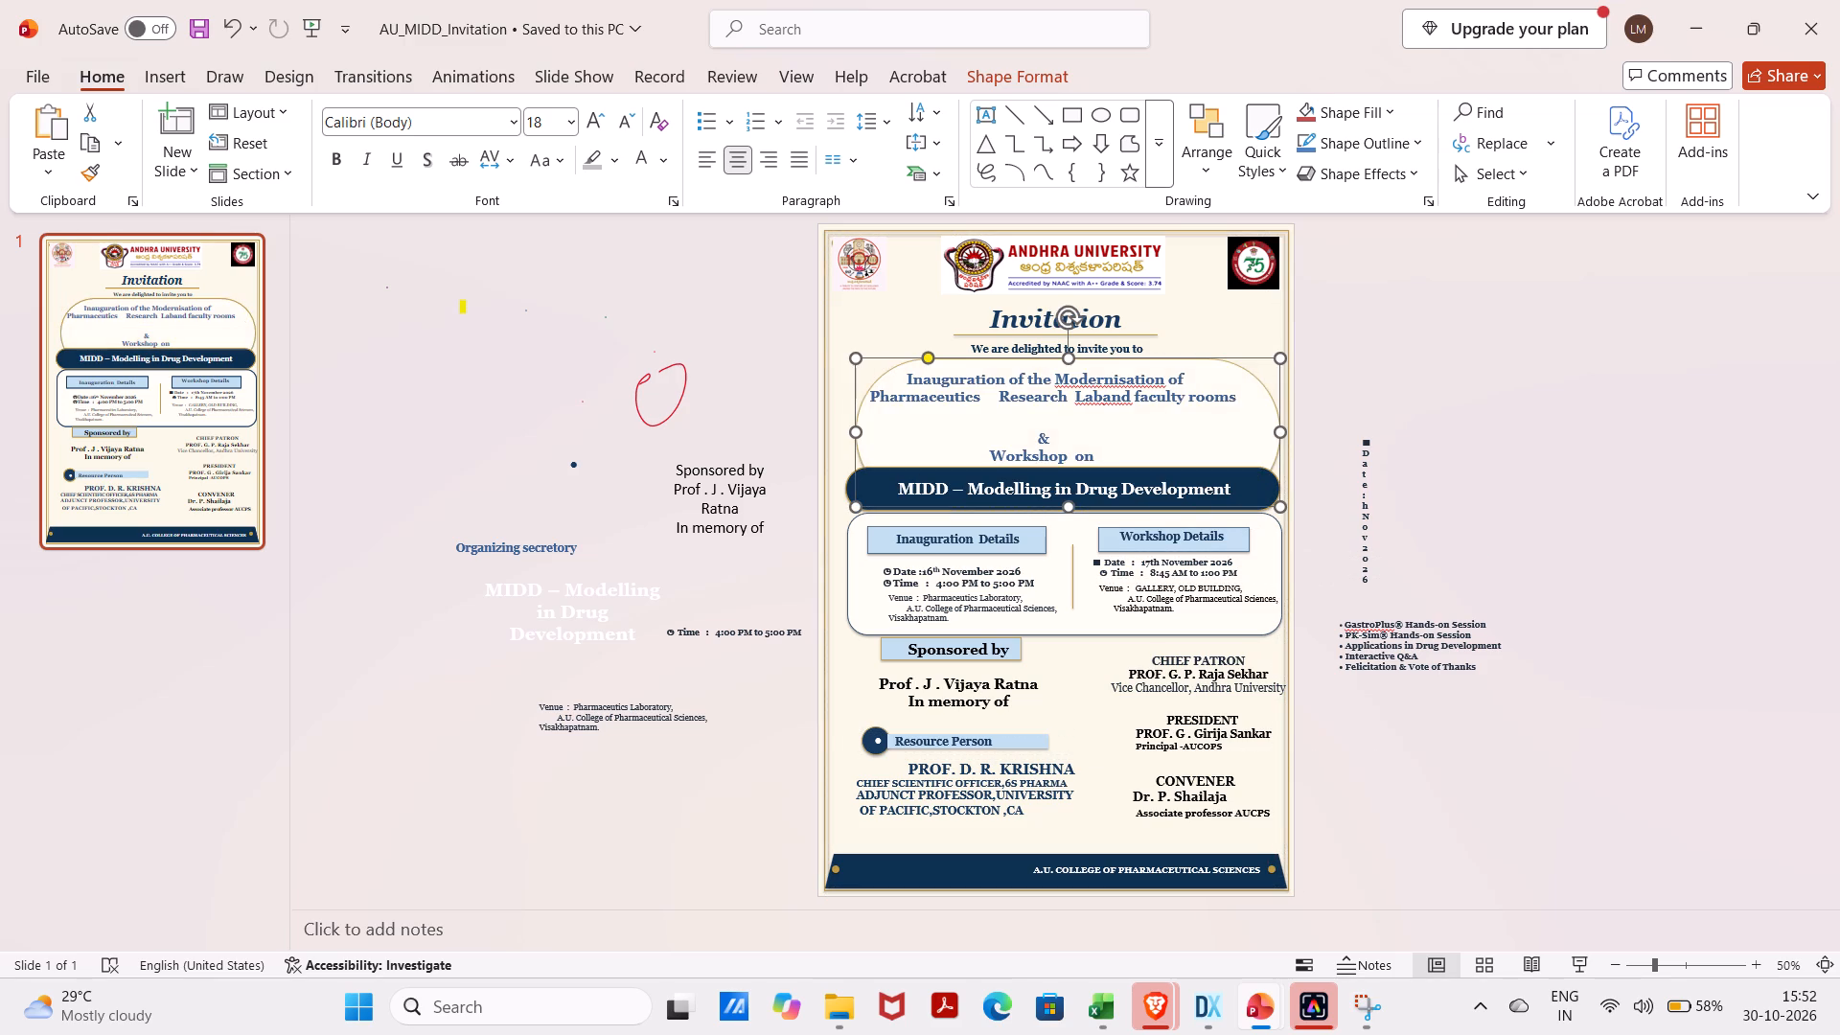
{"action": "left_click", "coordinate": [1232, 495]}
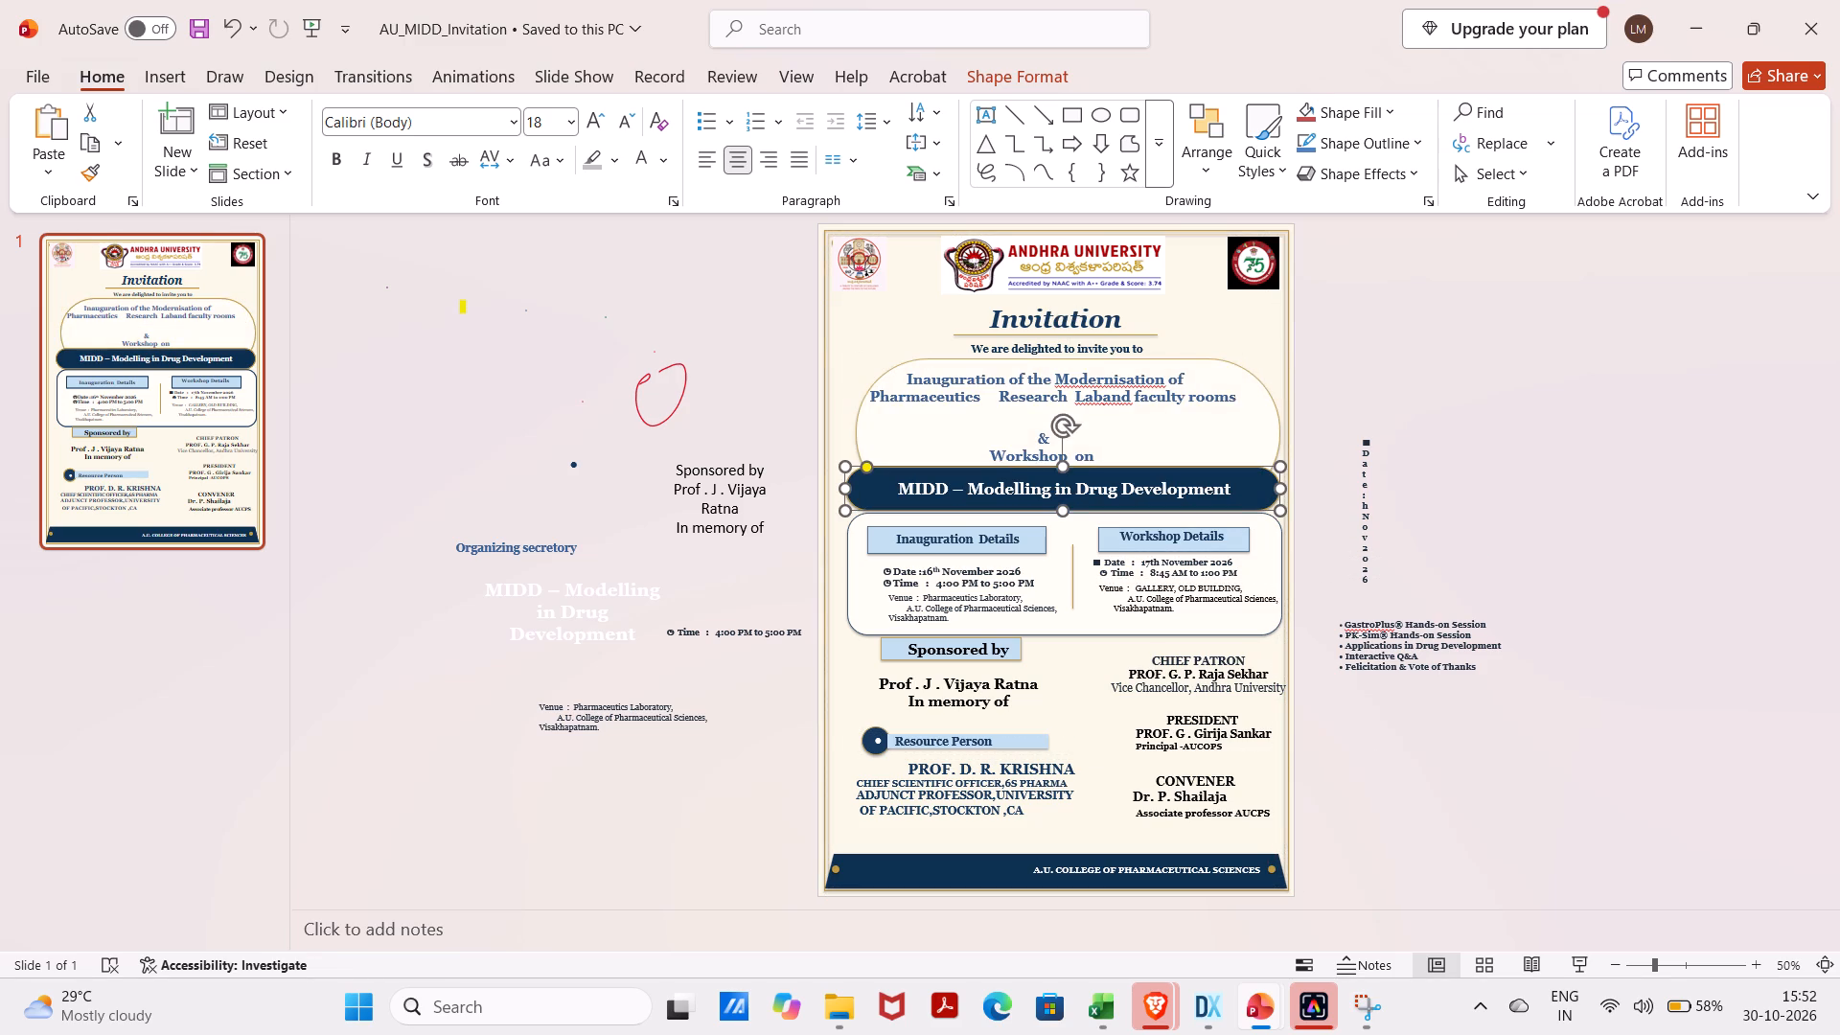
Move the "& Workshop on" text box up so it sits directly beneath the inauguration heading inside the rounded frame.
{"action": "left_click", "coordinate": [1023, 440]}
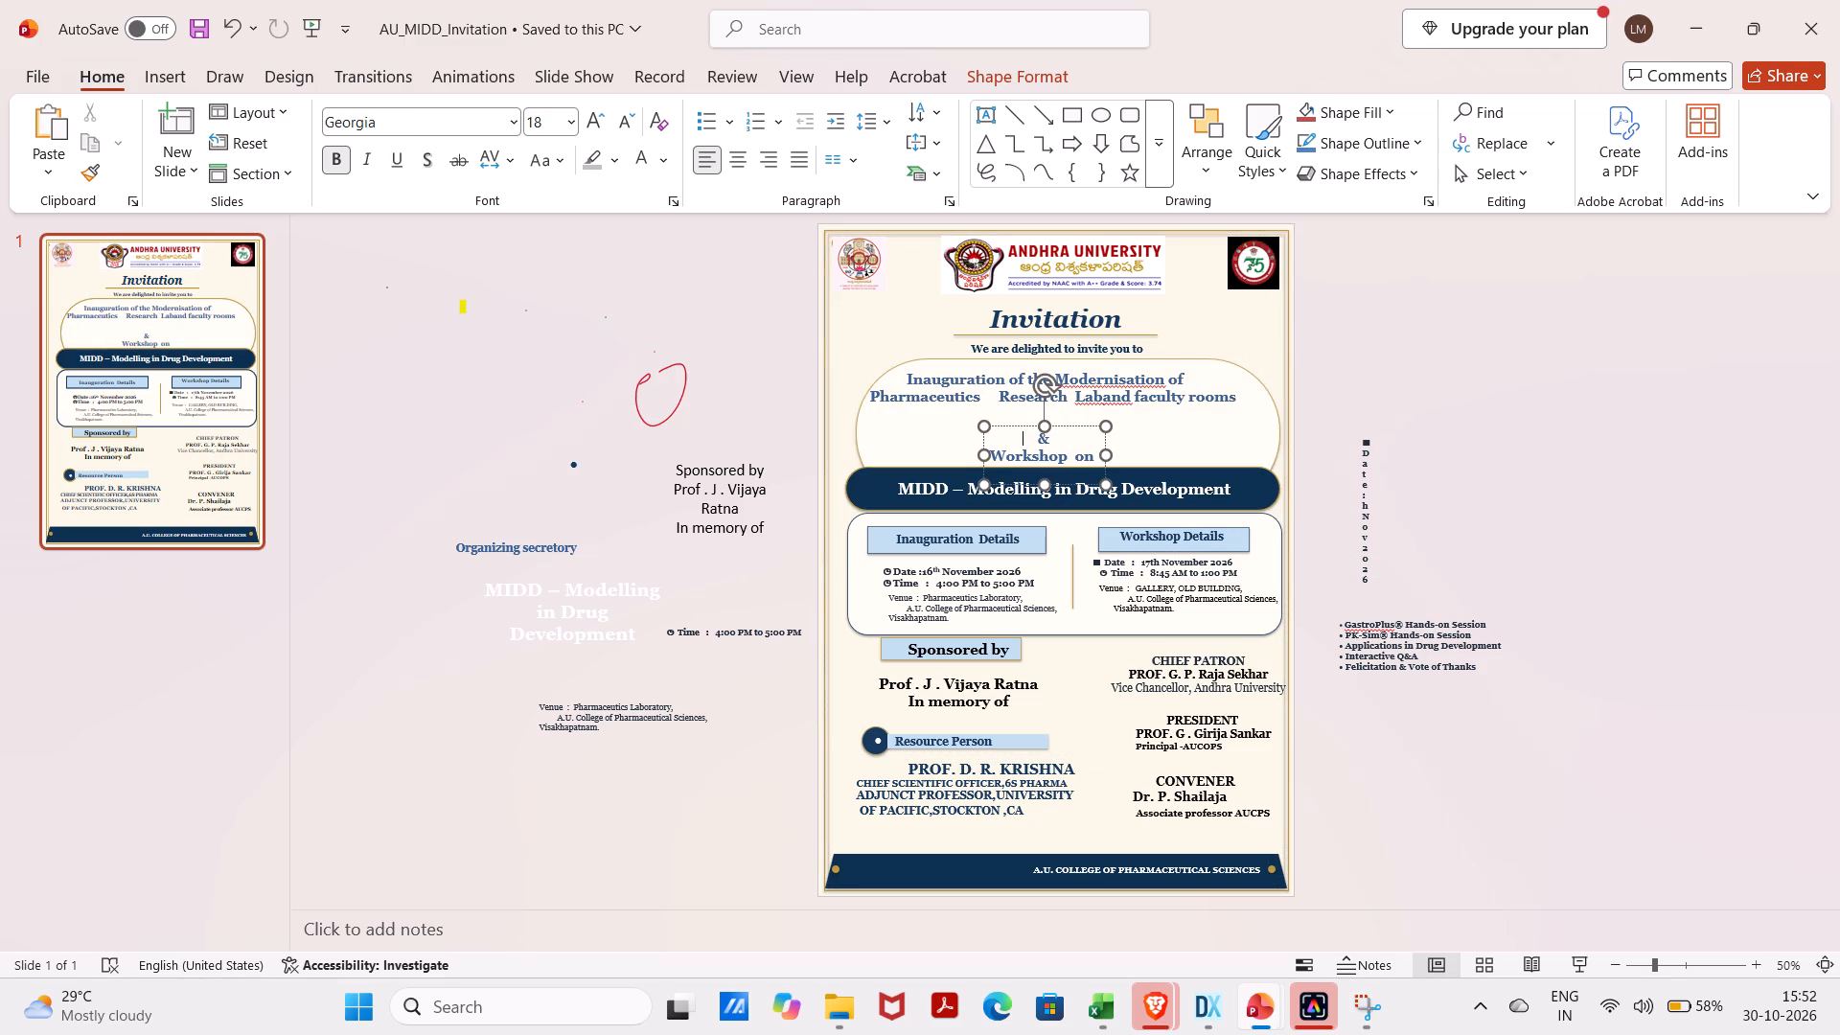
{"action": "left_click_drag", "start_coordinate": [985, 427], "coordinate": [990, 406]}
{"action": "left_click_drag", "start_coordinate": [1104, 448], "coordinate": [1133, 433]}
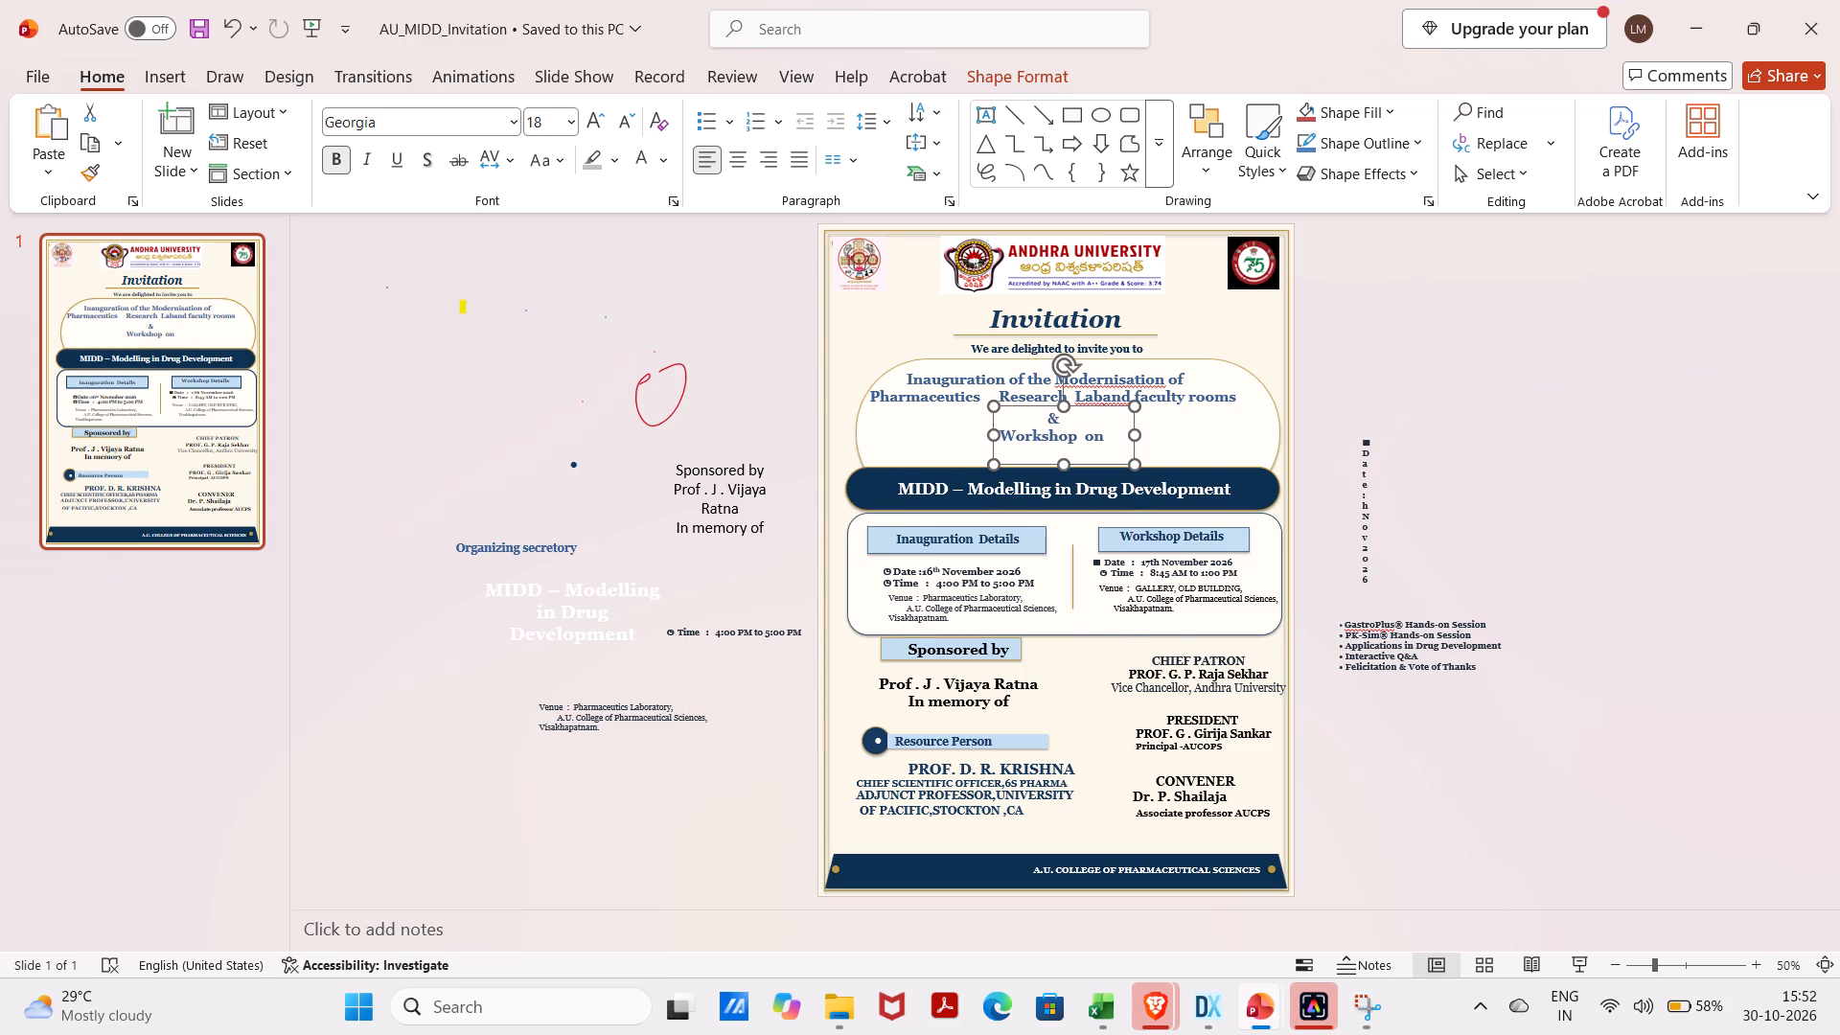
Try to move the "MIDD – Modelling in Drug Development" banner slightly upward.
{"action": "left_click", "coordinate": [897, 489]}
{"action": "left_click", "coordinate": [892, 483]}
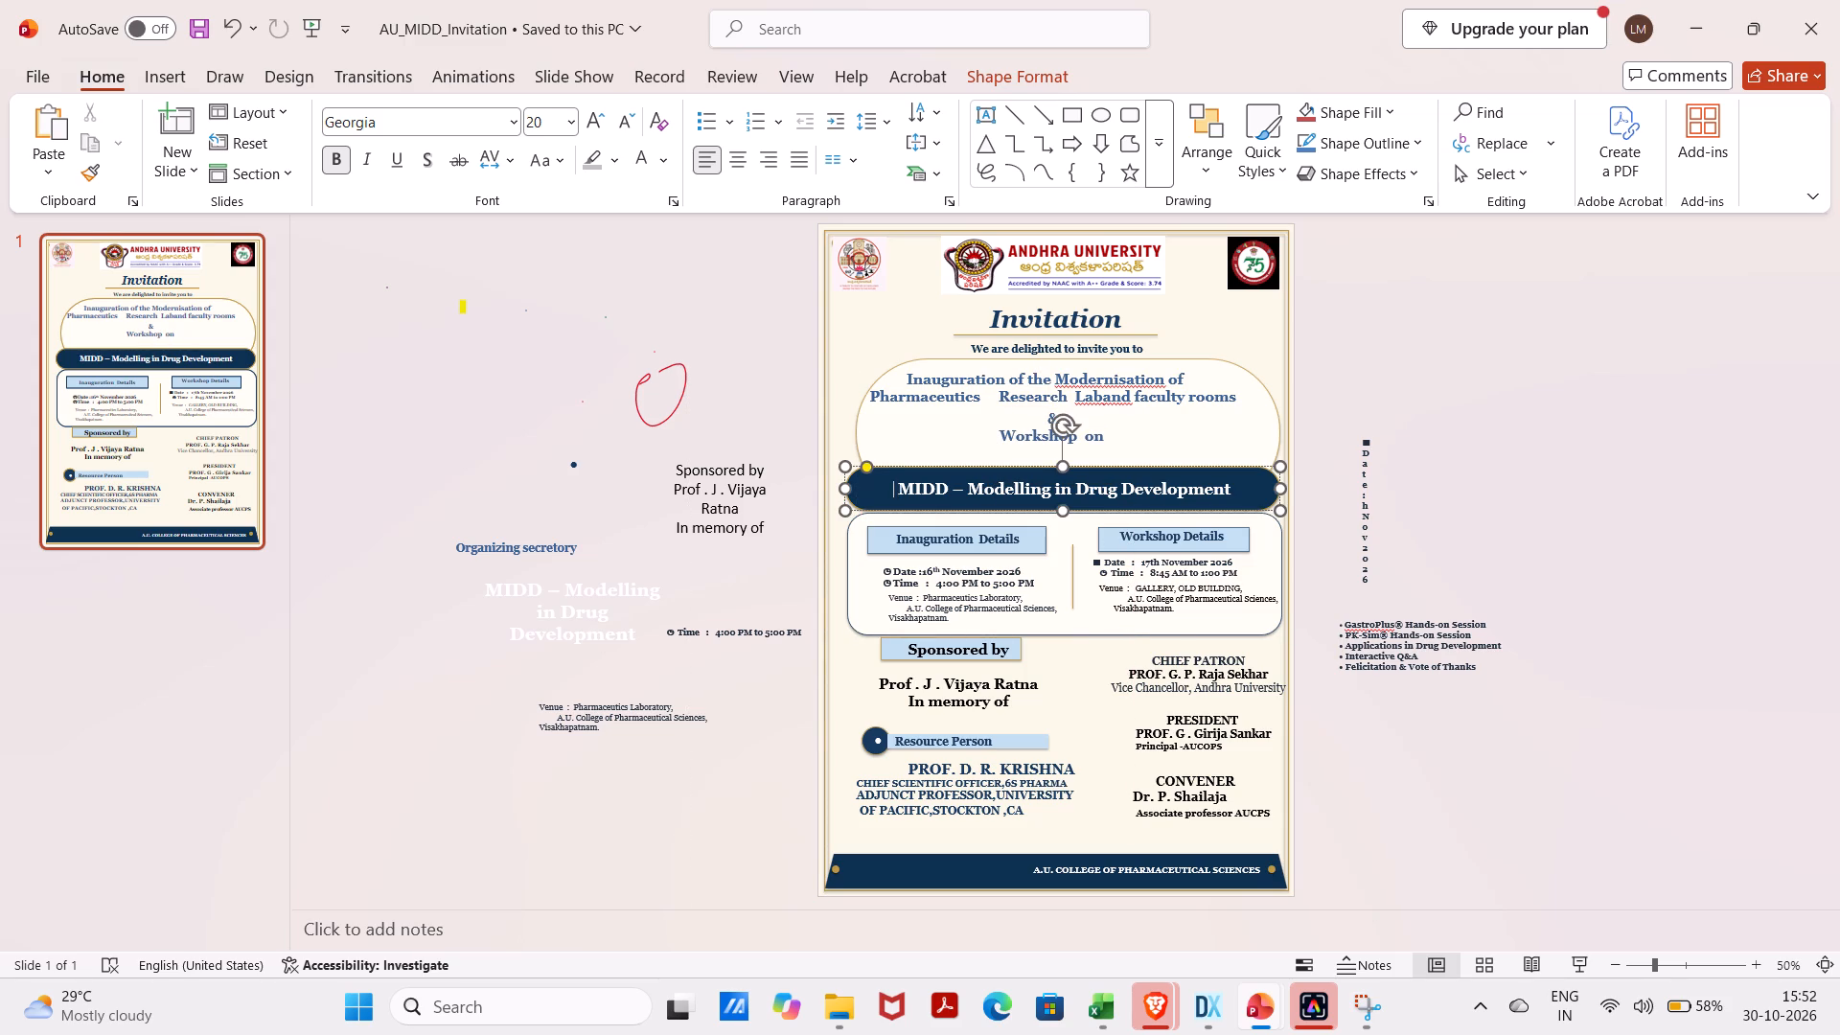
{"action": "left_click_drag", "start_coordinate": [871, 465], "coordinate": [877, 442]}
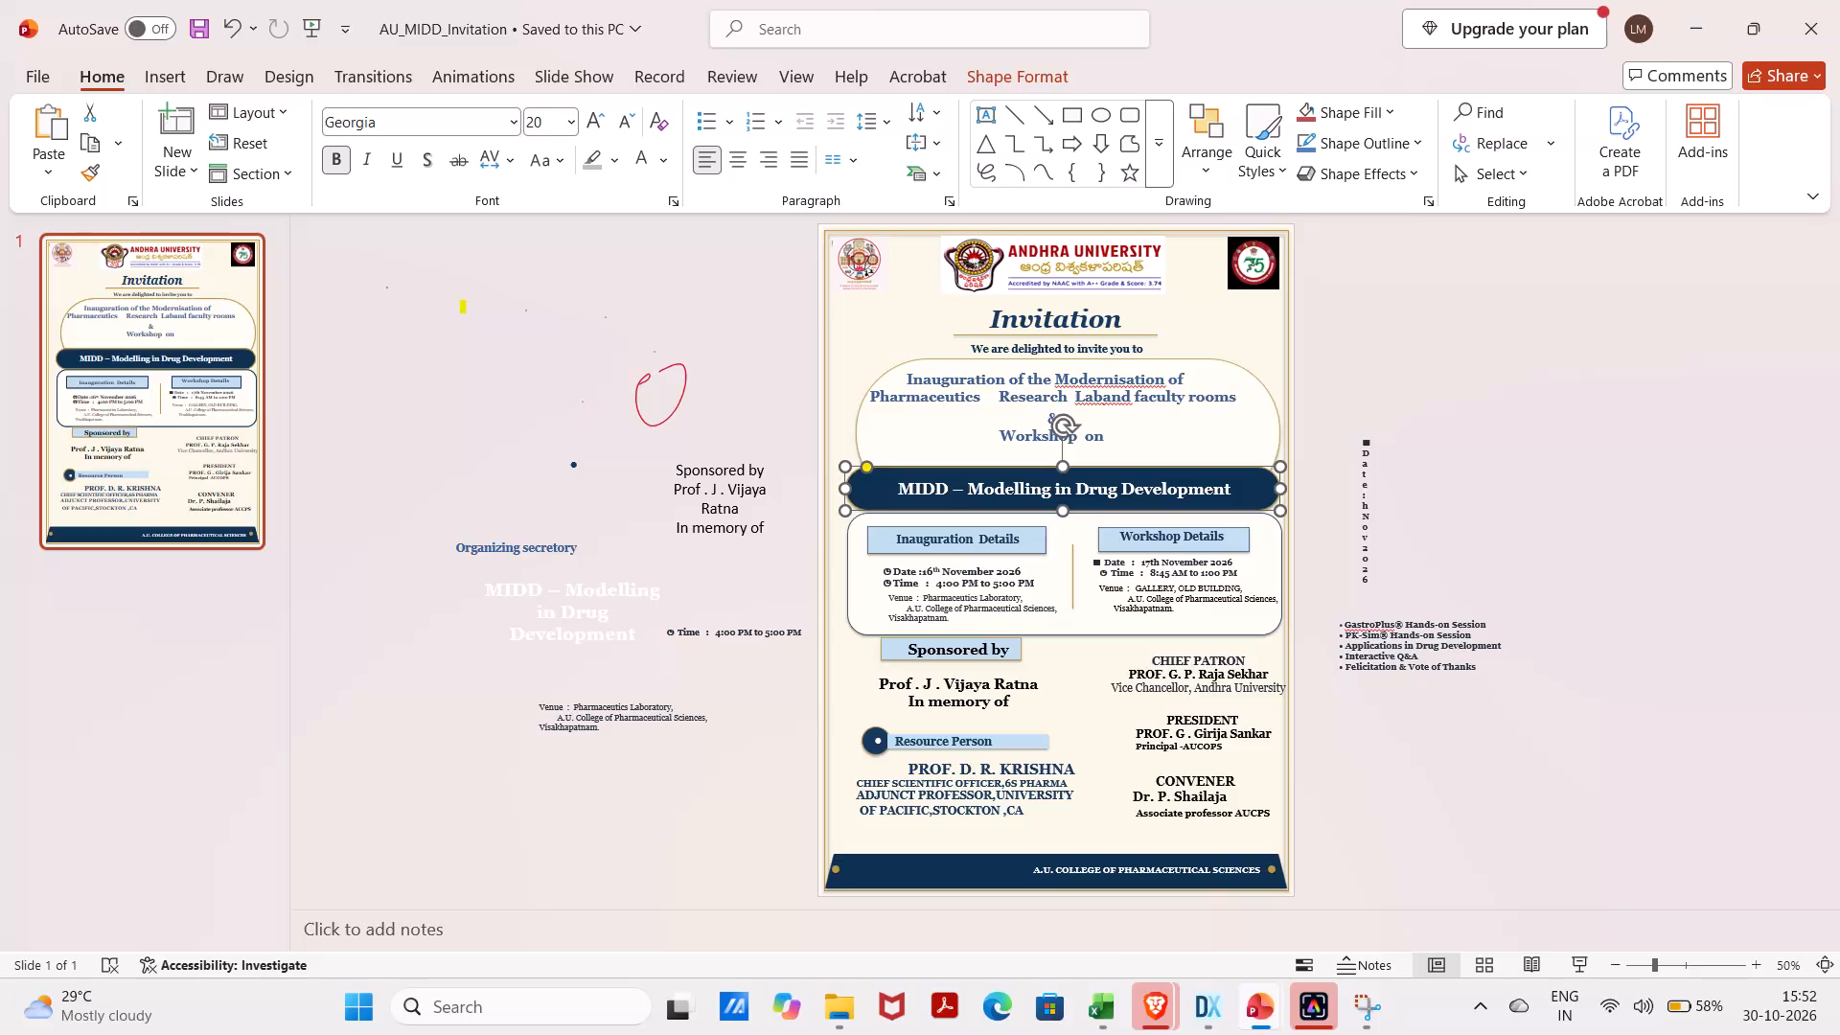
Copy the banner text "MIDD – Modelling in Drug Development" and paste it on a new line below "Workshop on".
{"action": "left_click", "coordinate": [900, 489]}
{"action": "left_click", "coordinate": [900, 489]}
{"action": "left_click_drag", "start_coordinate": [900, 489], "coordinate": [1131, 494]}
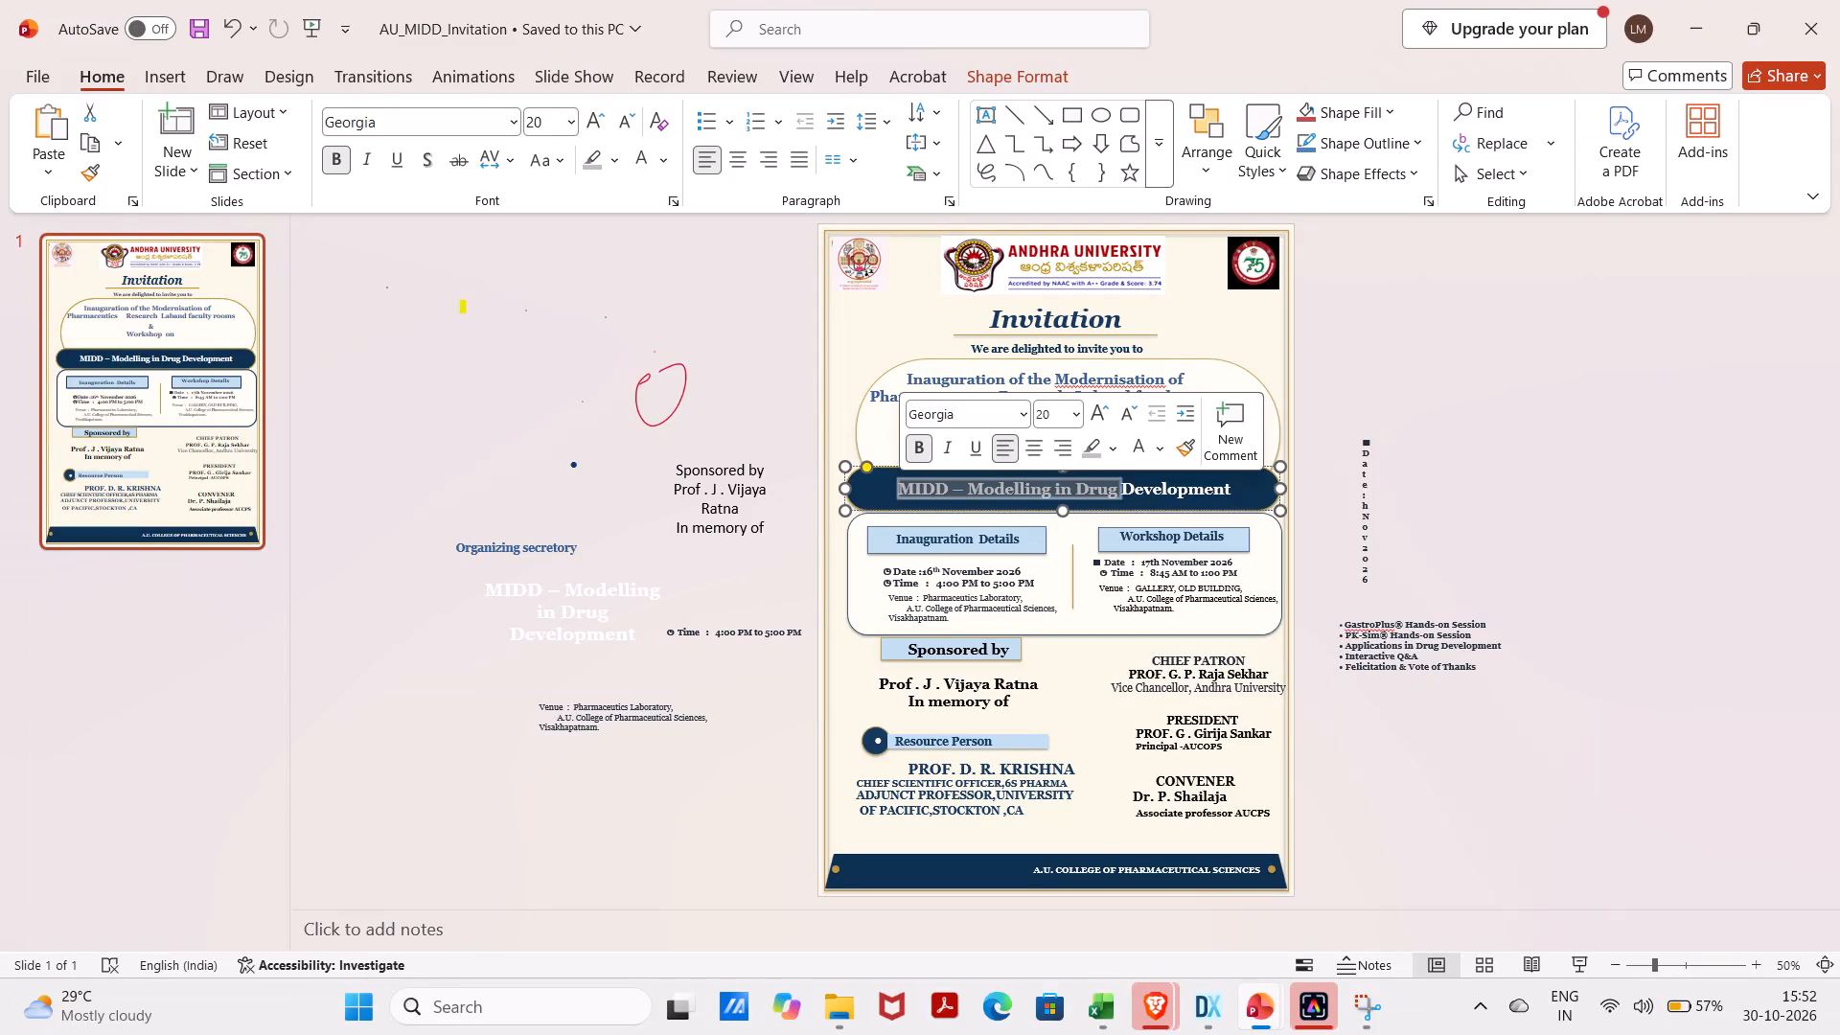
{"action": "left_click_drag", "start_coordinate": [1131, 494], "coordinate": [1221, 496]}
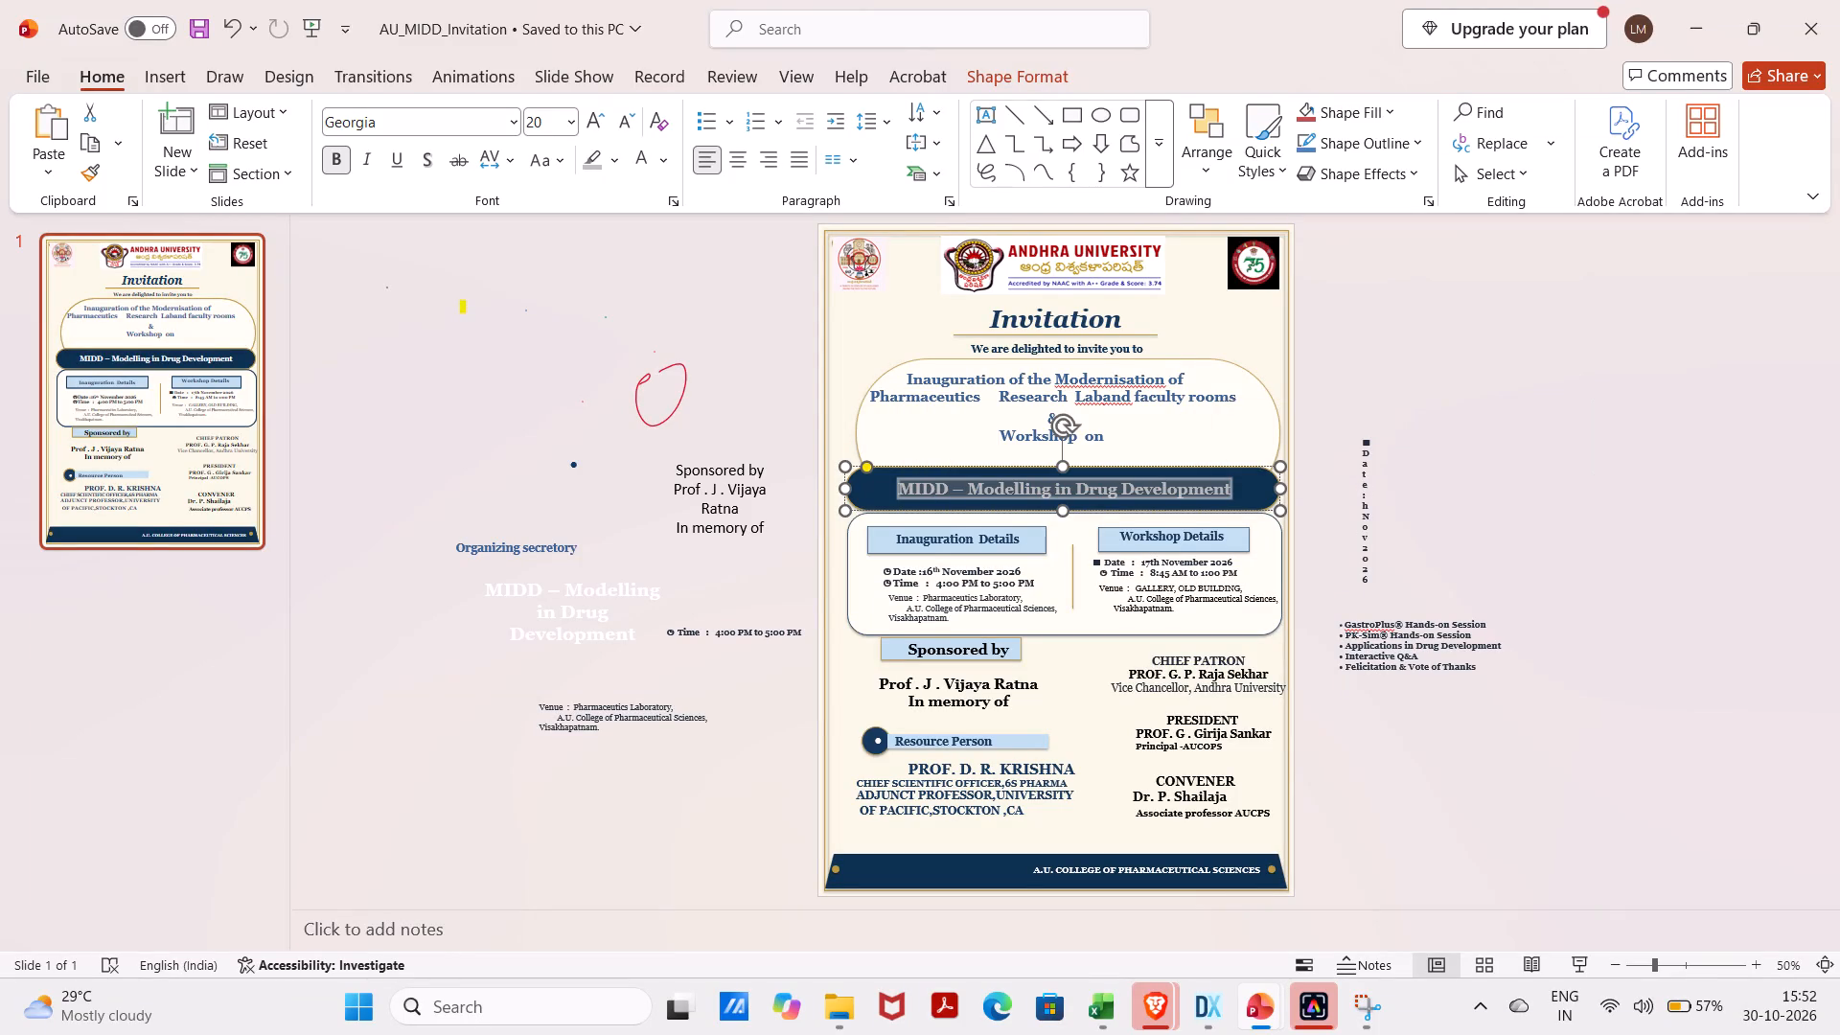
{"action": "key", "text": "ctrl+c"}
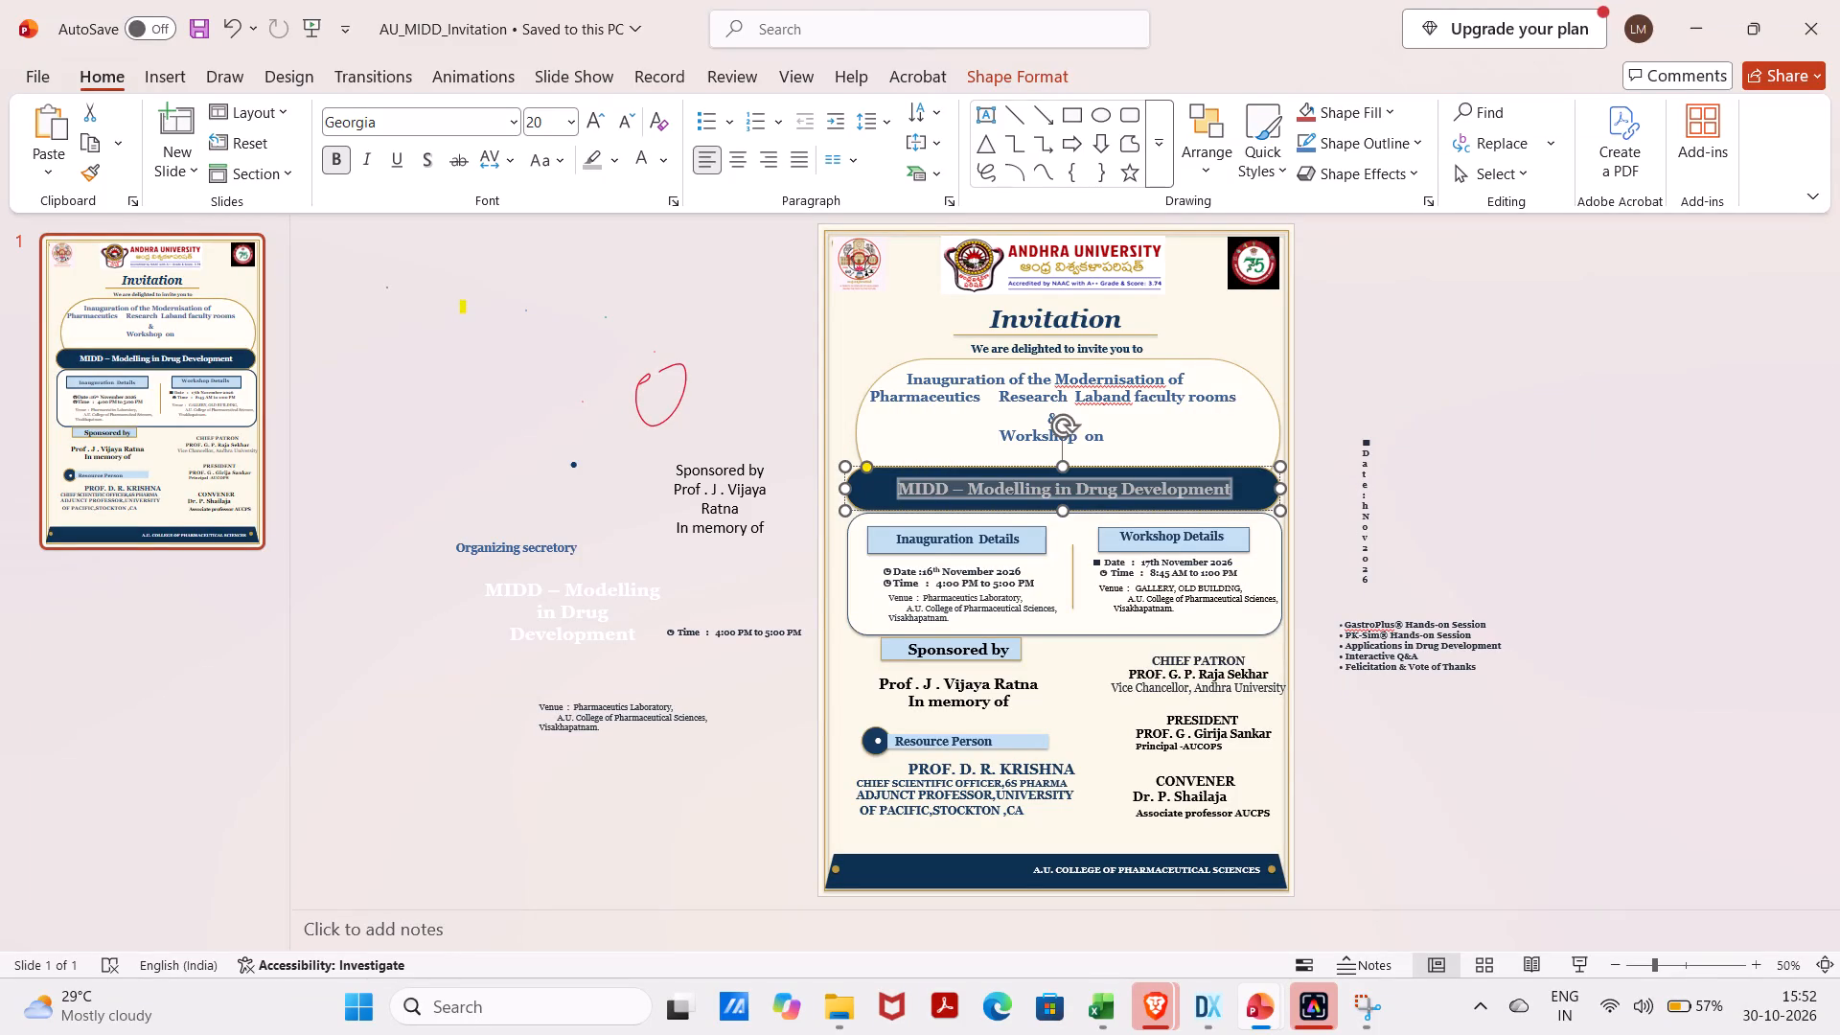
{"action": "left_click", "coordinate": [1107, 432]}
{"action": "left_click", "coordinate": [1102, 437]}
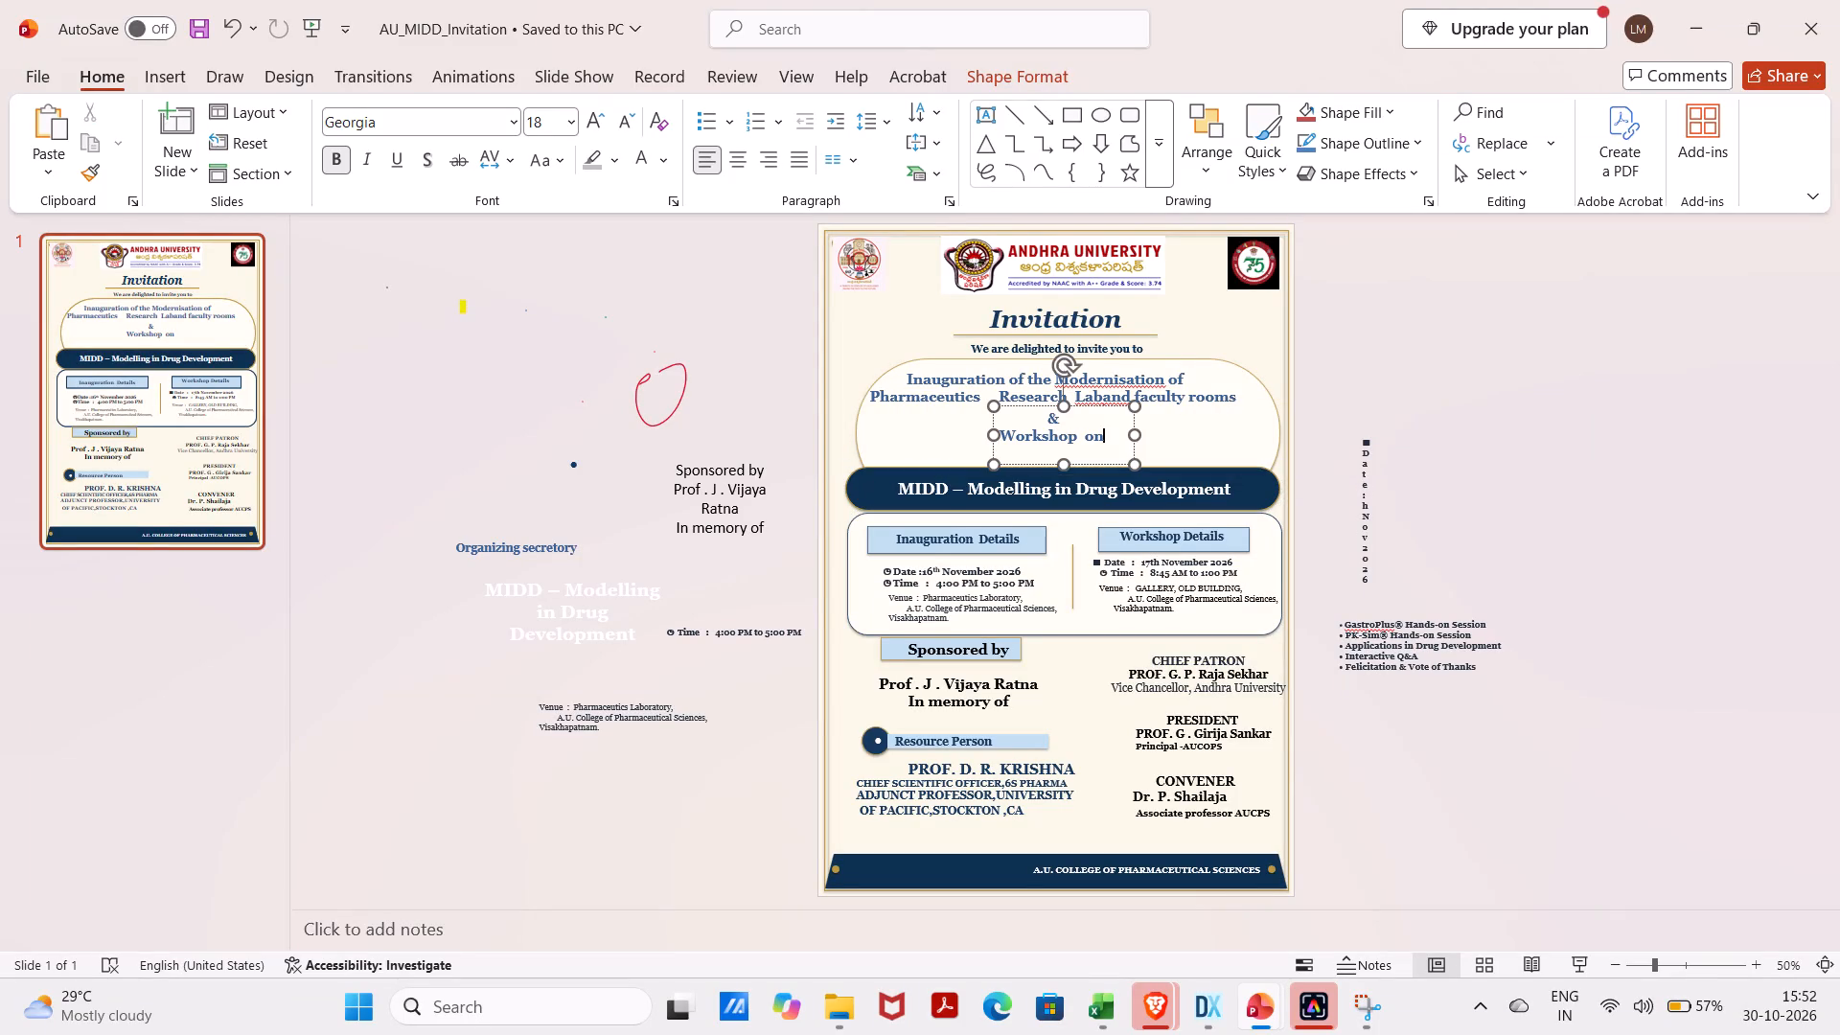
{"action": "key", "text": "Return"}
{"action": "key", "text": "ctrl+v"}
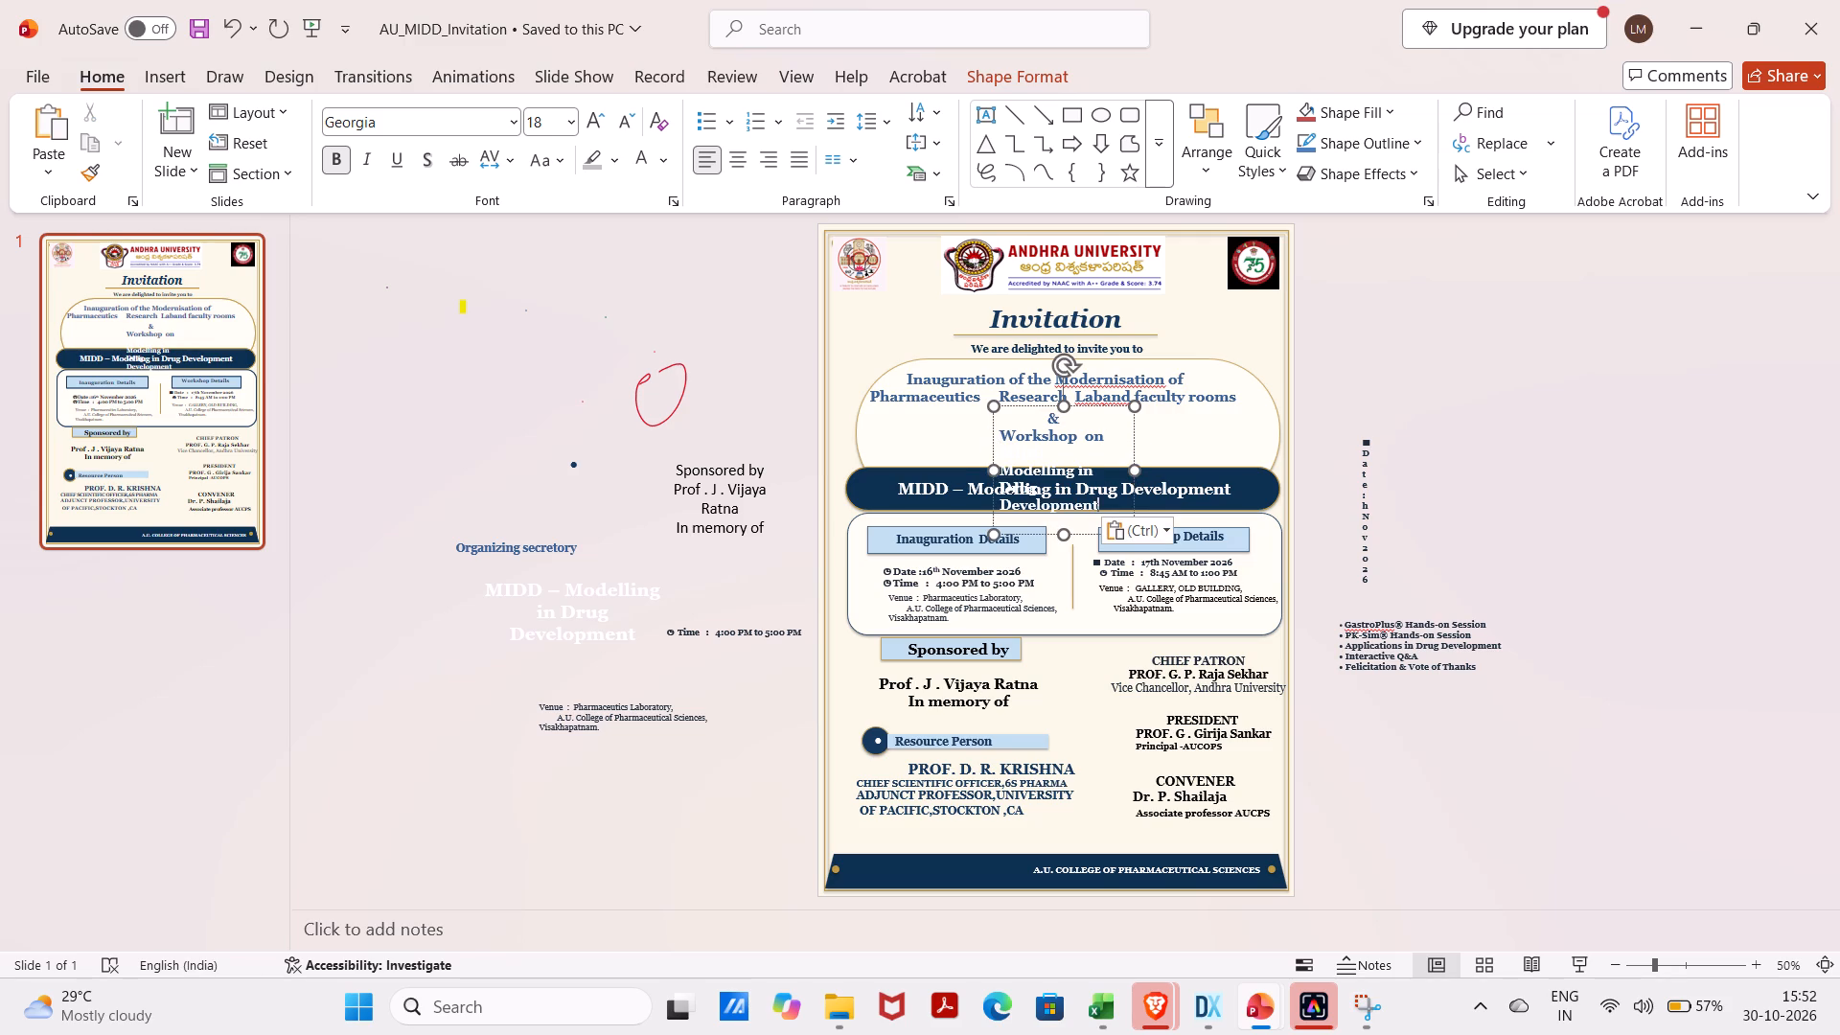
Clear all formatting from the pasted "MIDD – Modelling in Drug Development" text.
{"action": "left_click_drag", "start_coordinate": [1096, 507], "coordinate": [1004, 455]}
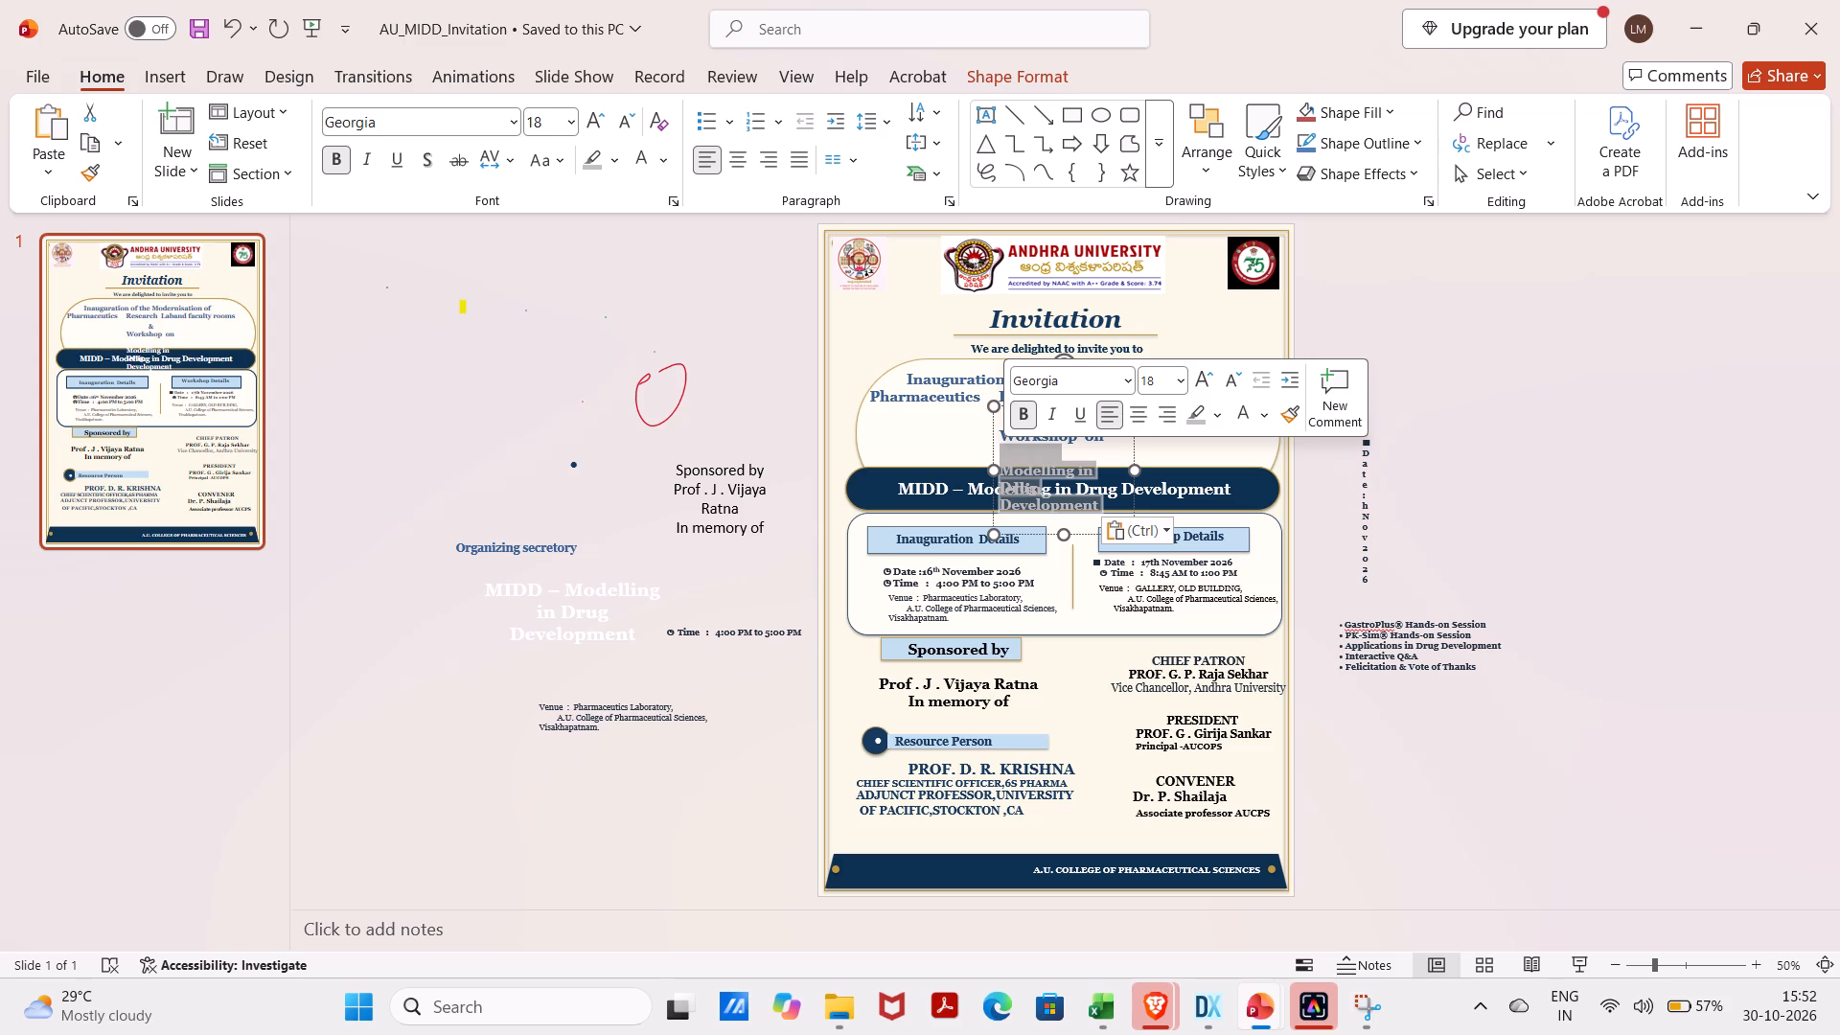
{"action": "left_click", "coordinate": [1216, 413]}
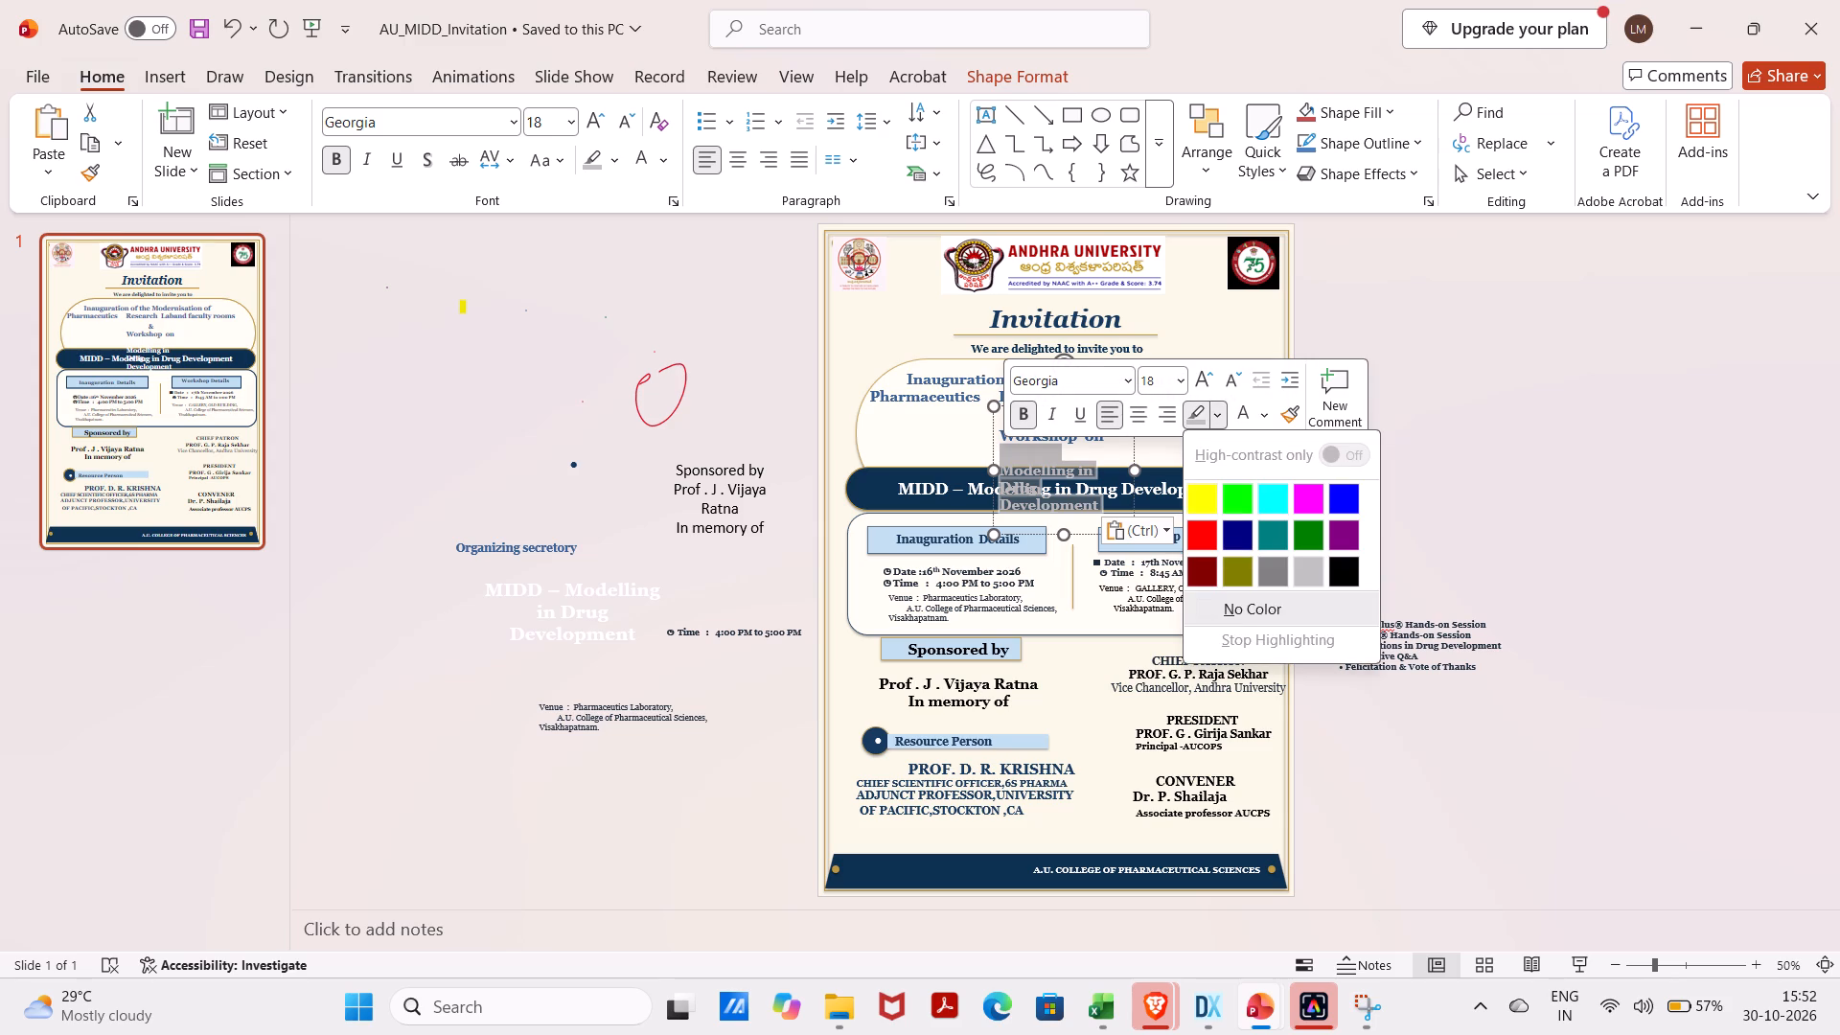
{"action": "left_click", "coordinate": [1107, 504]}
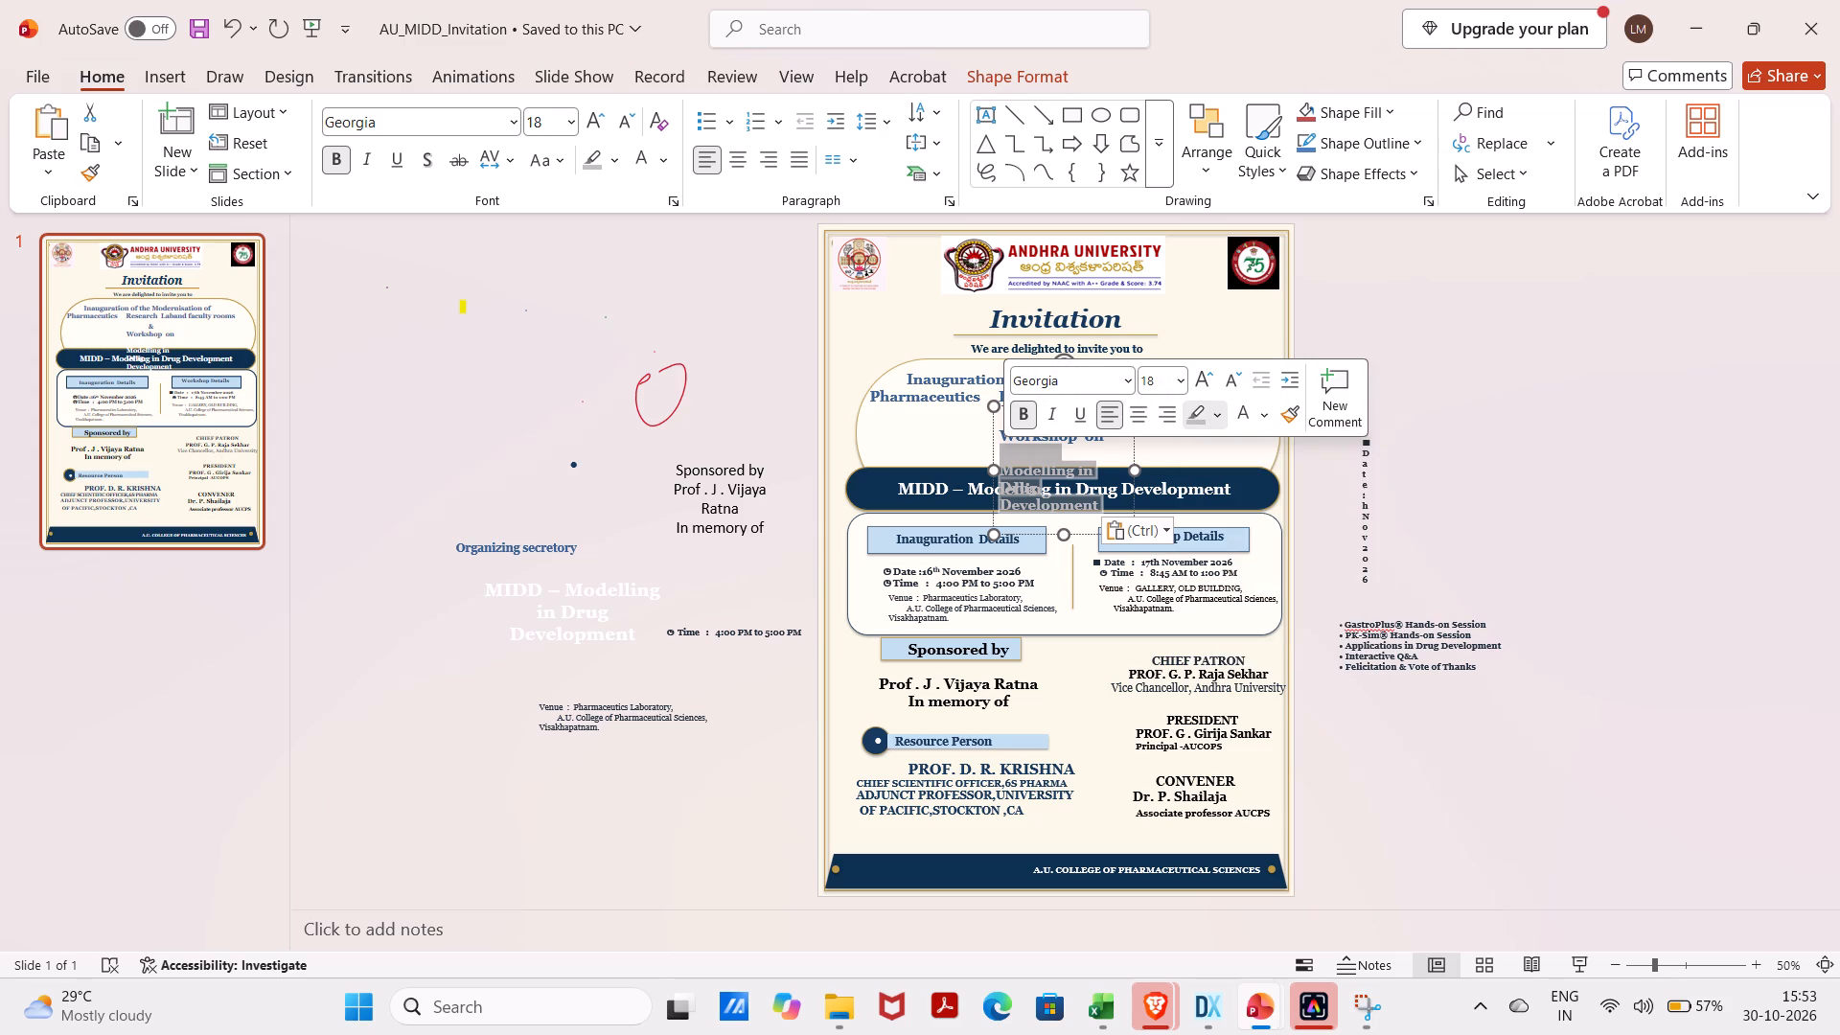
{"action": "left_click", "coordinate": [658, 129]}
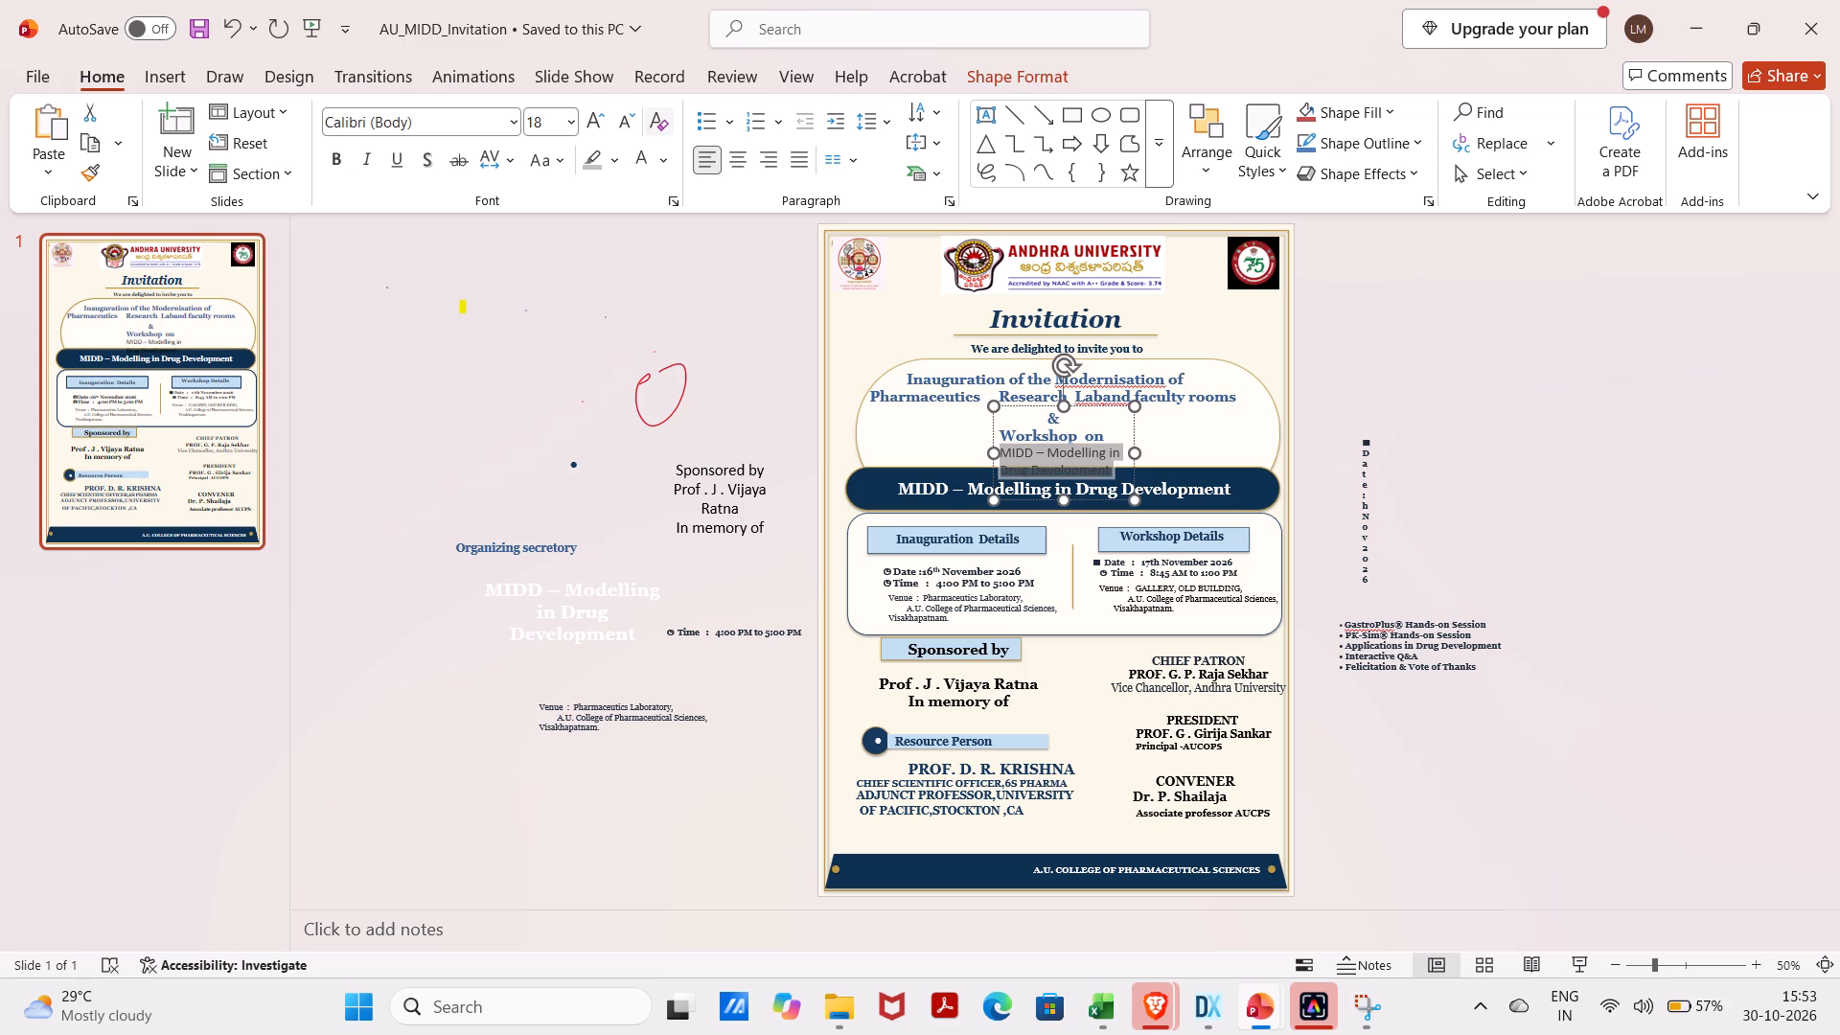
{"action": "left_click", "coordinate": [658, 129]}
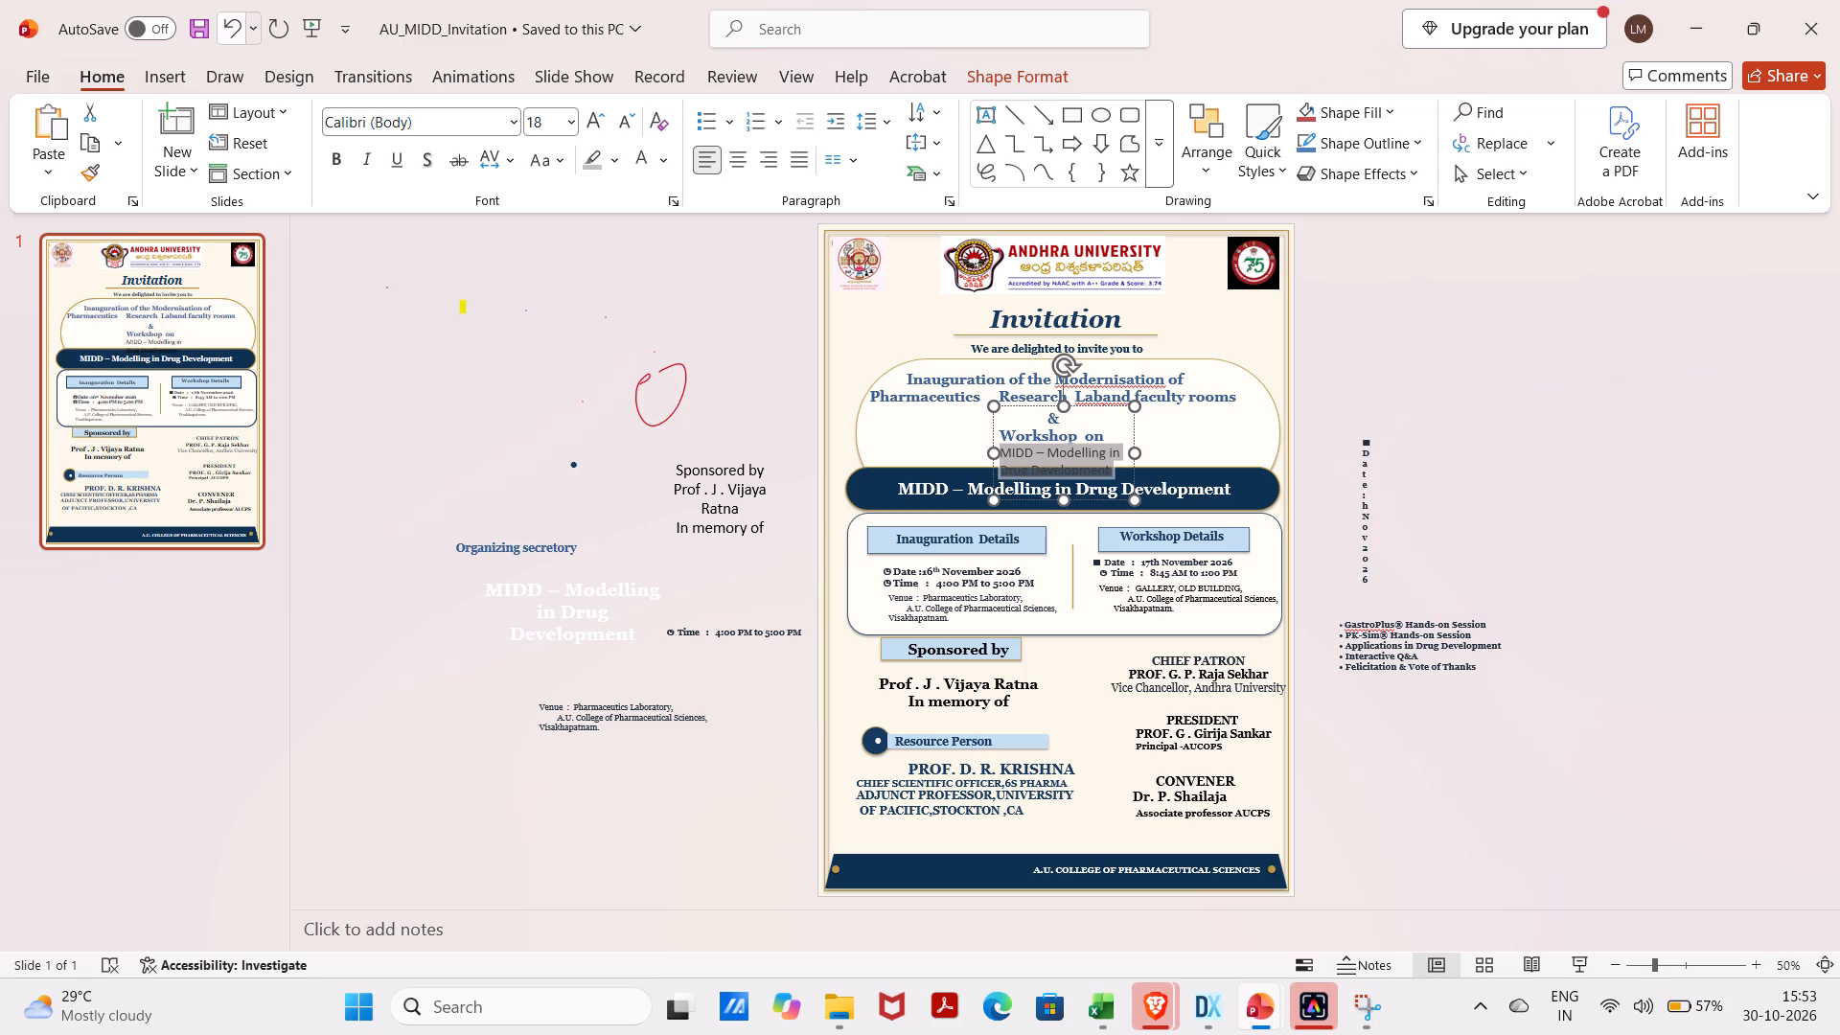
{"action": "left_click", "coordinate": [235, 22]}
{"action": "left_click", "coordinate": [174, 82]}
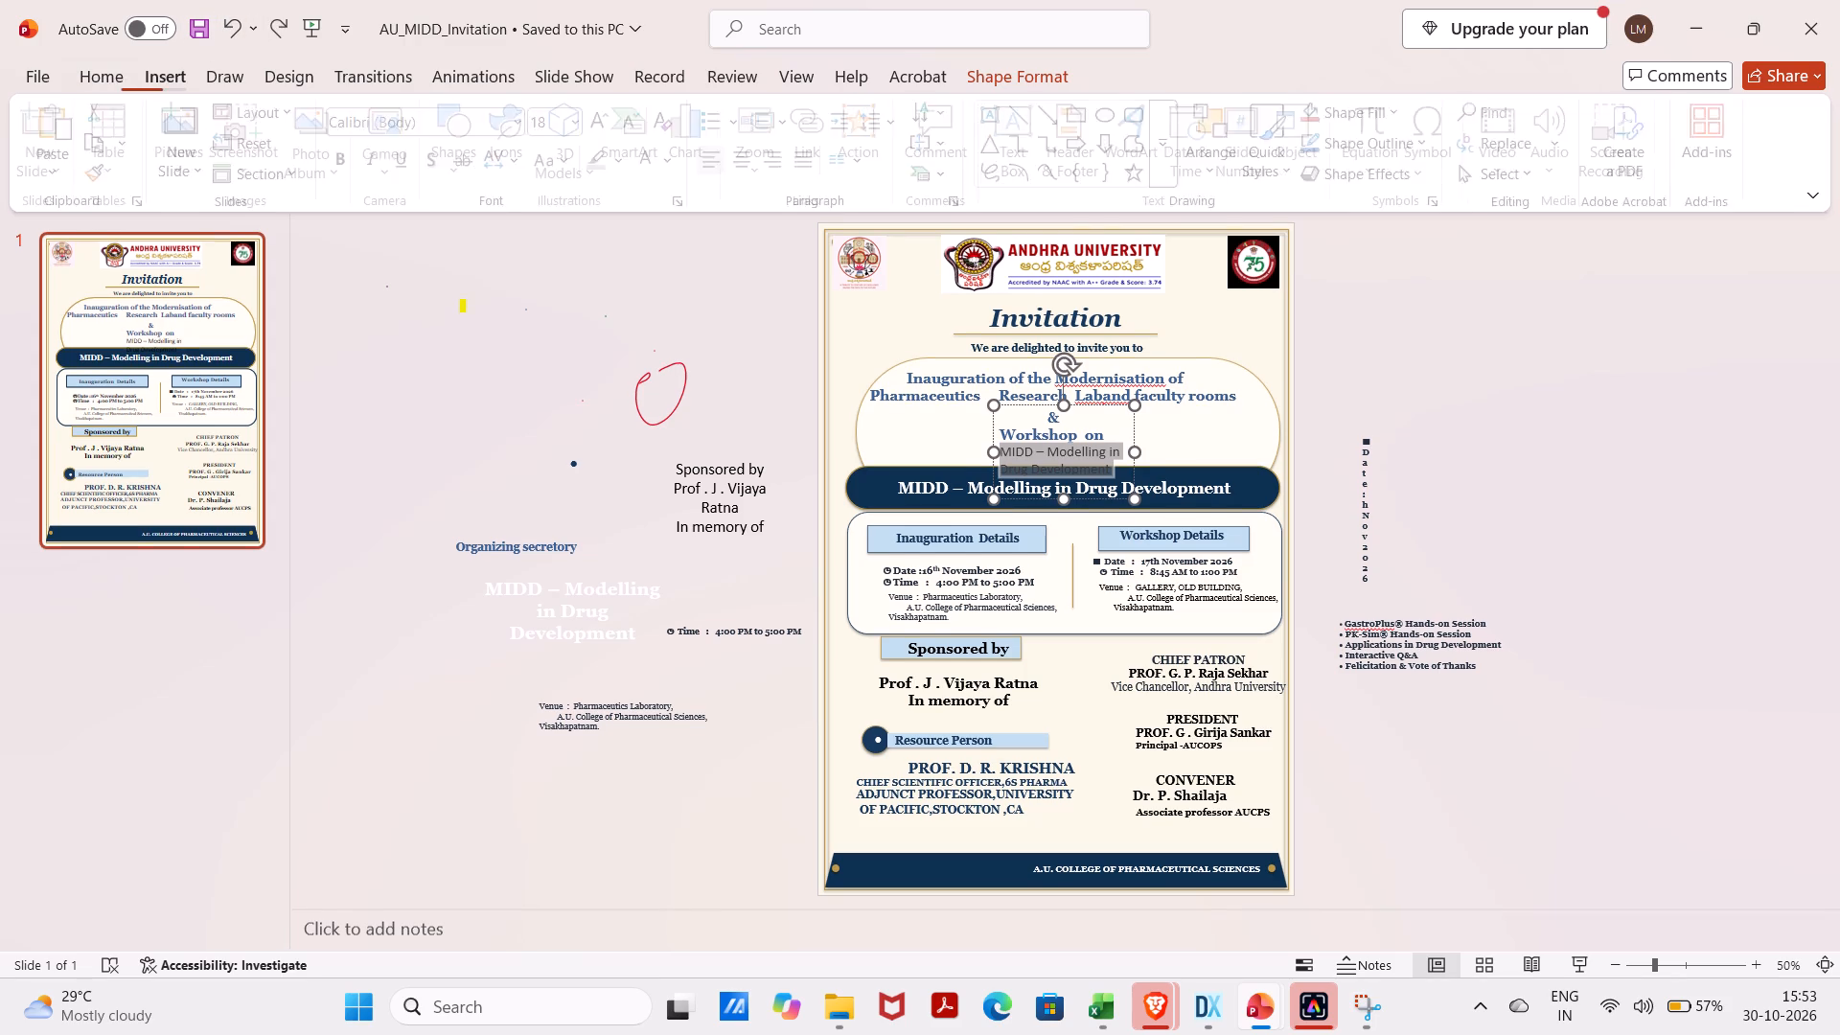
{"action": "left_click", "coordinate": [120, 77]}
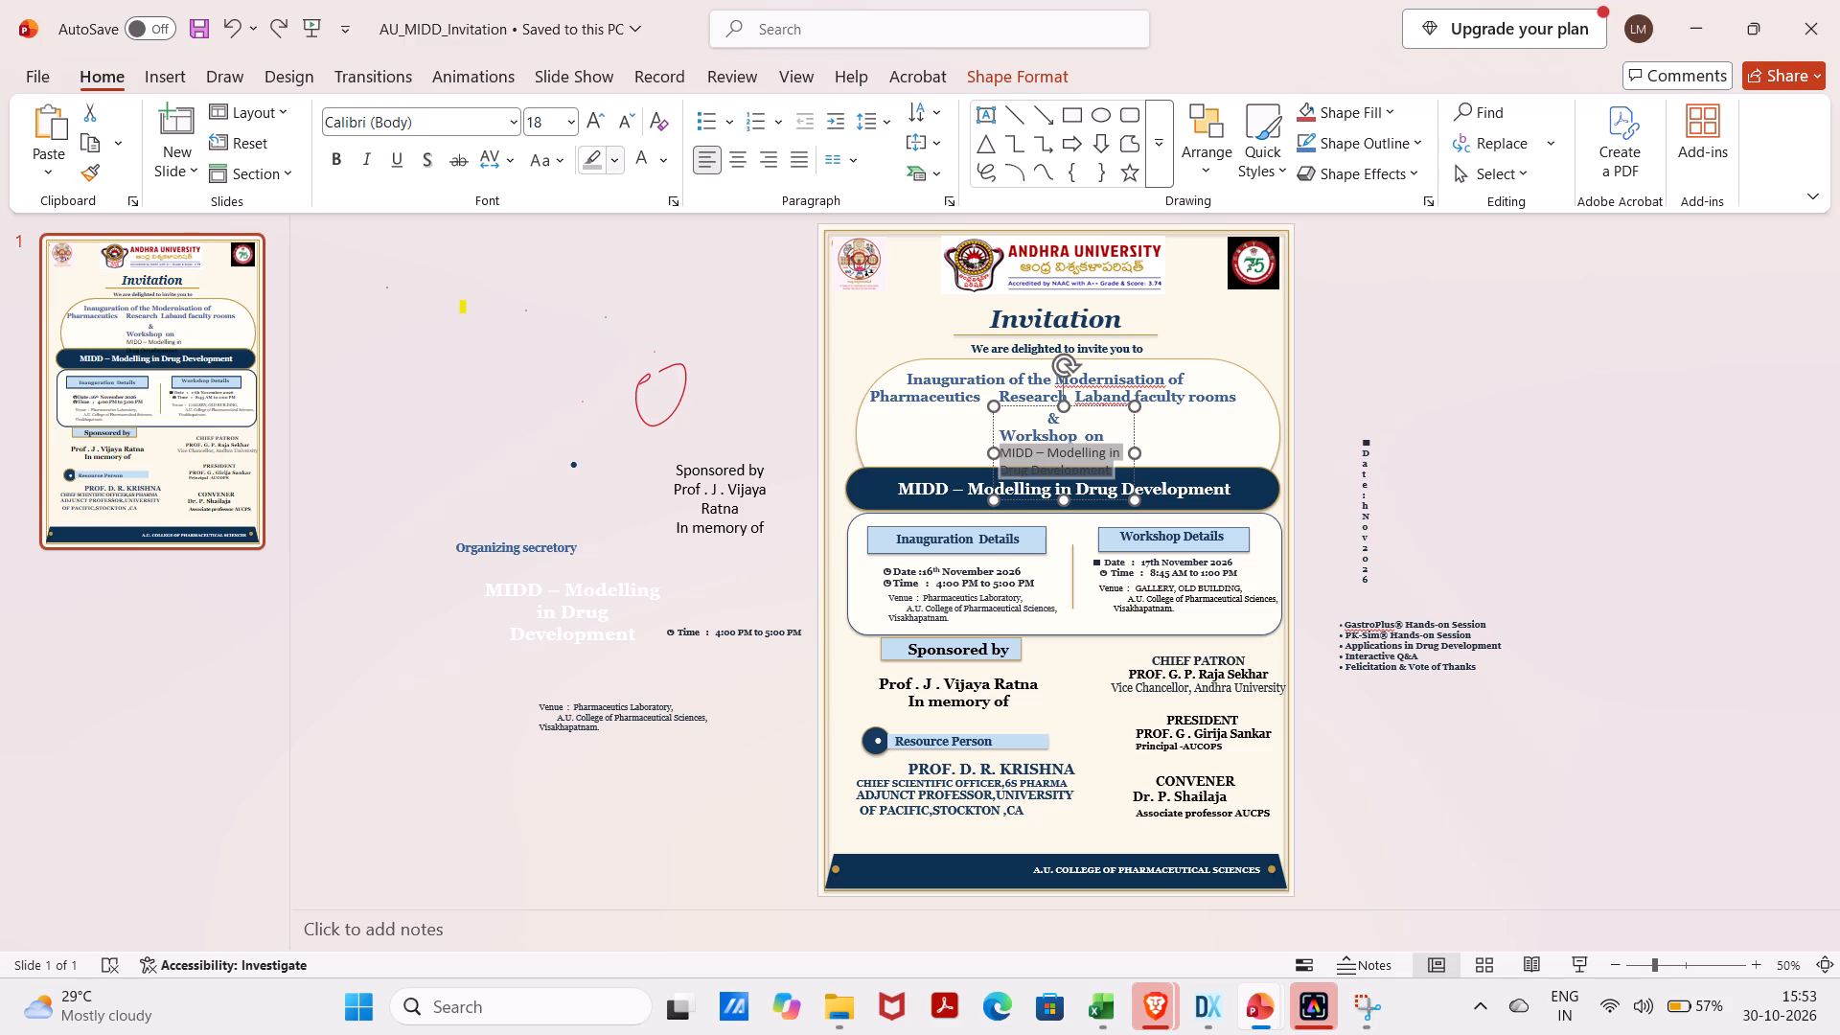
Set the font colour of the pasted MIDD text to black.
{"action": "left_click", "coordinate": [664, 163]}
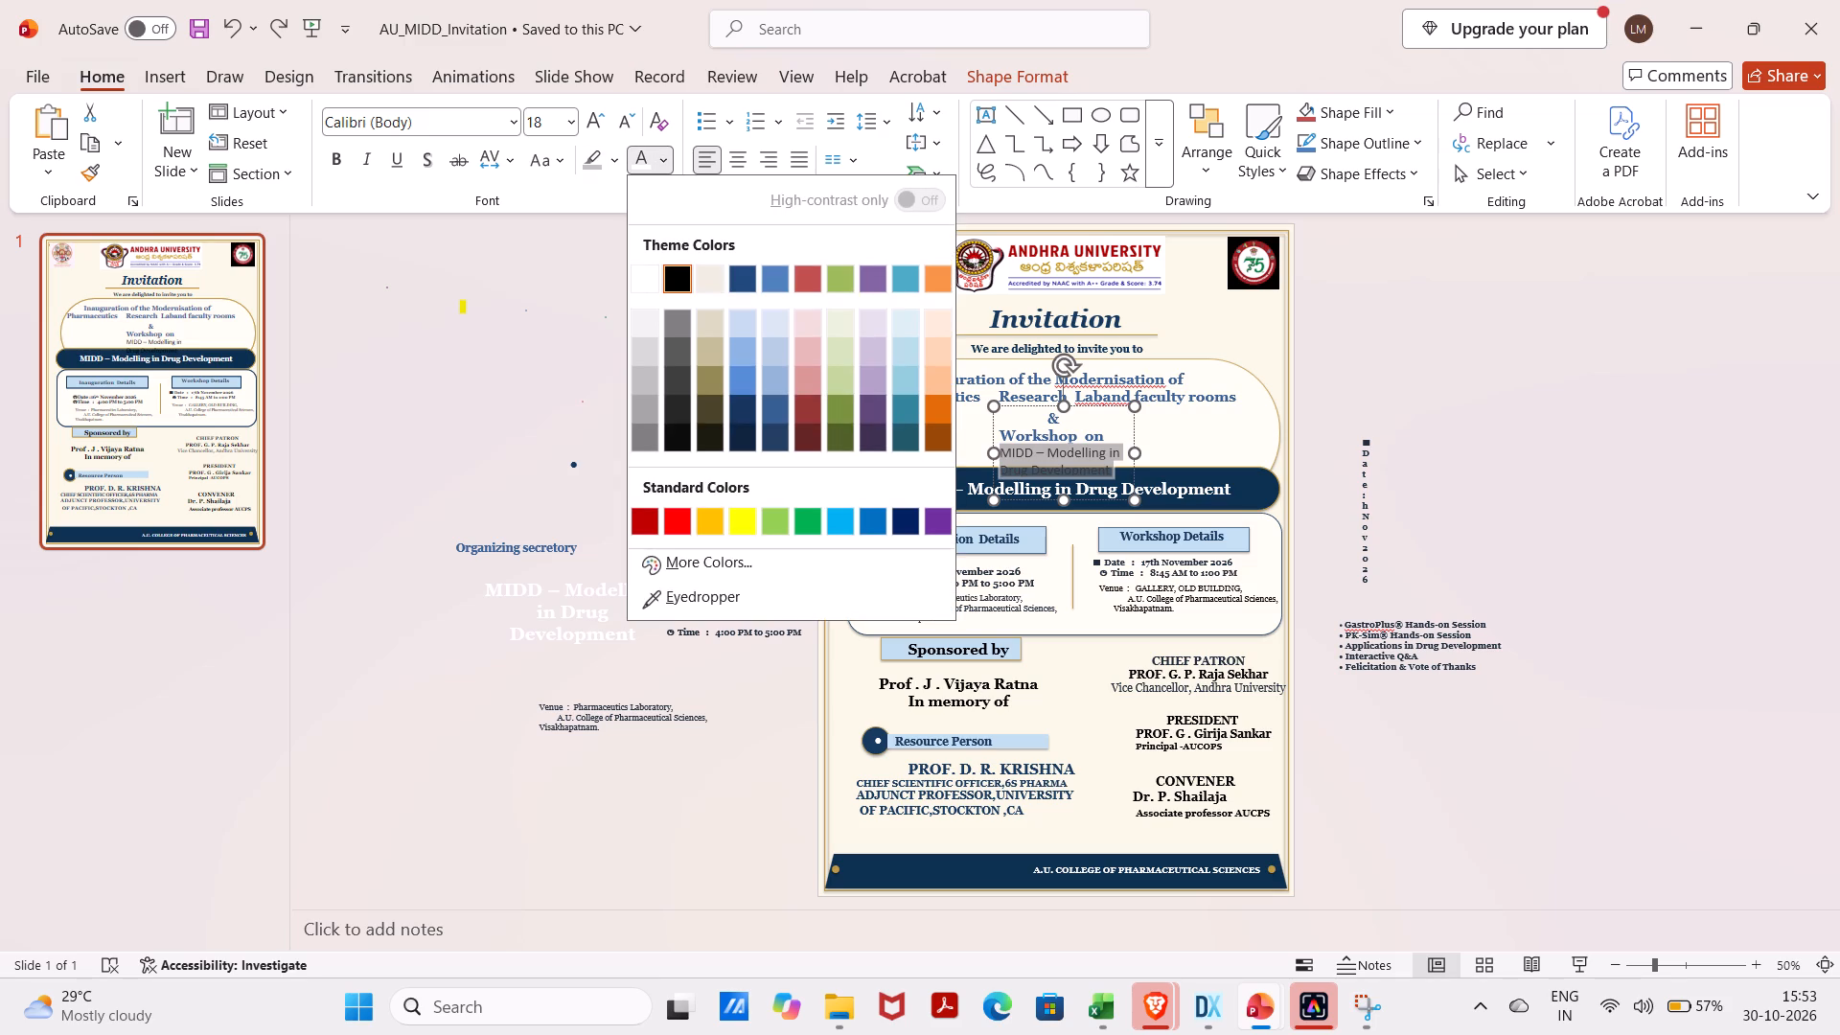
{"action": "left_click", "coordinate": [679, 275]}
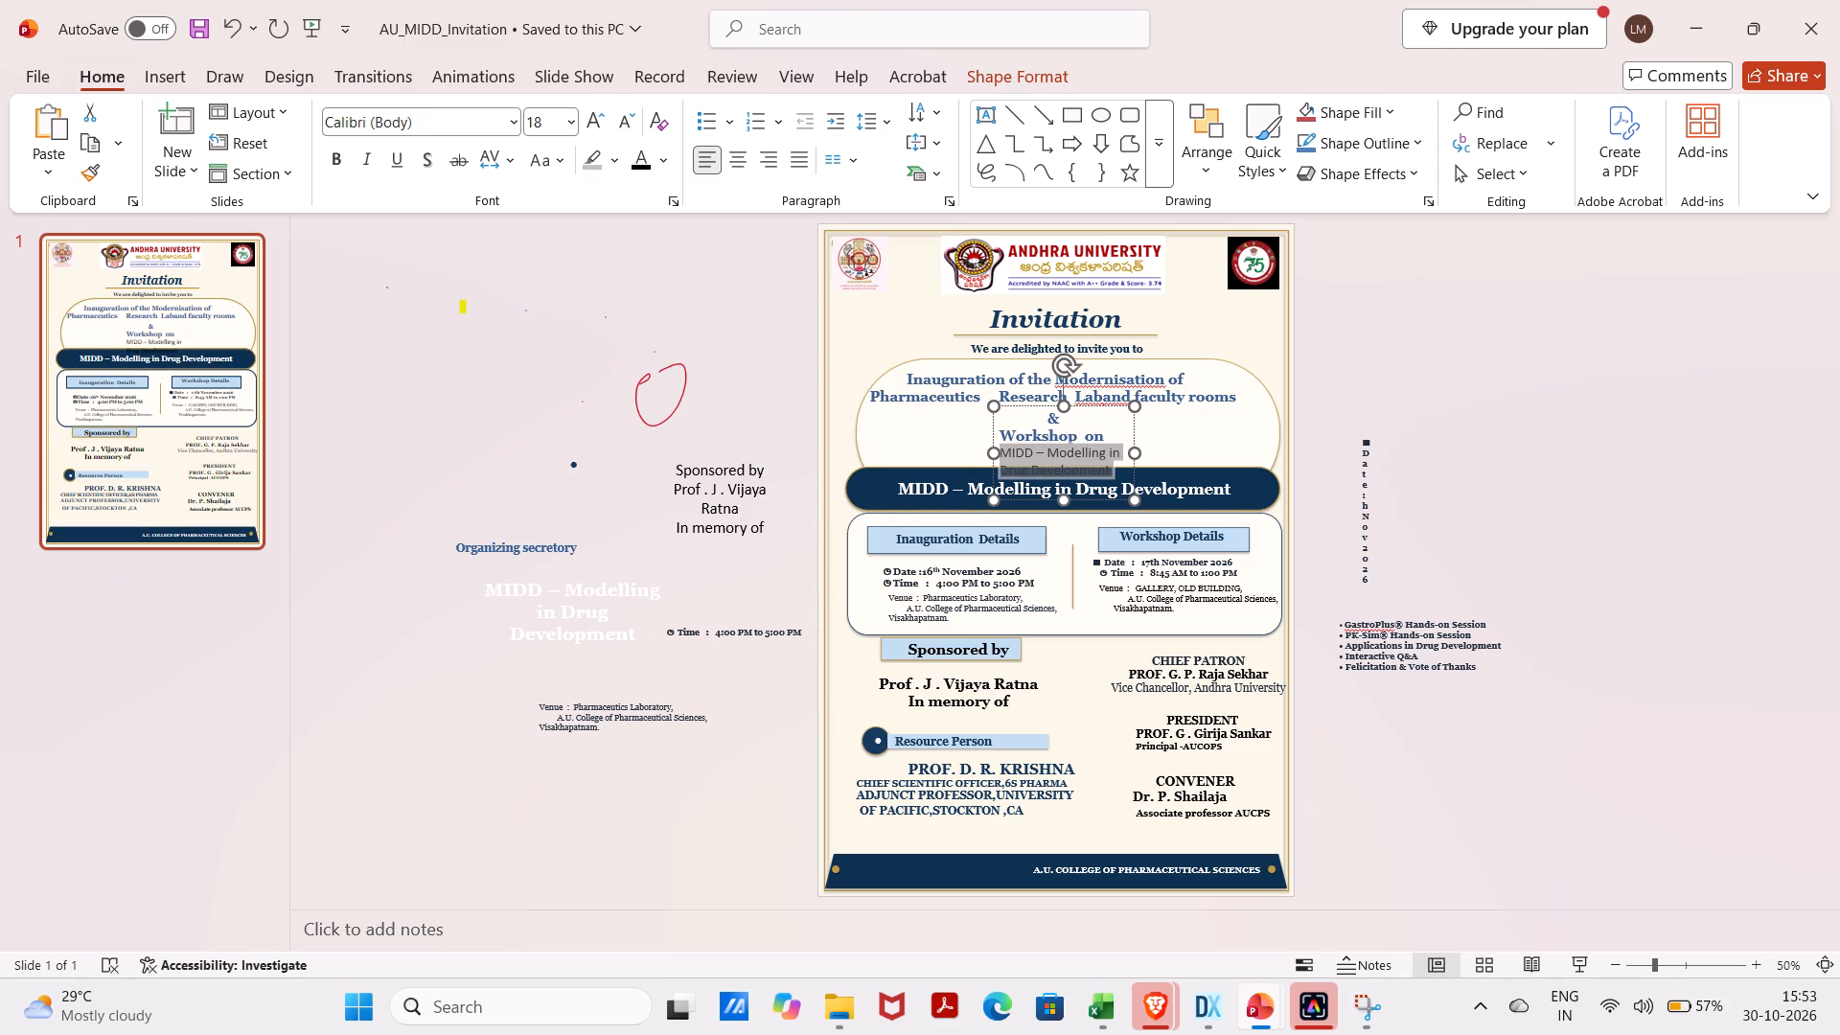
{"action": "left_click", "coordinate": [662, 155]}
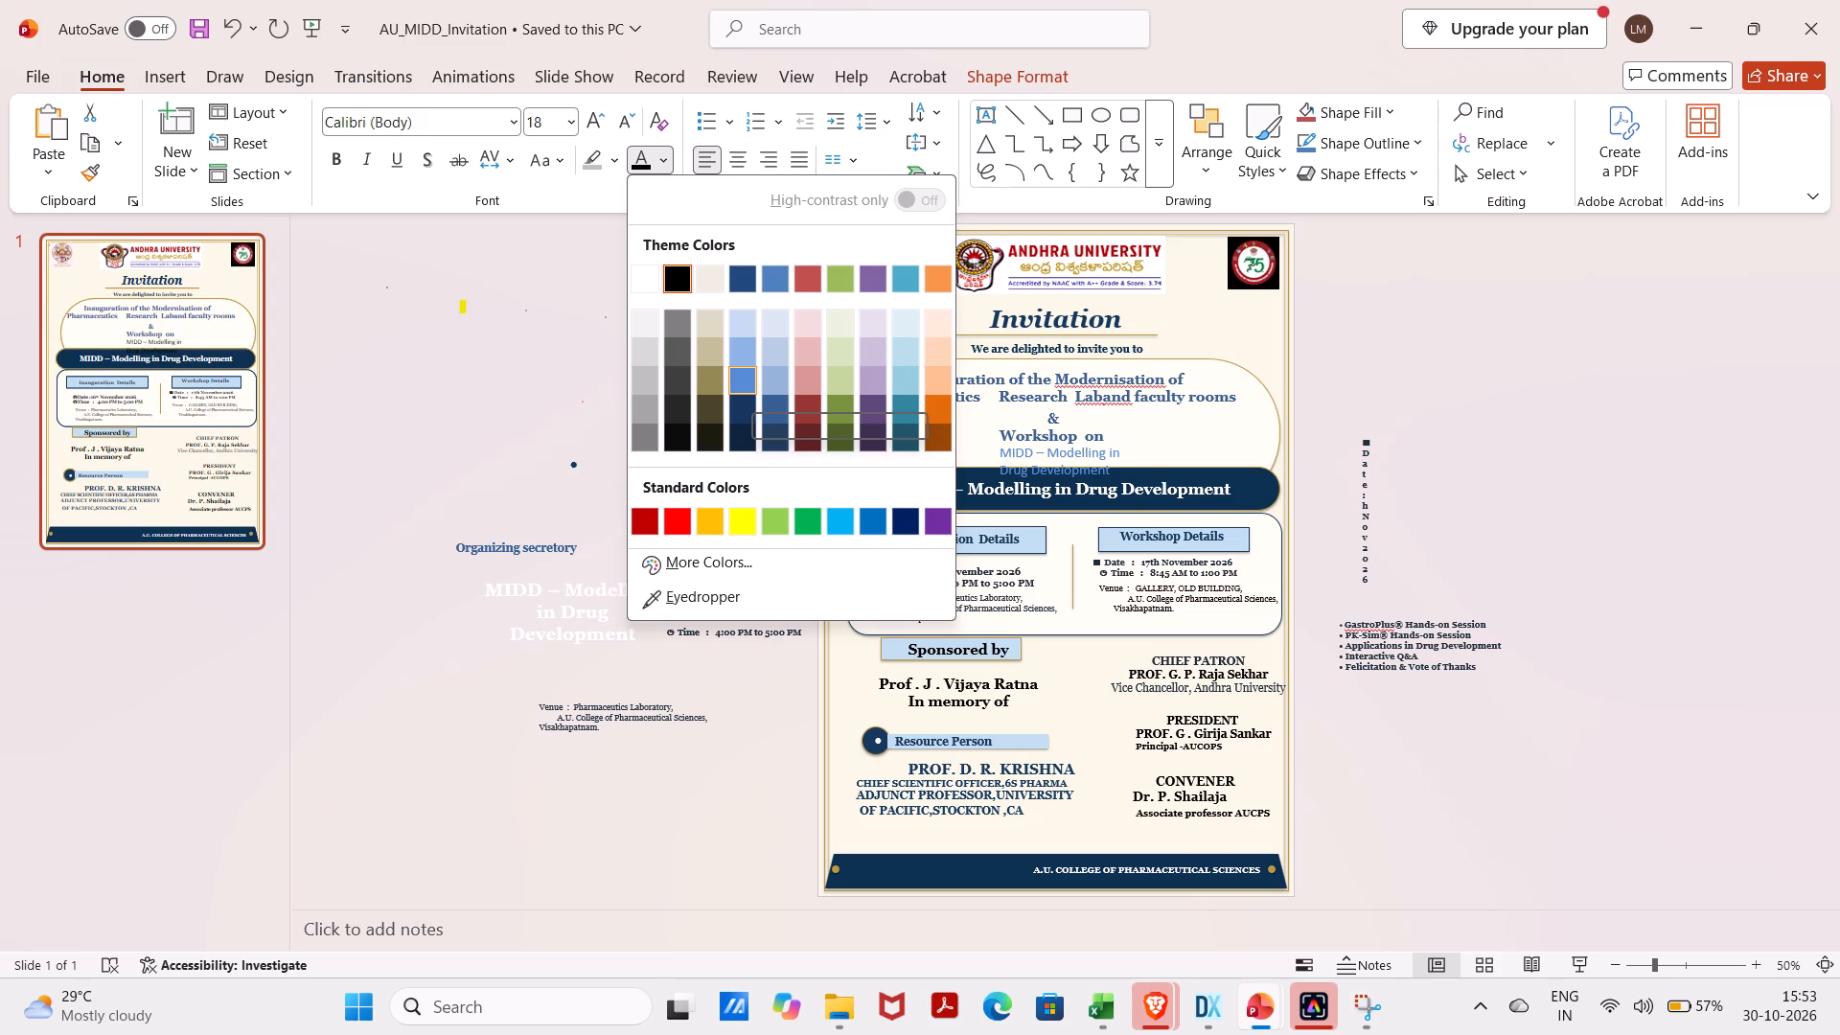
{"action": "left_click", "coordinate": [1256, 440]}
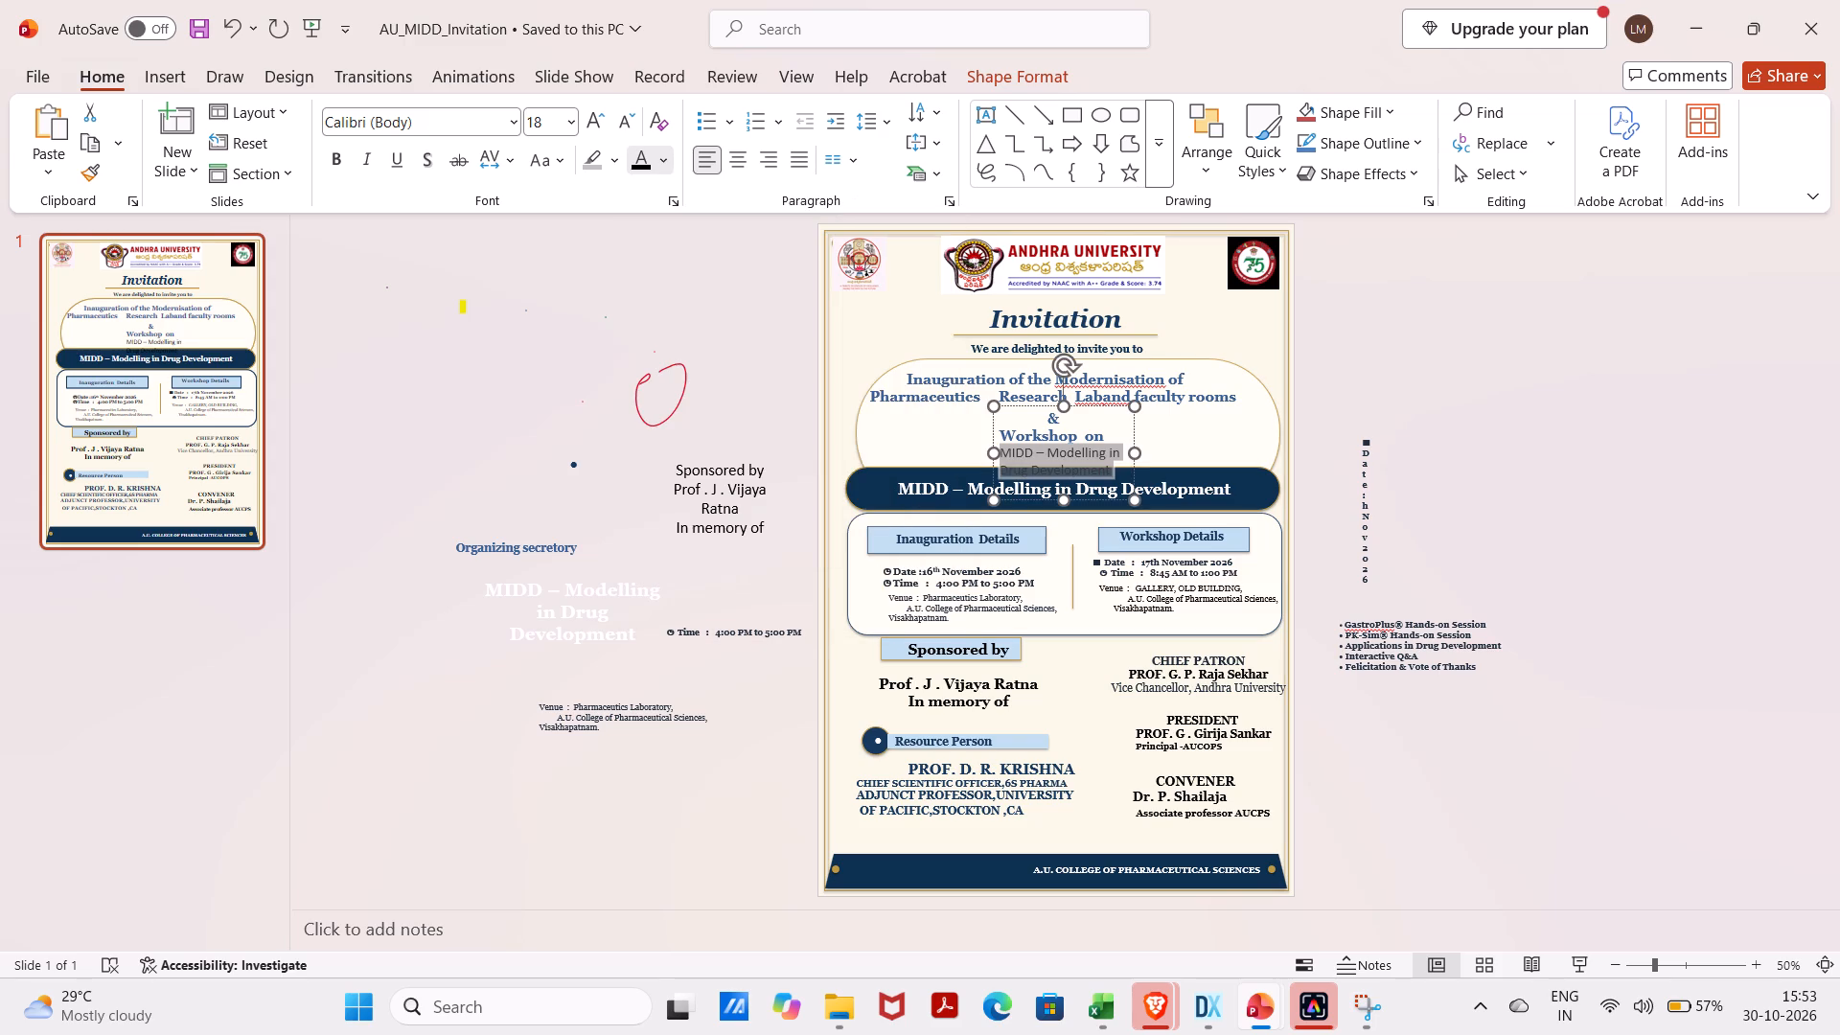
Move the navy MIDD banner down out of the rounded frame, behind the inauguration and workshop details box.
{"action": "left_click", "coordinate": [1242, 472]}
{"action": "left_click_drag", "start_coordinate": [1242, 472], "coordinate": [1257, 533]}
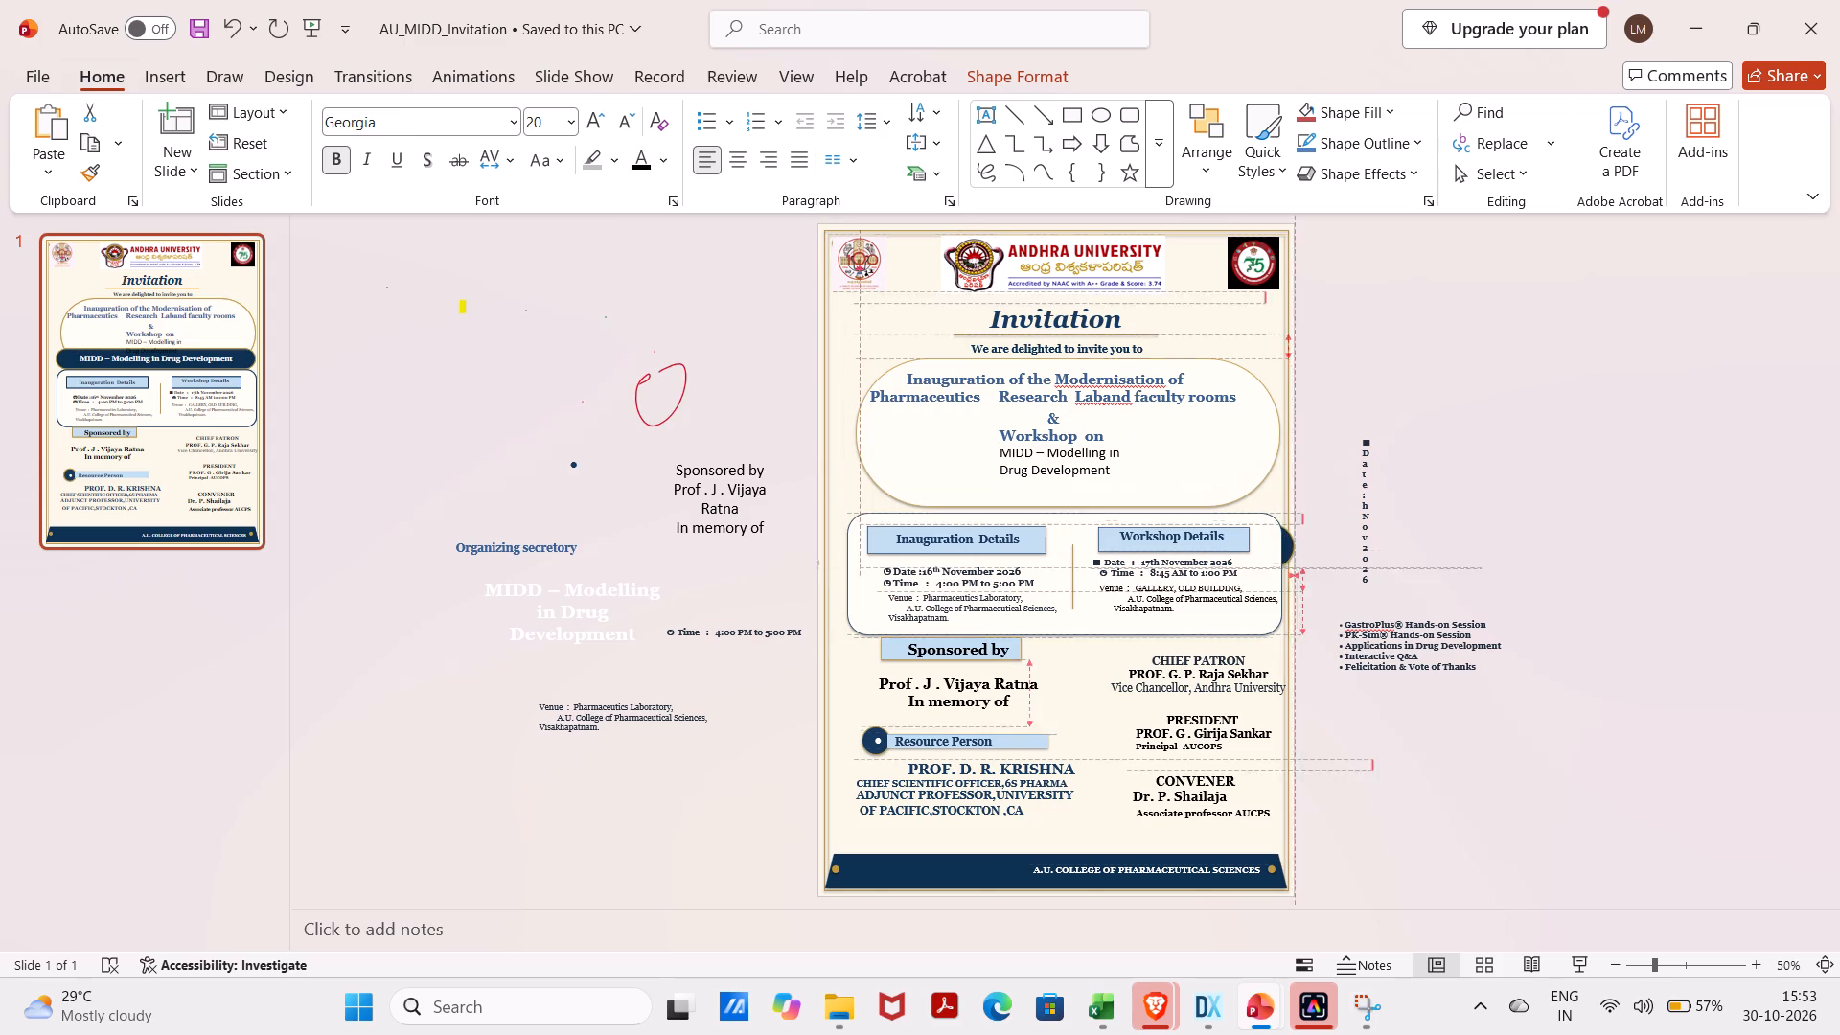
{"action": "left_click_drag", "start_coordinate": [1257, 533], "coordinate": [1259, 537]}
Set the font colour of the "& Workshop on" and "MIDD – Modelling in Drug Development" text to the dark blue theme colour.
{"action": "left_click", "coordinate": [1113, 451]}
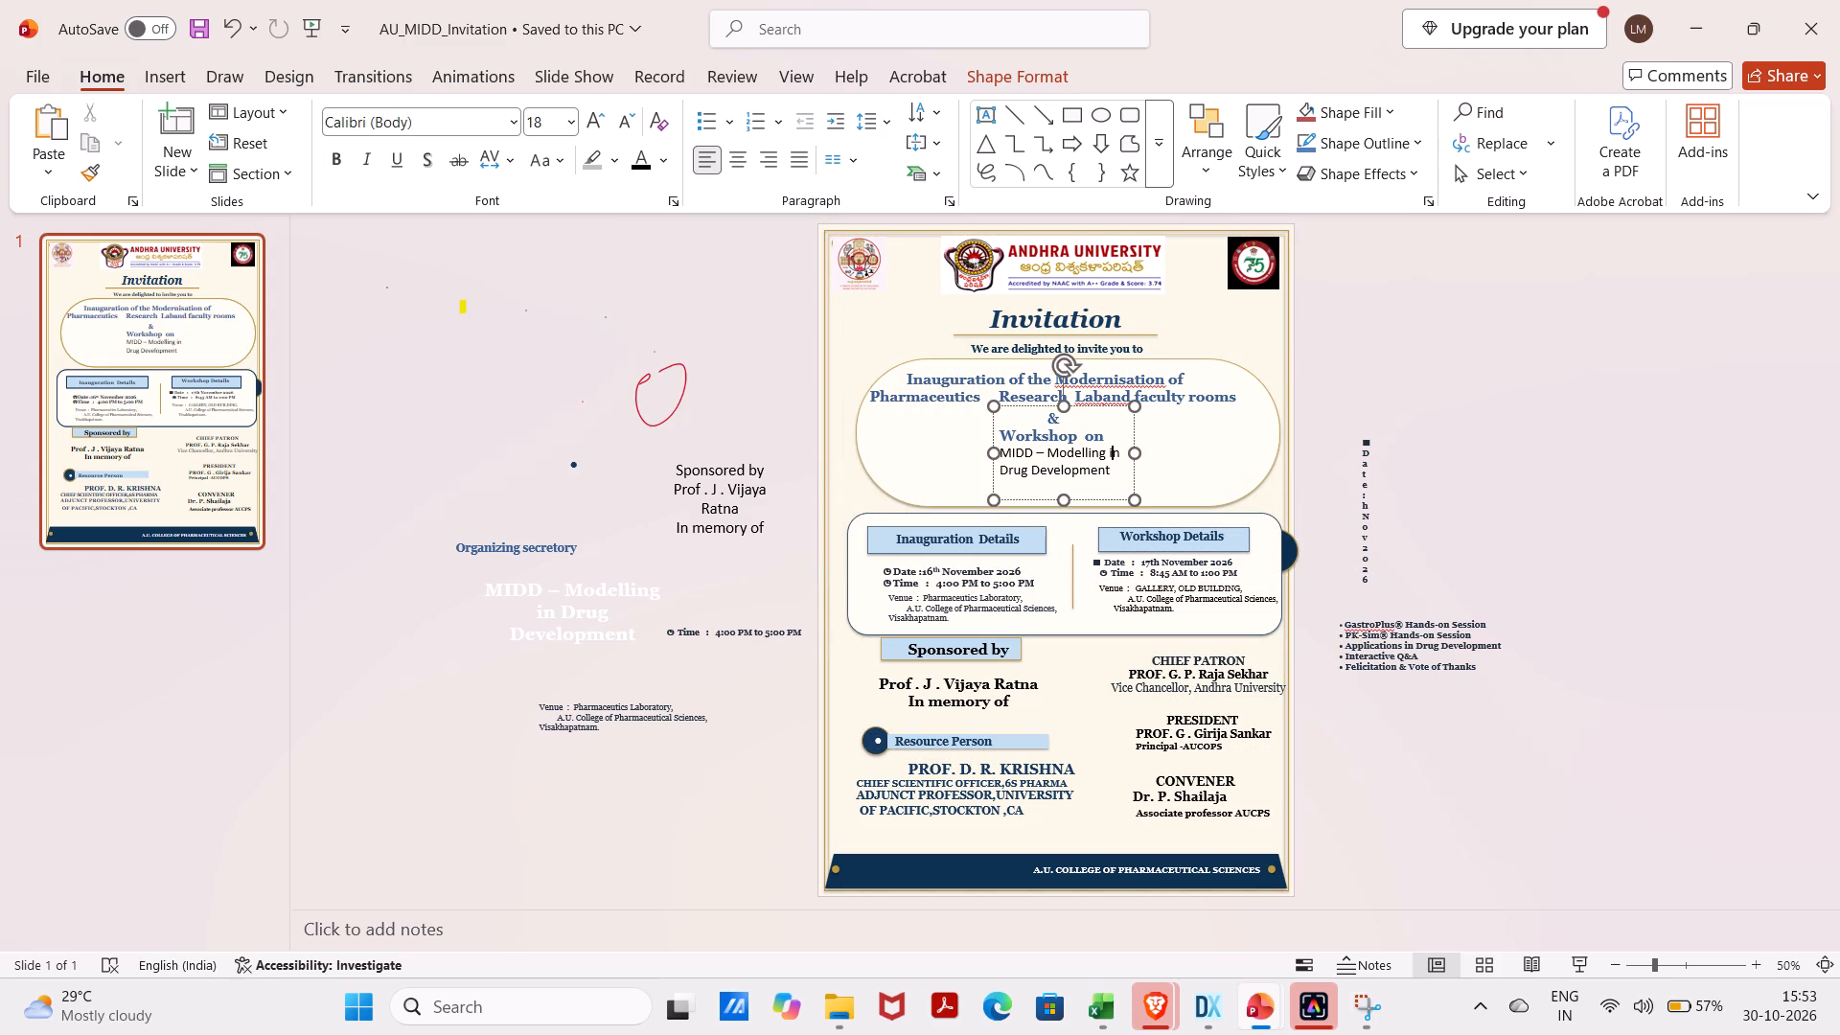
{"action": "left_click_drag", "start_coordinate": [1112, 470], "coordinate": [1030, 419]}
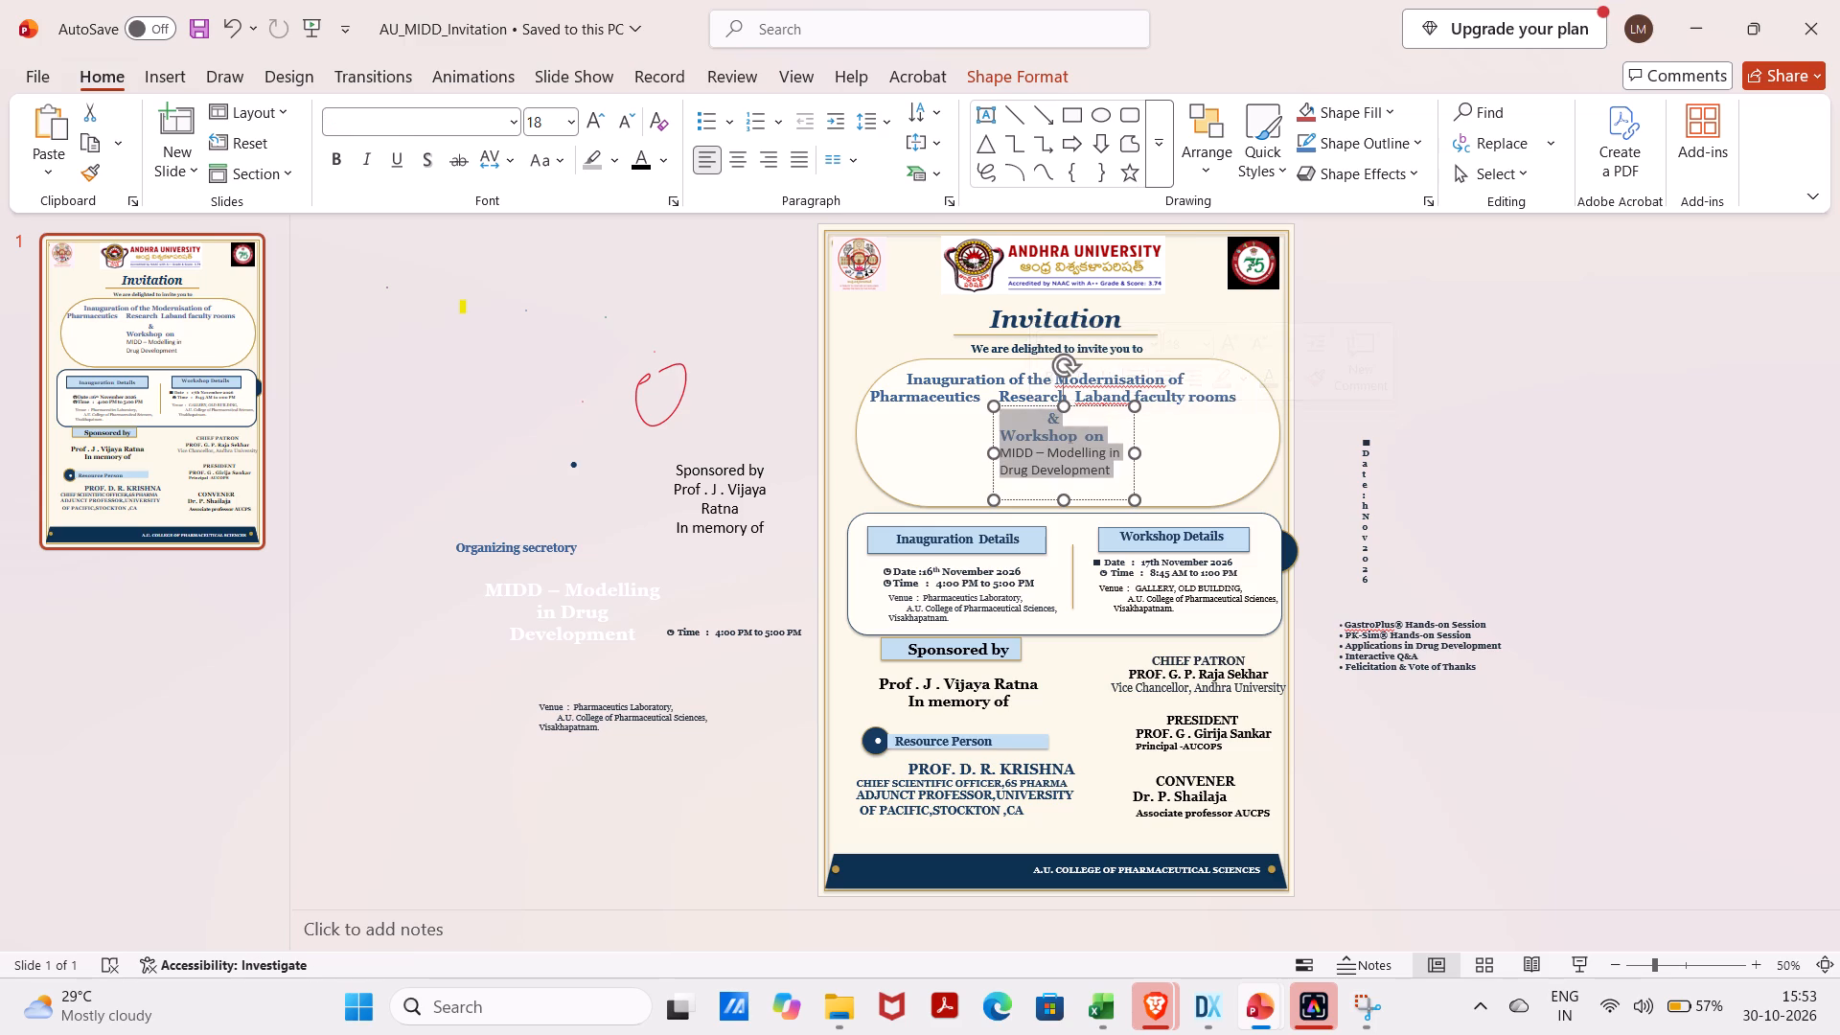
{"action": "left_click", "coordinate": [666, 158]}
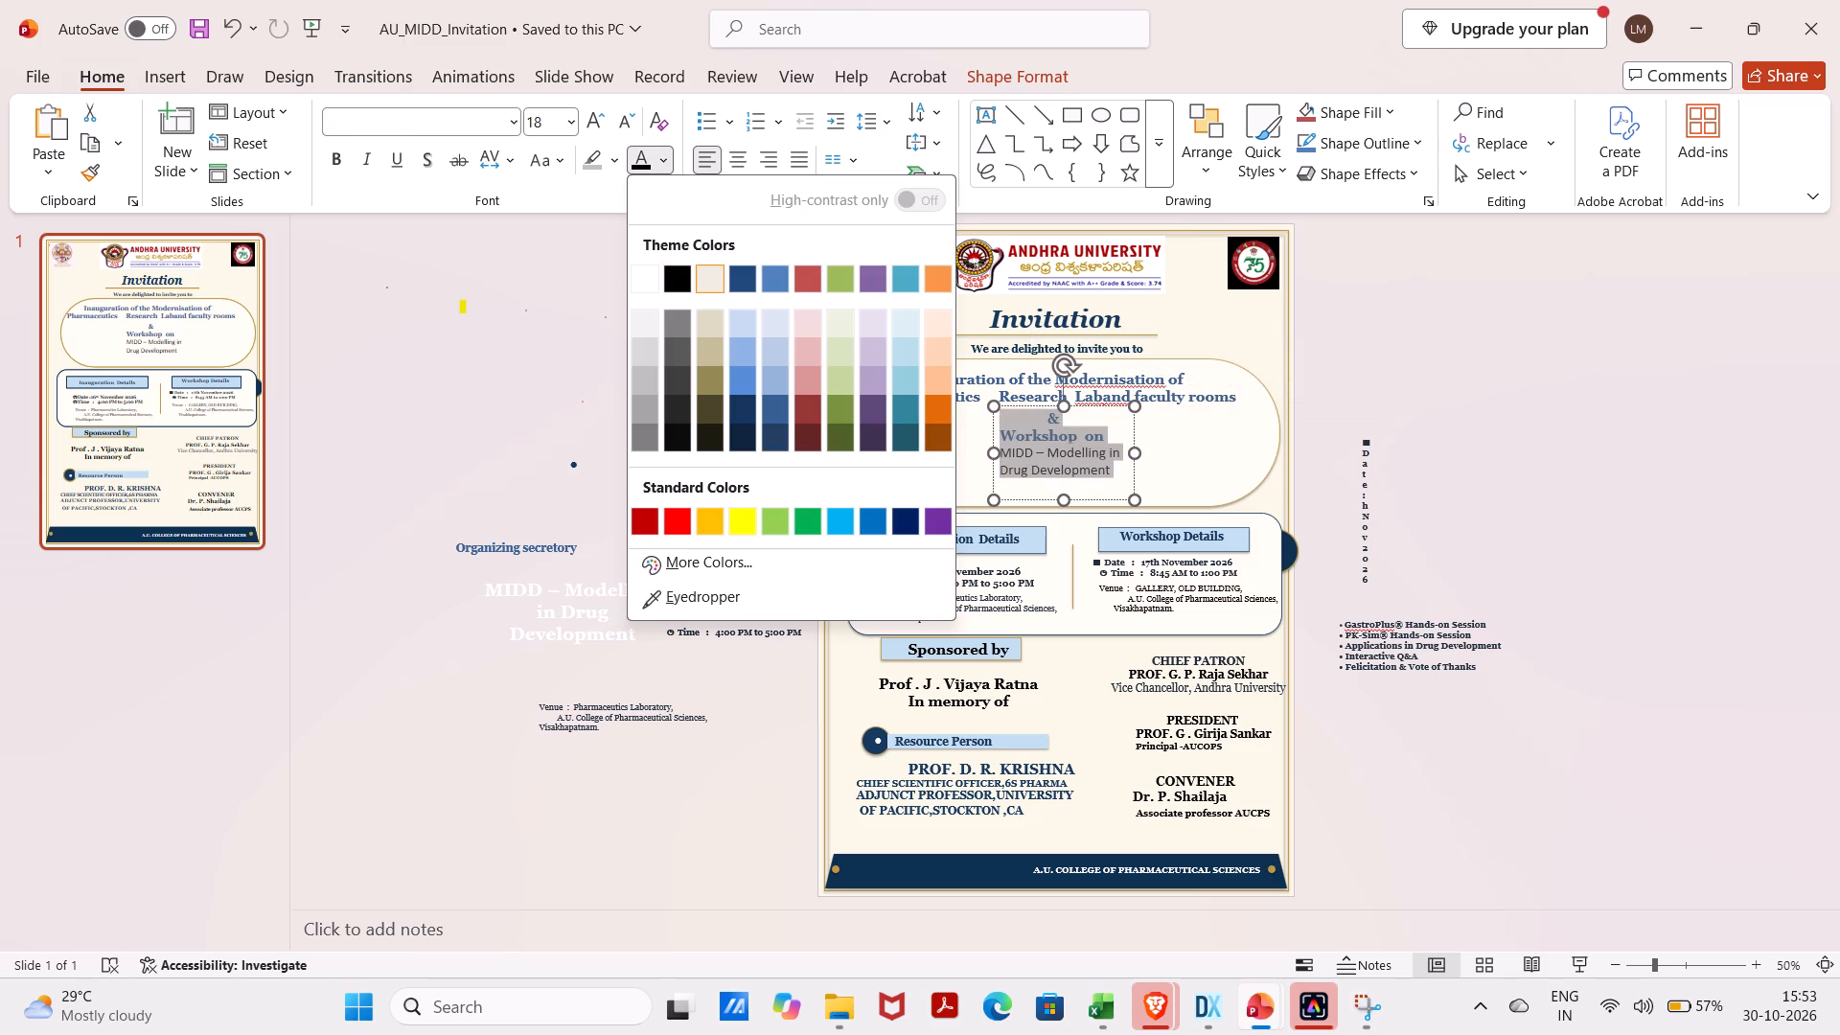
{"action": "left_click", "coordinate": [775, 286]}
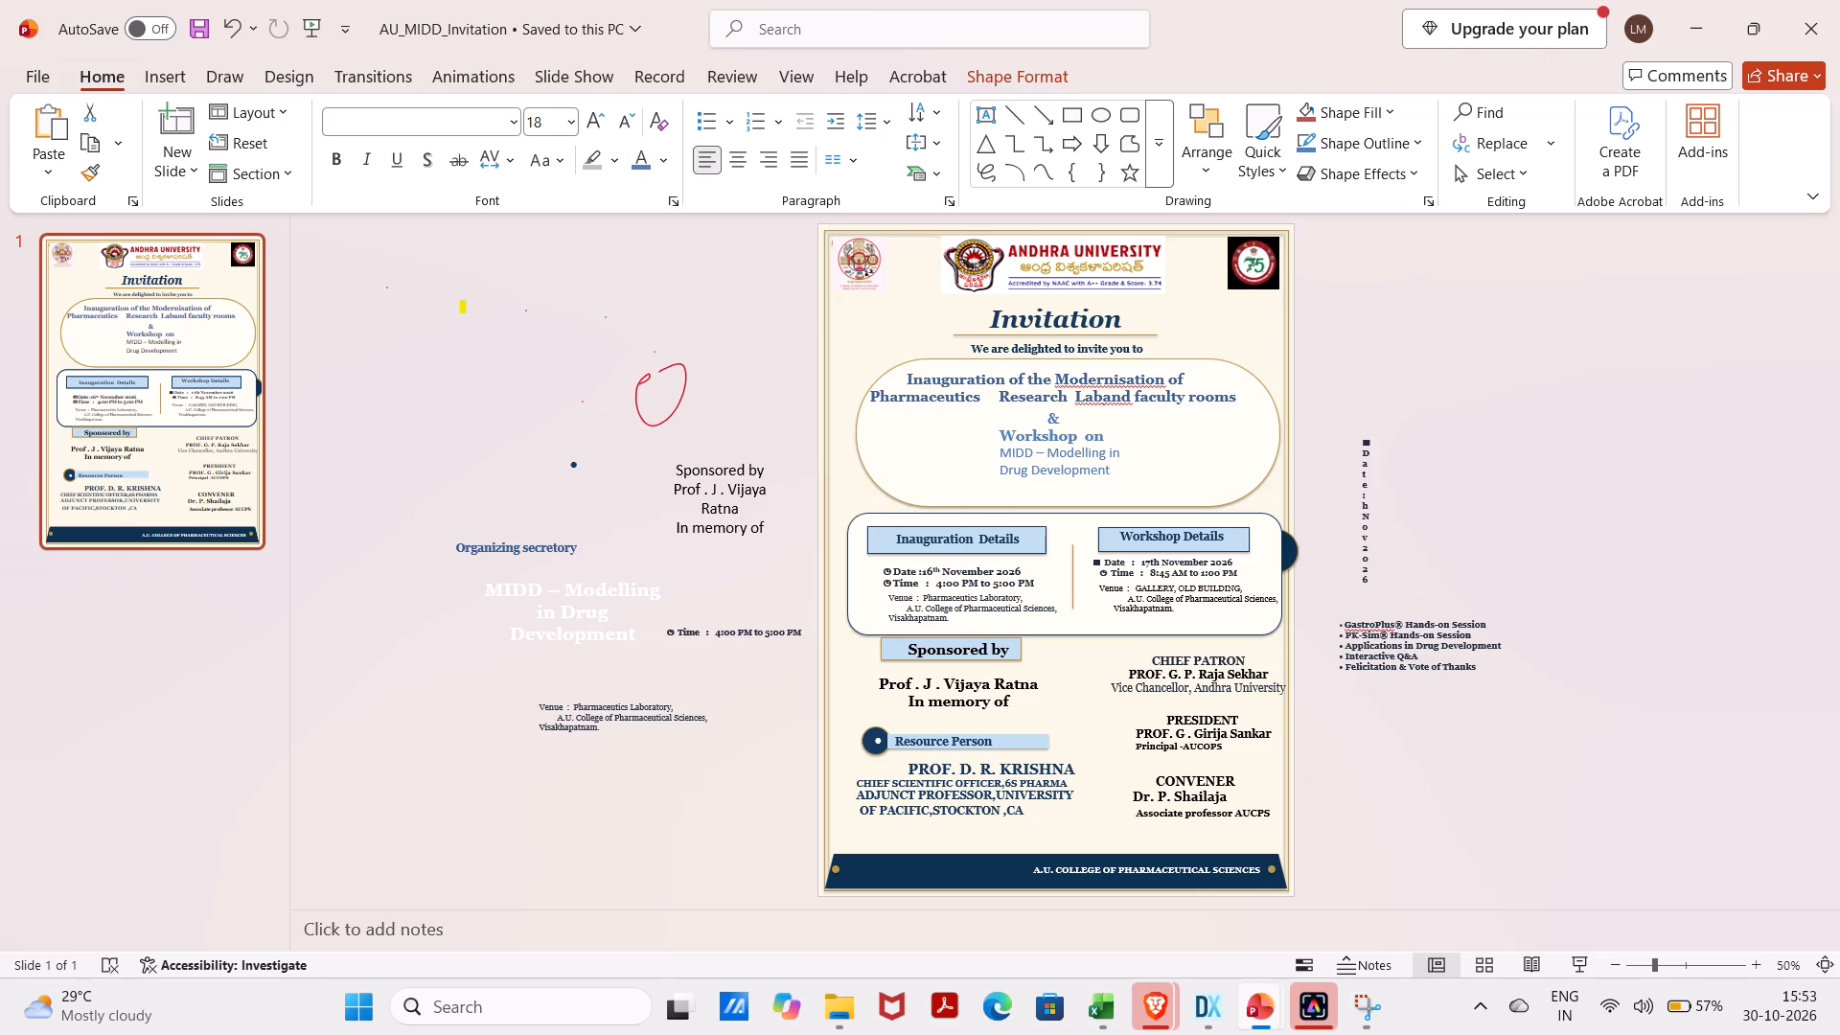
{"action": "left_click", "coordinate": [664, 167]}
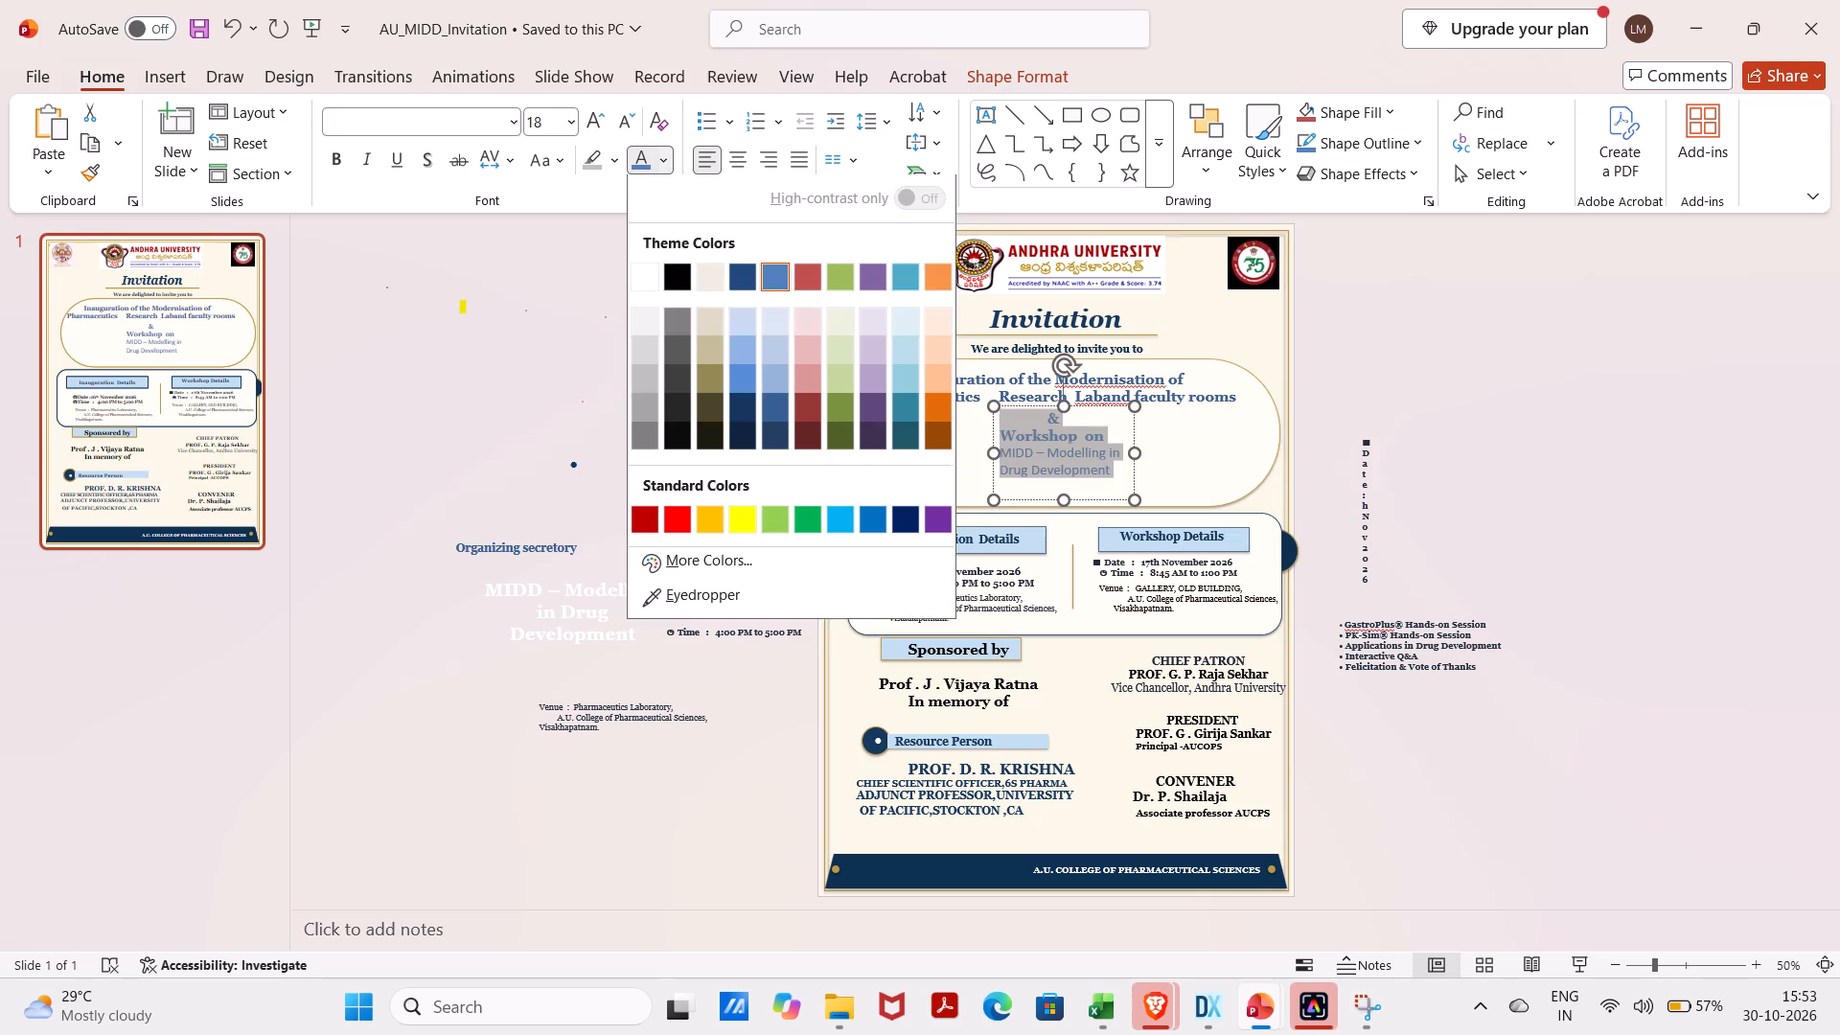
{"action": "left_click", "coordinate": [735, 267]}
{"action": "left_click", "coordinate": [1095, 474]}
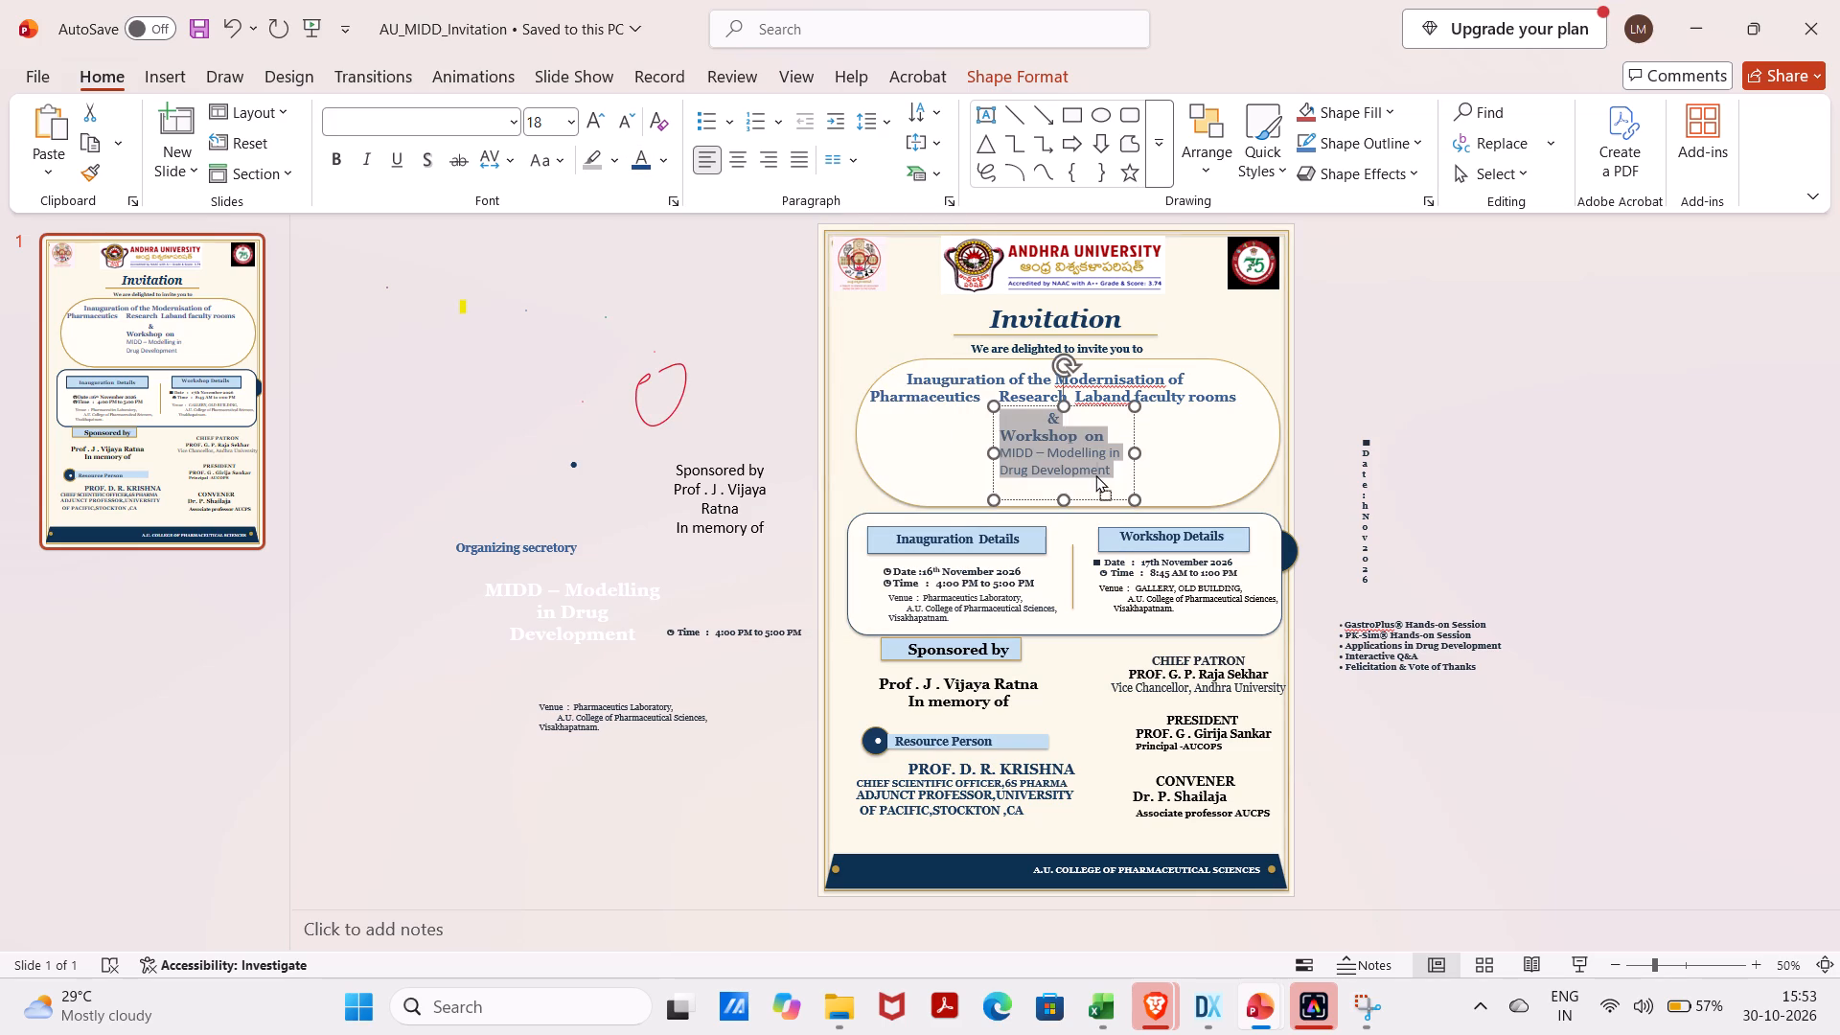
Format the "MIDD – Modelling in Drug Development" text below "Workshop on" in bold Georgia.
{"action": "left_click", "coordinate": [1105, 397]}
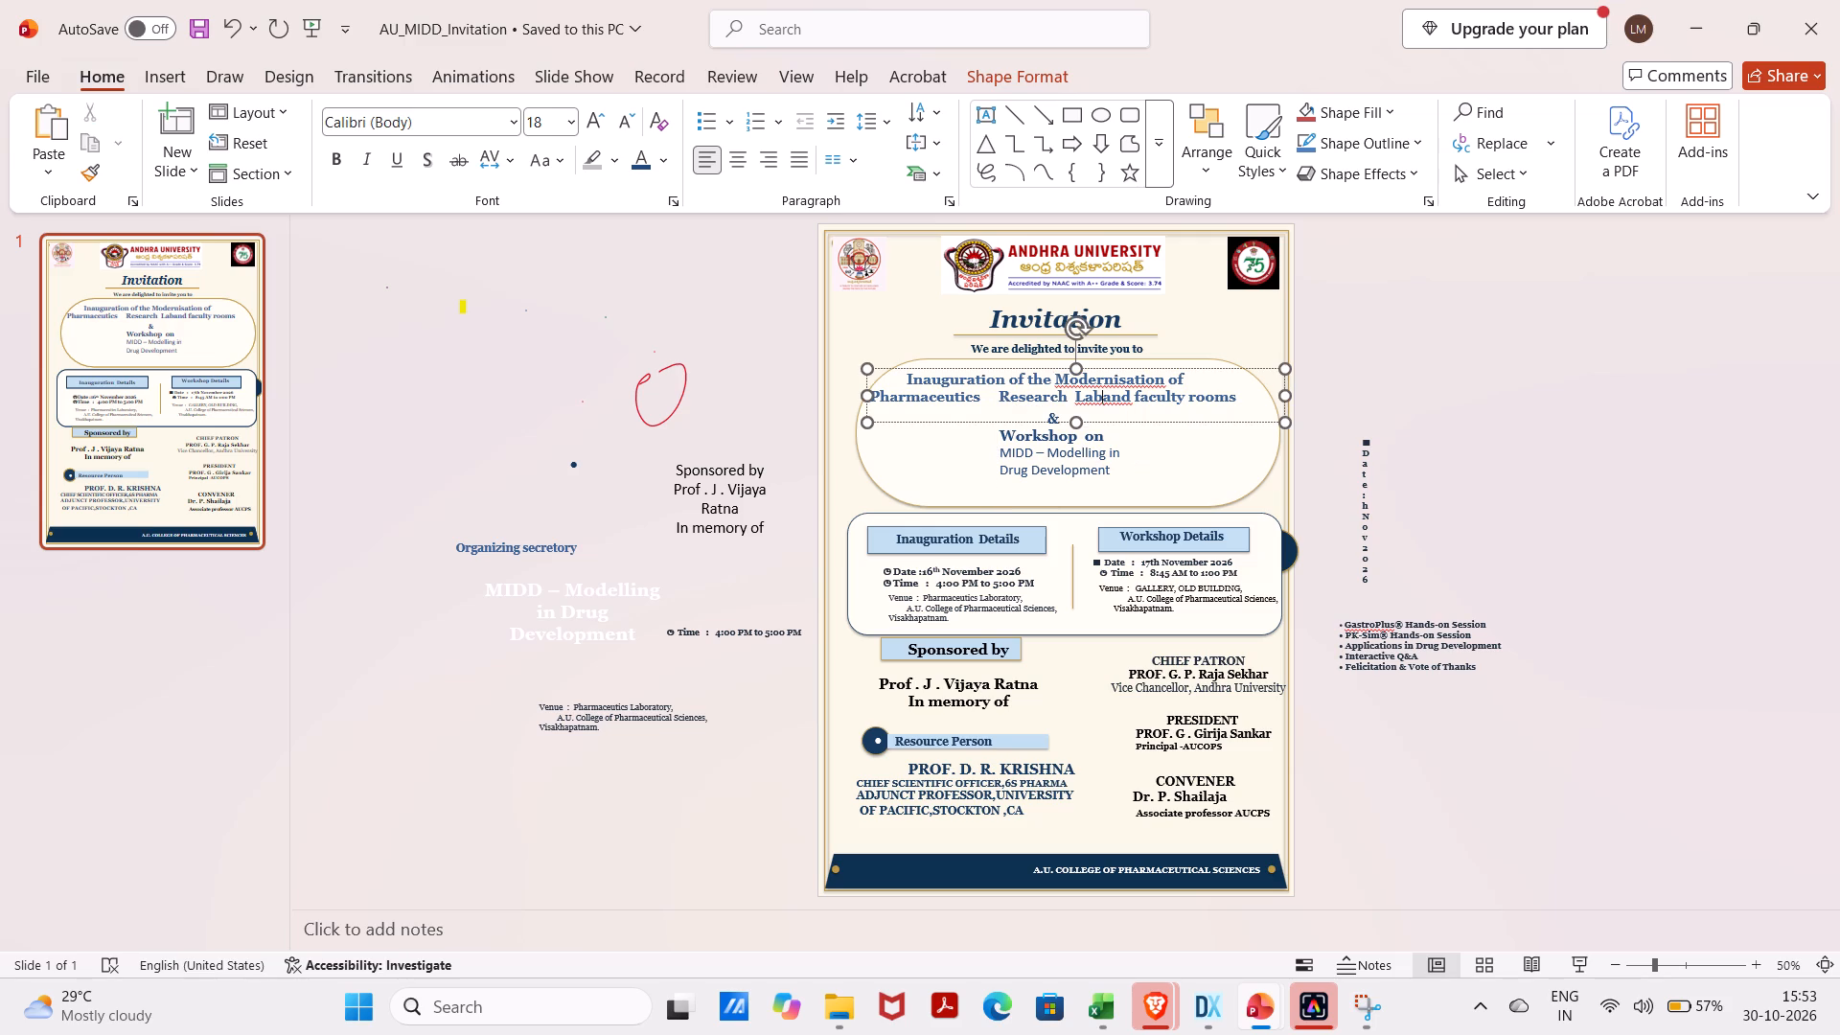
{"action": "left_click", "coordinate": [1115, 466]}
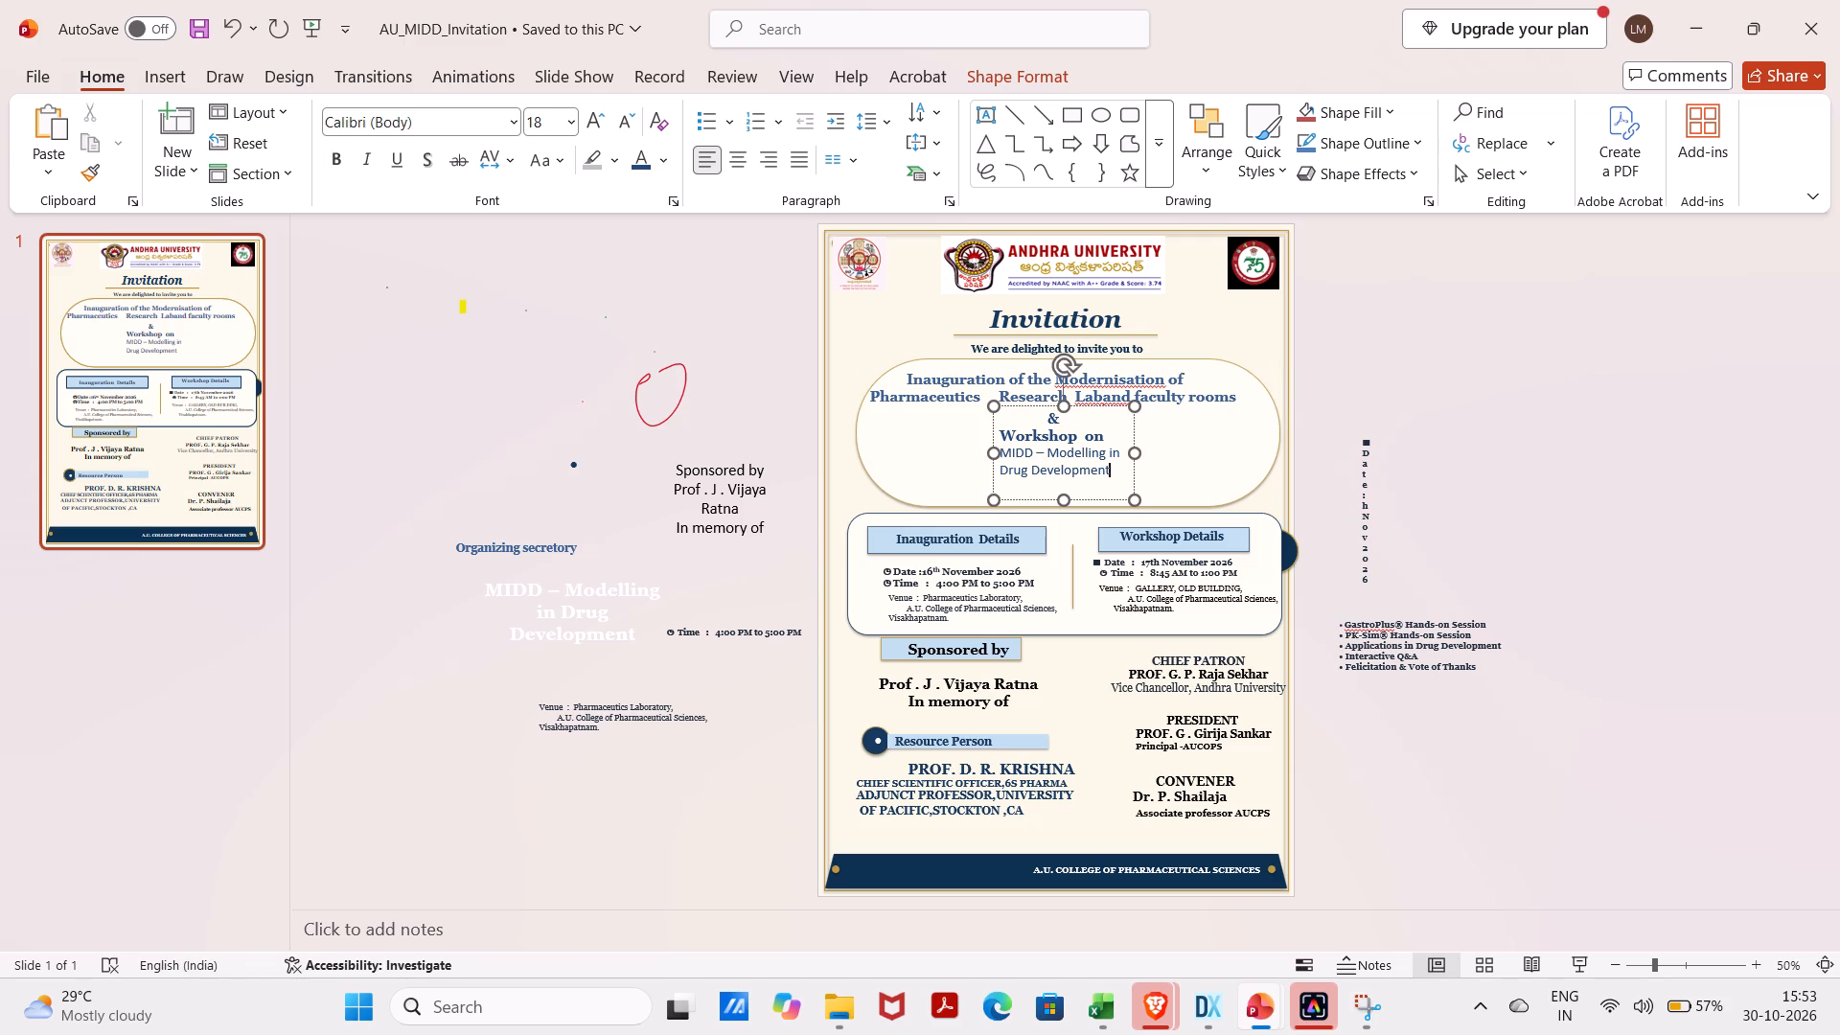
{"action": "left_click", "coordinate": [1115, 466]}
{"action": "left_click_drag", "start_coordinate": [1115, 466], "coordinate": [1003, 446]}
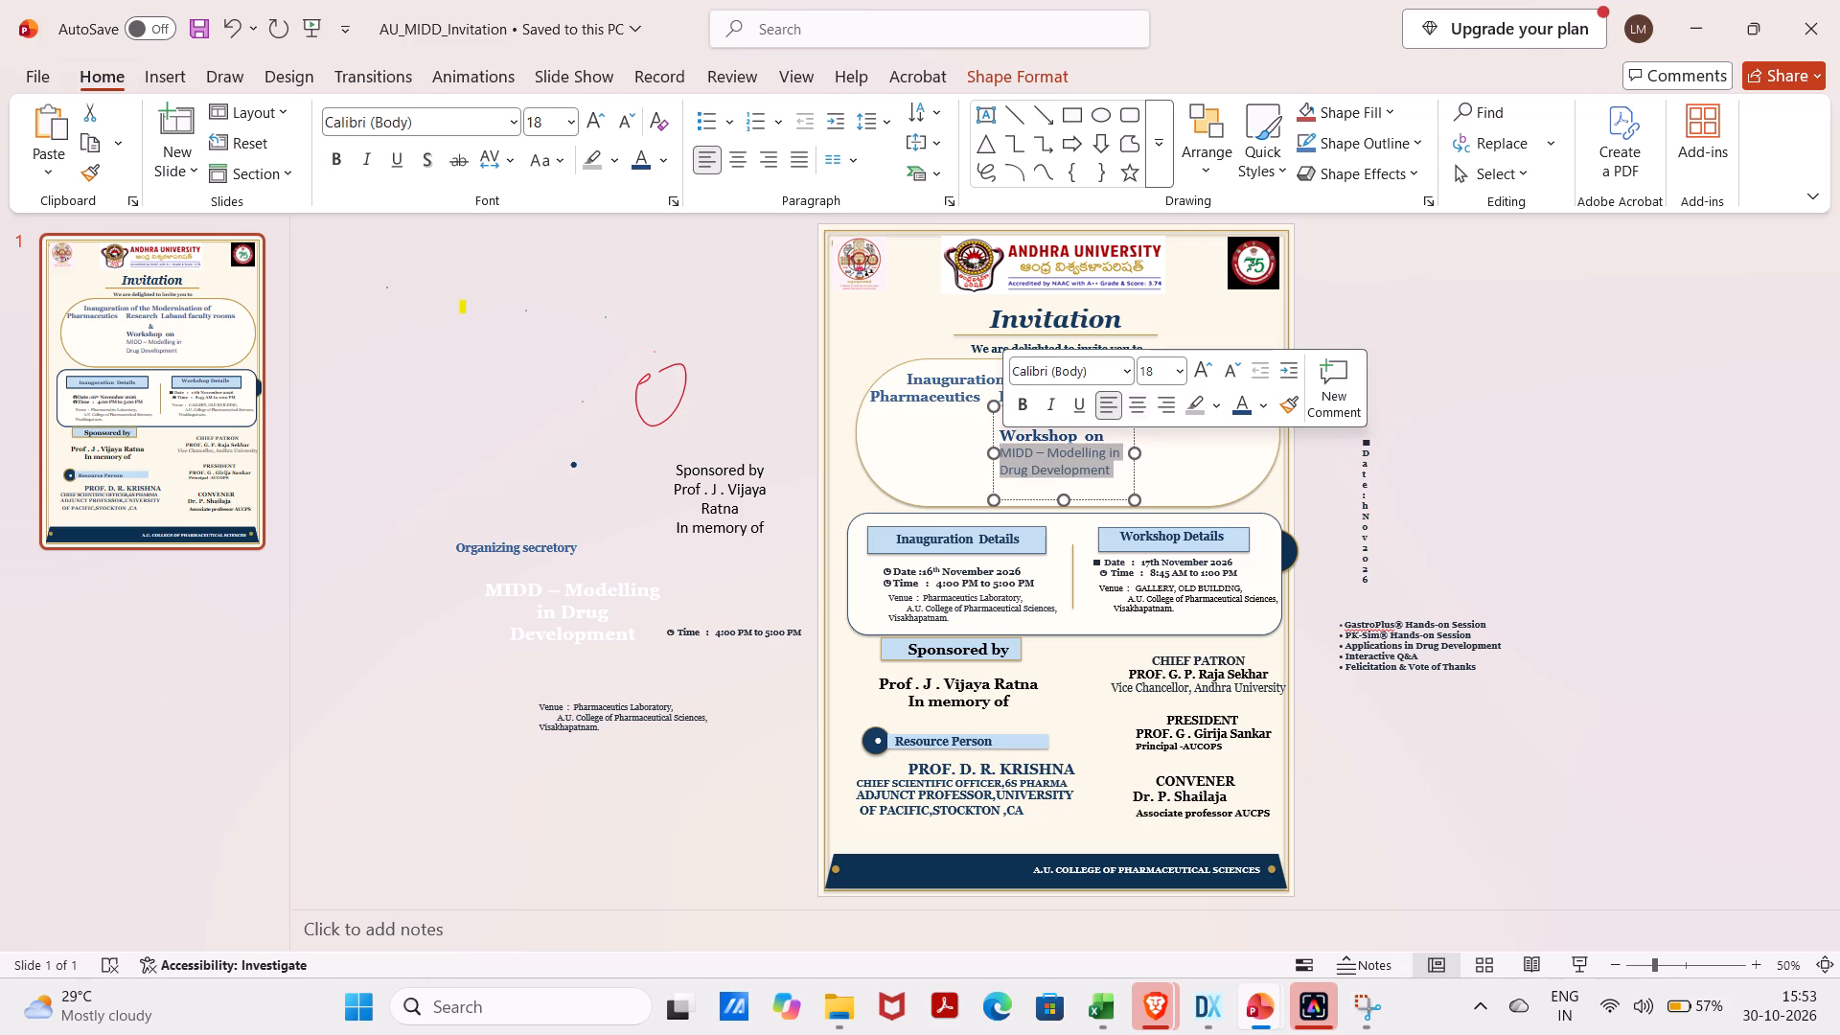
{"action": "left_click", "coordinate": [1126, 375]}
{"action": "key", "text": "BackSpace"}
{"action": "key", "text": "BackSpace"}
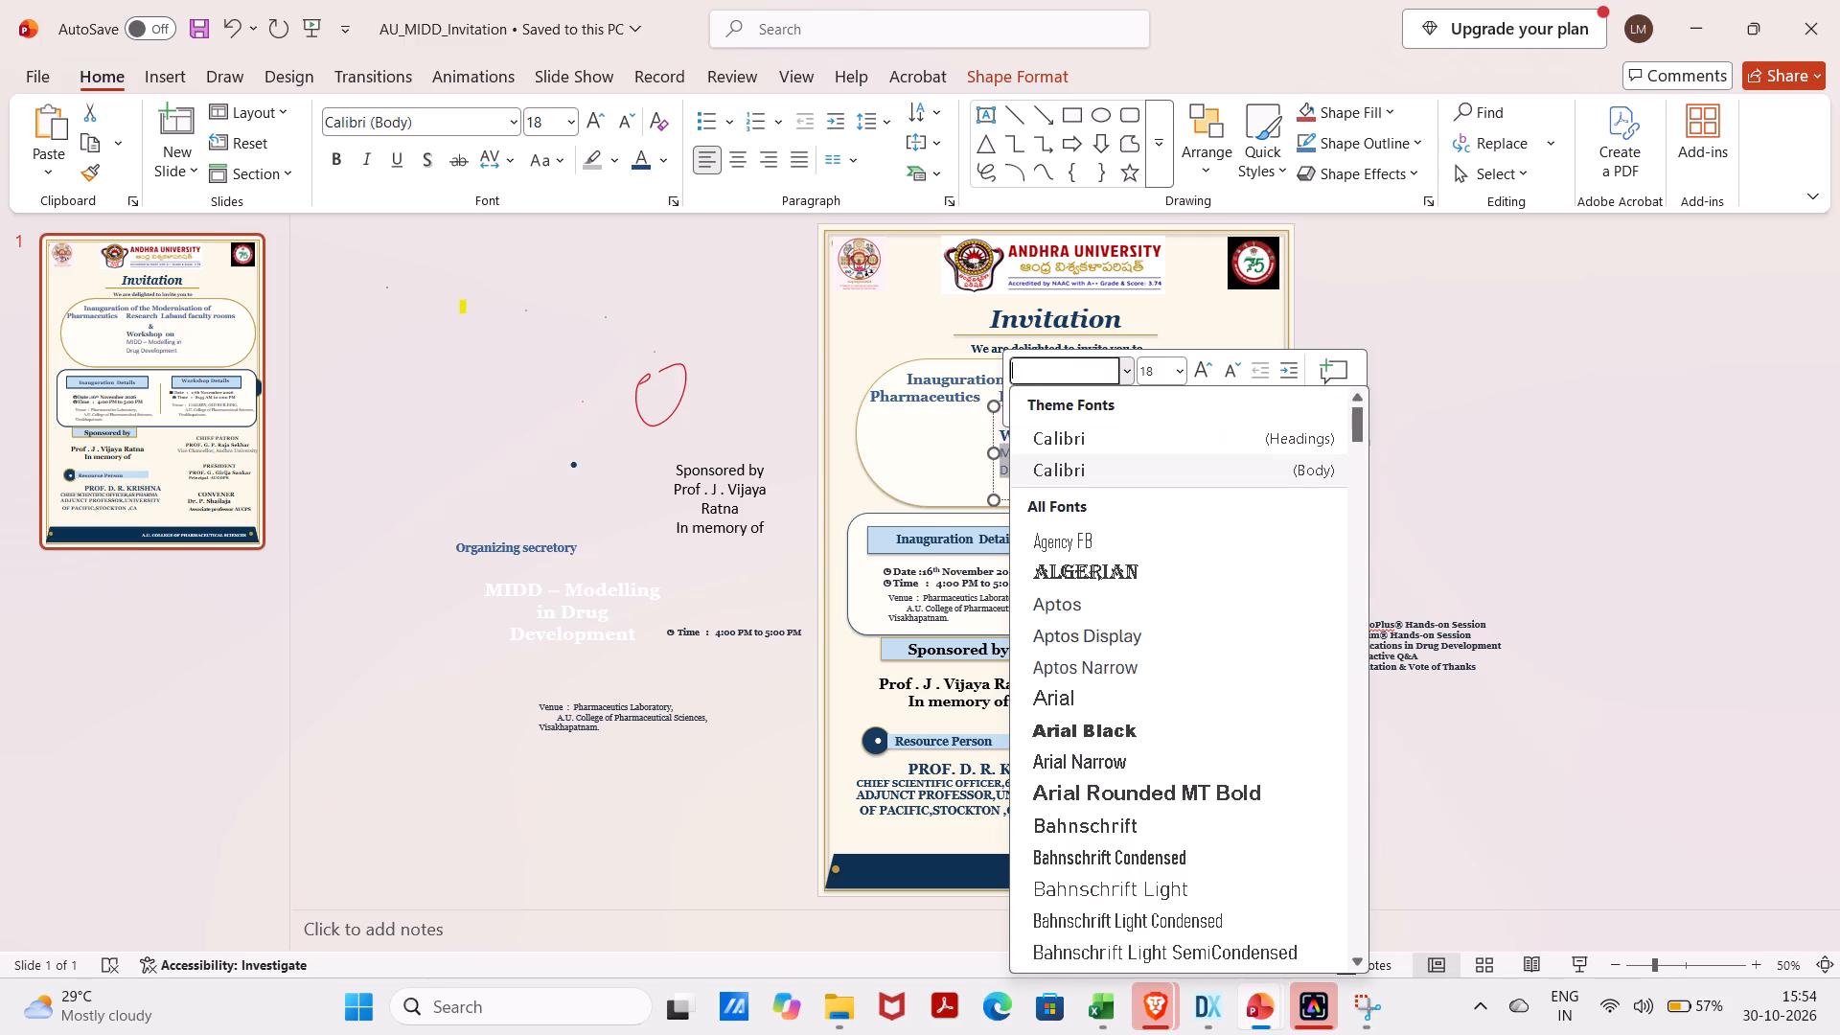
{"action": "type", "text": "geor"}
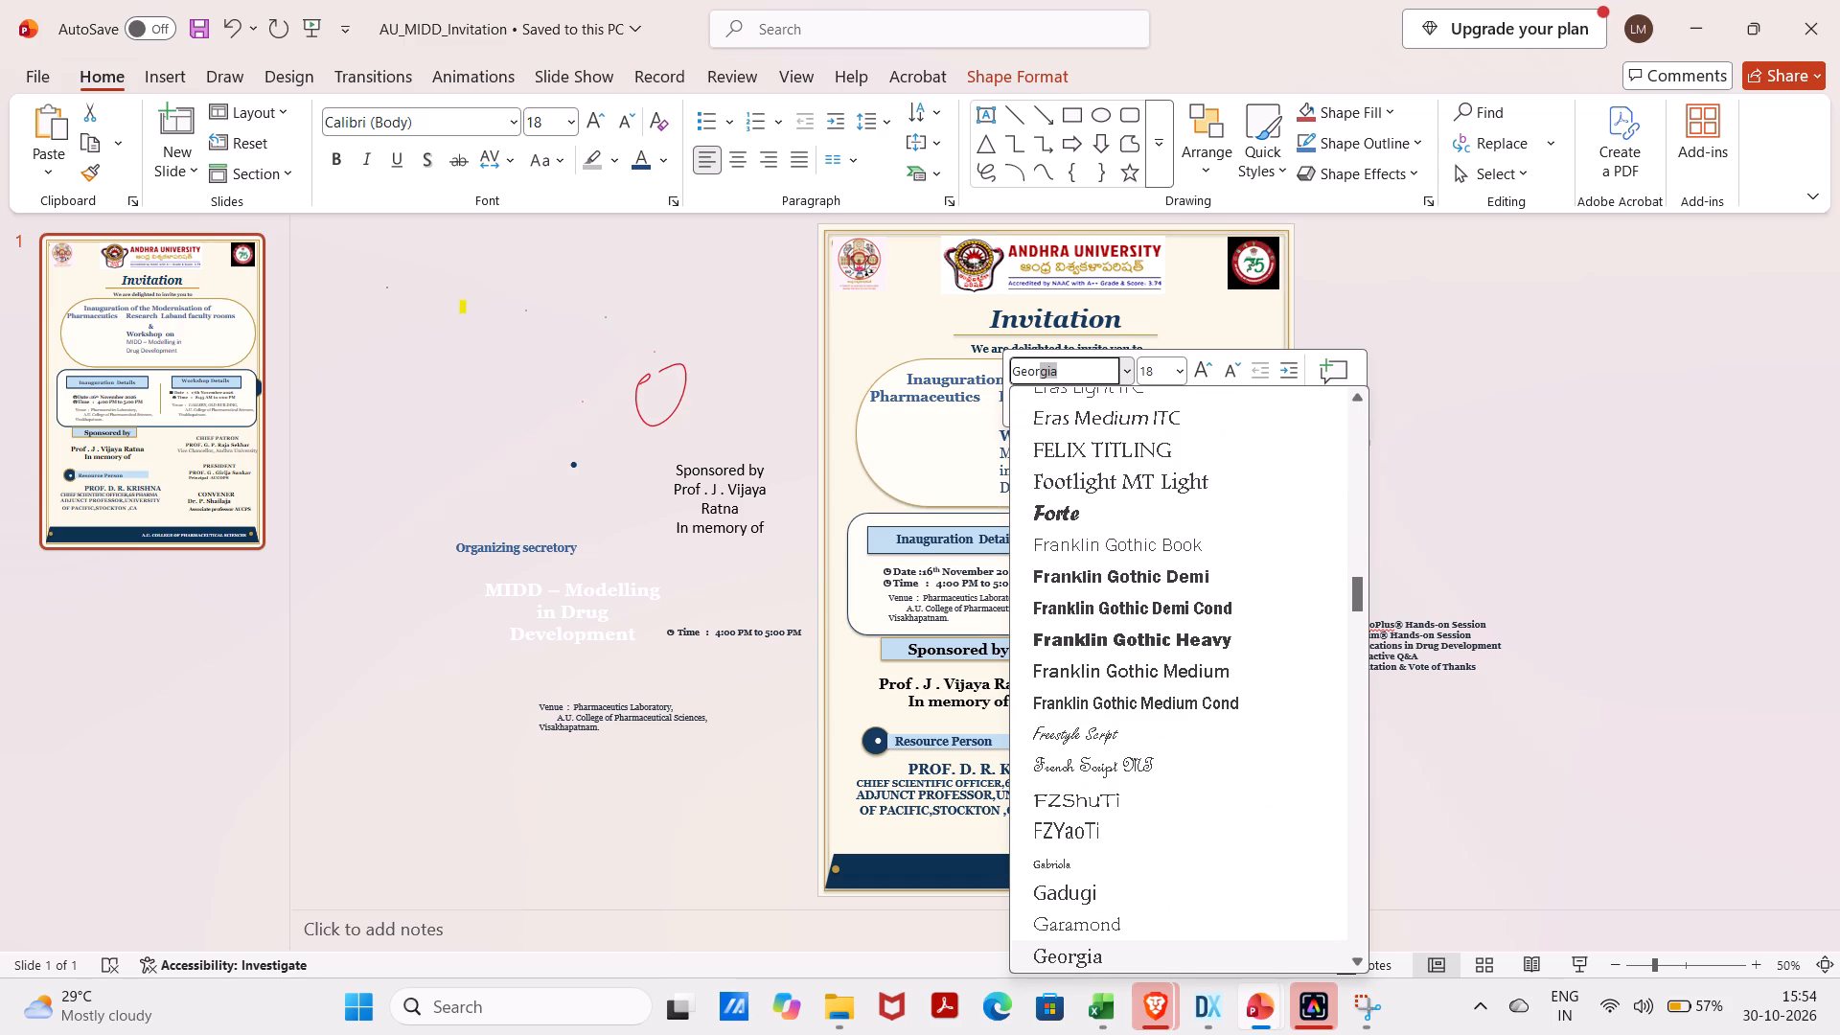
{"action": "left_click", "coordinate": [1101, 955]}
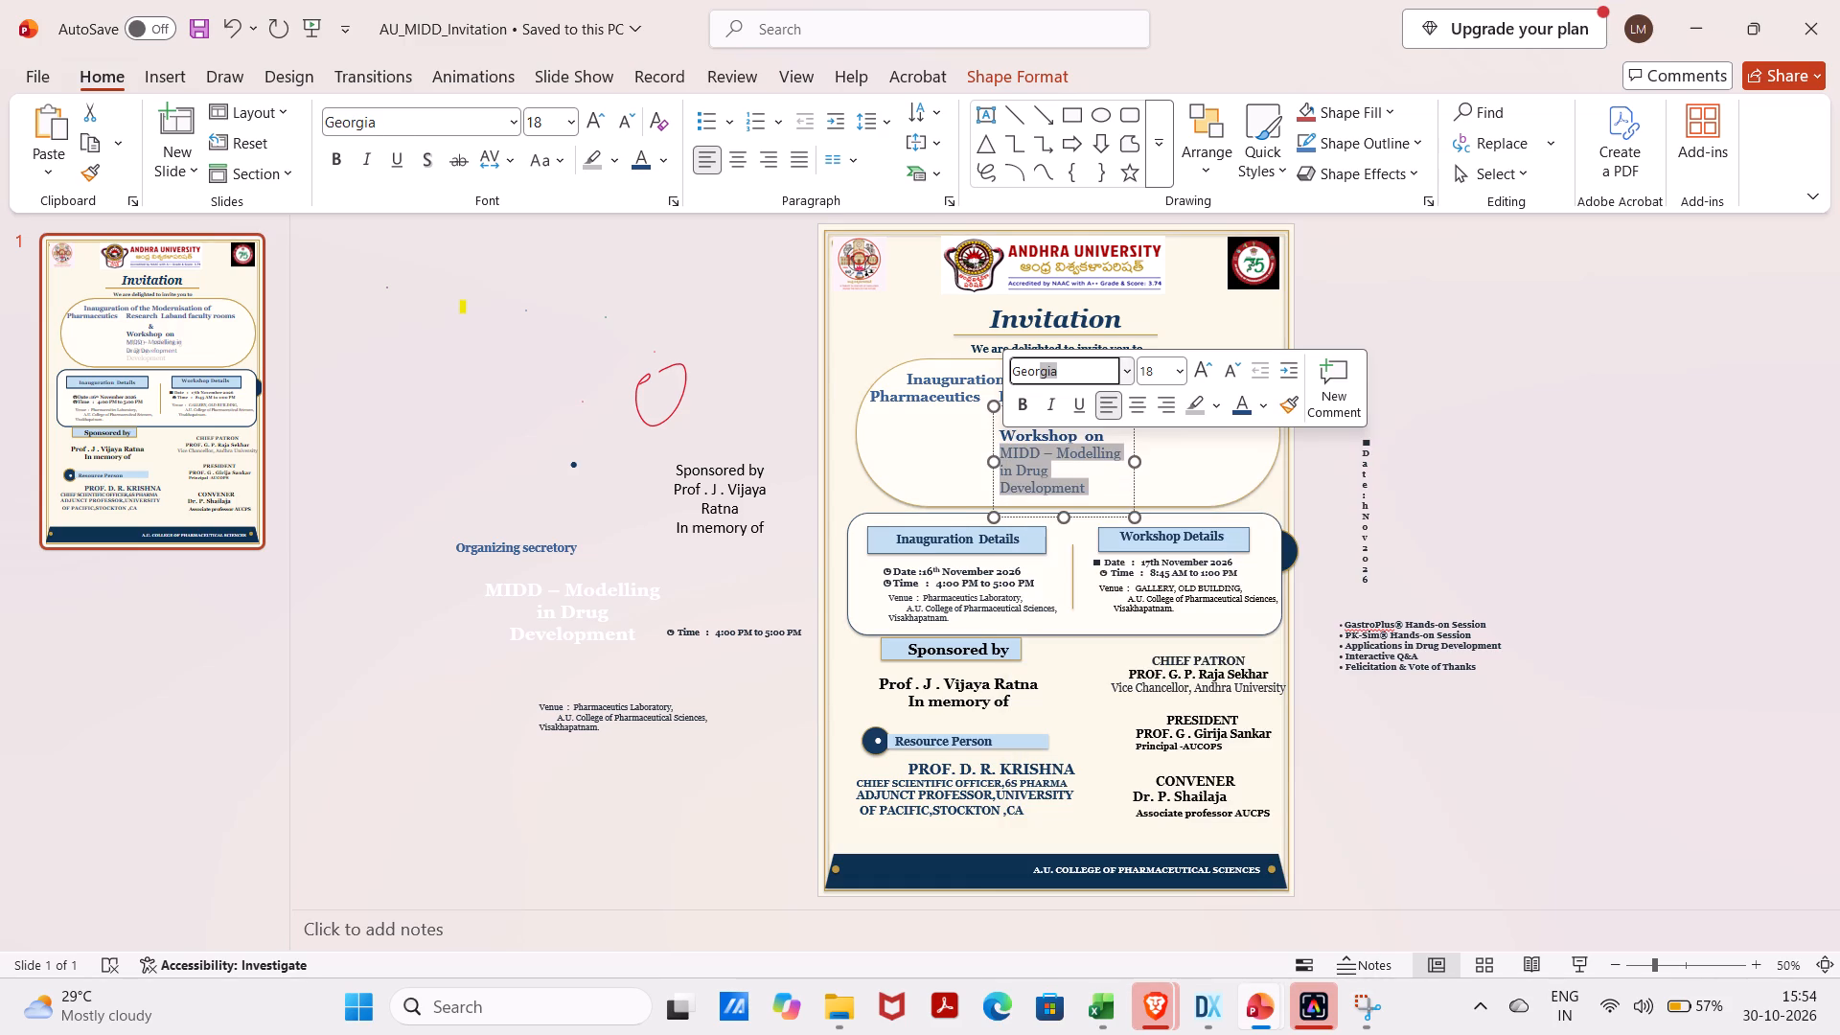
{"action": "left_click", "coordinate": [1022, 397]}
Reposition the rounded frame so it surrounds the inauguration and workshop text above the details box.
{"action": "left_click_drag", "start_coordinate": [1206, 474], "coordinate": [1140, 467]}
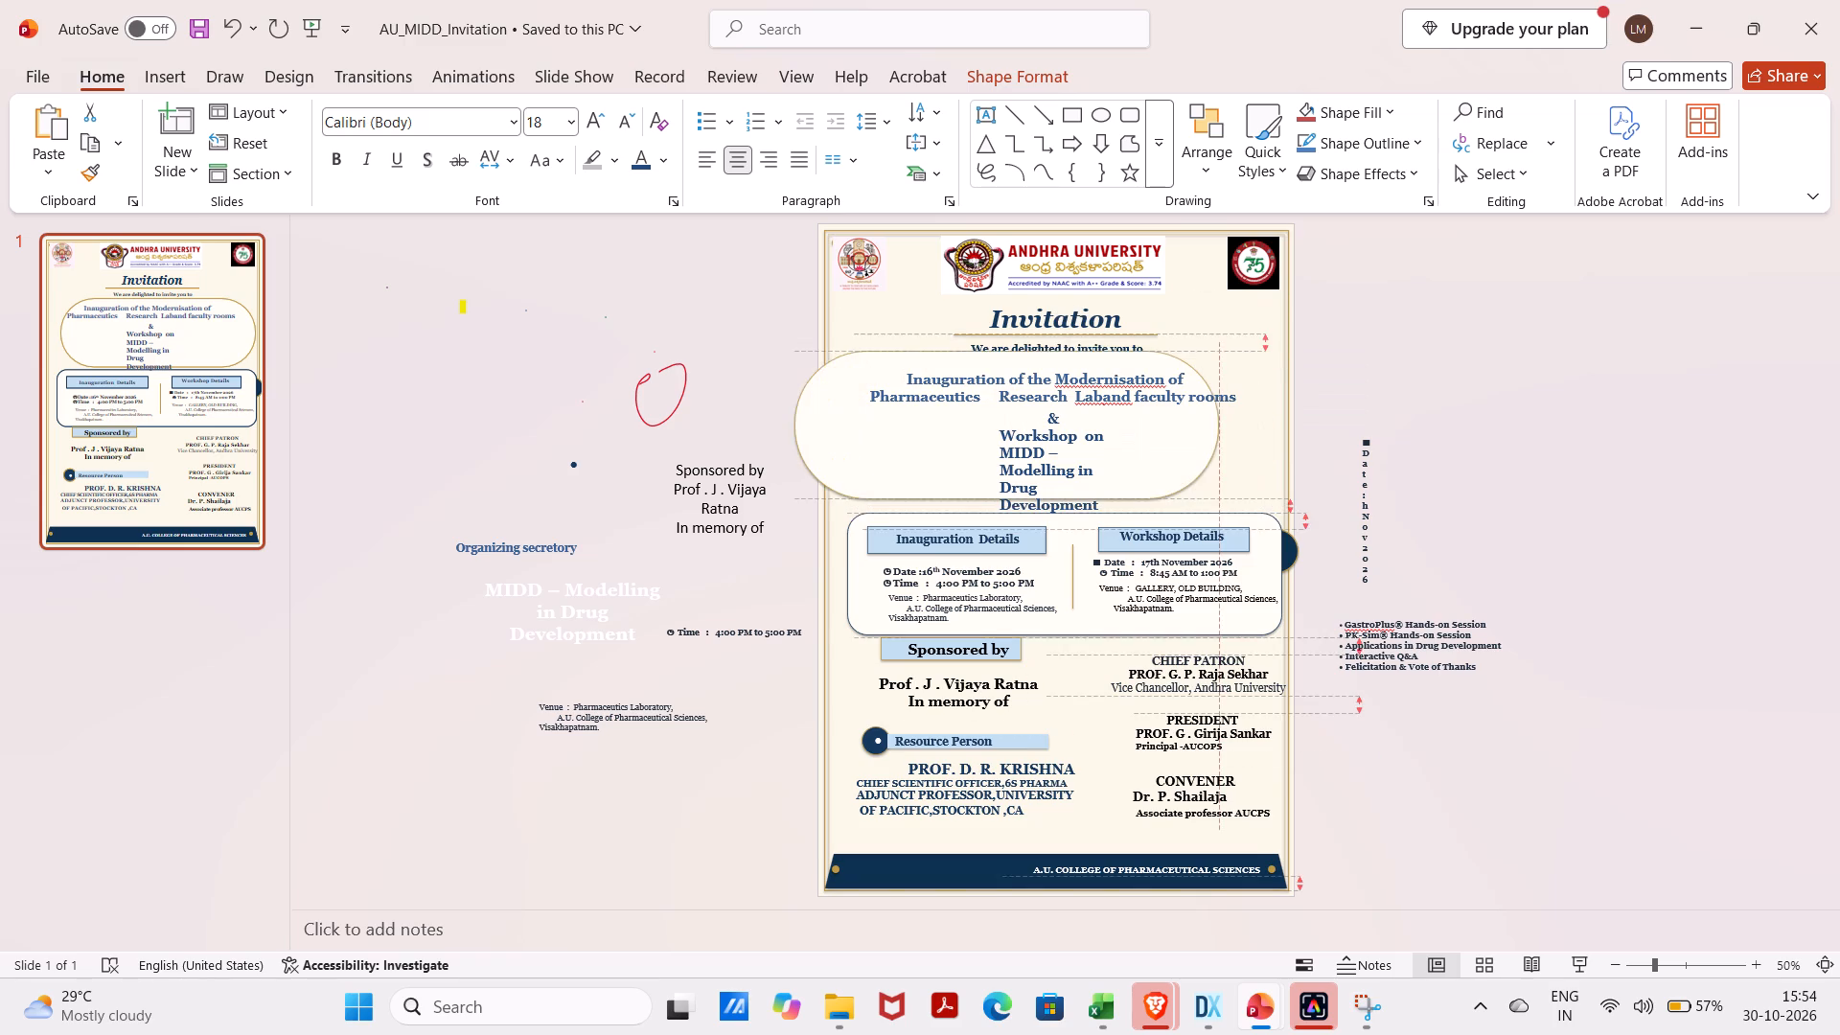
{"action": "left_click_drag", "start_coordinate": [1140, 467], "coordinate": [1185, 473]}
{"action": "left_click", "coordinate": [1111, 478]}
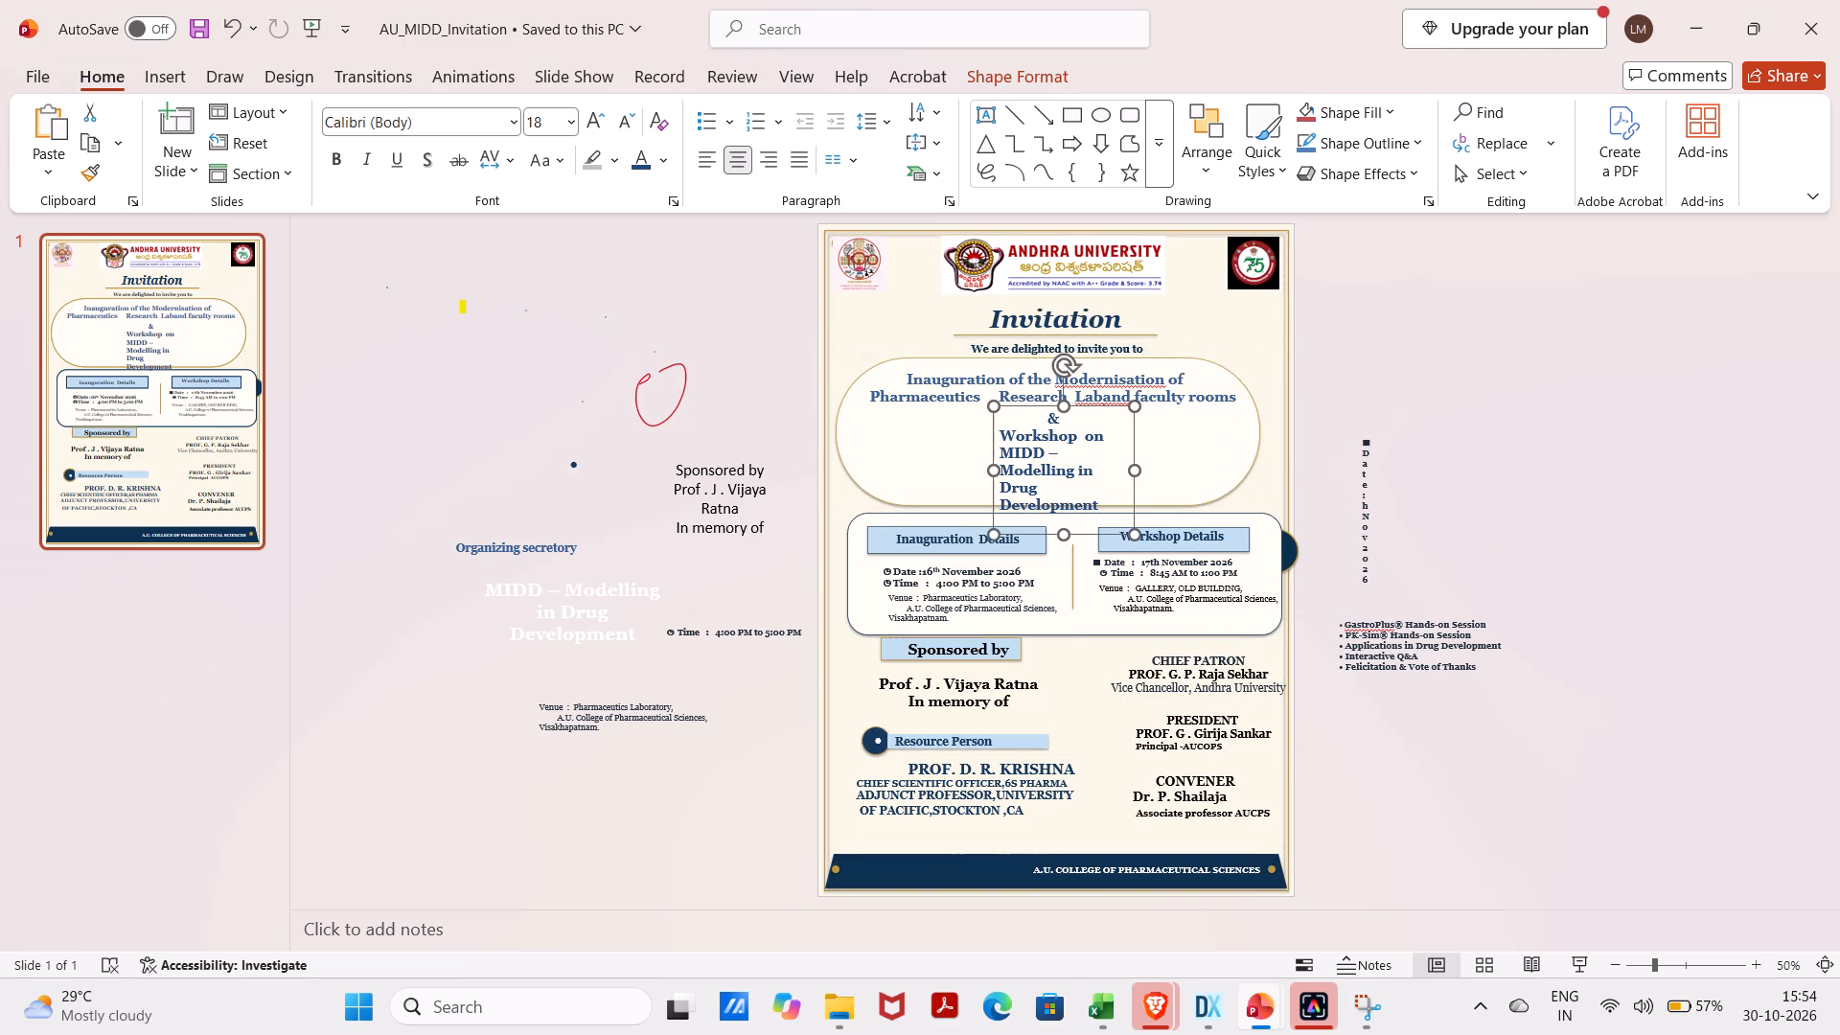
{"action": "left_click_drag", "start_coordinate": [1141, 471], "coordinate": [1190, 458]}
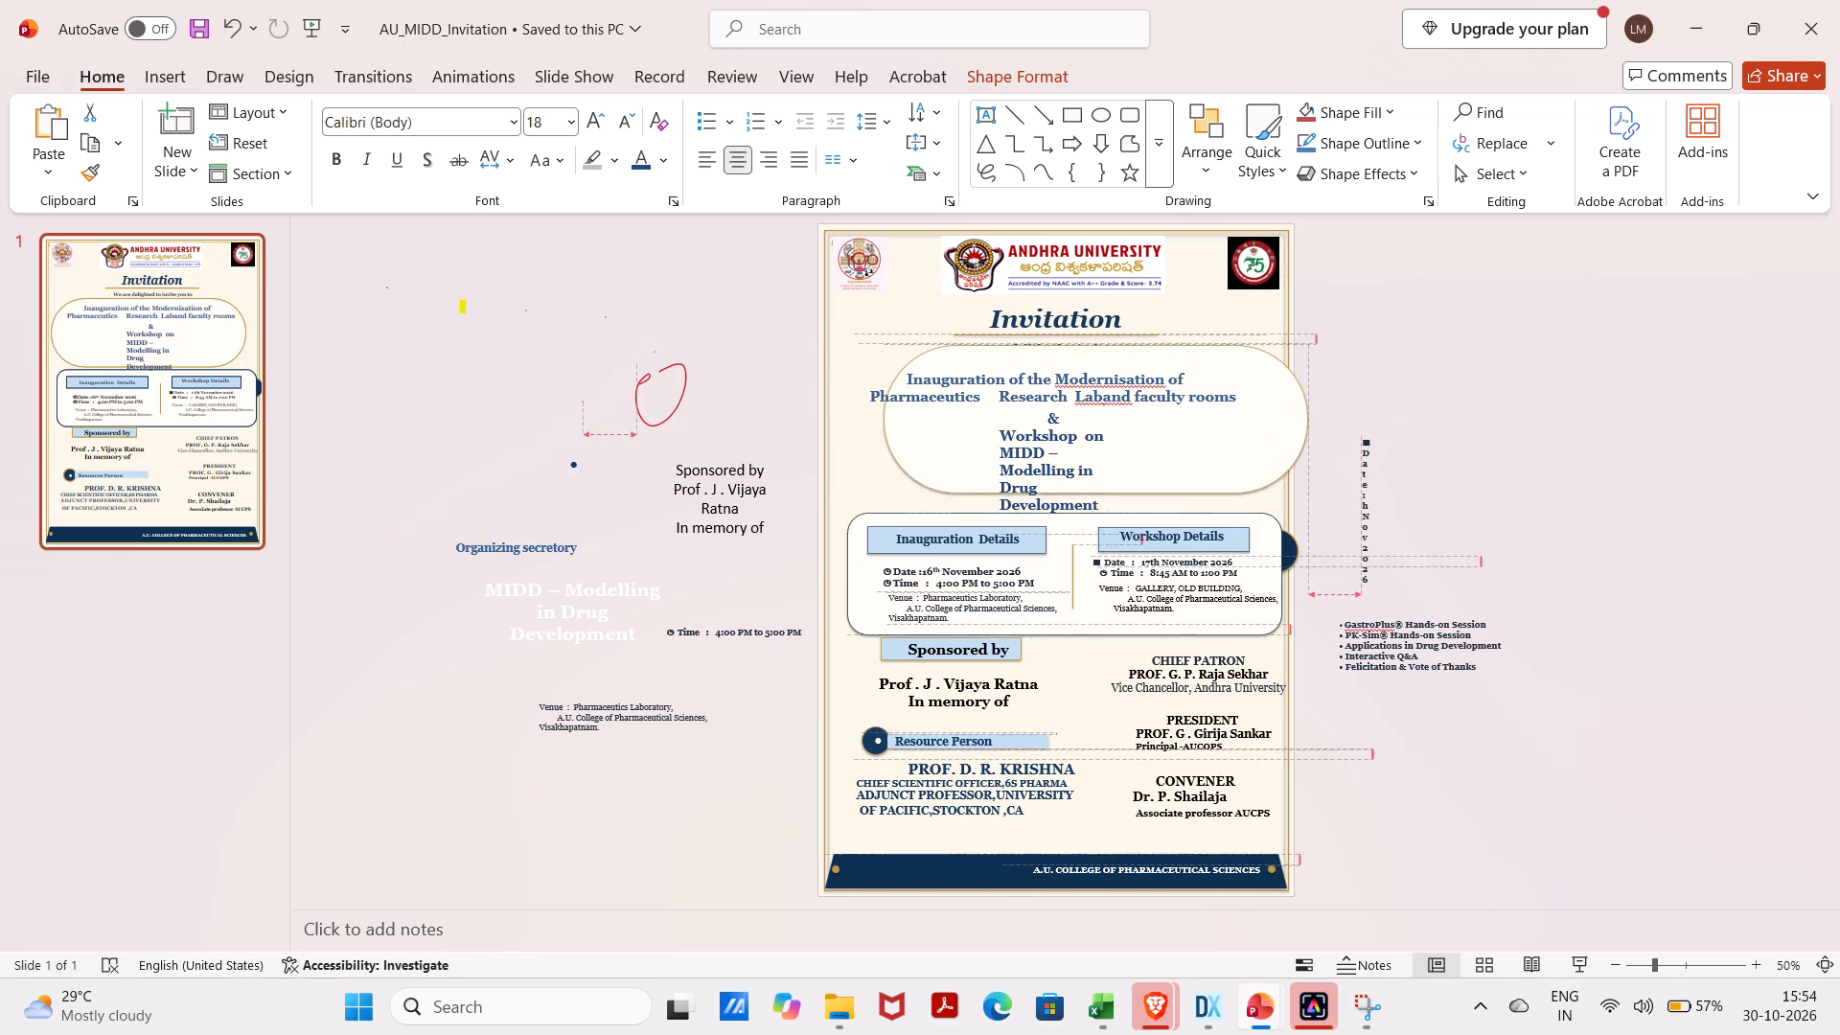
{"action": "left_click_drag", "start_coordinate": [1190, 458], "coordinate": [1165, 471]}
{"action": "left_click", "coordinate": [1056, 503]}
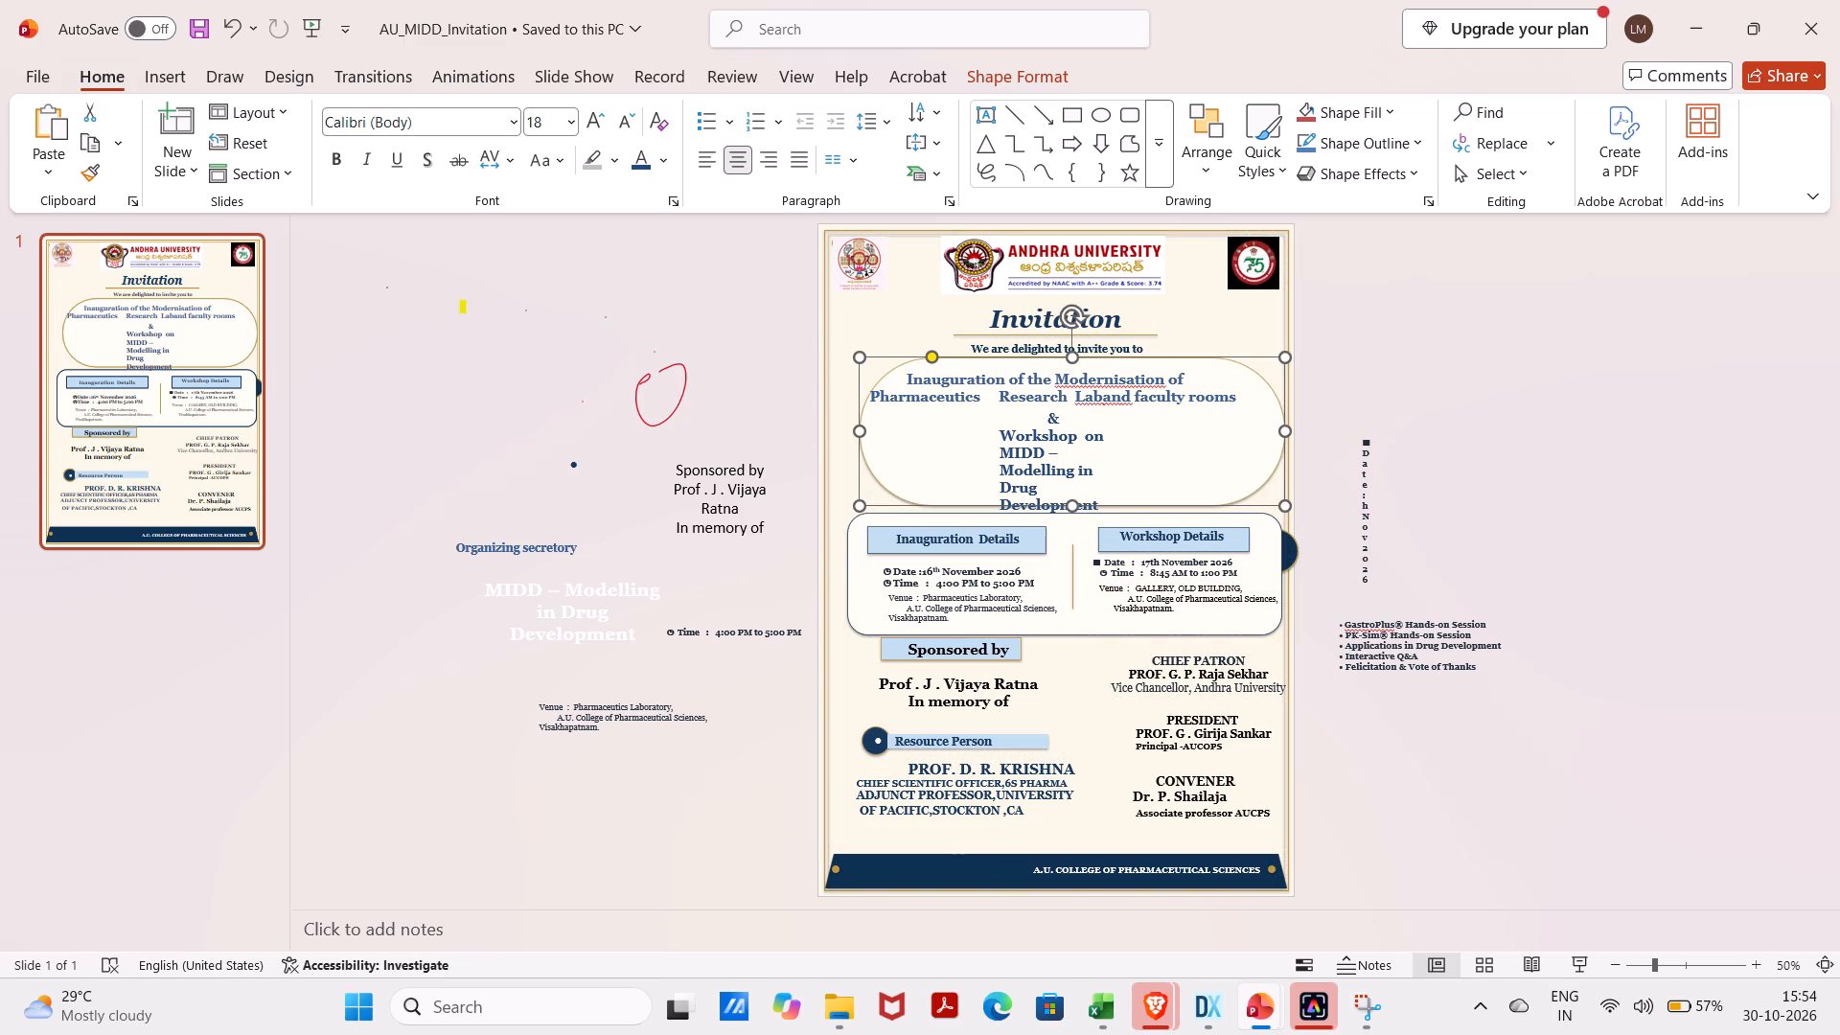
Widen the "& Workshop on" and MIDD text box inside the rounded frame so the MIDD title takes two lines.
{"action": "left_click", "coordinate": [1035, 474]}
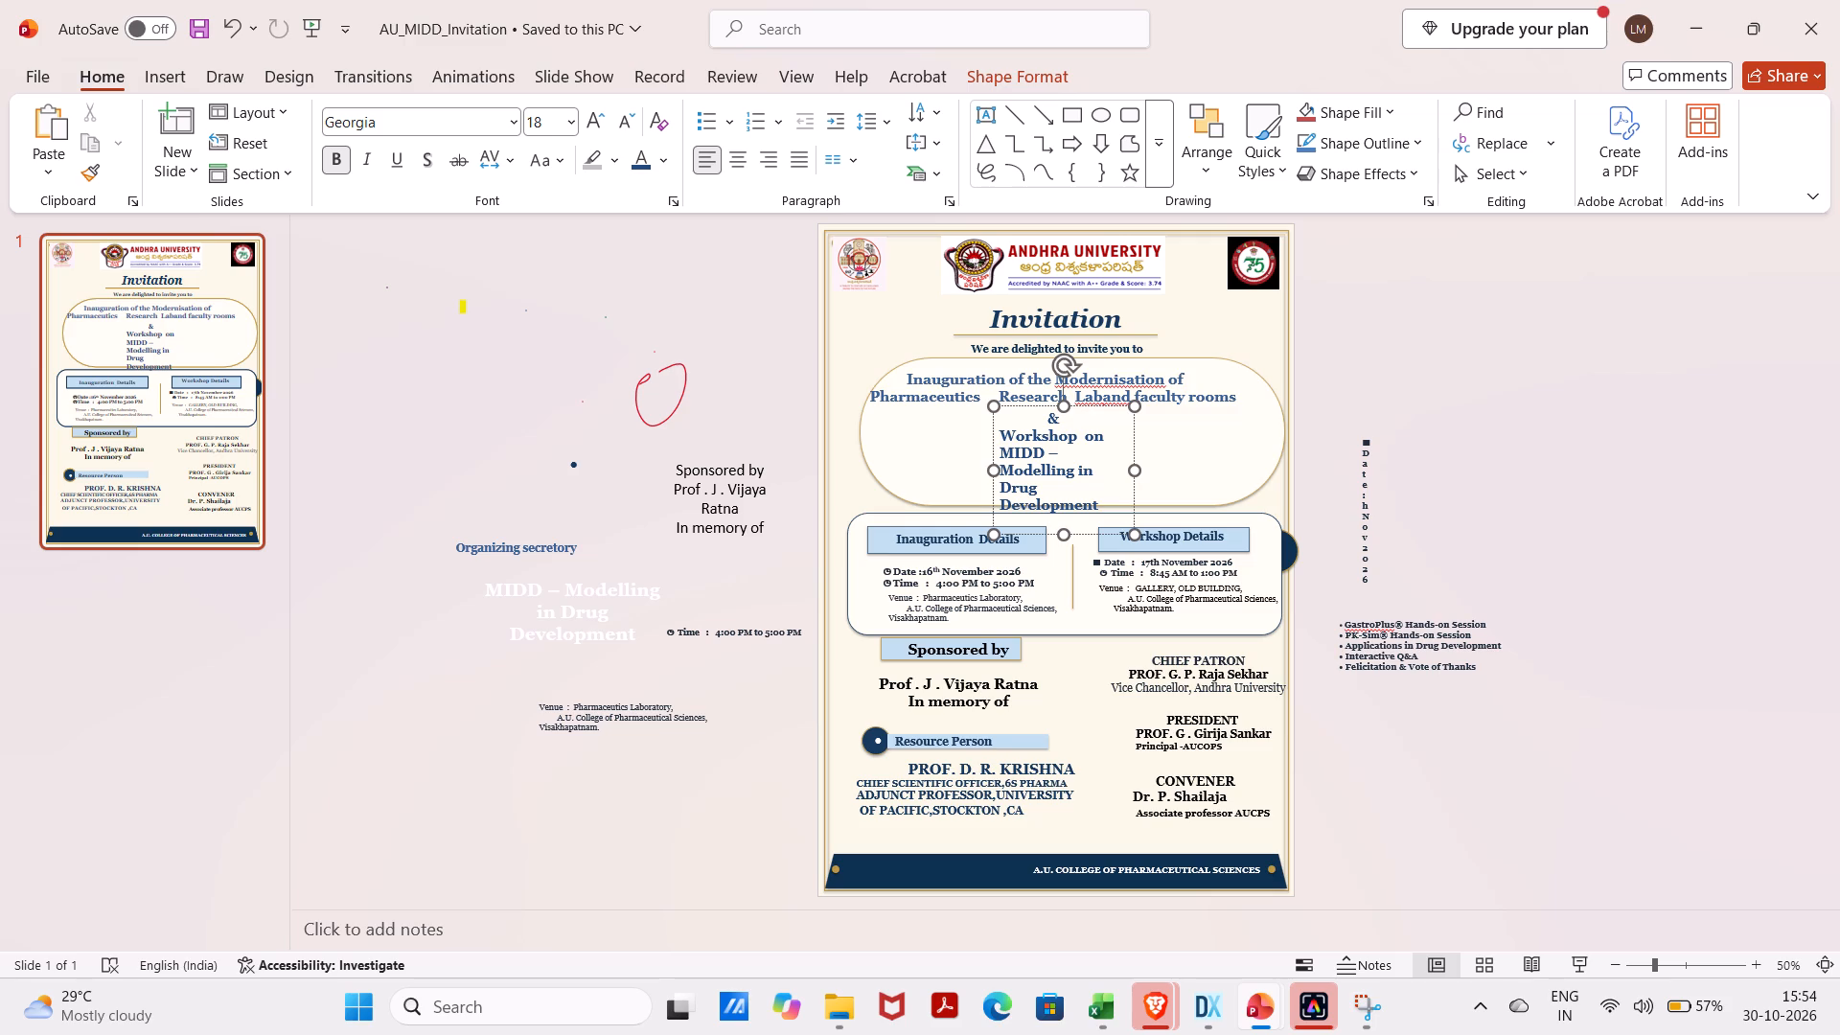
{"action": "left_click_drag", "start_coordinate": [1132, 475], "coordinate": [1202, 453]}
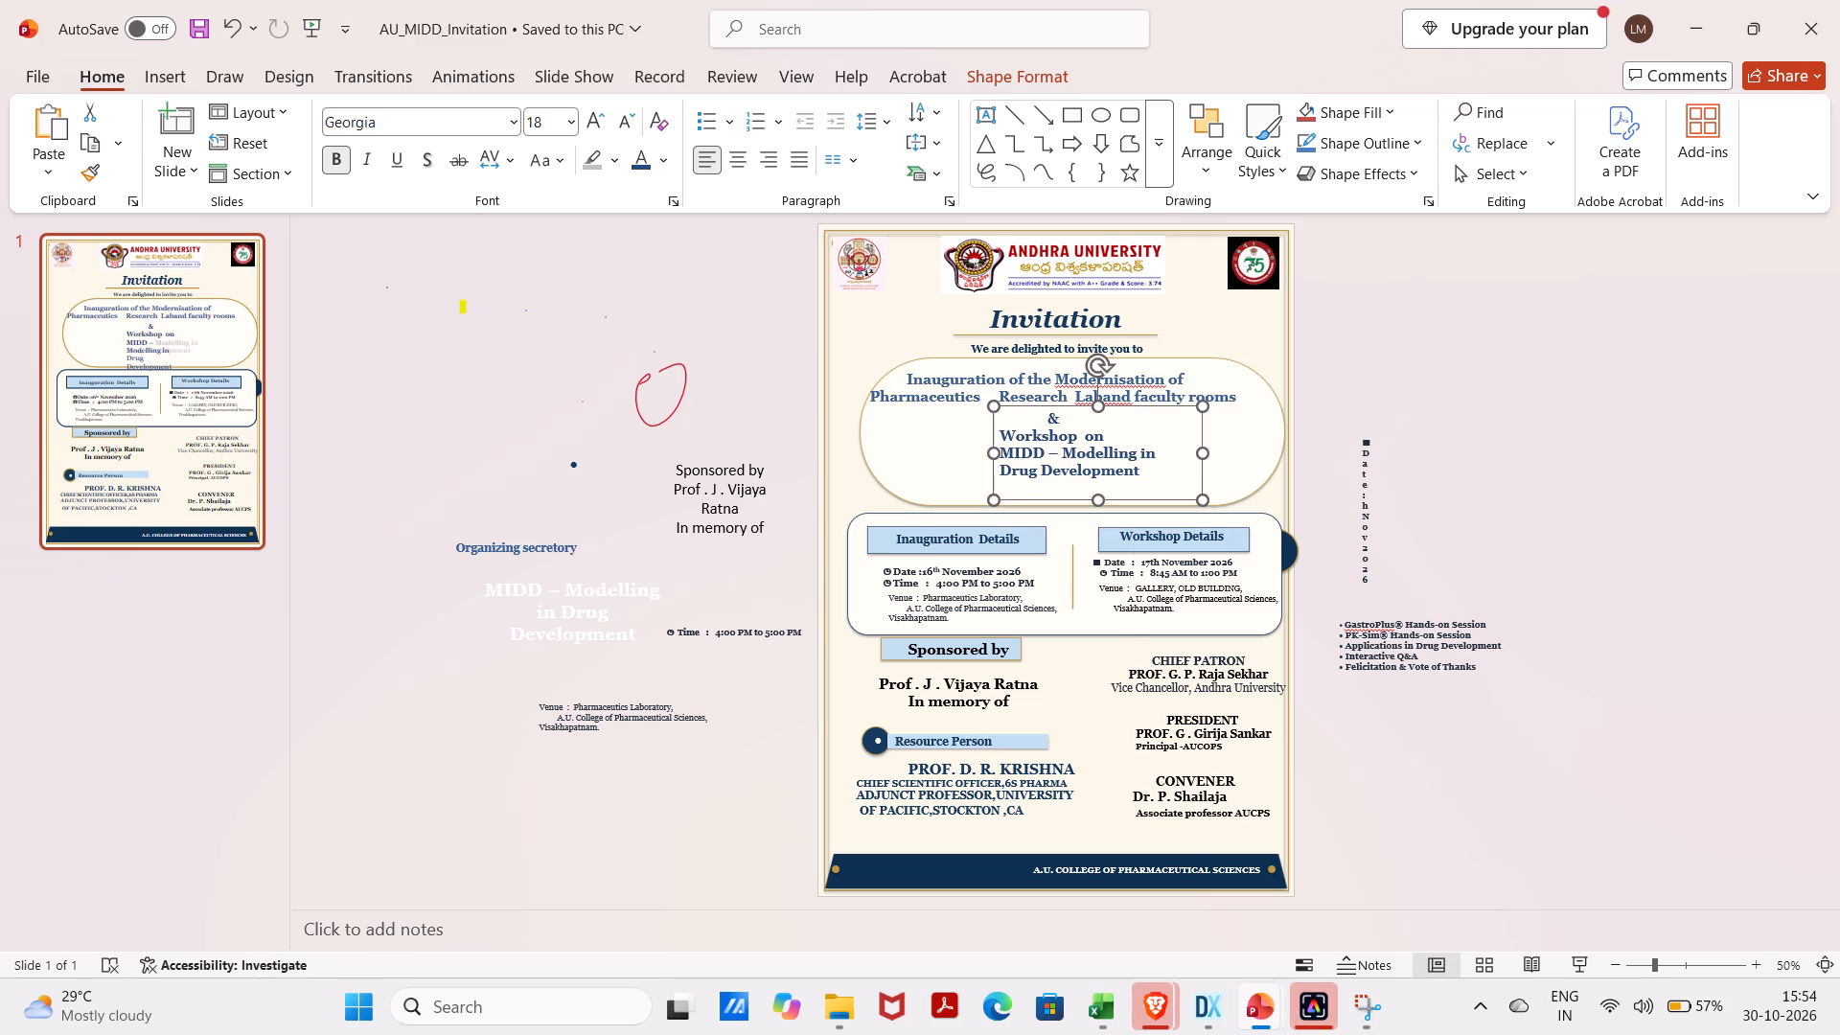
{"action": "left_click_drag", "start_coordinate": [995, 455], "coordinate": [913, 452]}
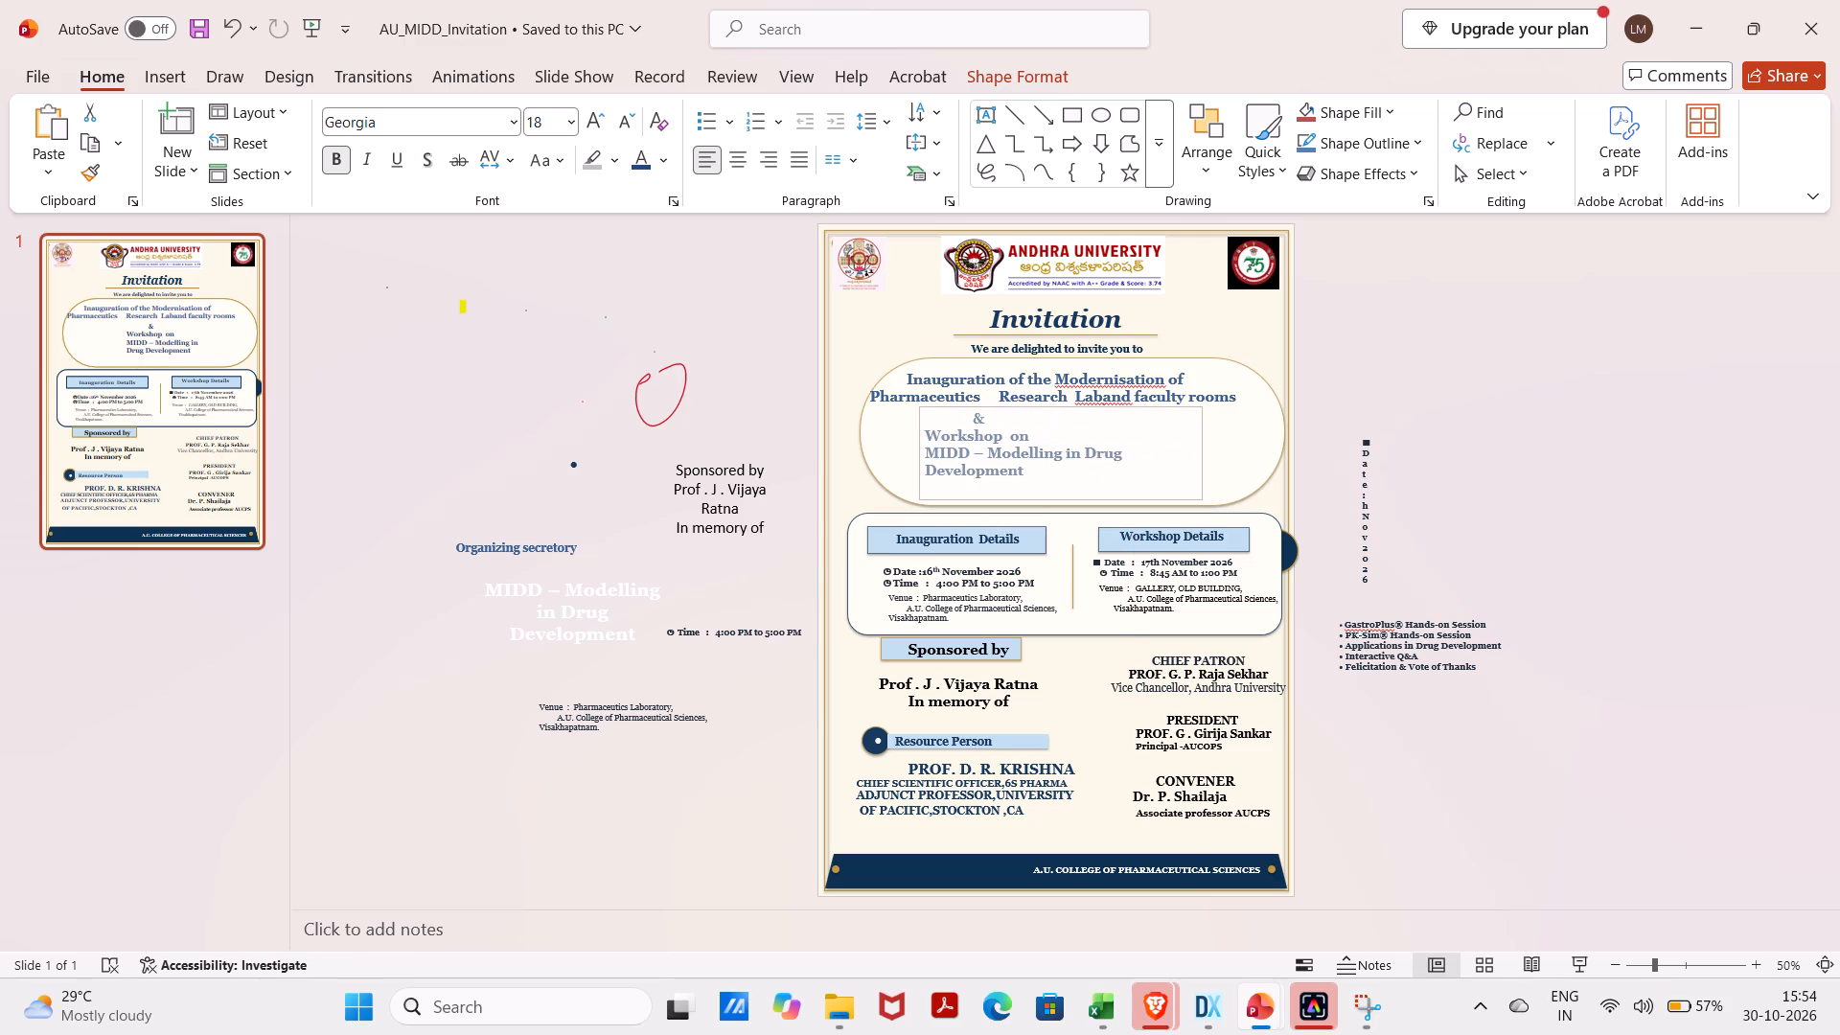
{"action": "left_click_drag", "start_coordinate": [913, 452], "coordinate": [1004, 457]}
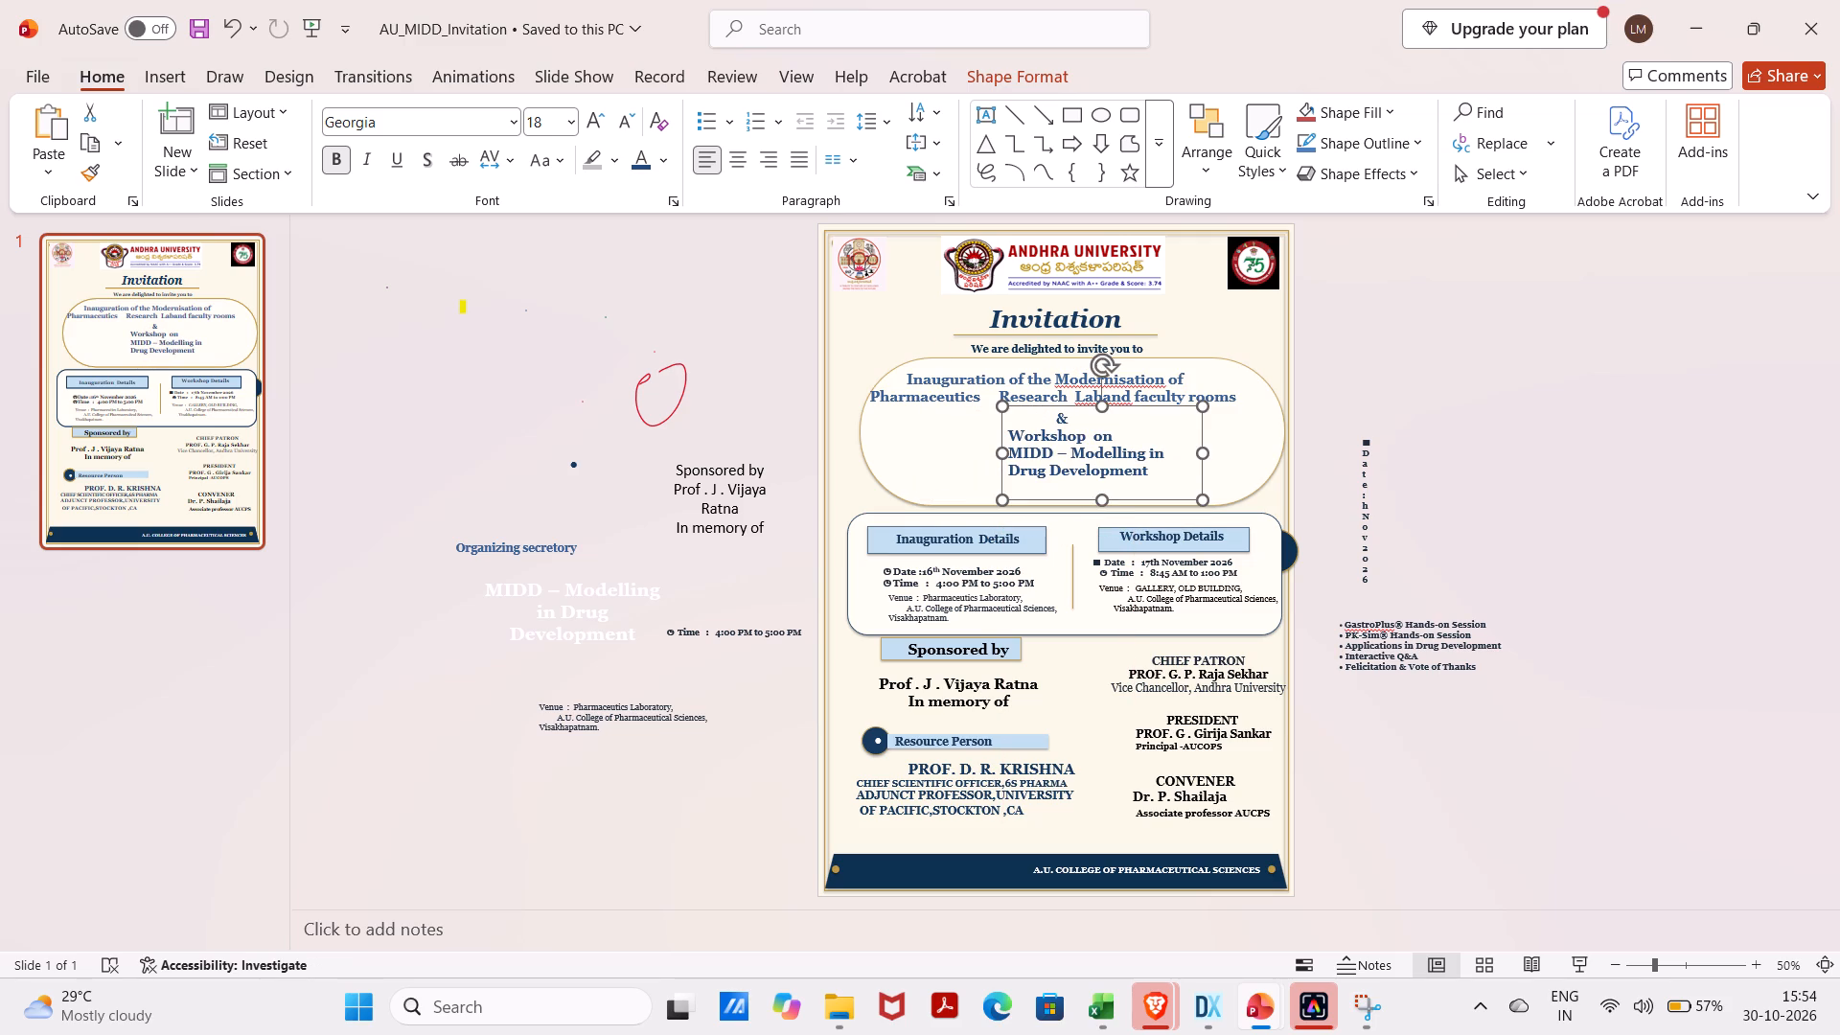
{"action": "left_click", "coordinate": [1006, 453]}
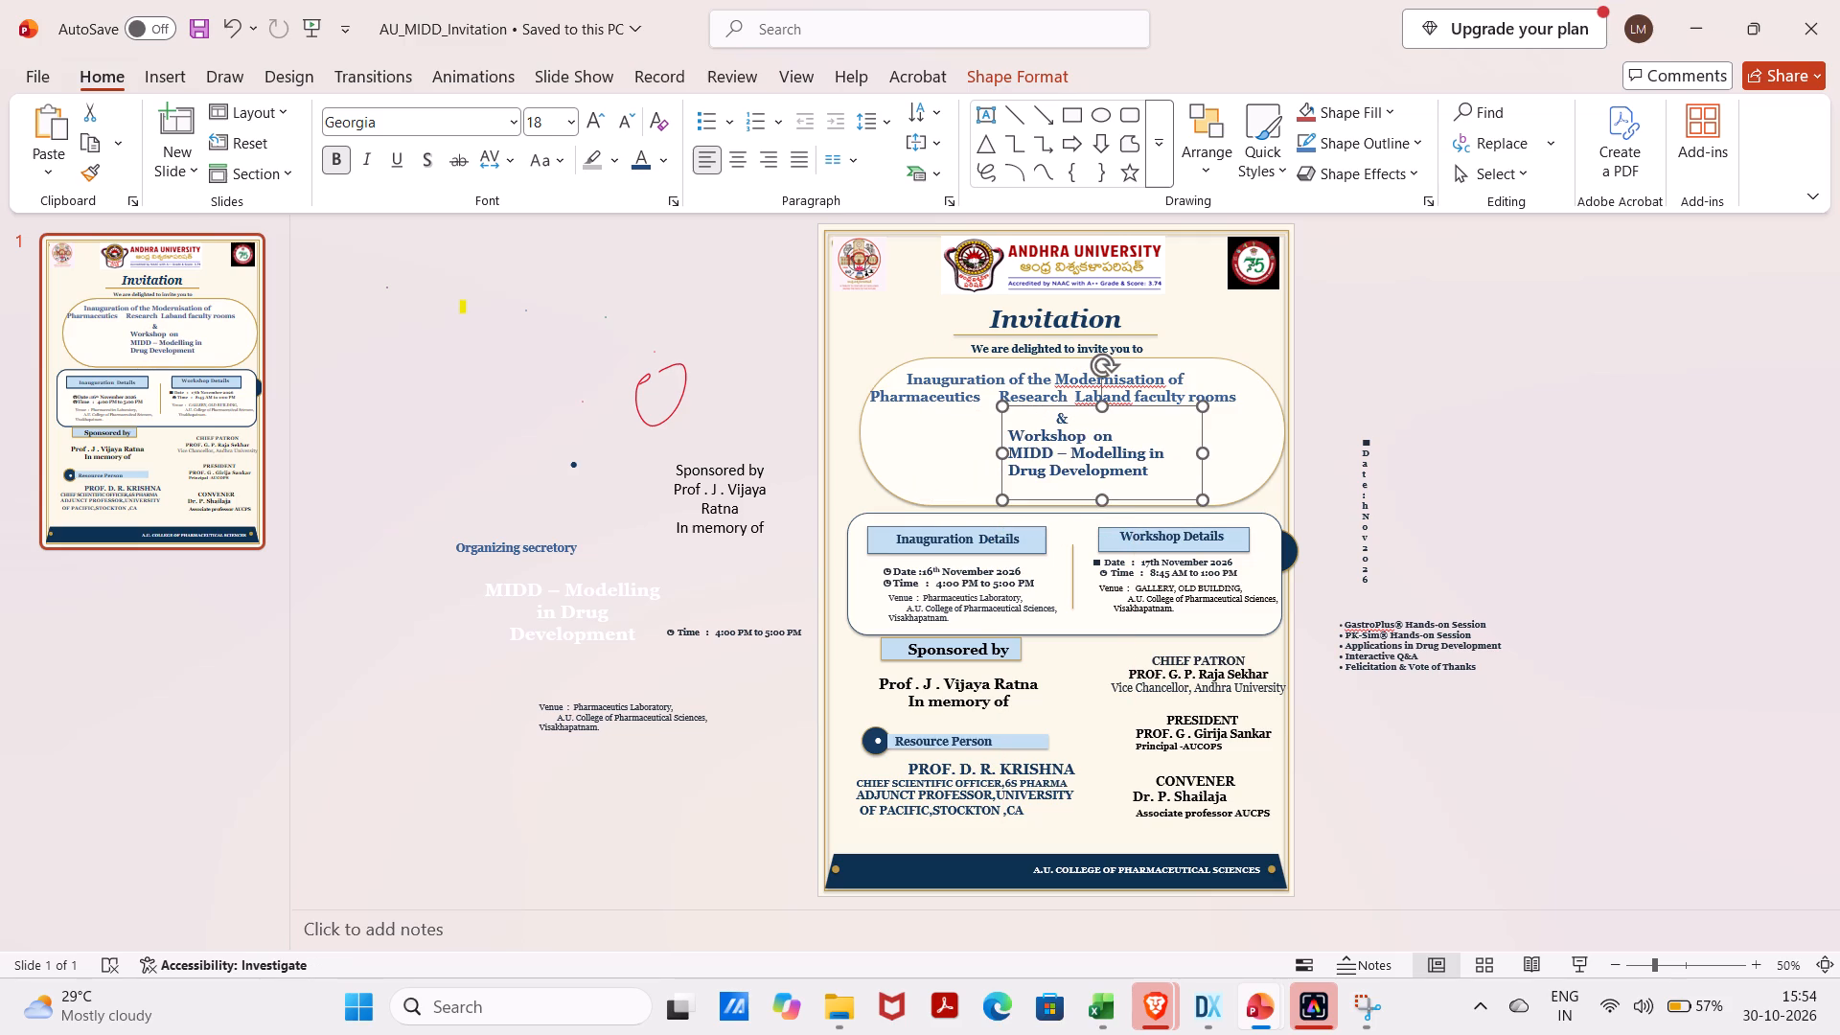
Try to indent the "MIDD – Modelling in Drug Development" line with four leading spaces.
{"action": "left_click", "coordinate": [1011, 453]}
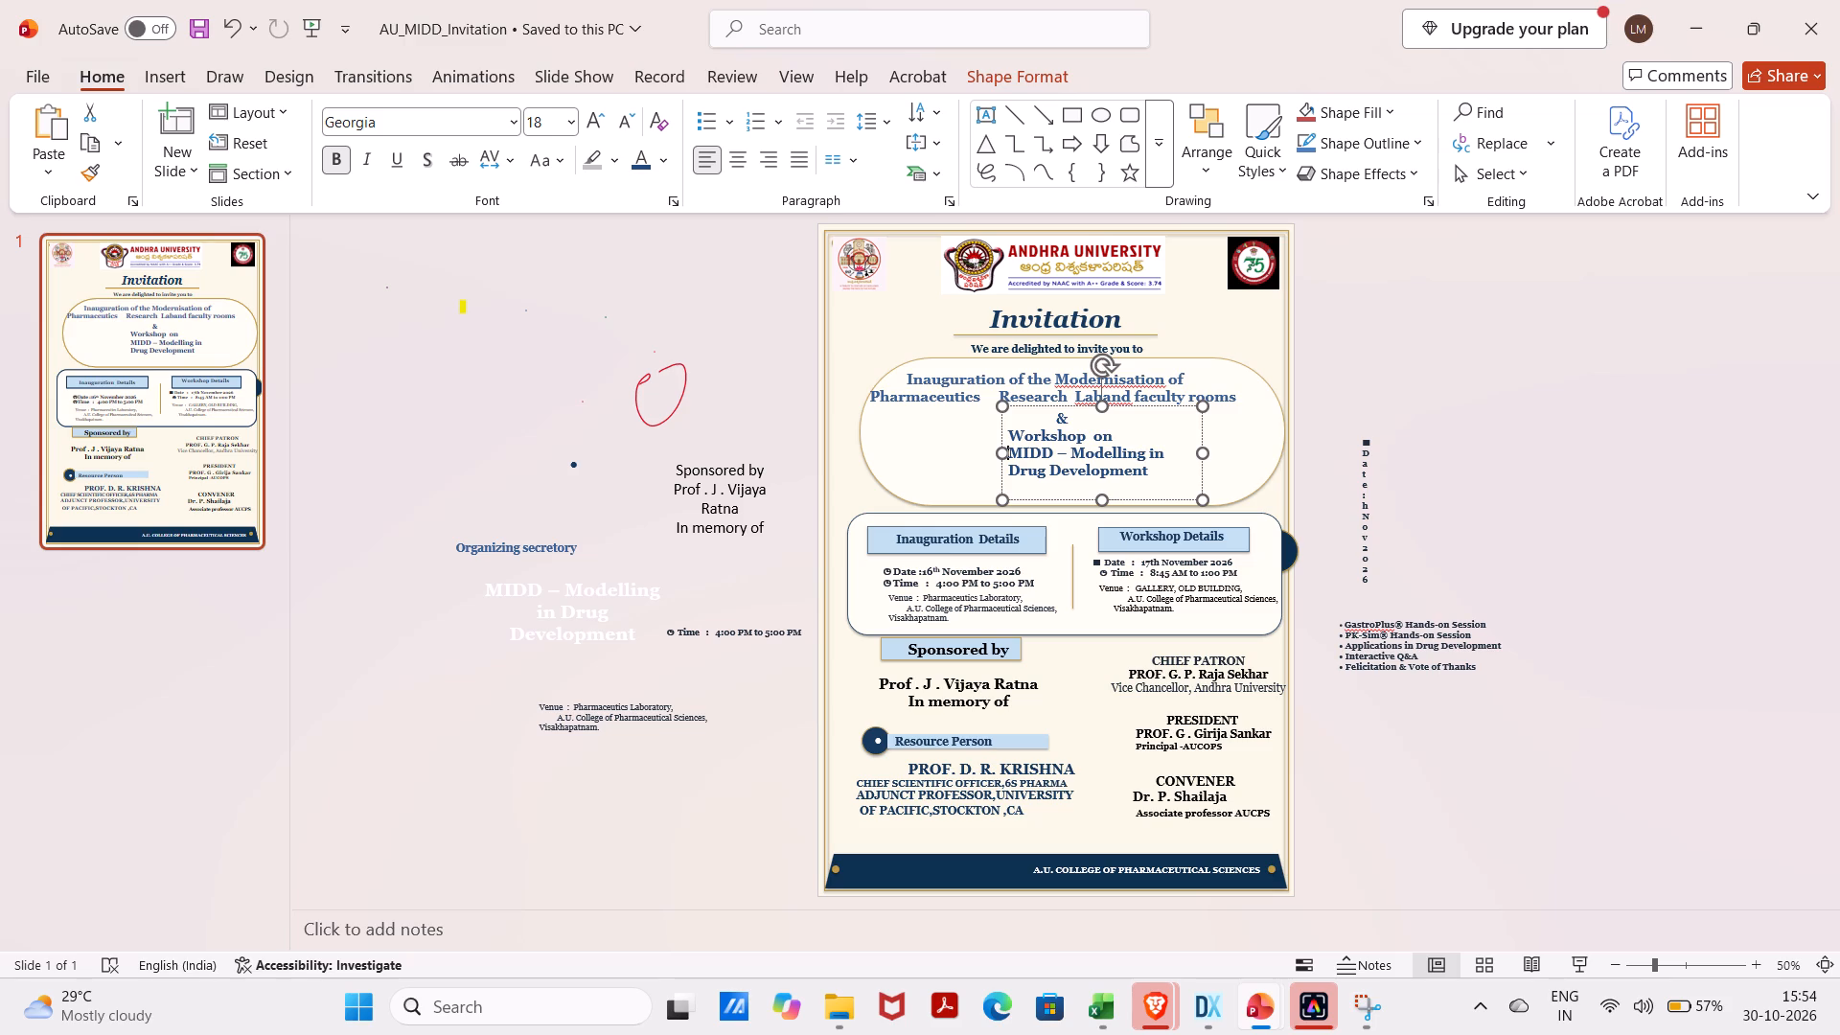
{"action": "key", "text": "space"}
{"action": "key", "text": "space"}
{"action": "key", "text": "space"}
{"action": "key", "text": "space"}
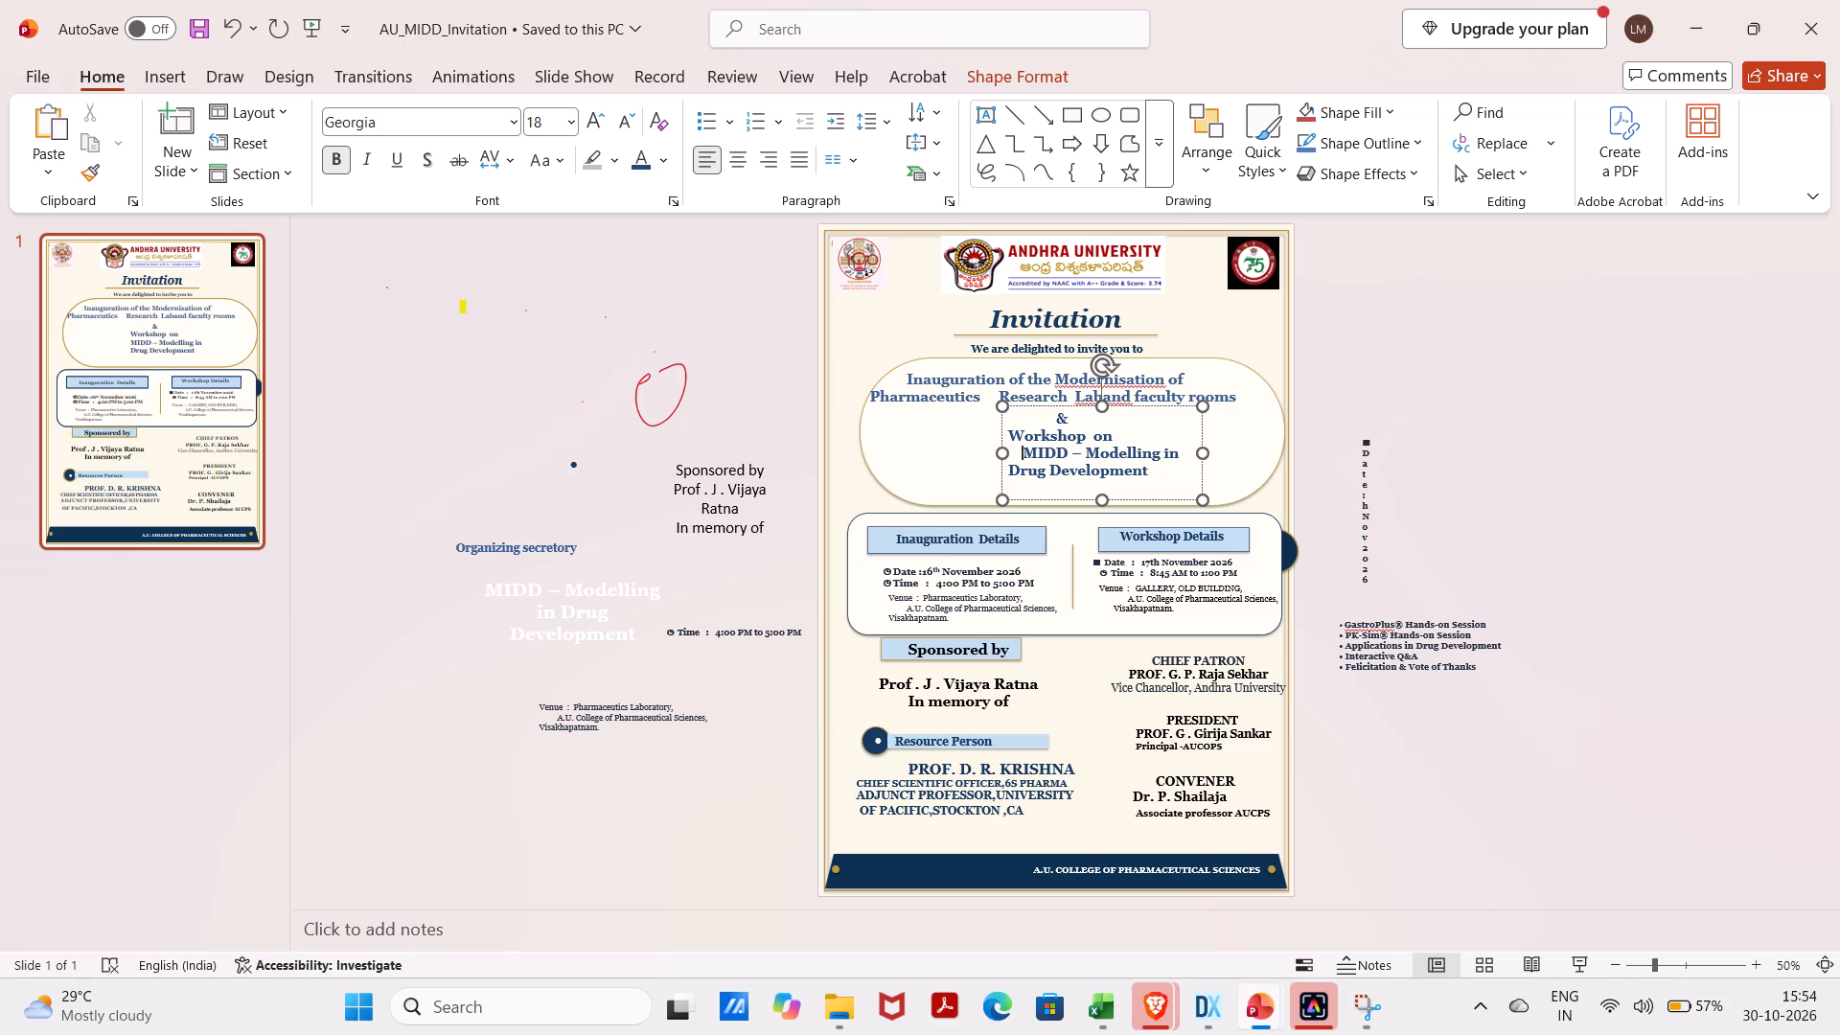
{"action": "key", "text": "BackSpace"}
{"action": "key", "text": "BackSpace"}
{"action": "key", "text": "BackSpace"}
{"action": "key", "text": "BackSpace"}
Extend the workshop text box's left edge outward until "MIDD – Modelling in Drug Development" fits on one line.
{"action": "left_click_drag", "start_coordinate": [1004, 455], "coordinate": [944, 450]}
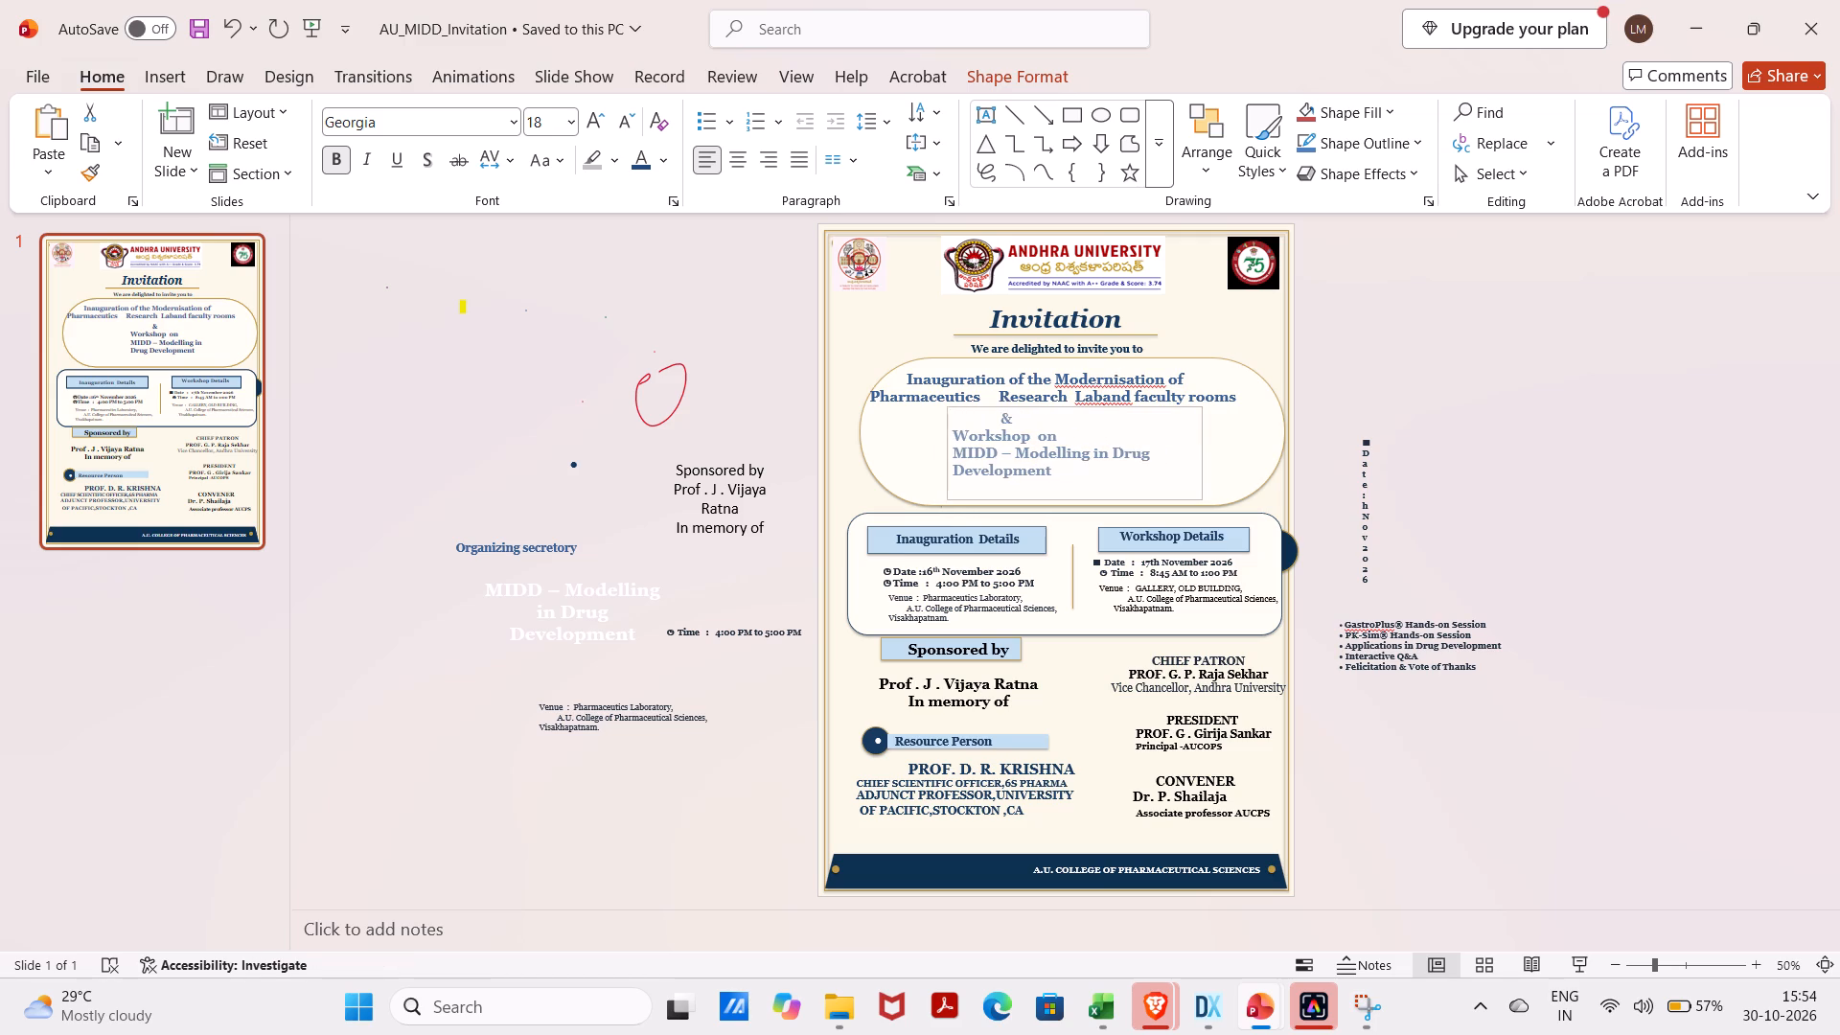
{"action": "left_click_drag", "start_coordinate": [944, 450], "coordinate": [890, 451]}
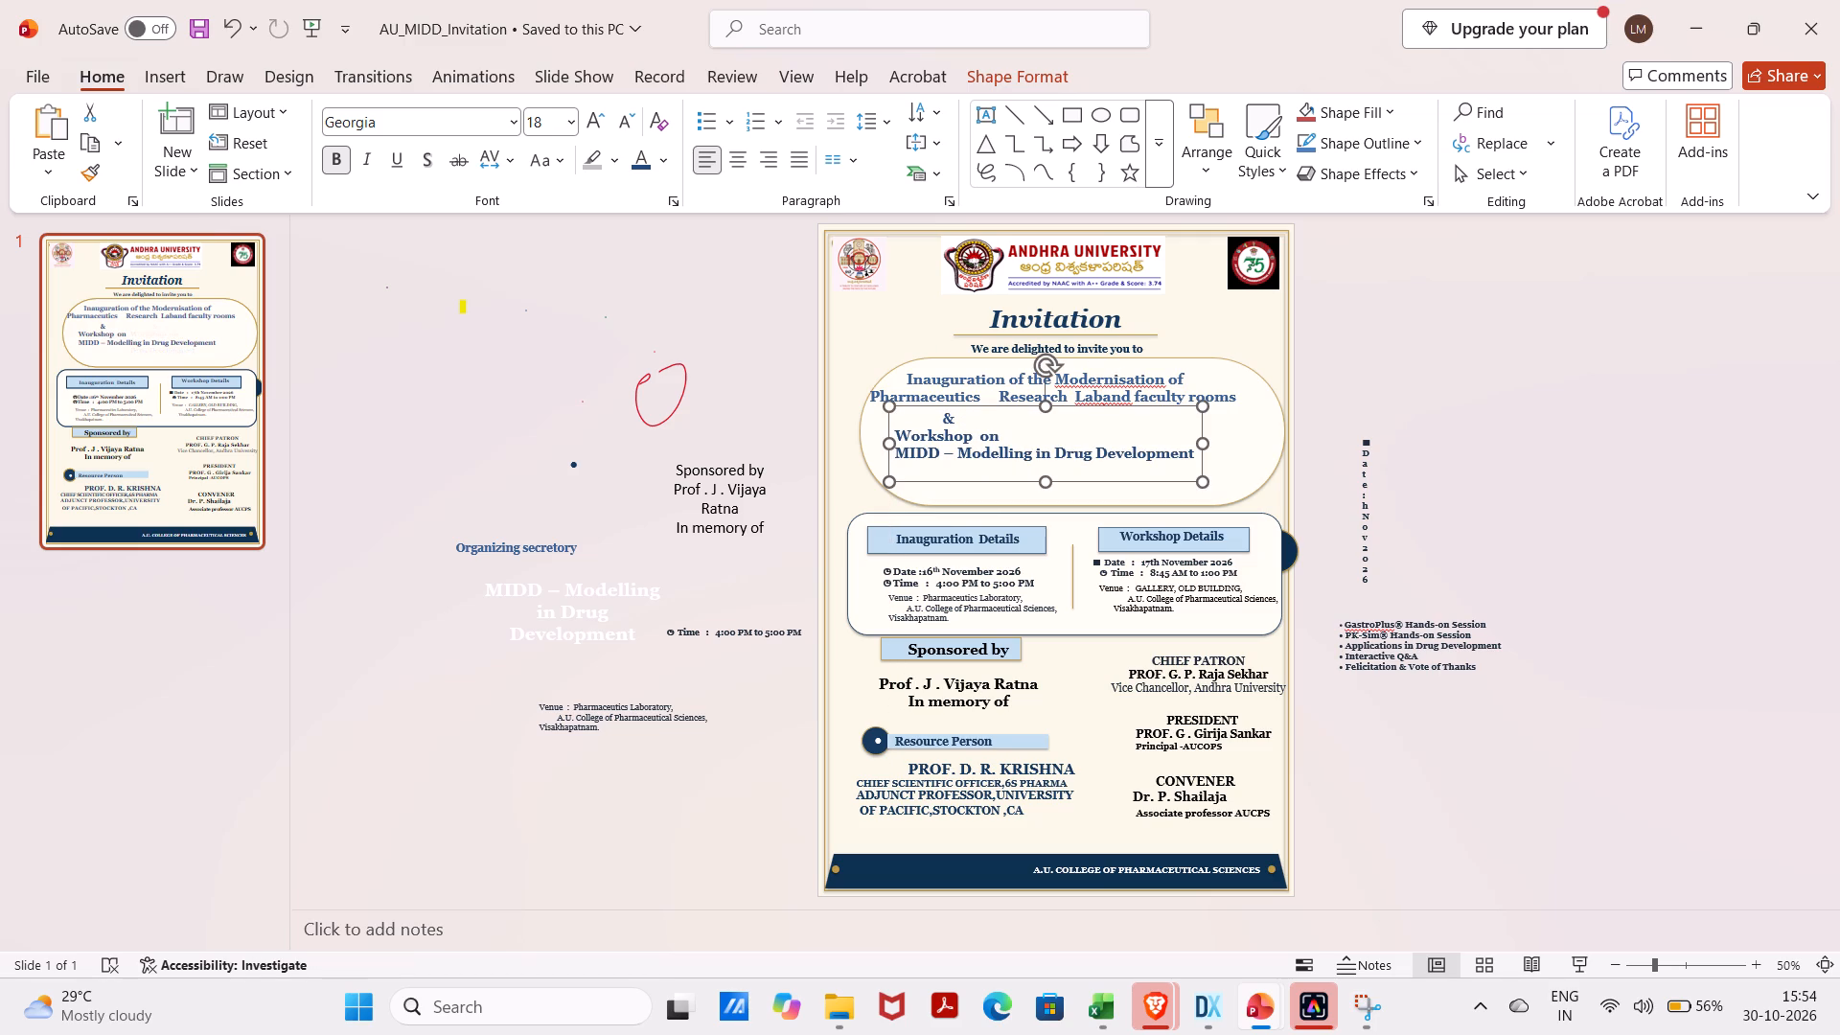
Indent the "&" with leading spaces to bring it roughly to the centre above the MIDD title.
{"action": "left_click", "coordinate": [940, 421]}
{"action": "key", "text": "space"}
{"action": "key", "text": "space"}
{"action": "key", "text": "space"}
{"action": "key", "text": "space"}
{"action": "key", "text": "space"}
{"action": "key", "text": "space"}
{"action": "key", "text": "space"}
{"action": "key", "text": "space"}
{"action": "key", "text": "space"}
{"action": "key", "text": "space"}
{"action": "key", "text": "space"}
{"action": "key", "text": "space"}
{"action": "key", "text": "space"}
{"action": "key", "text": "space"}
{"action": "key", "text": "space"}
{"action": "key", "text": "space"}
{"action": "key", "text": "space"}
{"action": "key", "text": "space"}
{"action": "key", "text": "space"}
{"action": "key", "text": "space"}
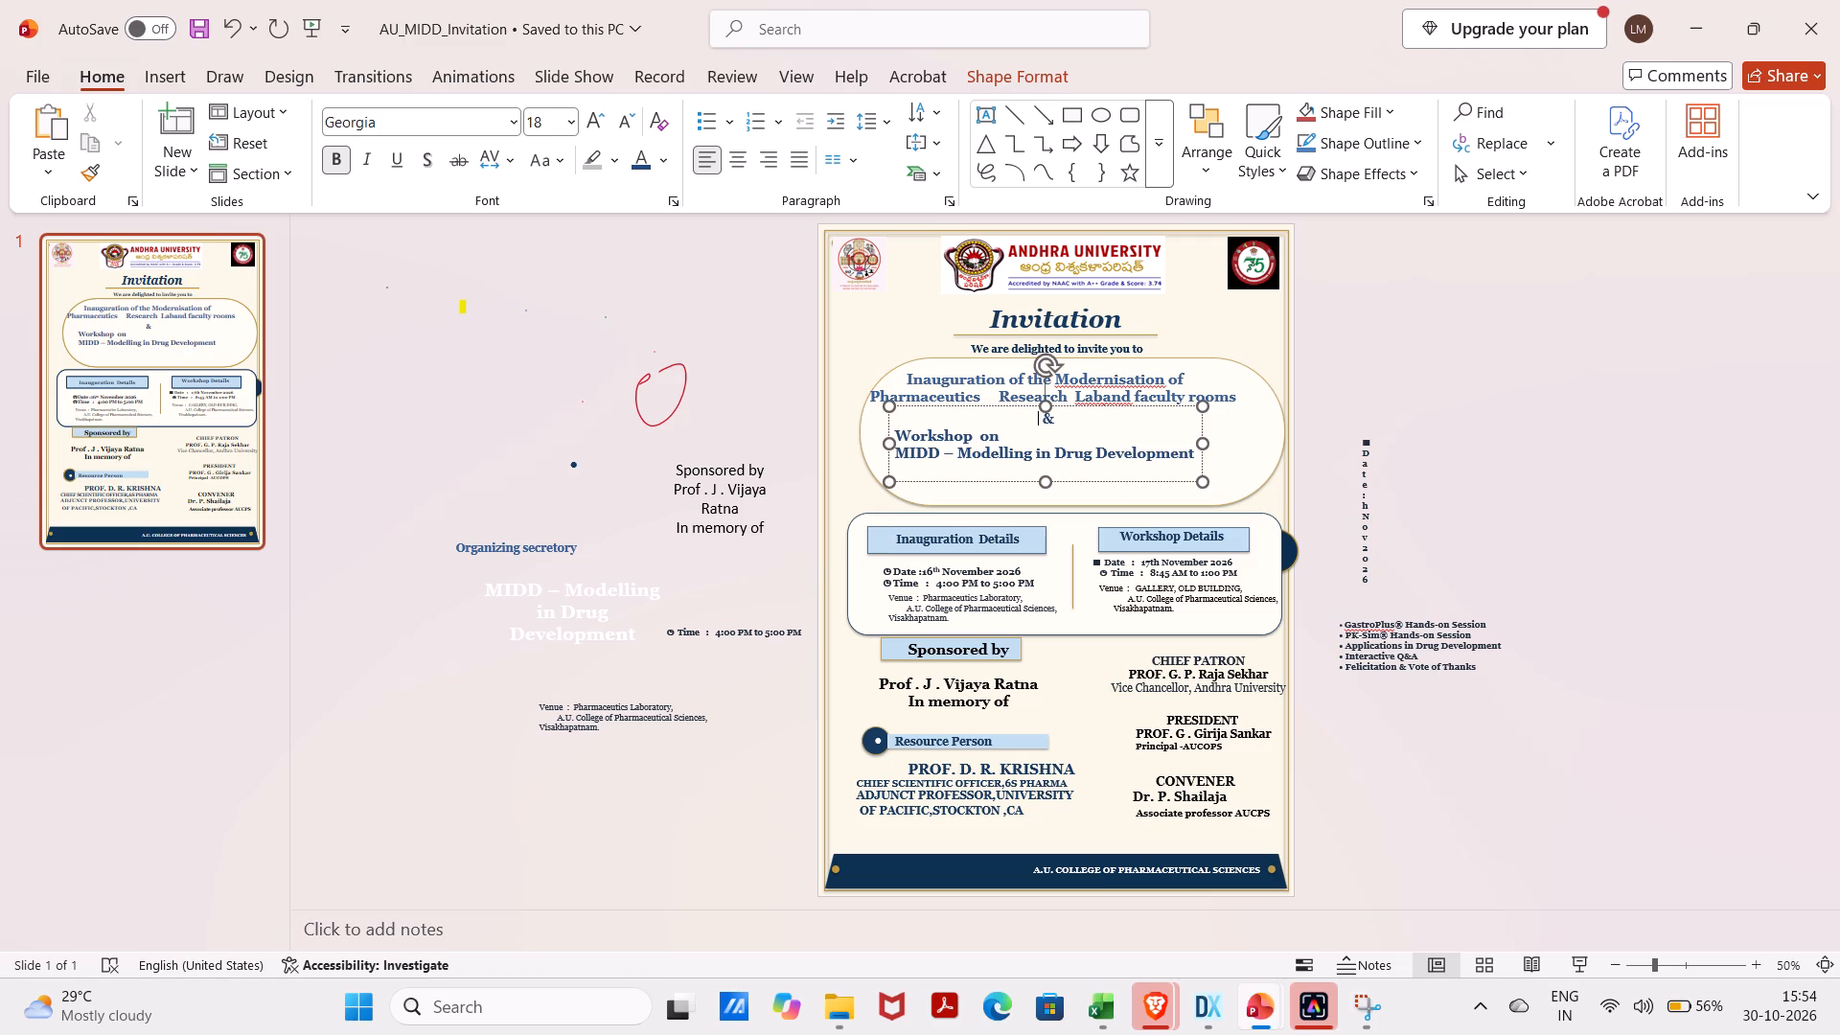
Indent "Workshop on" with leading spaces to centre it between the "&" and the MIDD title.
{"action": "left_click", "coordinate": [897, 436]}
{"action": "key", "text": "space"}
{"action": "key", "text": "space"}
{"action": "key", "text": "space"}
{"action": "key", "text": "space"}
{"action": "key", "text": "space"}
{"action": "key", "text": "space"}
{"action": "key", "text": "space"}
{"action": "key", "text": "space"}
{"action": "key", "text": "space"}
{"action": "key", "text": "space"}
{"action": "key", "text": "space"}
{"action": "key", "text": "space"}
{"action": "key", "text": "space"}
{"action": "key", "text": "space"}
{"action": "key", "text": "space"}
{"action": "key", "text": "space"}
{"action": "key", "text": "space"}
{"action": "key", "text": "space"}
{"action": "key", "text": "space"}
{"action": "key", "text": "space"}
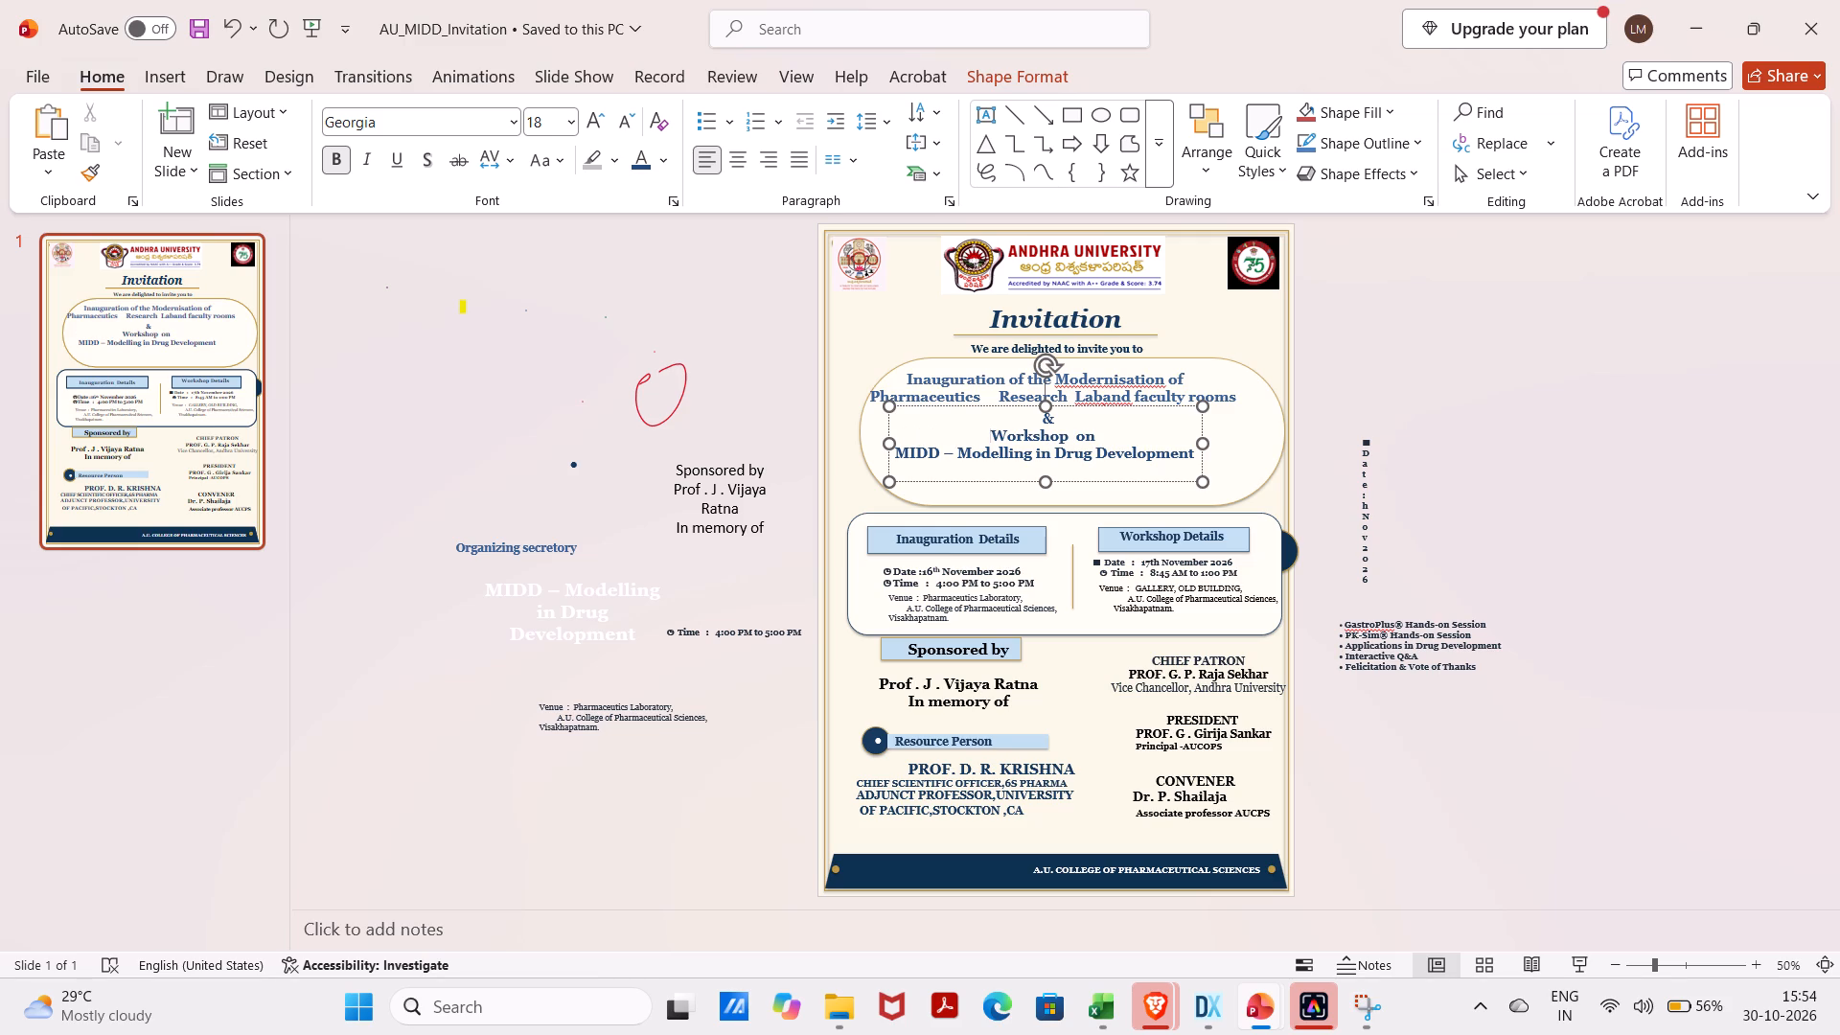
Widen the workshop text box slightly and fine-tune the centring of "&" and "Workshop on" with a few extra spaces.
{"action": "left_click_drag", "start_coordinate": [1207, 479], "coordinate": [1238, 486]}
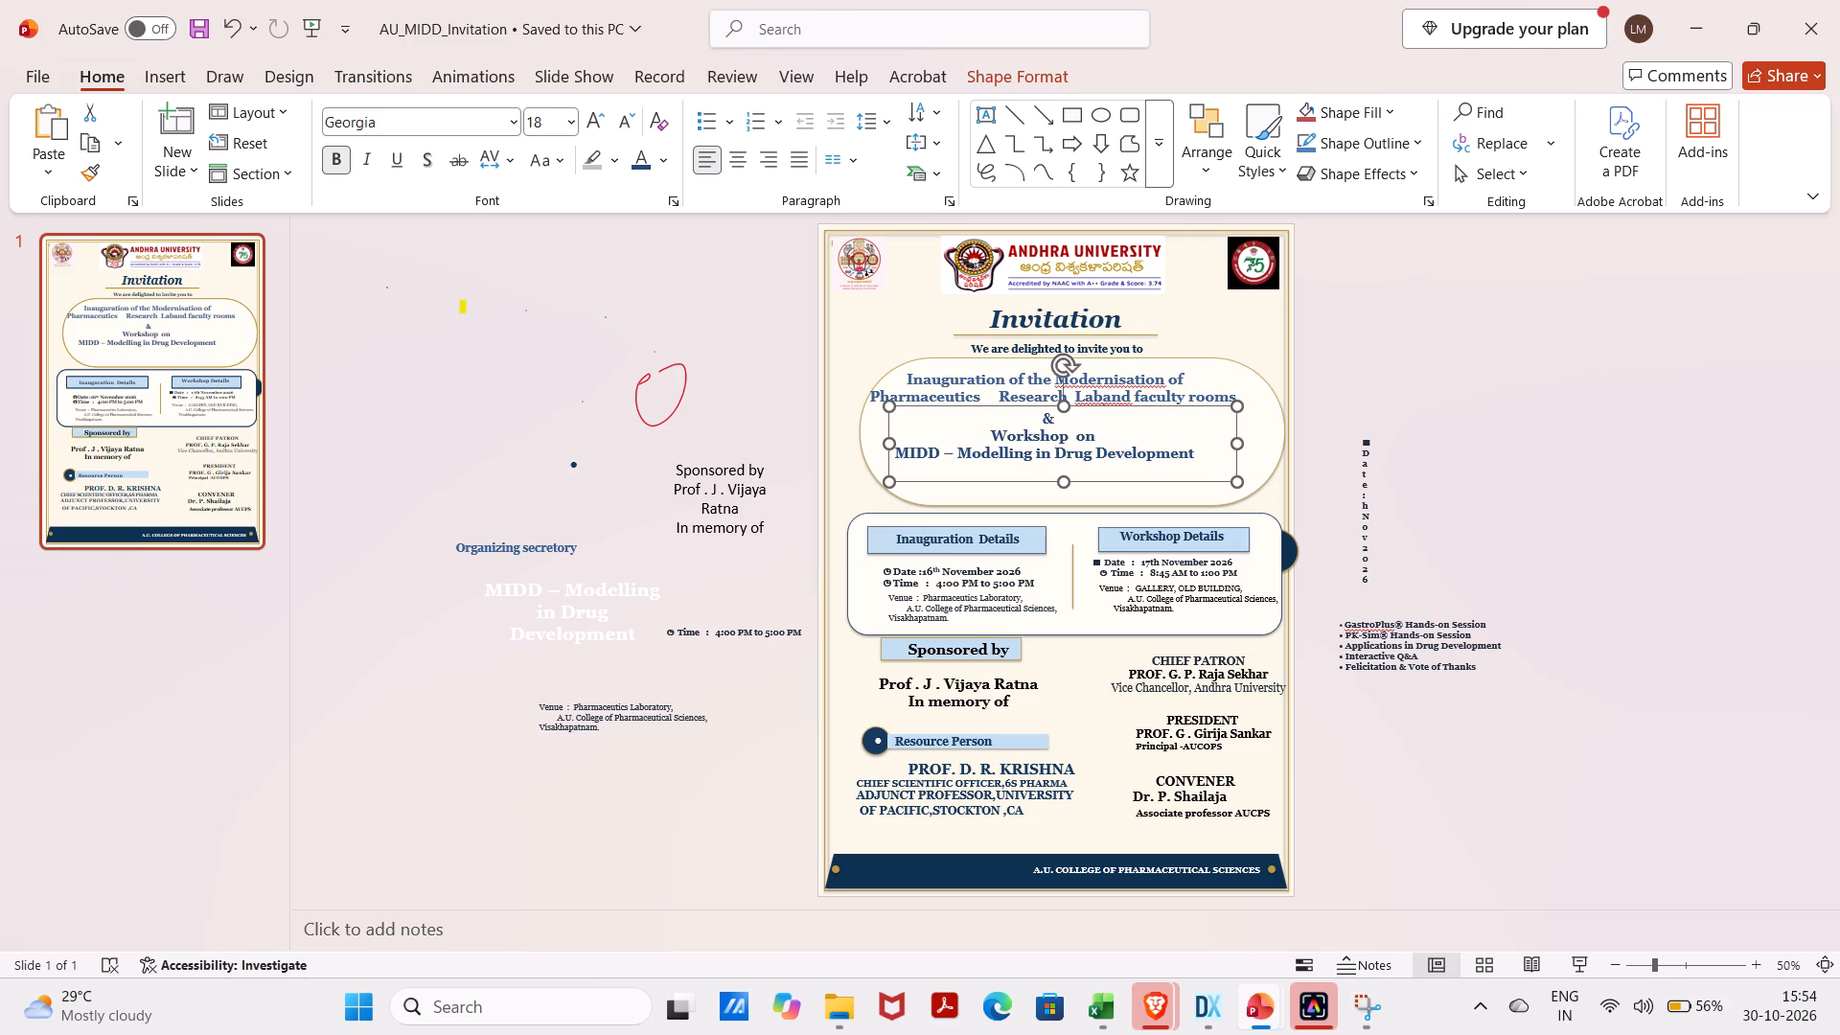
{"action": "left_click", "coordinate": [1026, 415]}
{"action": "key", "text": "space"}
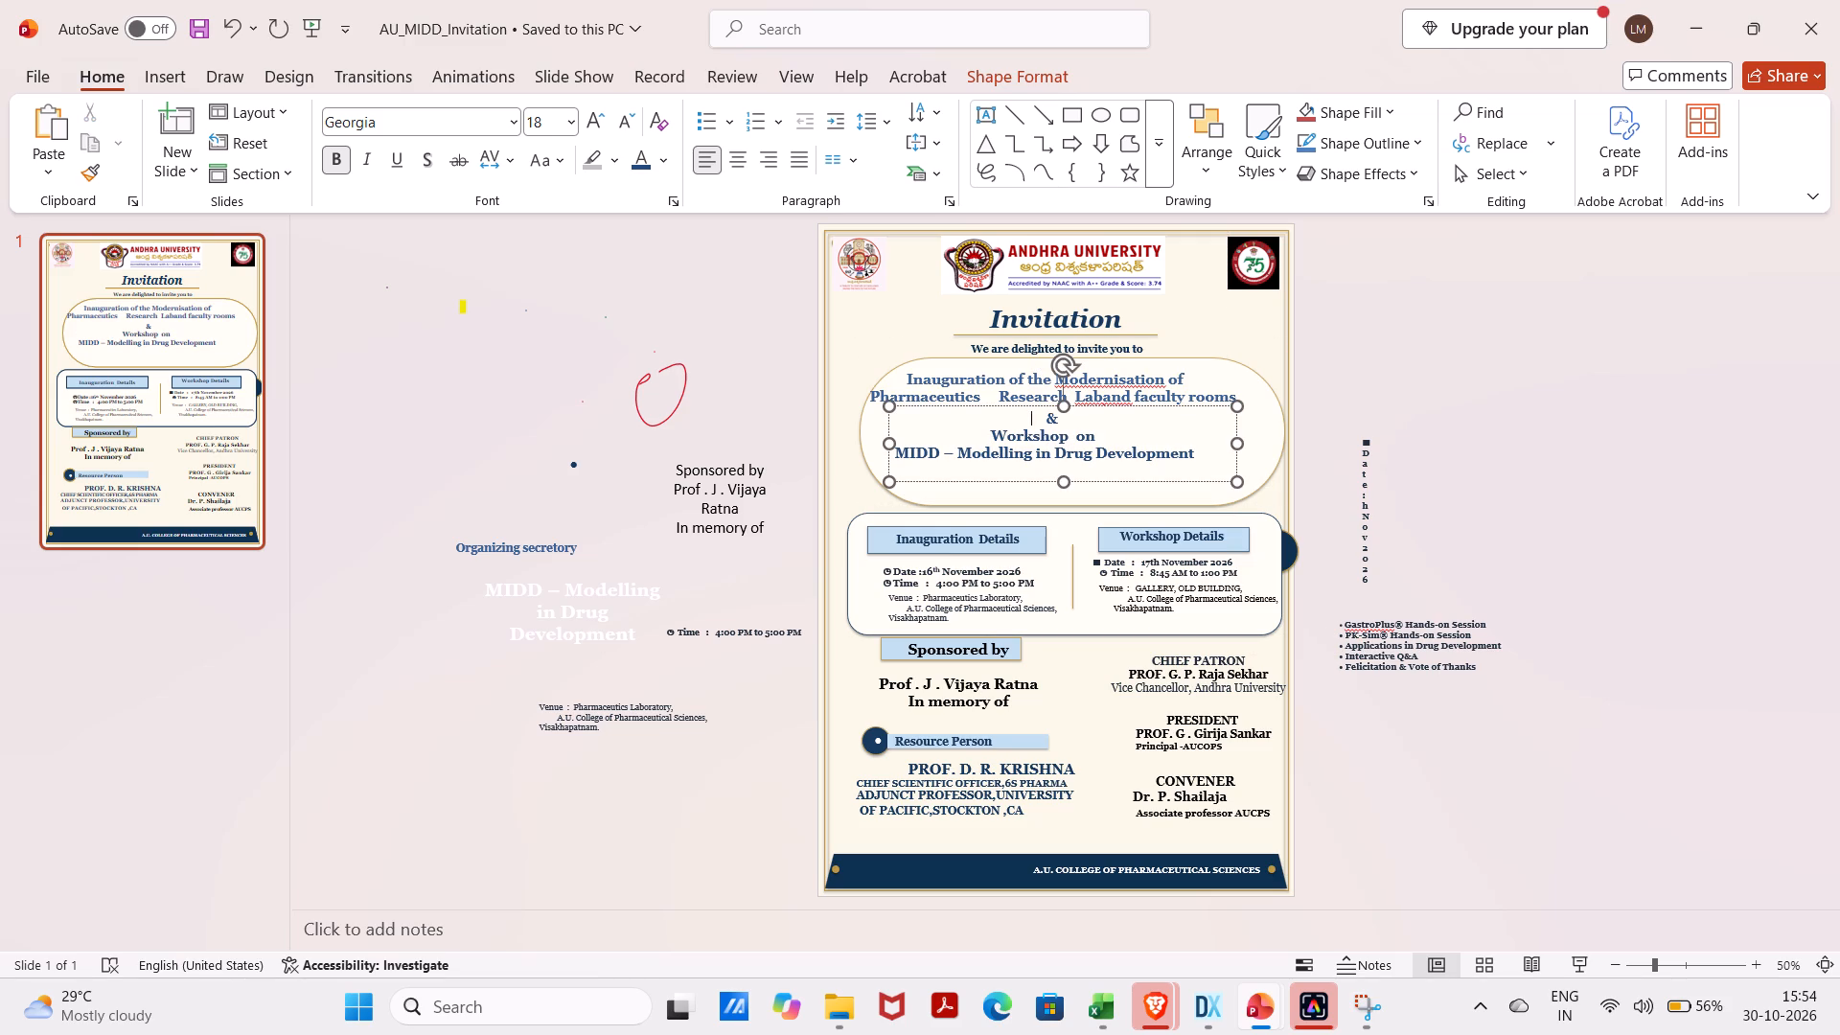
{"action": "left_click", "coordinate": [988, 434]}
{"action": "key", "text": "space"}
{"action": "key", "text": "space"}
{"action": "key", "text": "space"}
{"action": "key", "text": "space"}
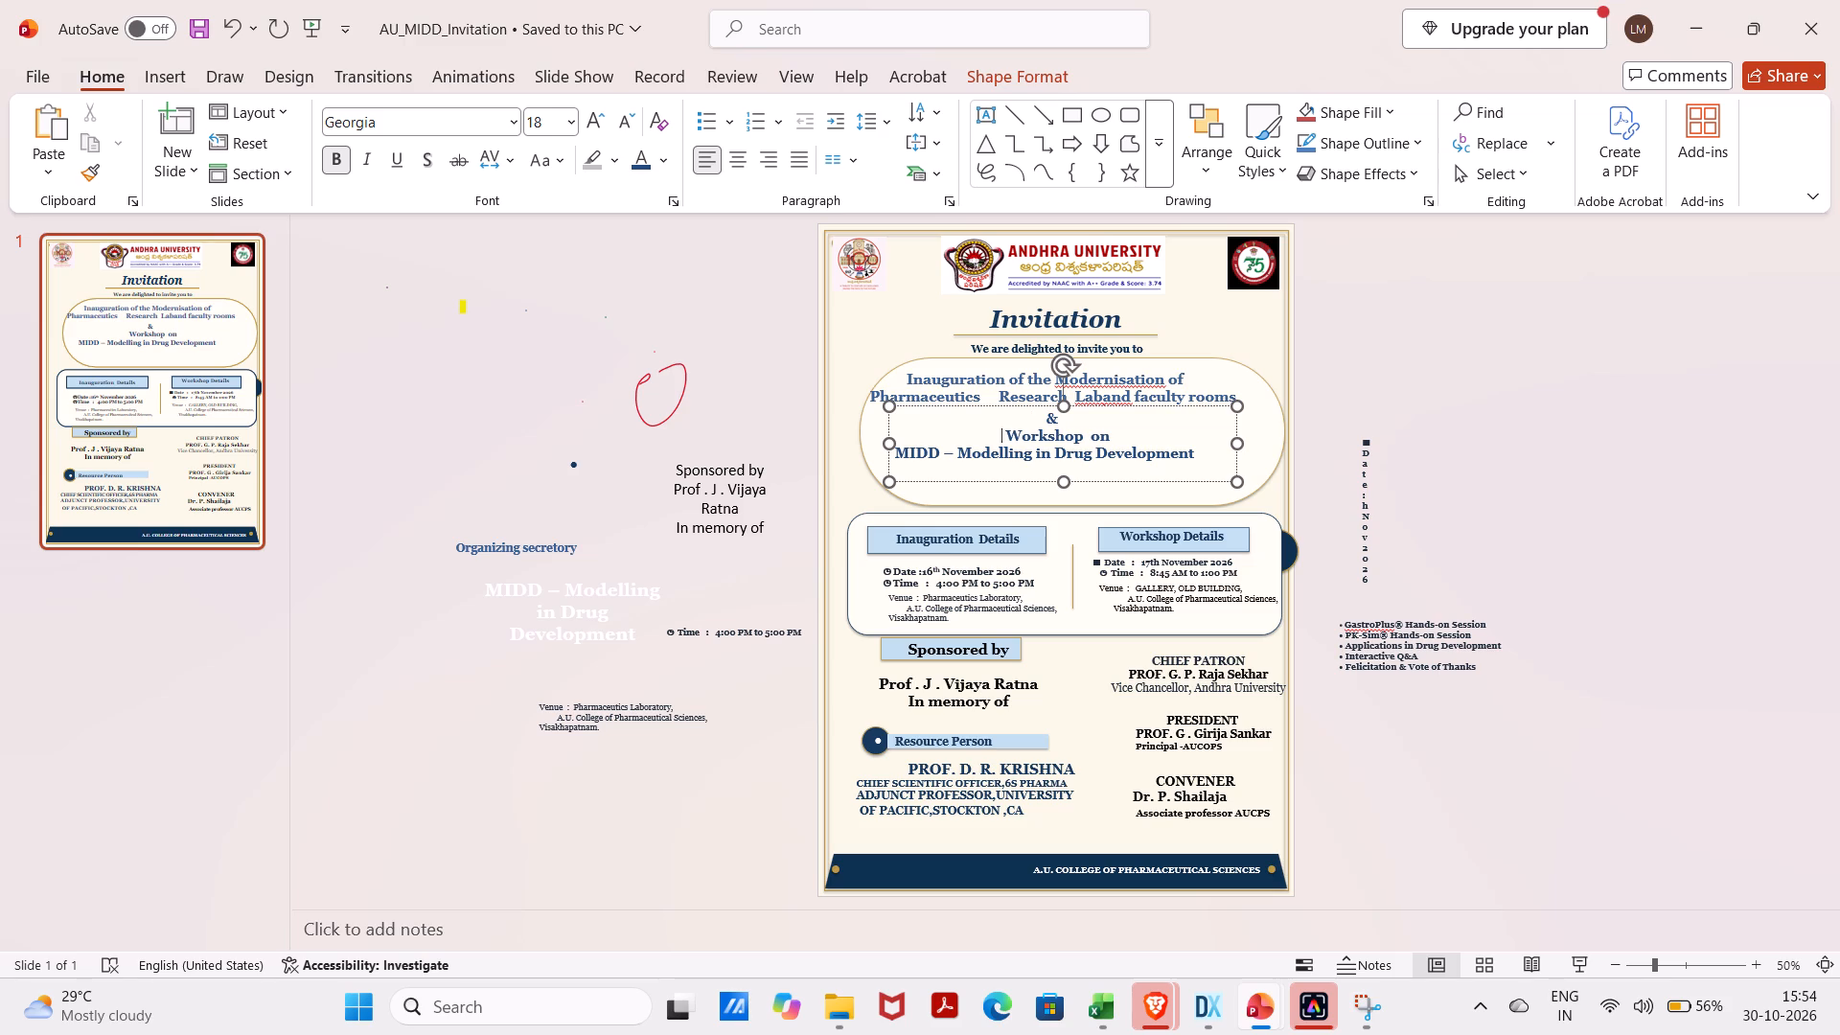
{"action": "left_click", "coordinate": [1554, 569]}
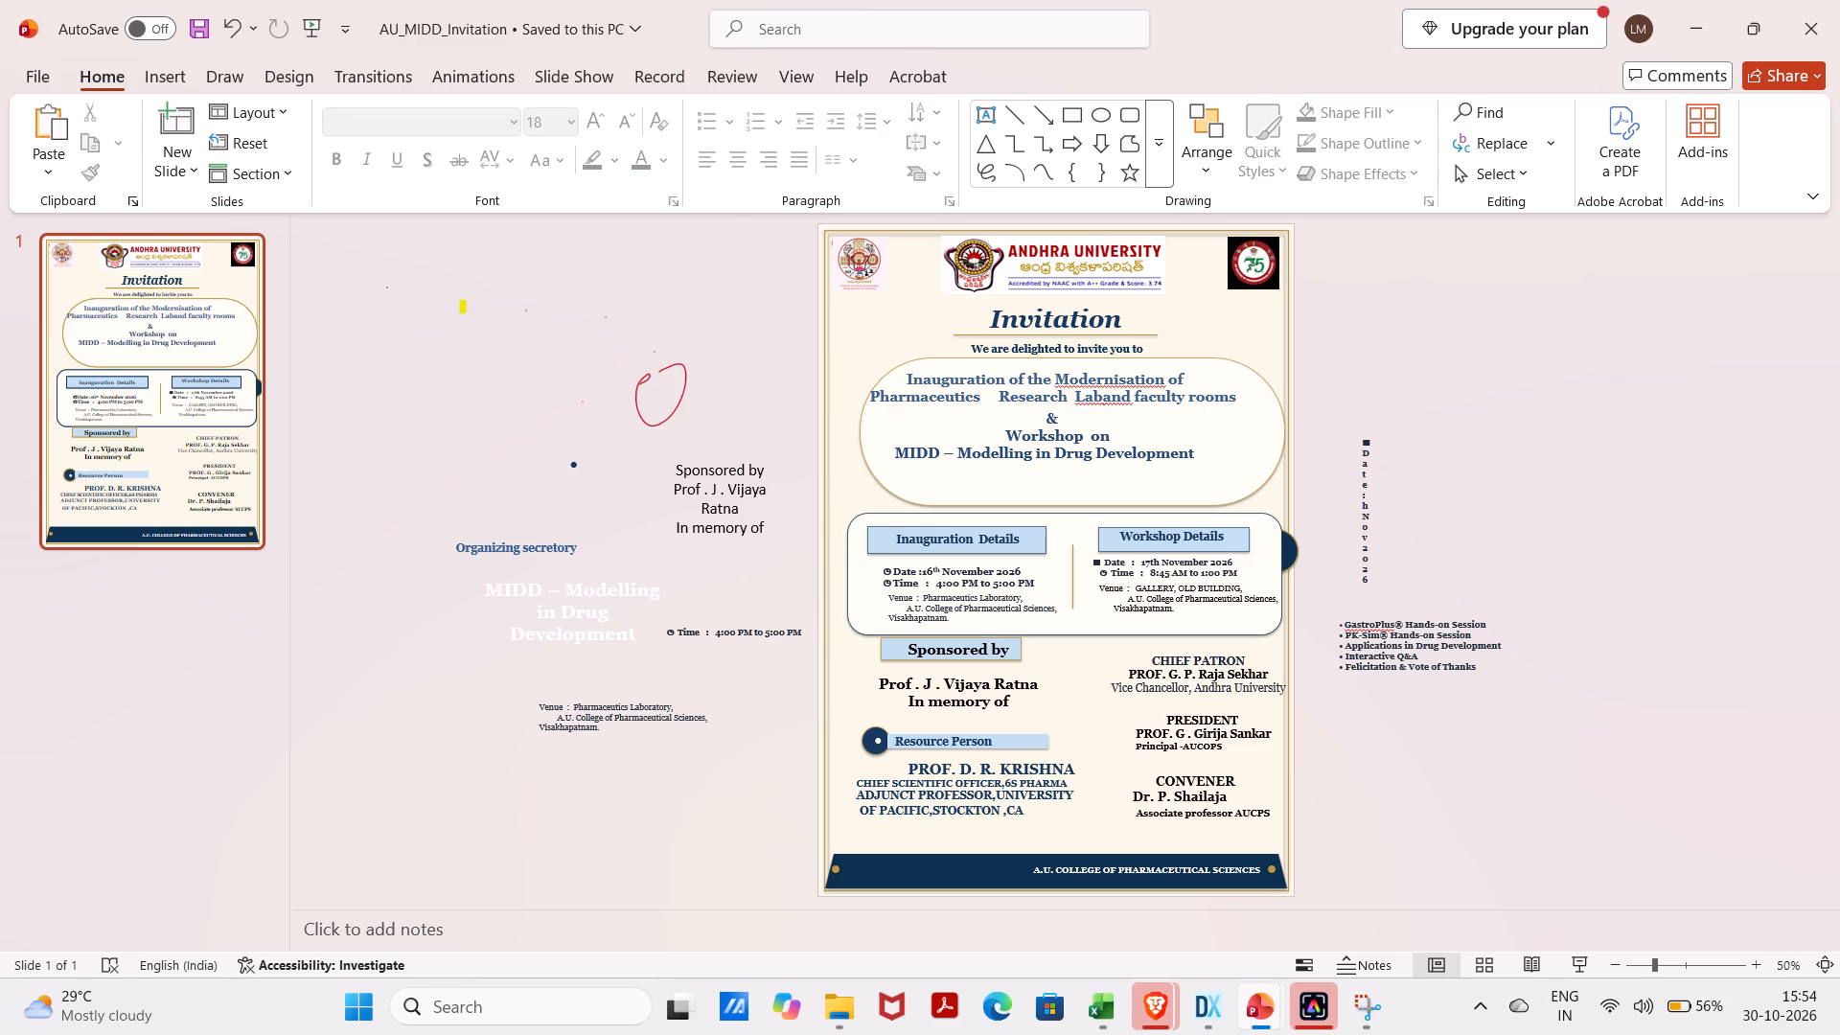
Move the white rounded details box off the slide into the empty area beyond its right edge.
{"action": "left_click_drag", "start_coordinate": [1081, 609], "coordinate": [1148, 717]}
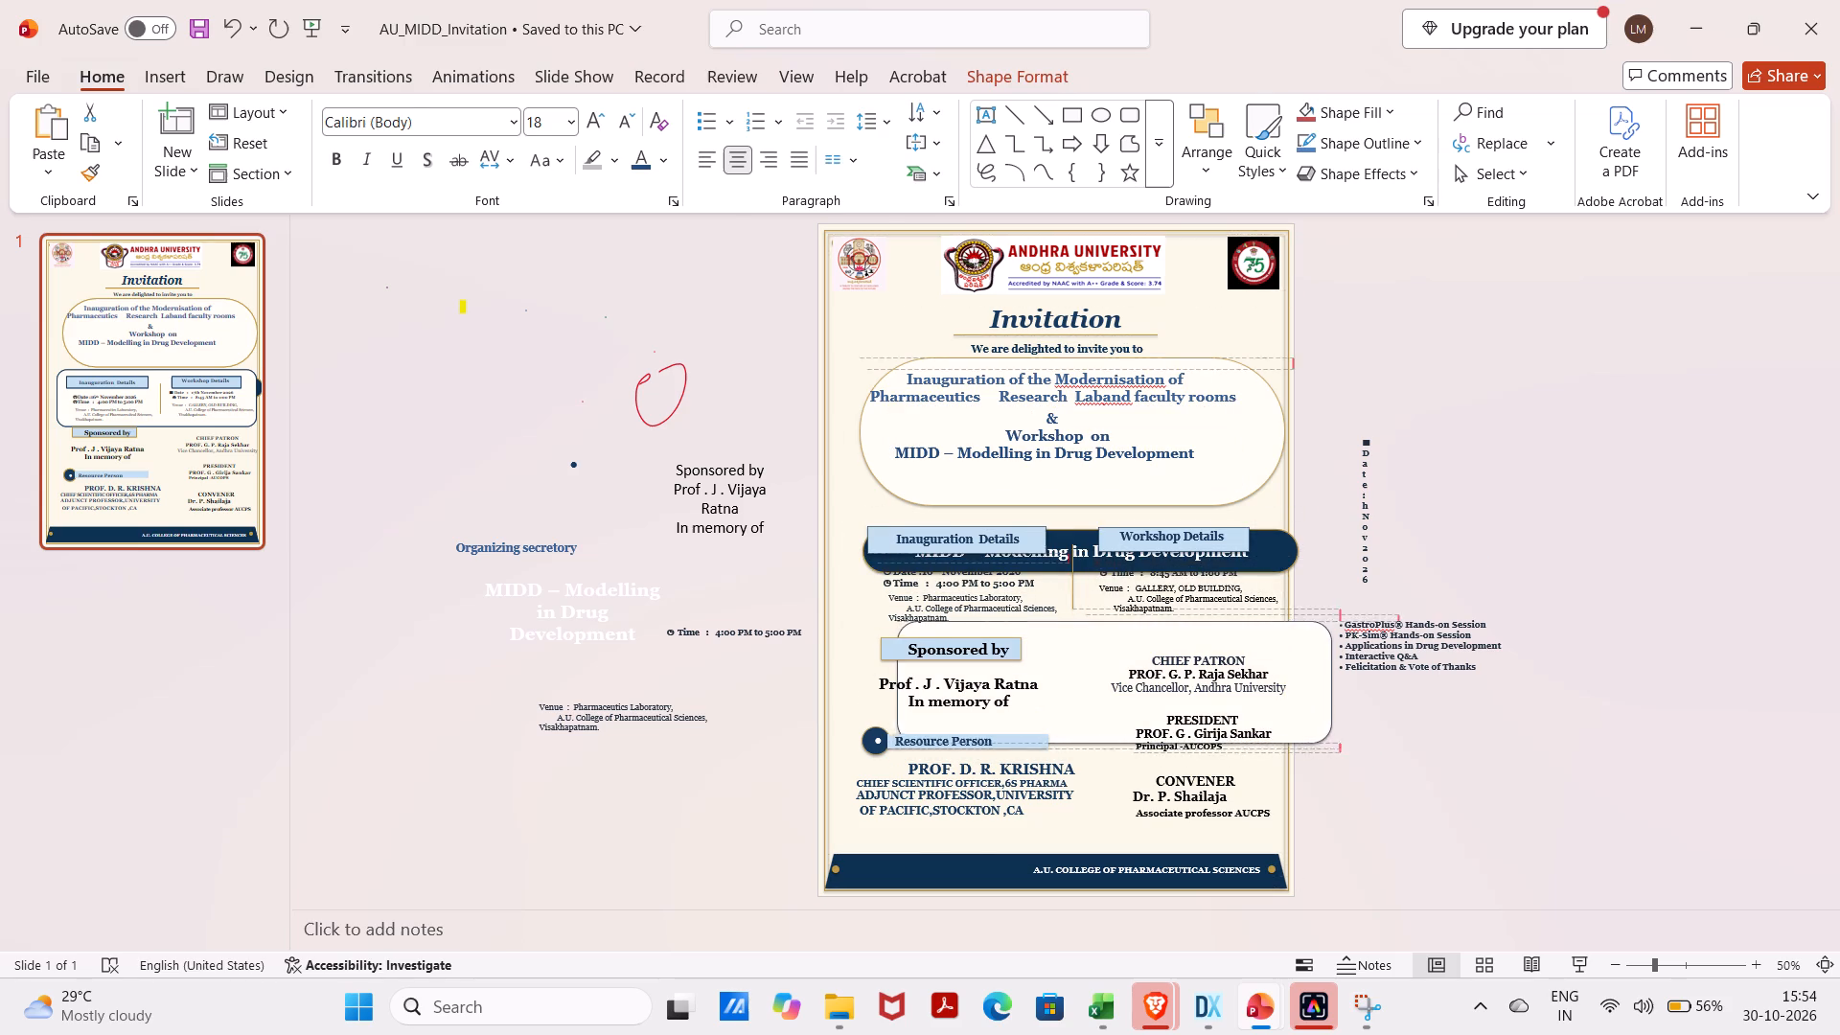
{"action": "left_click_drag", "start_coordinate": [1148, 717], "coordinate": [1566, 801]}
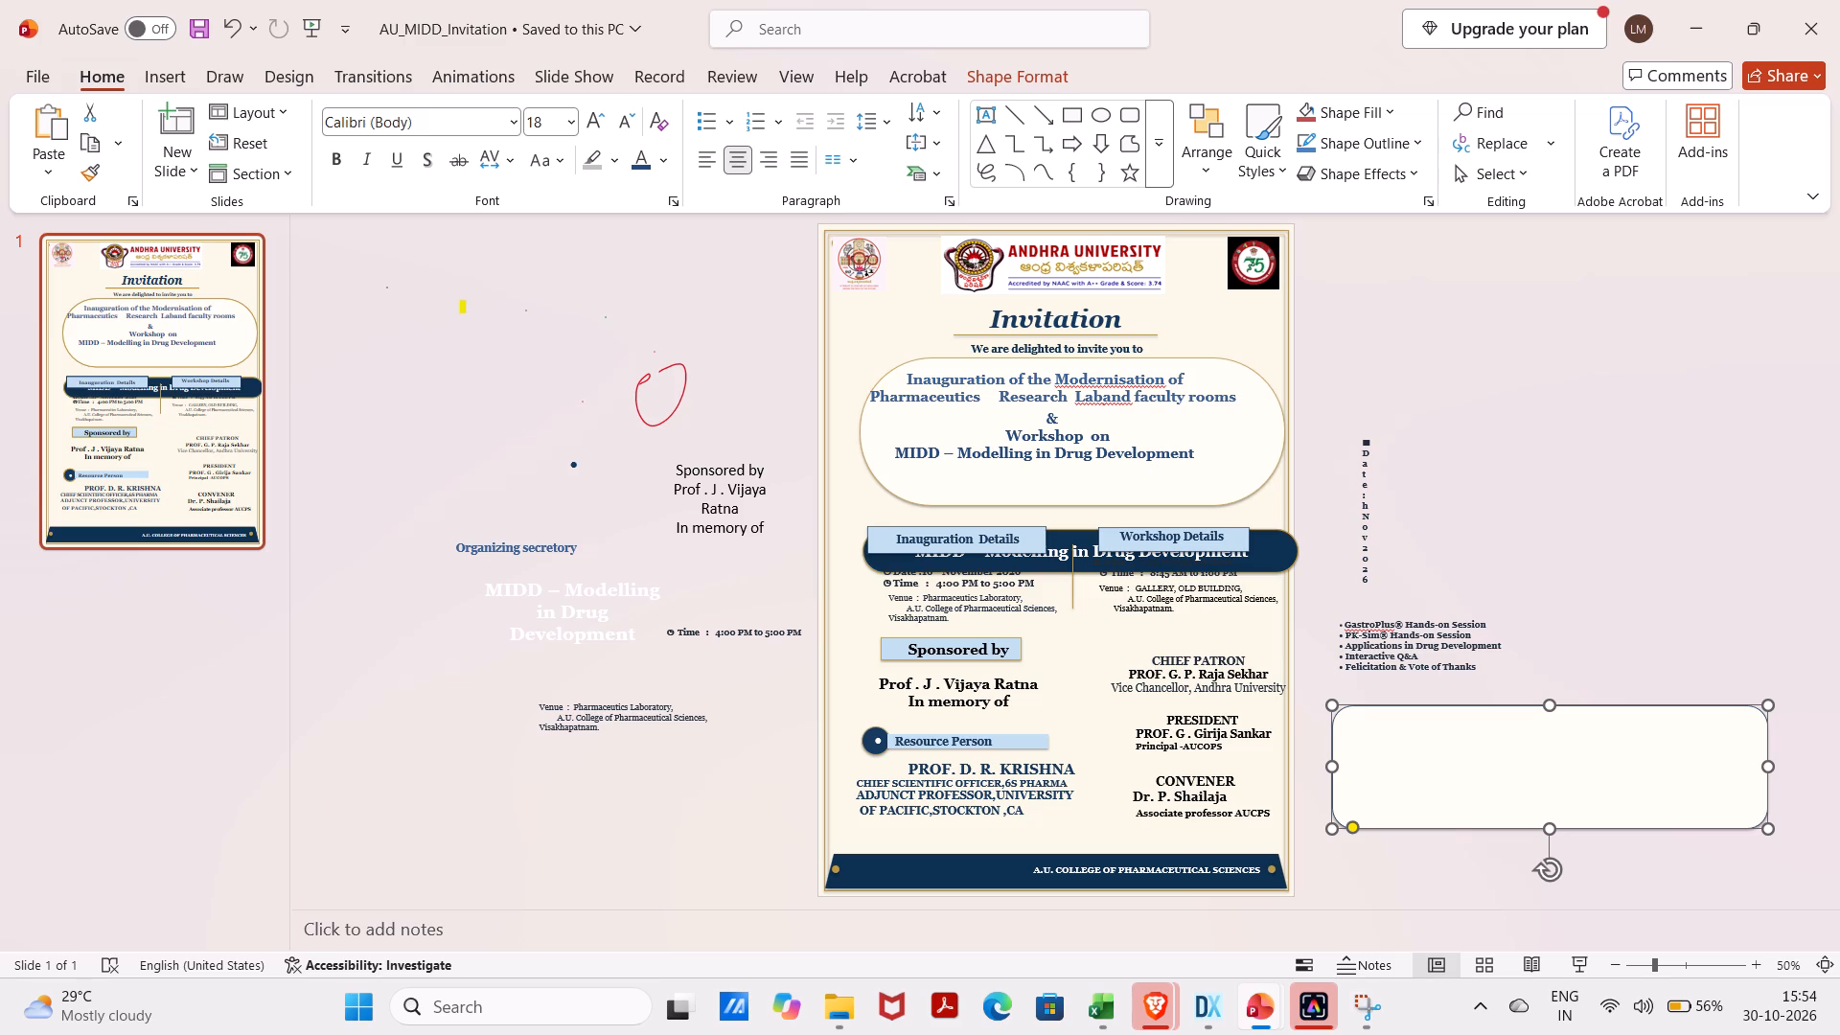
Move the "Workshop Details" text off its blue label to the empty area right of the slide.
{"action": "left_click_drag", "start_coordinate": [1152, 538], "coordinate": [1557, 505]}
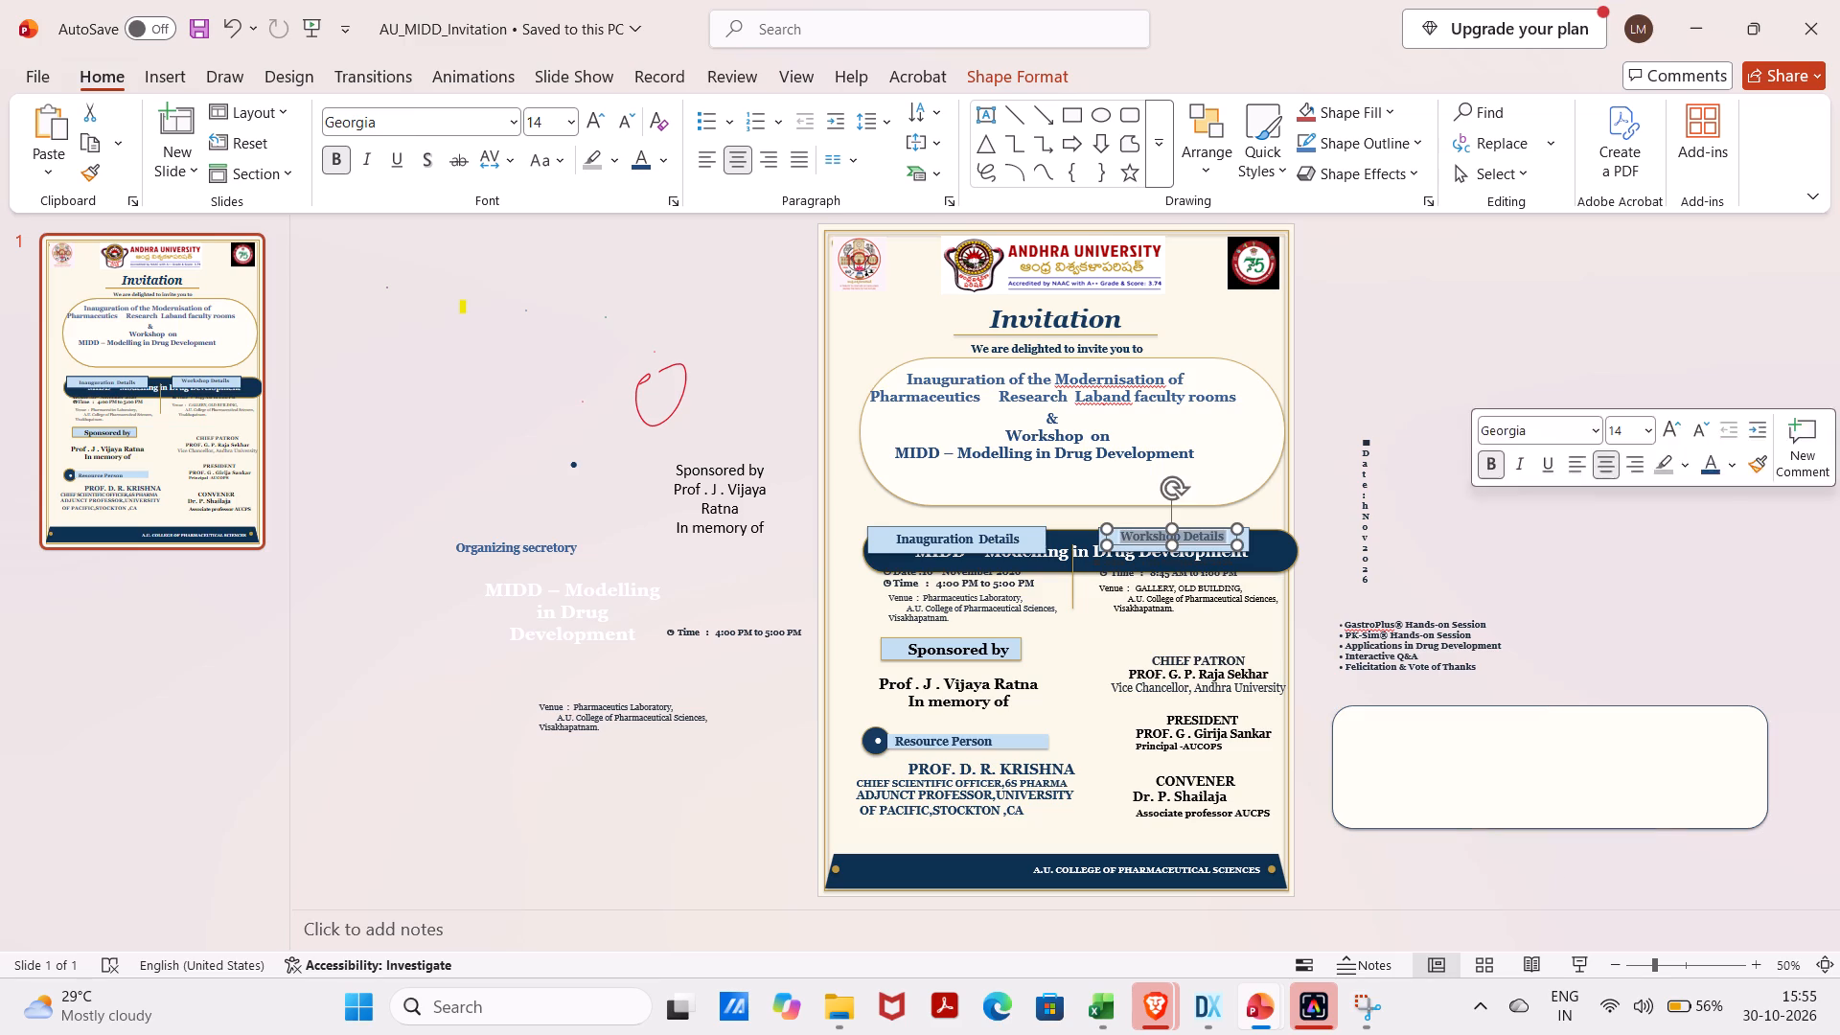
{"action": "left_click_drag", "start_coordinate": [1240, 545], "coordinate": [1593, 550]}
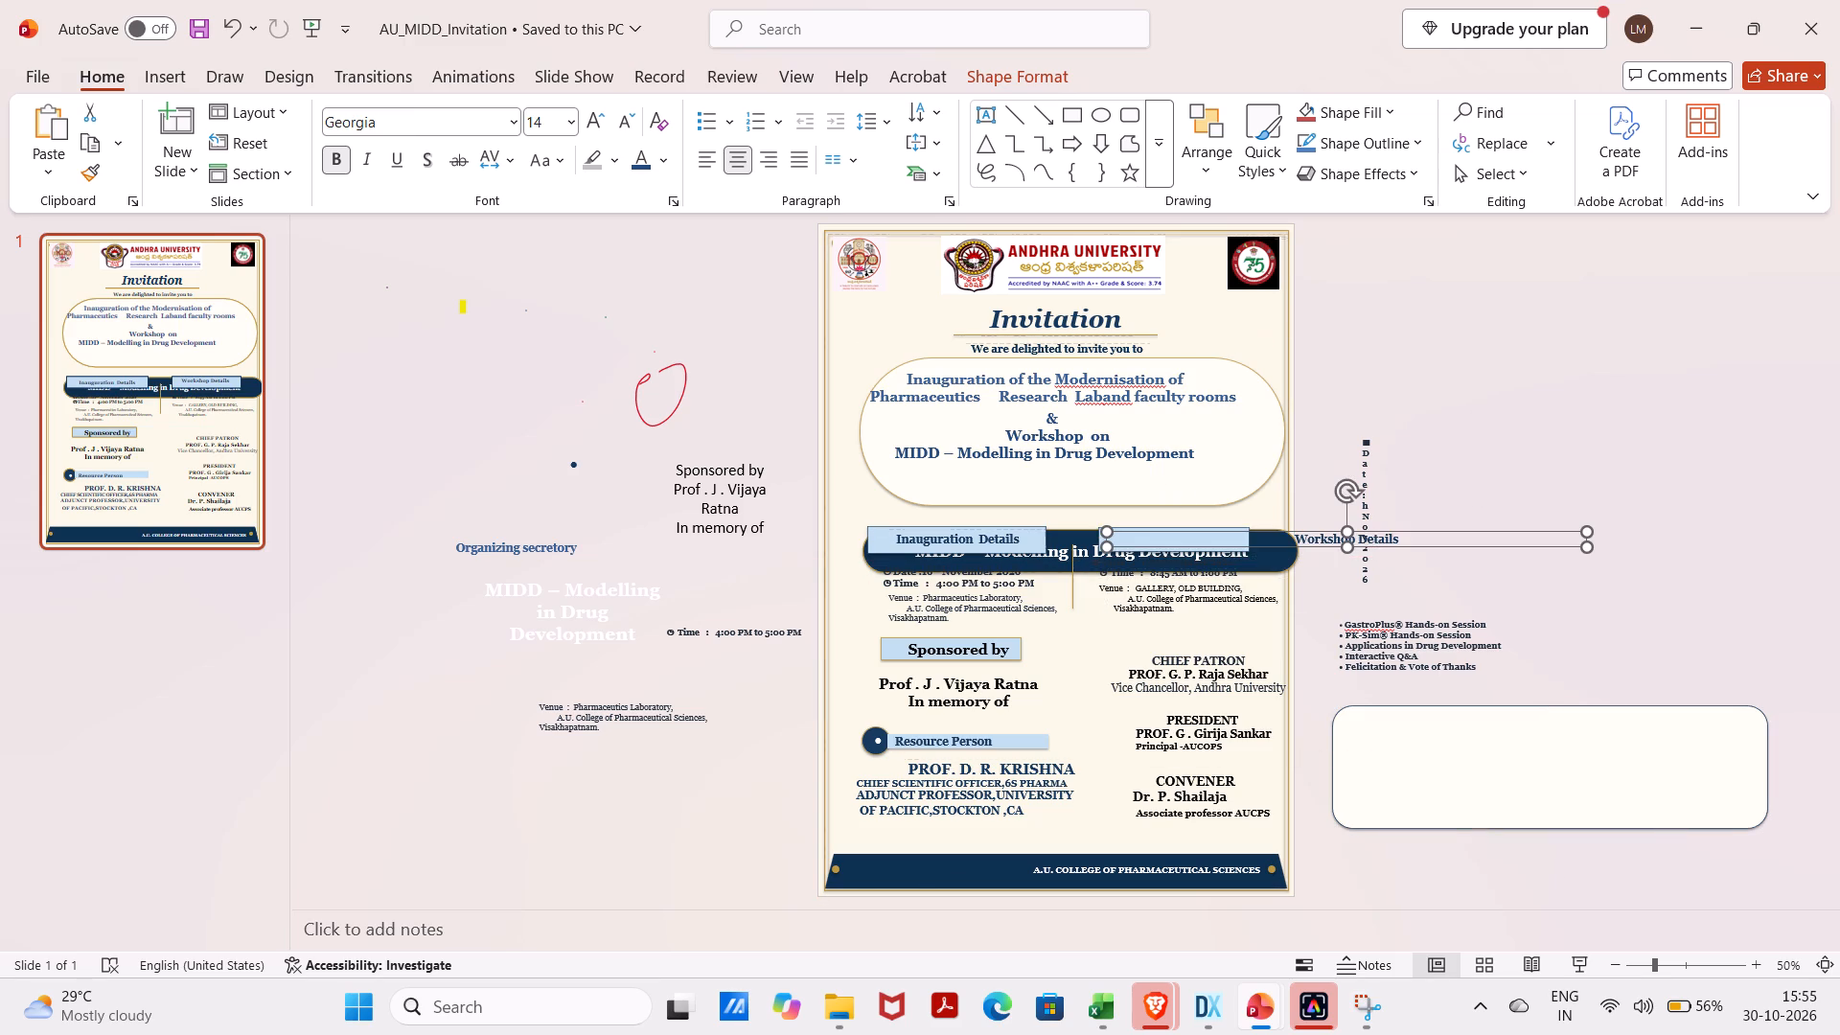
{"action": "left_click_drag", "start_coordinate": [1195, 536], "coordinate": [1544, 550]}
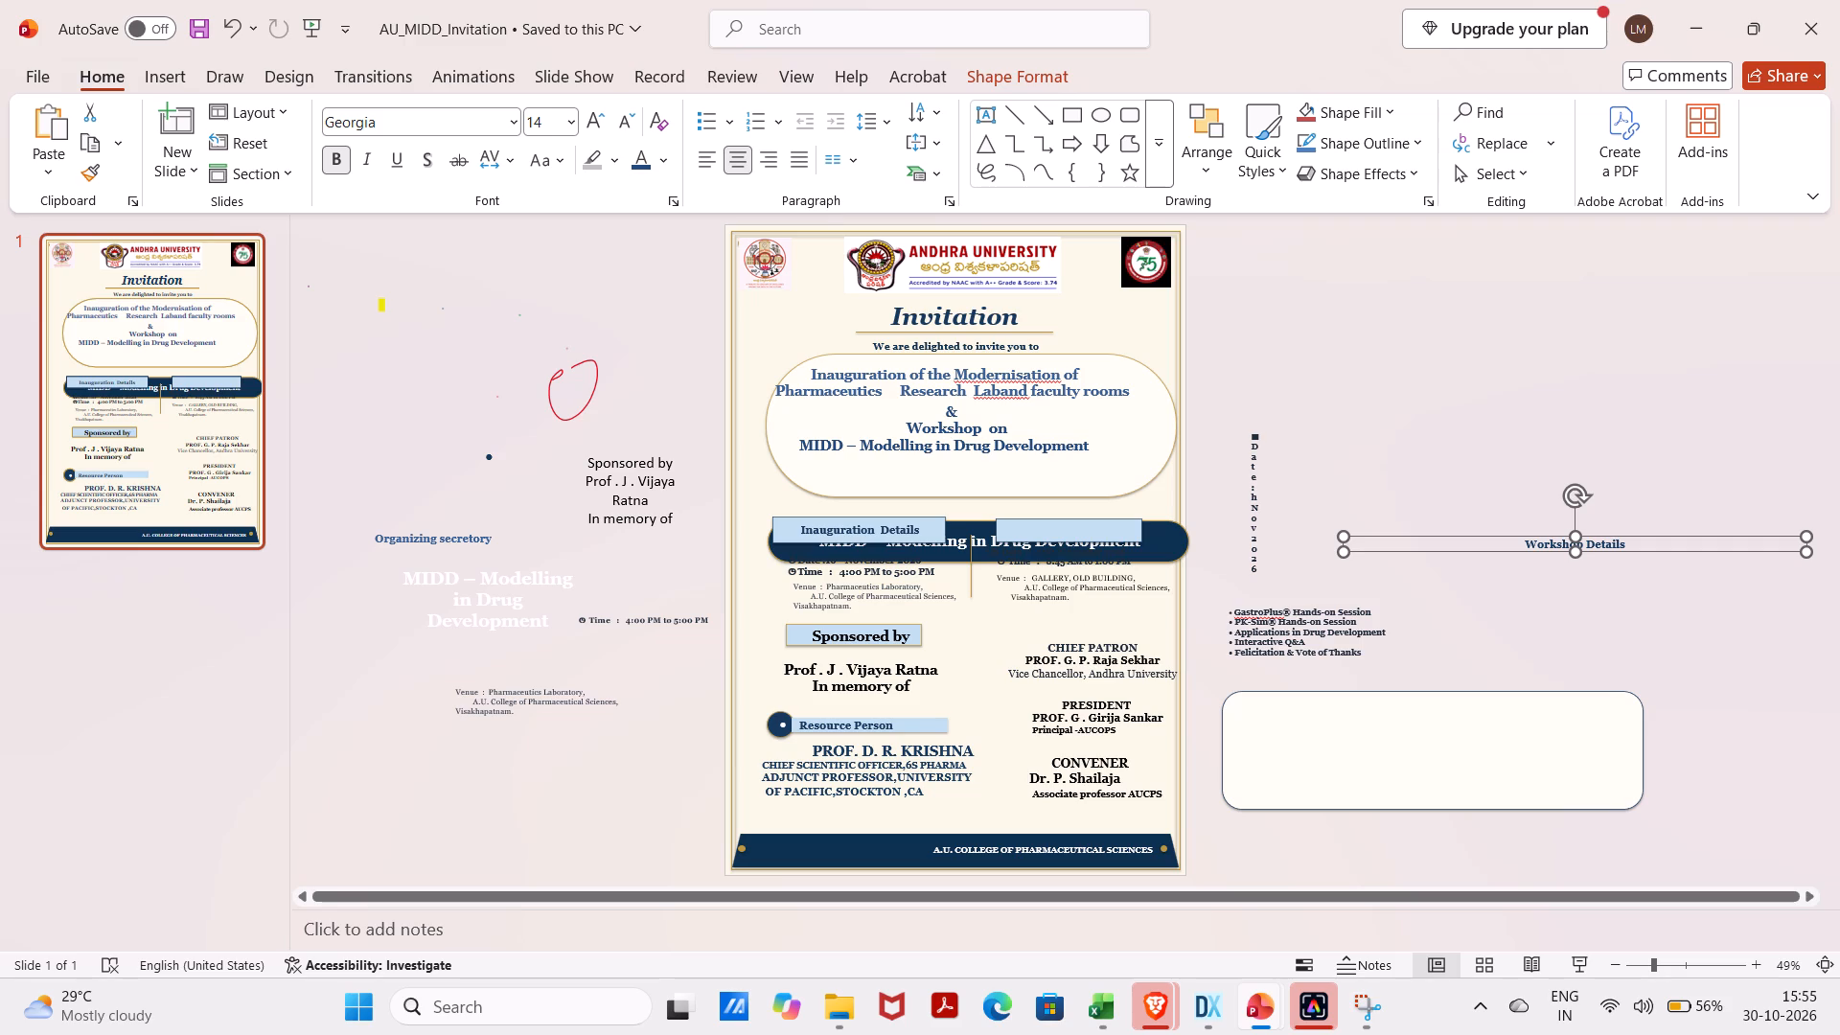
Enlarge the blue "Inauguration Details" label and move it off the slide beyond its left edge.
{"action": "double_click", "coordinate": [876, 524]}
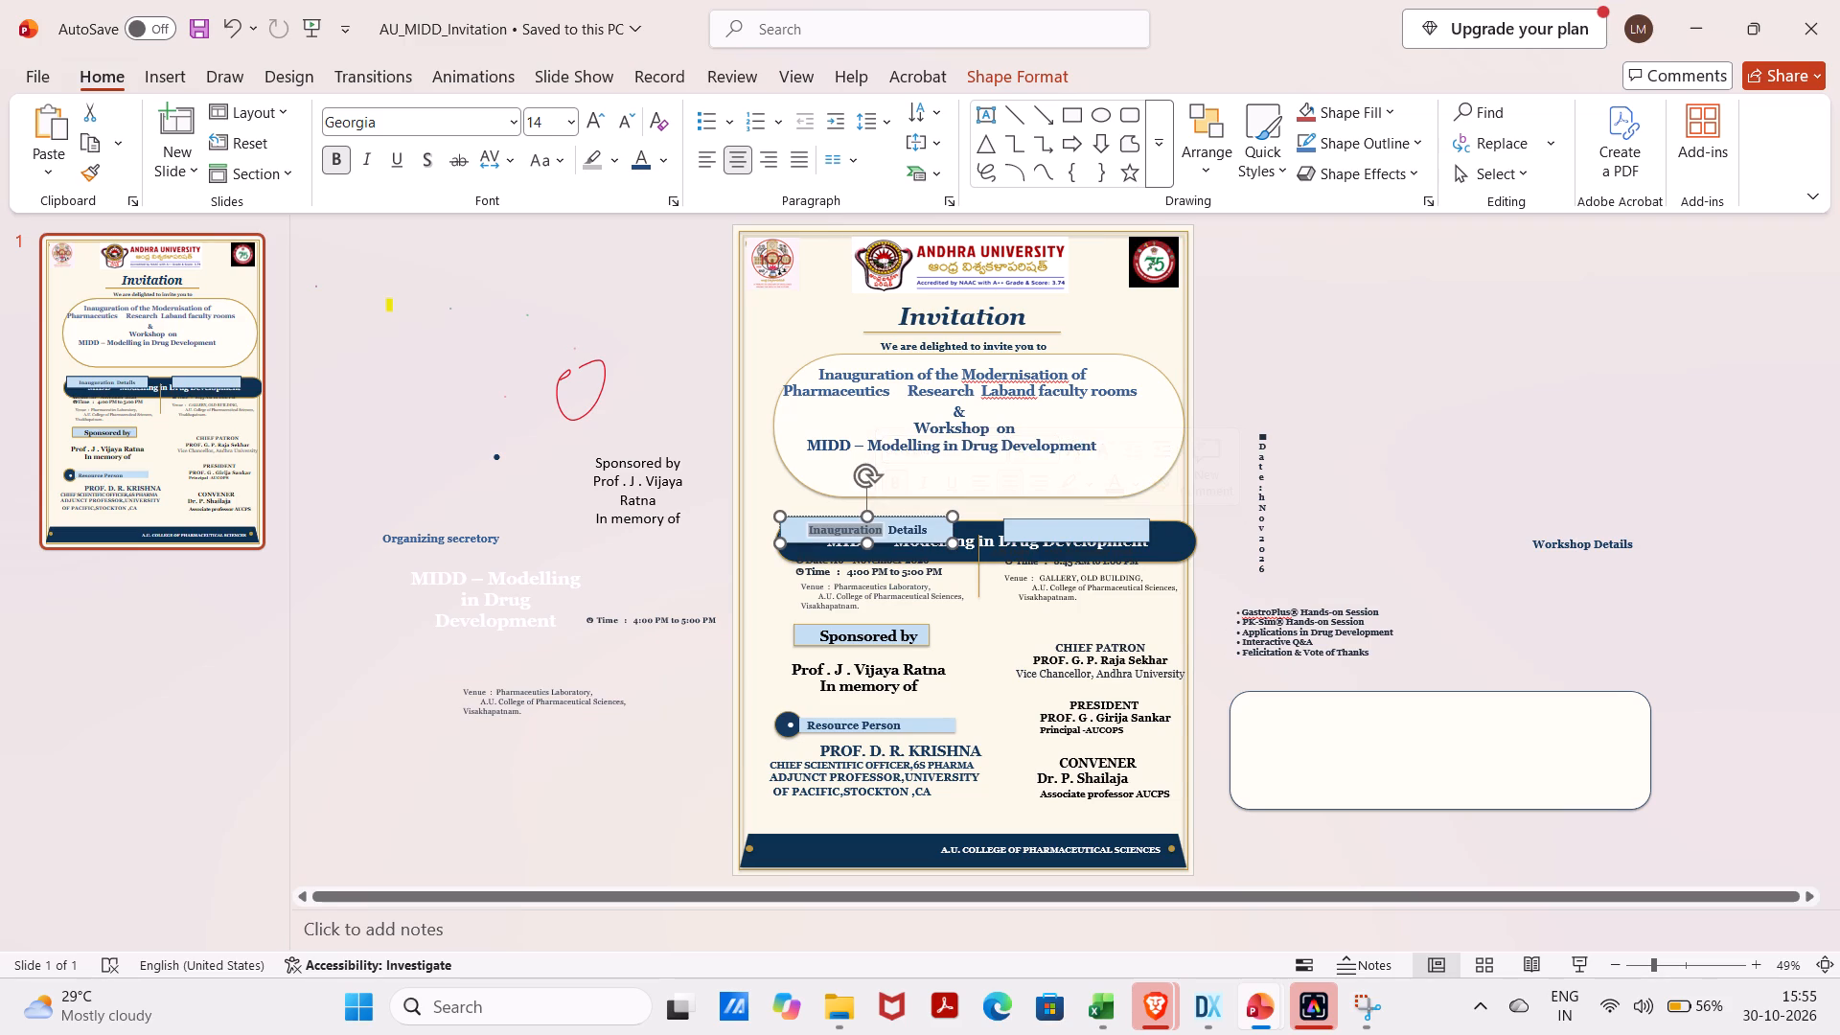
{"action": "left_click_drag", "start_coordinate": [784, 540], "coordinate": [527, 629]}
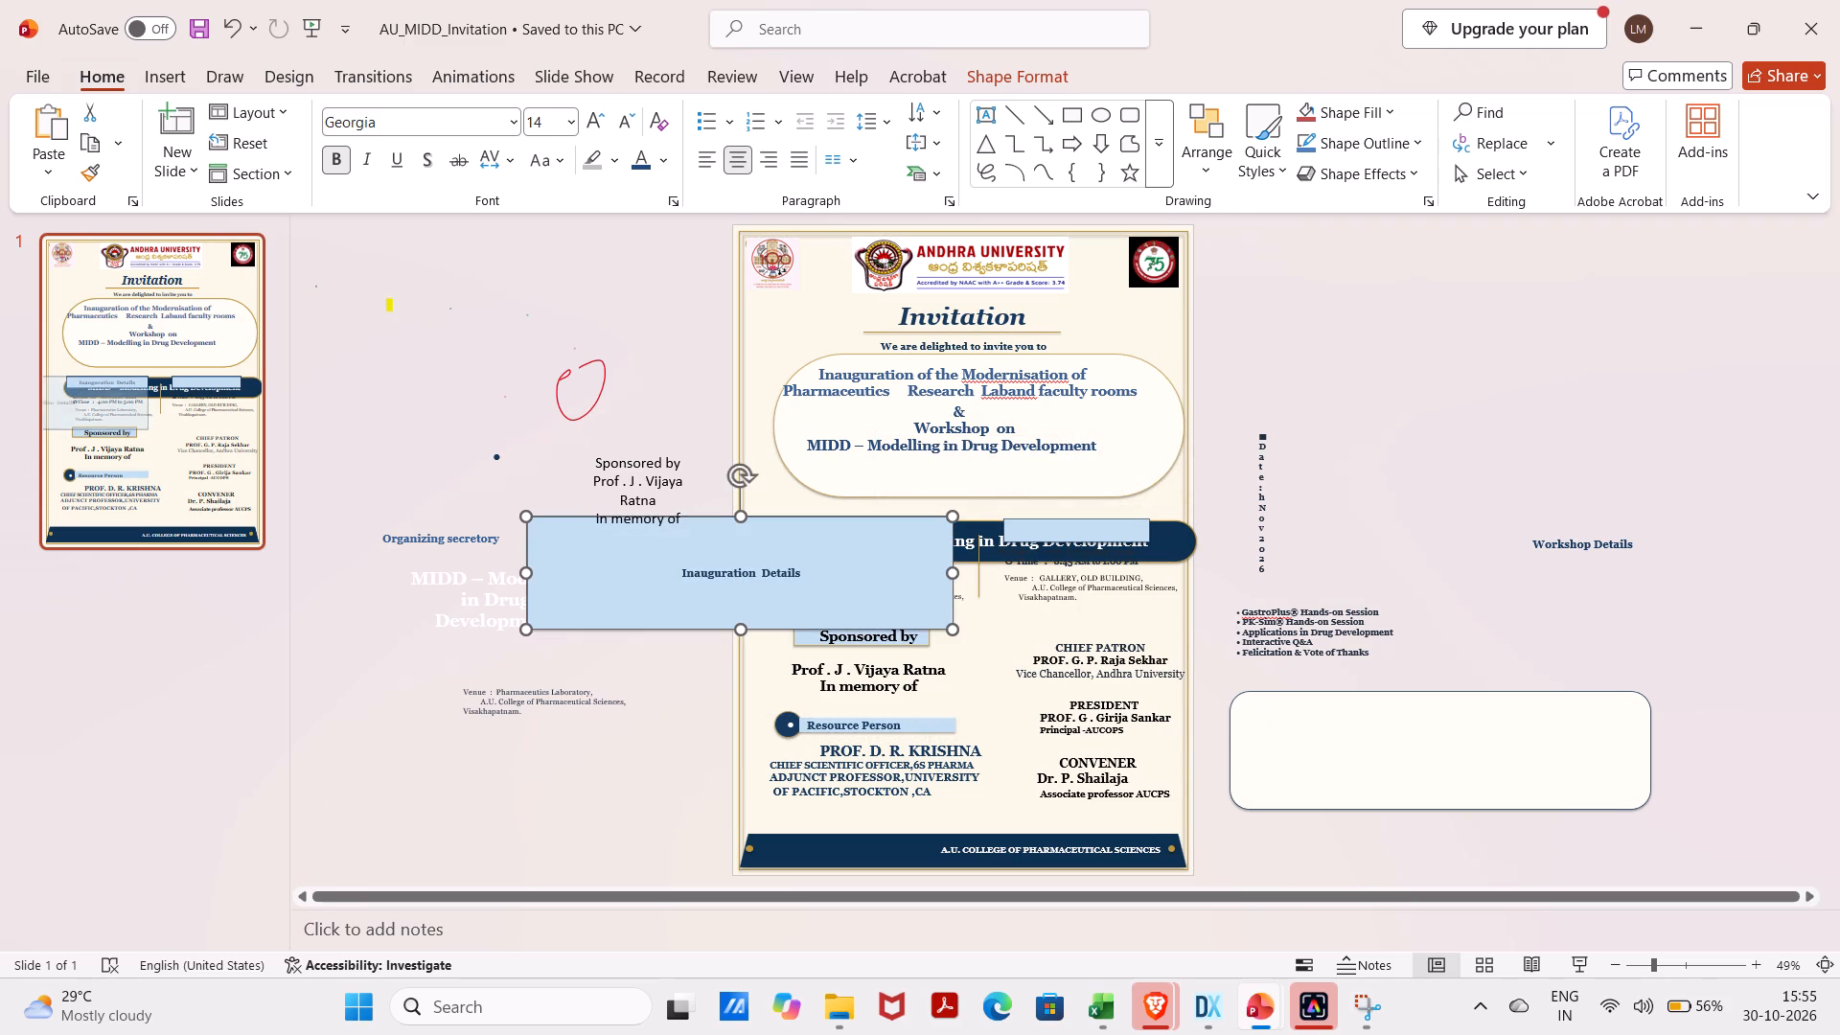
{"action": "left_click", "coordinate": [803, 571]}
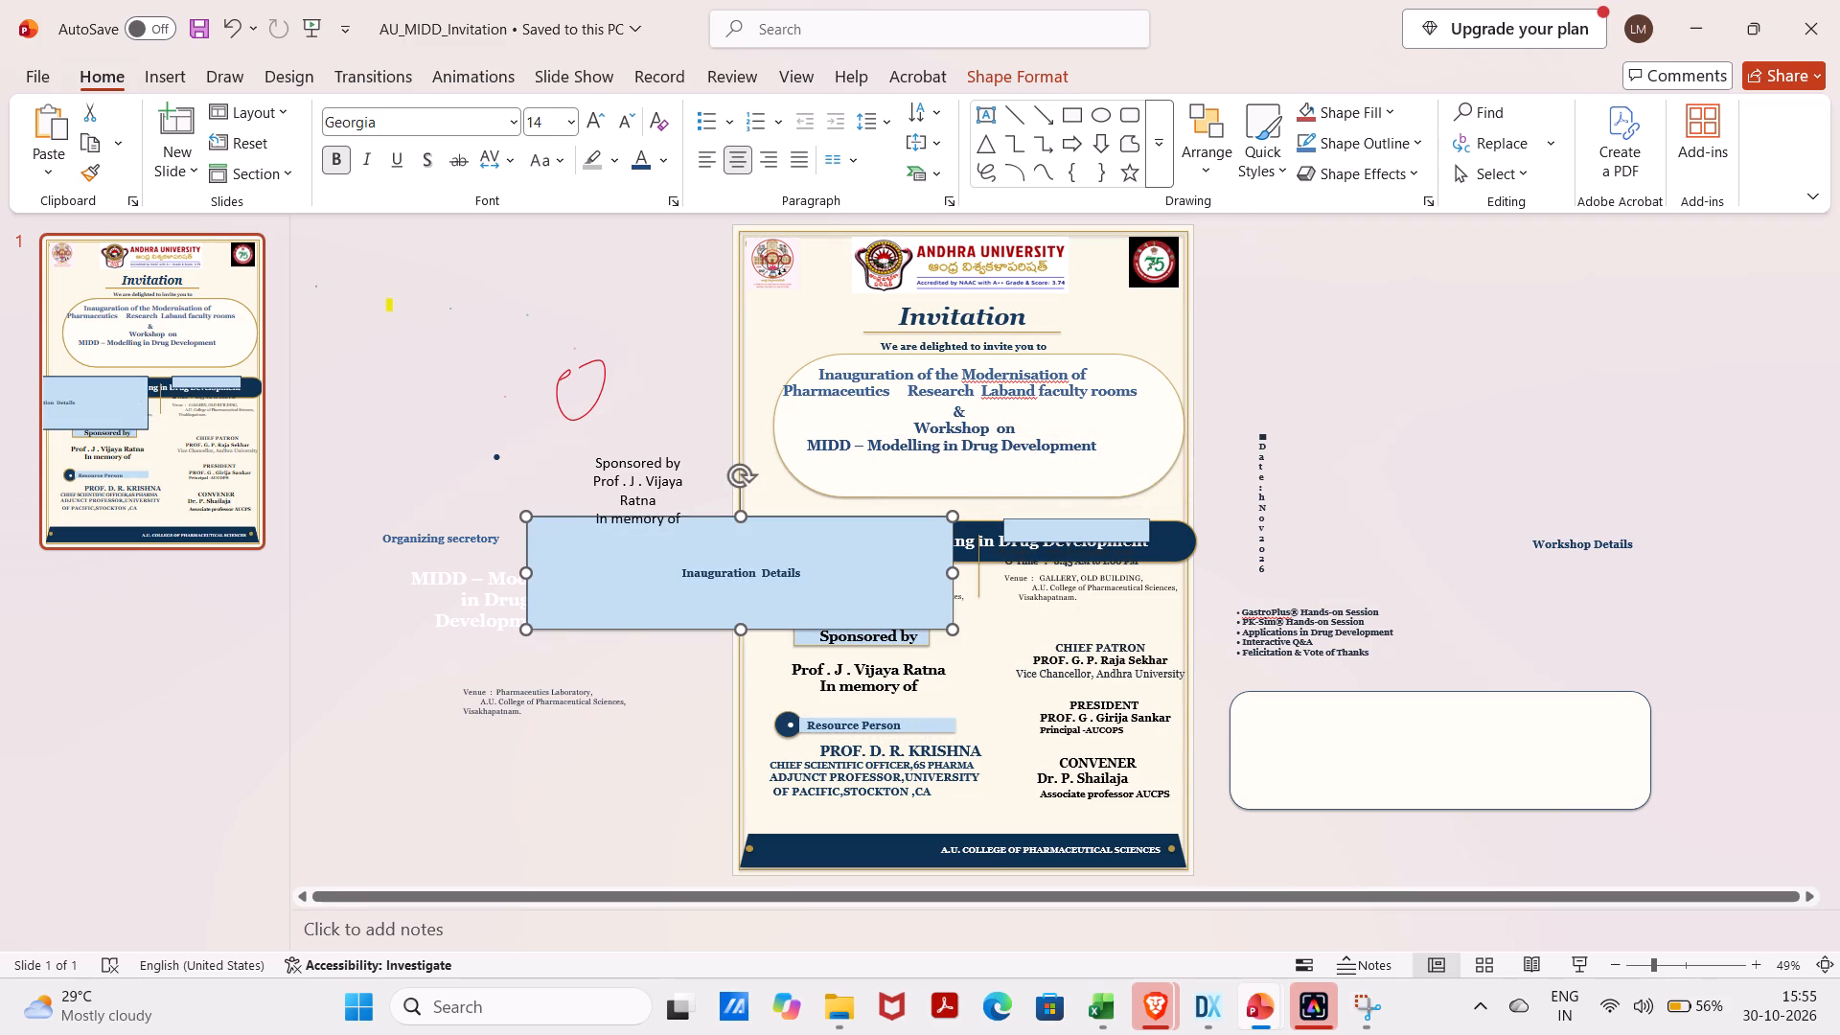
{"action": "left_click", "coordinate": [801, 574]}
{"action": "left_click_drag", "start_coordinate": [801, 573], "coordinate": [876, 606]}
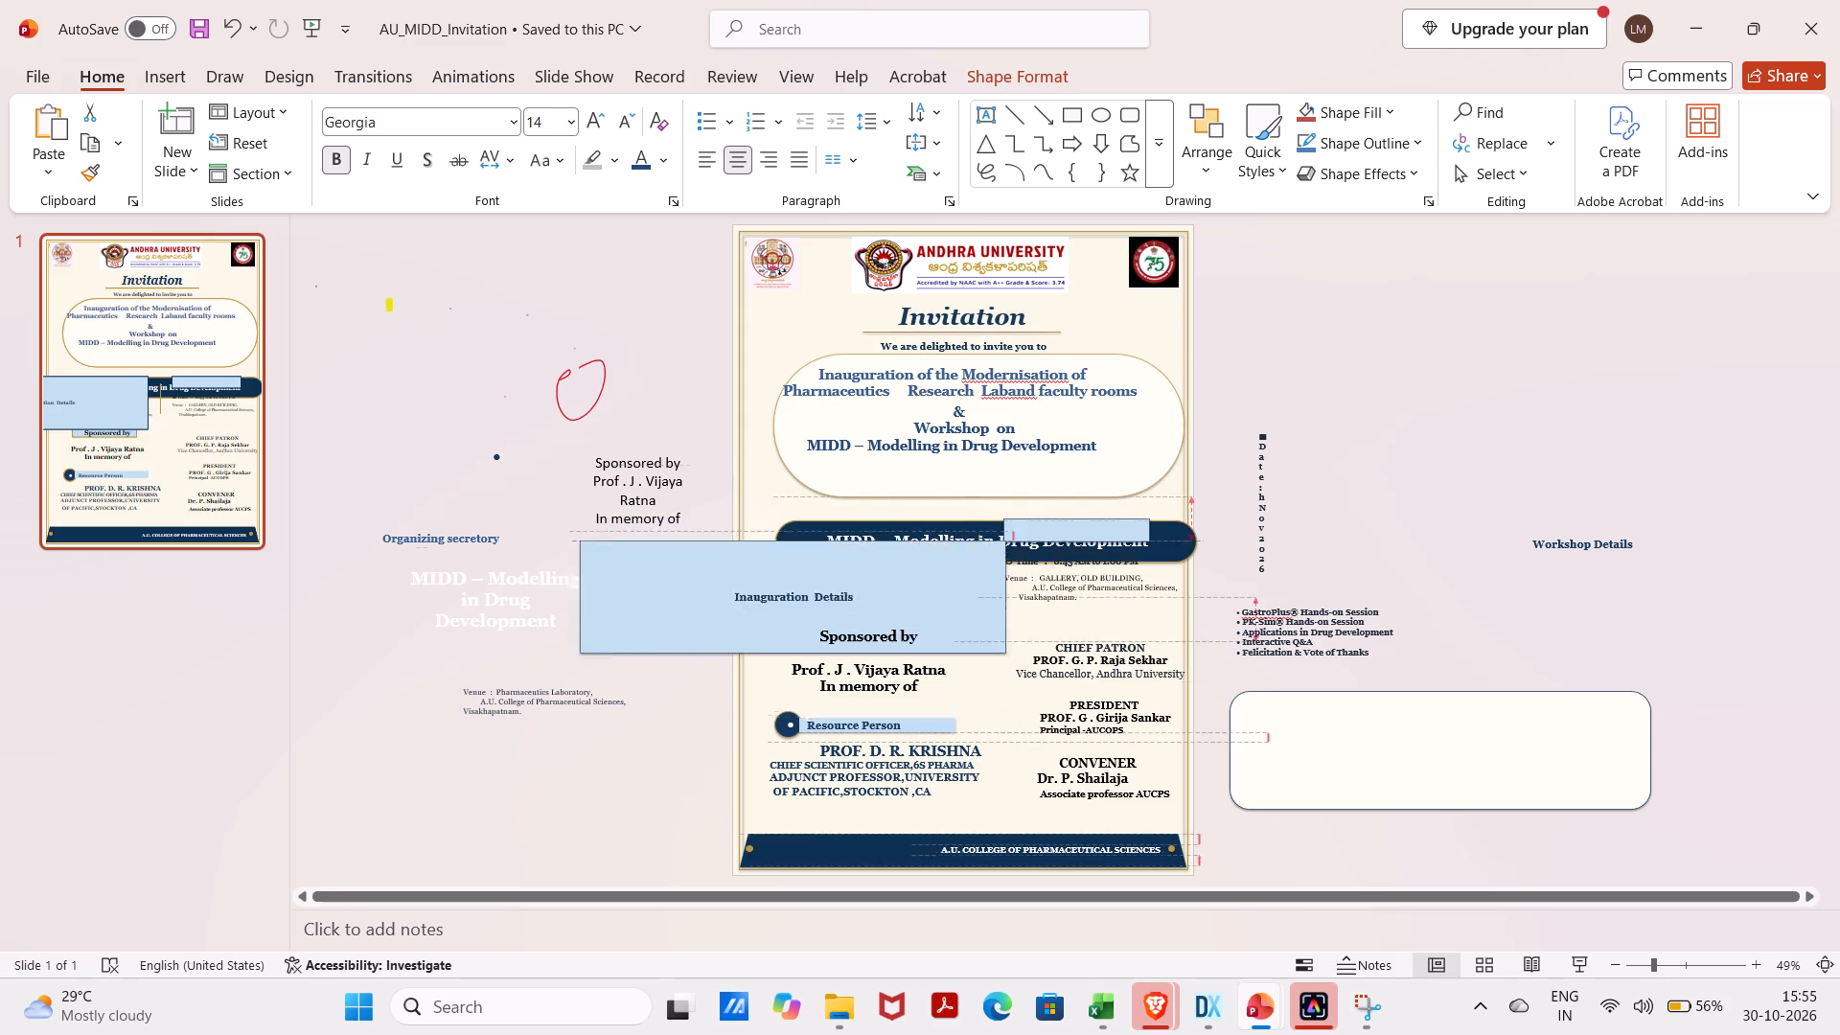
{"action": "left_click_drag", "start_coordinate": [876, 606], "coordinate": [395, 663]}
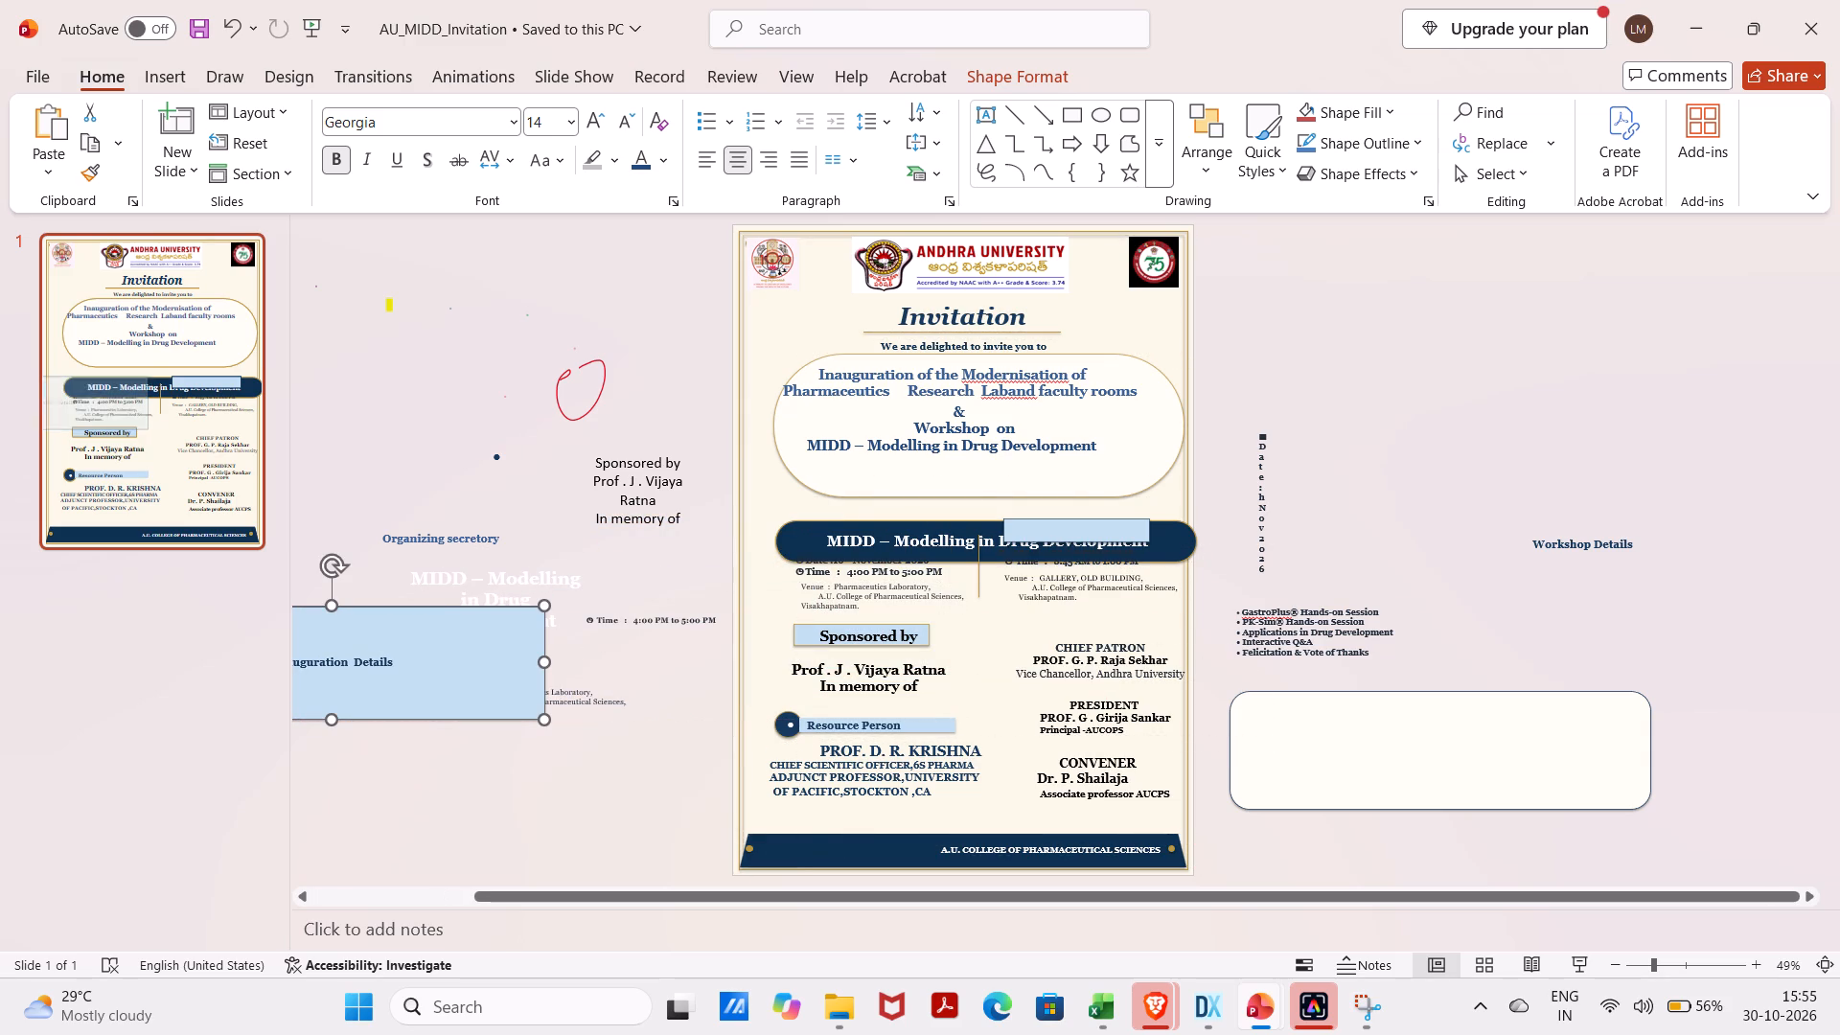
Resize the navy MIDD banner so it sits entirely off the slide, beyond its left edge.
{"action": "left_click", "coordinate": [896, 538]}
{"action": "left_click", "coordinate": [776, 523]}
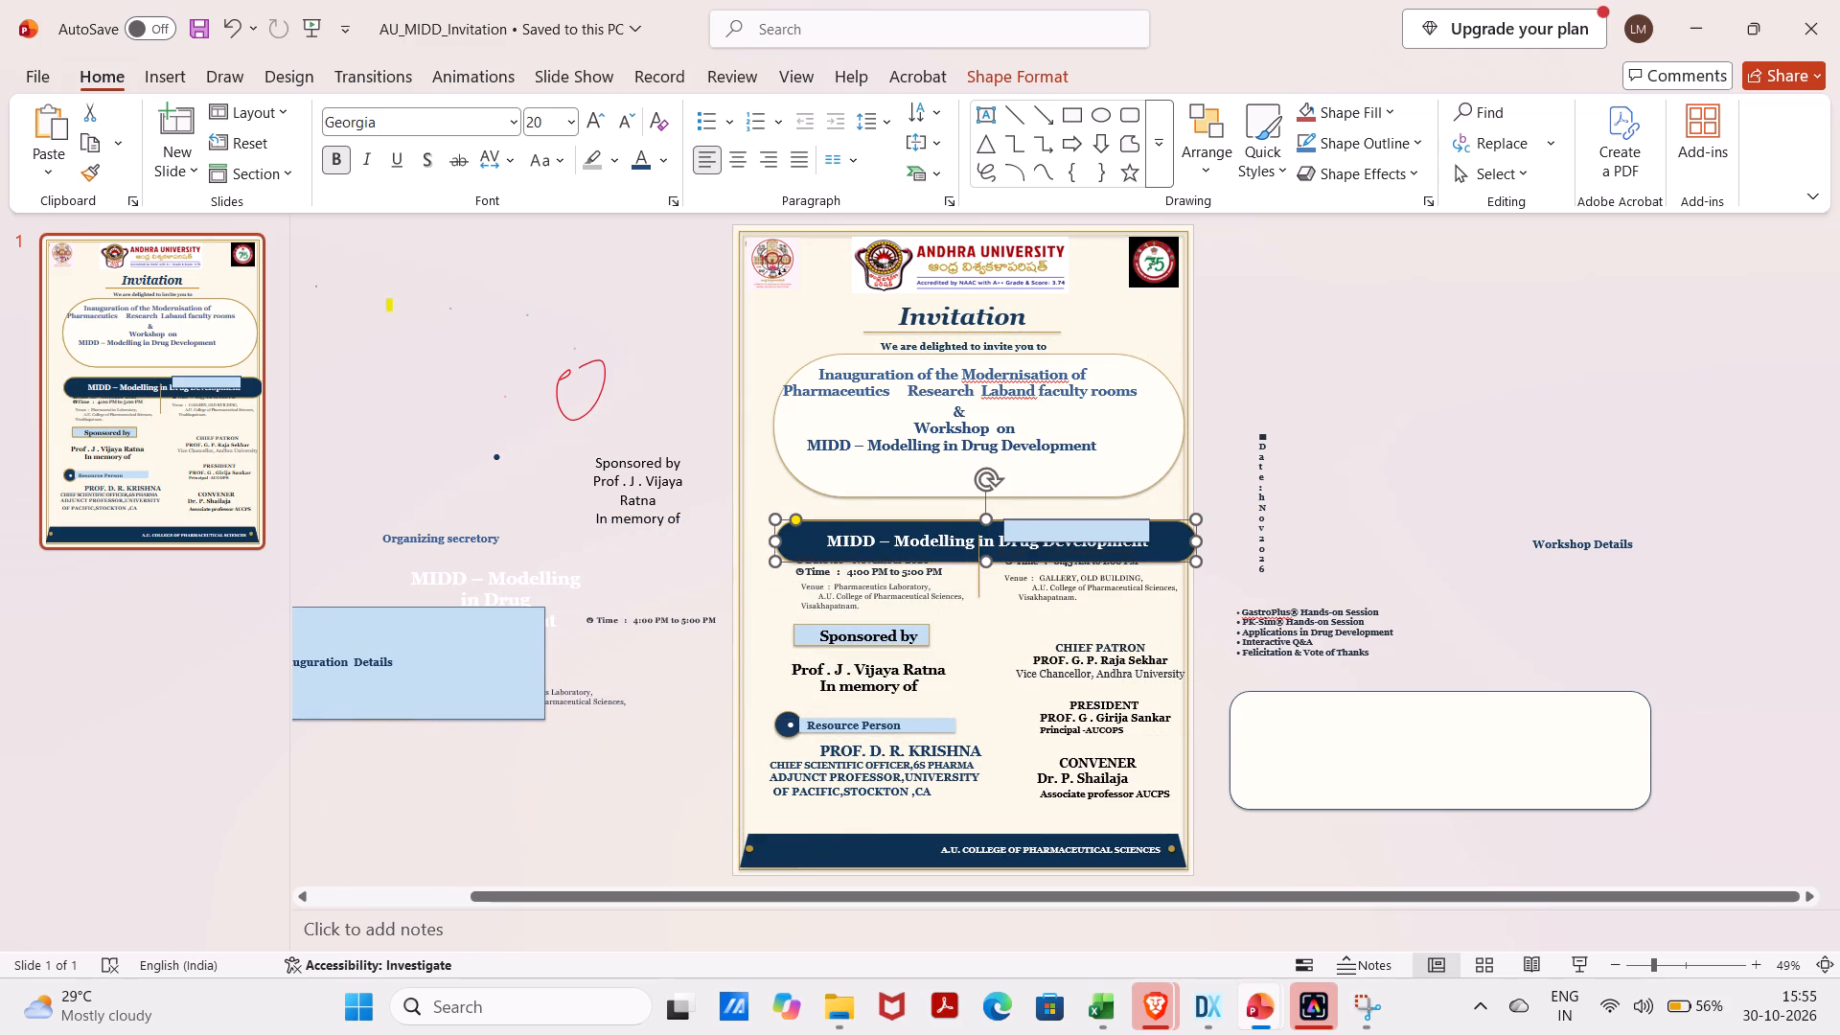
{"action": "left_click_drag", "start_coordinate": [776, 523], "coordinate": [475, 501]}
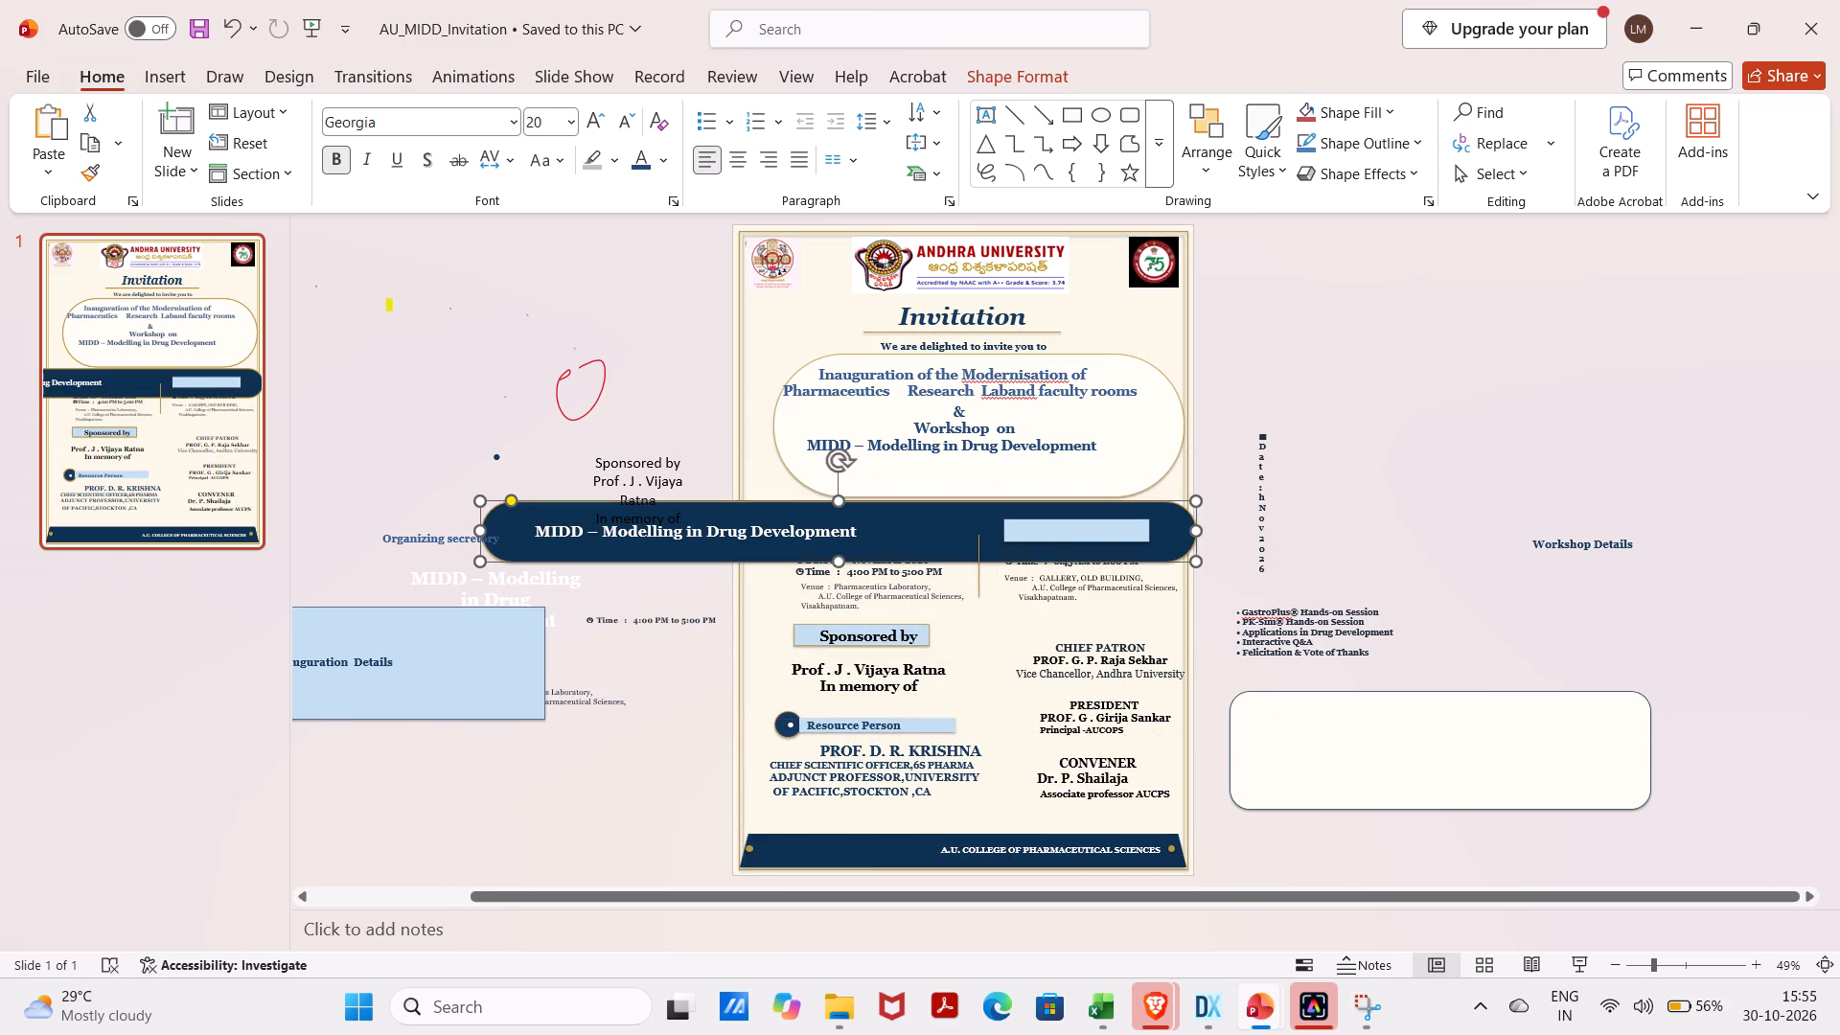
{"action": "left_click_drag", "start_coordinate": [1193, 563], "coordinate": [637, 620]}
Move the empty blue label to the centre of the slide, just below the rounded frame.
{"action": "left_click_drag", "start_coordinate": [1004, 520], "coordinate": [932, 509]}
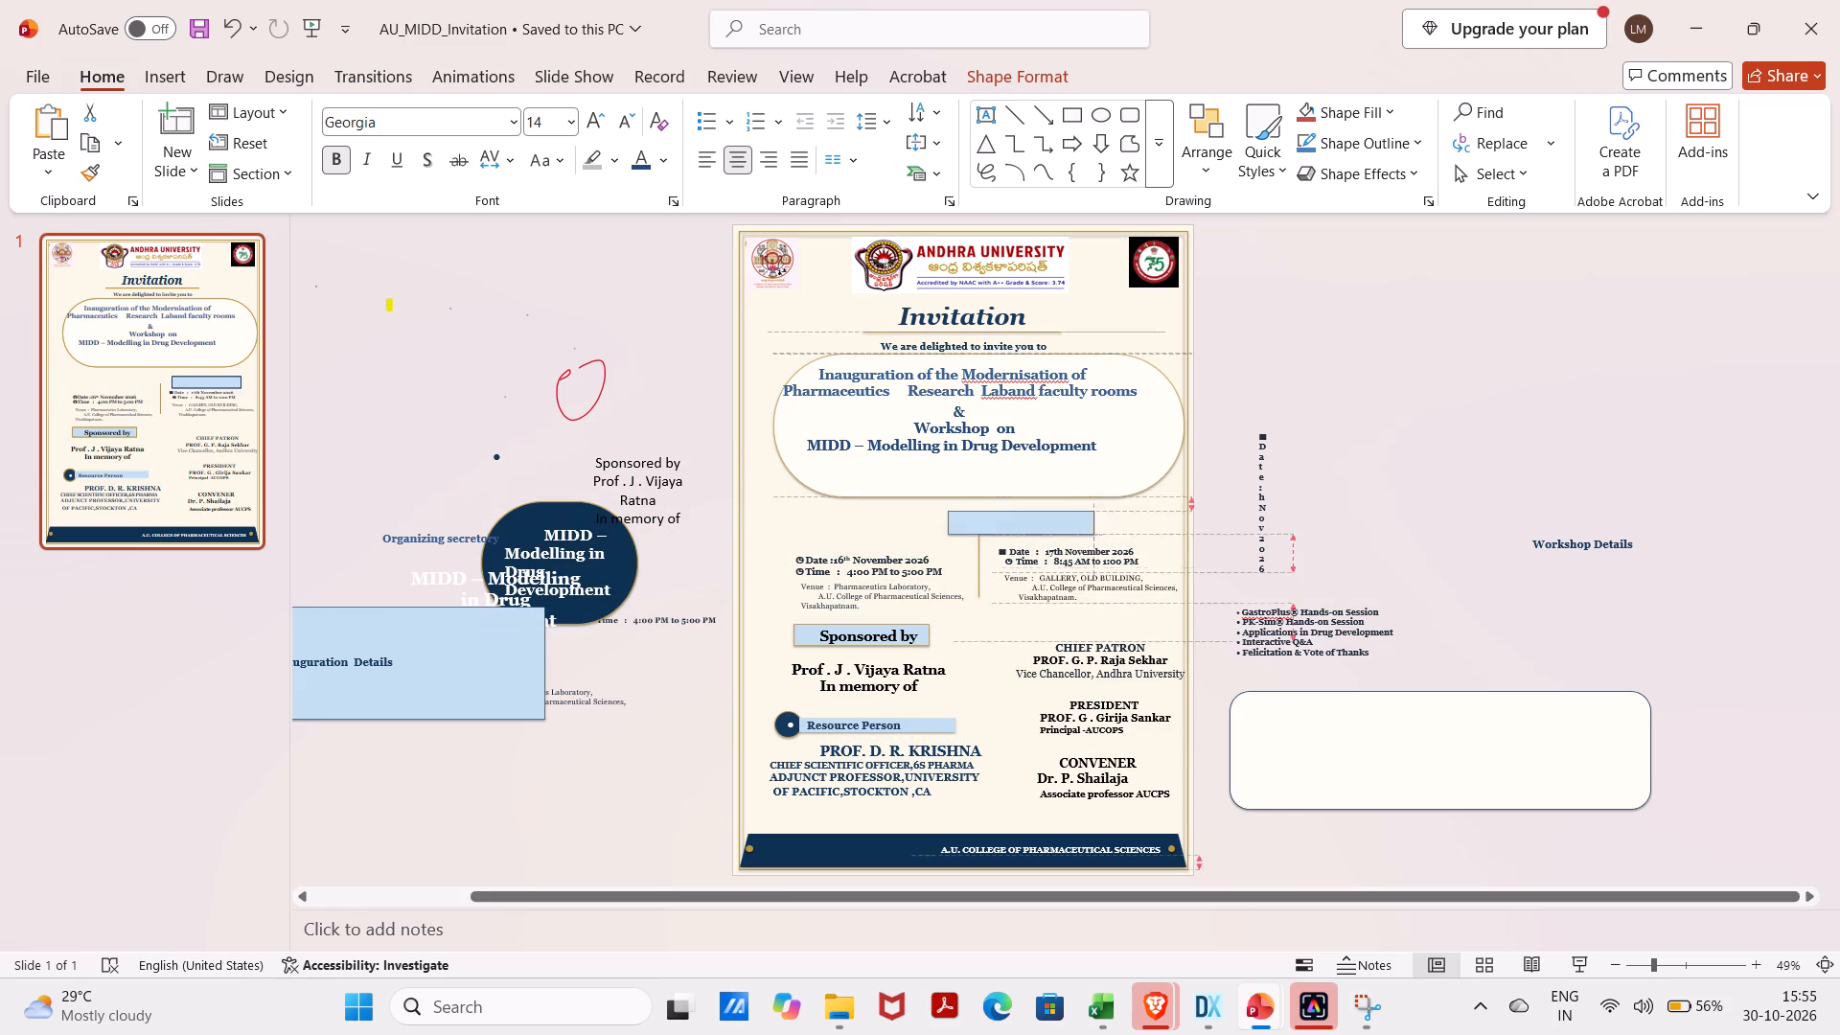
{"action": "left_click_drag", "start_coordinate": [932, 509], "coordinate": [892, 514]}
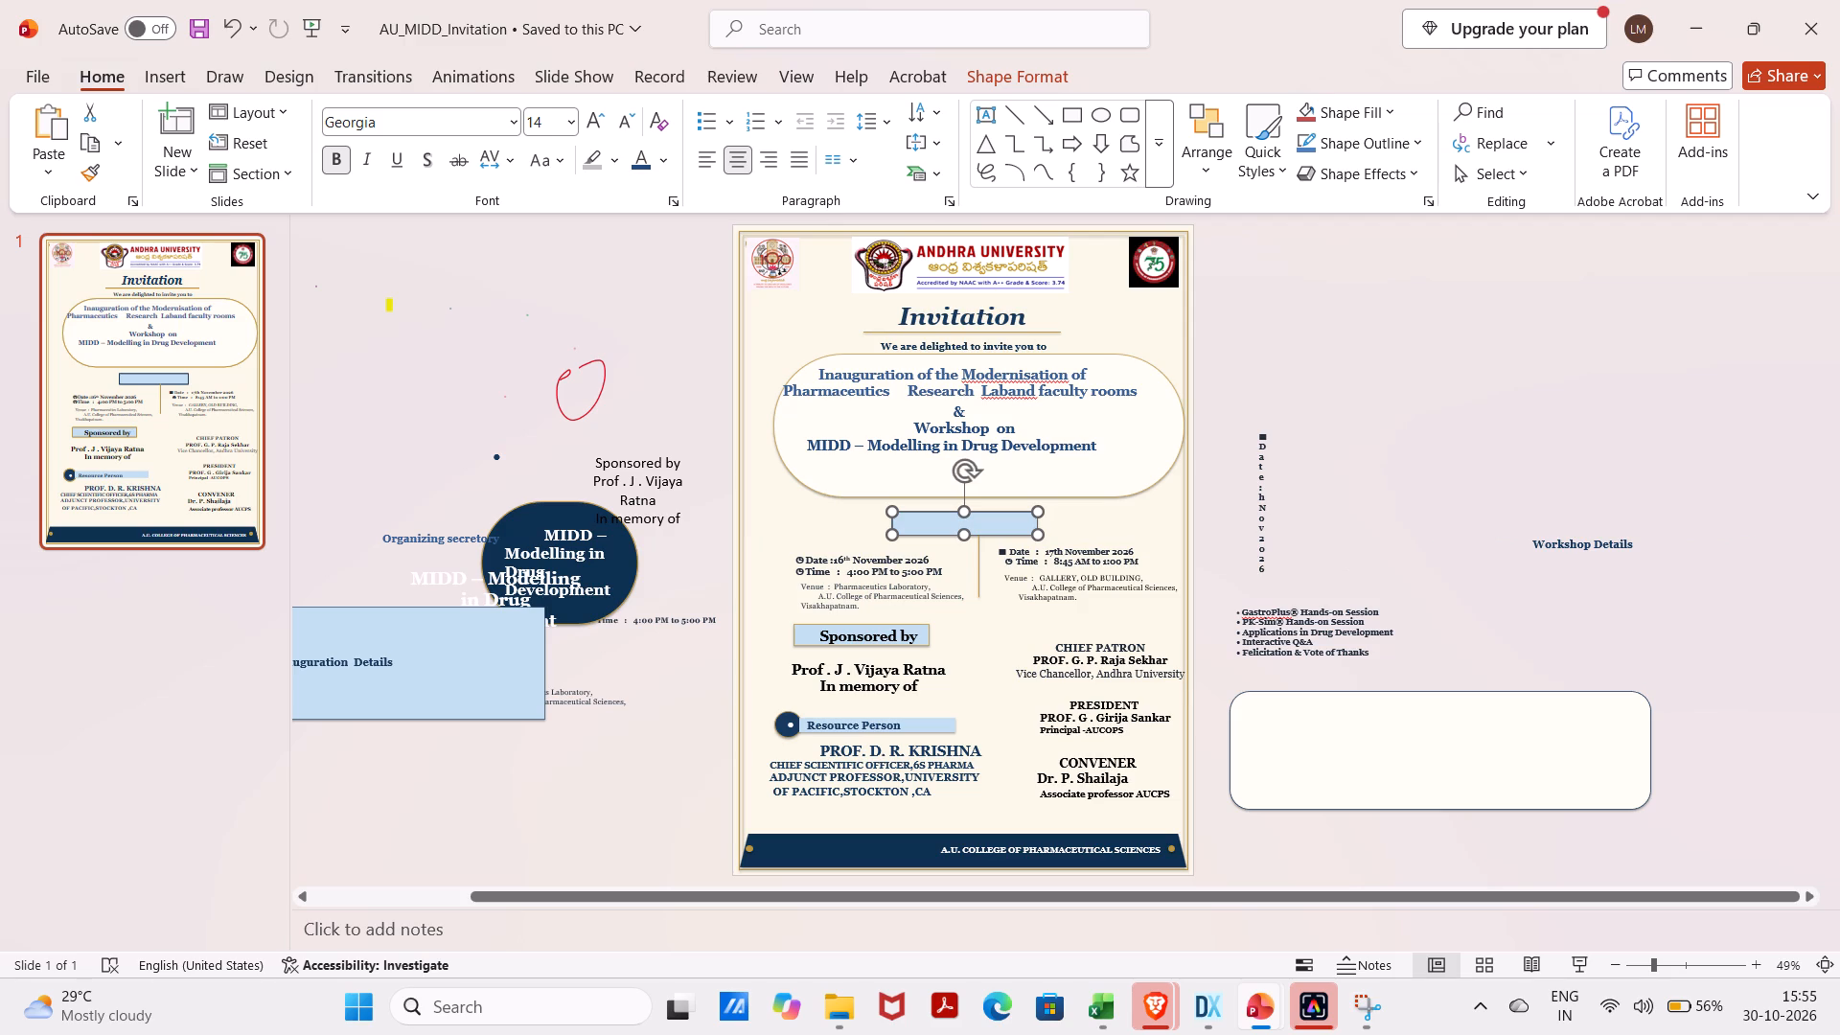
Reshape the empty blue label into a larger block and place it behind the Chief Patron and President text.
{"action": "left_click_drag", "start_coordinate": [1040, 535], "coordinate": [1156, 539]}
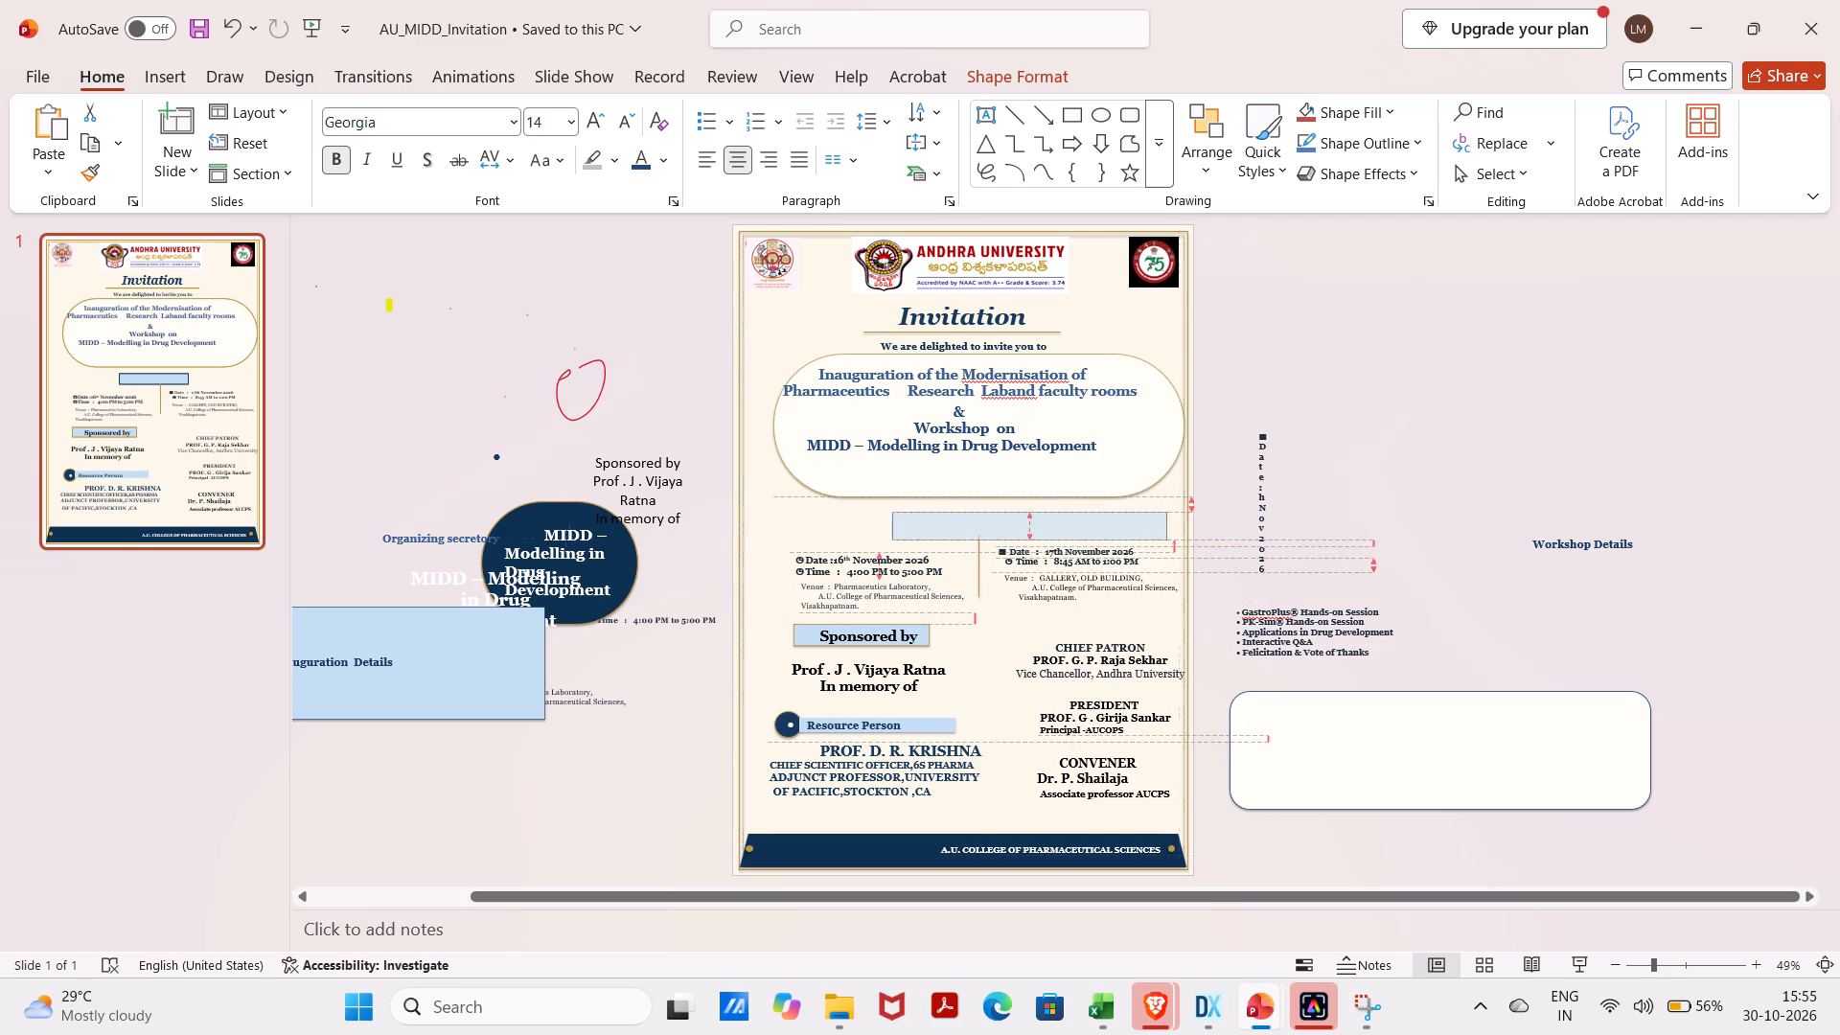
{"action": "left_click_drag", "start_coordinate": [1156, 539], "coordinate": [1146, 537]}
{"action": "left_click_drag", "start_coordinate": [1023, 517], "coordinate": [1235, 619]}
{"action": "left_click_drag", "start_coordinate": [891, 532], "coordinate": [1015, 722]}
Move the Pharmaceutics Laboratory venue text so it straddles the slide's left edge, keeping it upright and on three lines.
{"action": "left_click", "coordinate": [926, 609]}
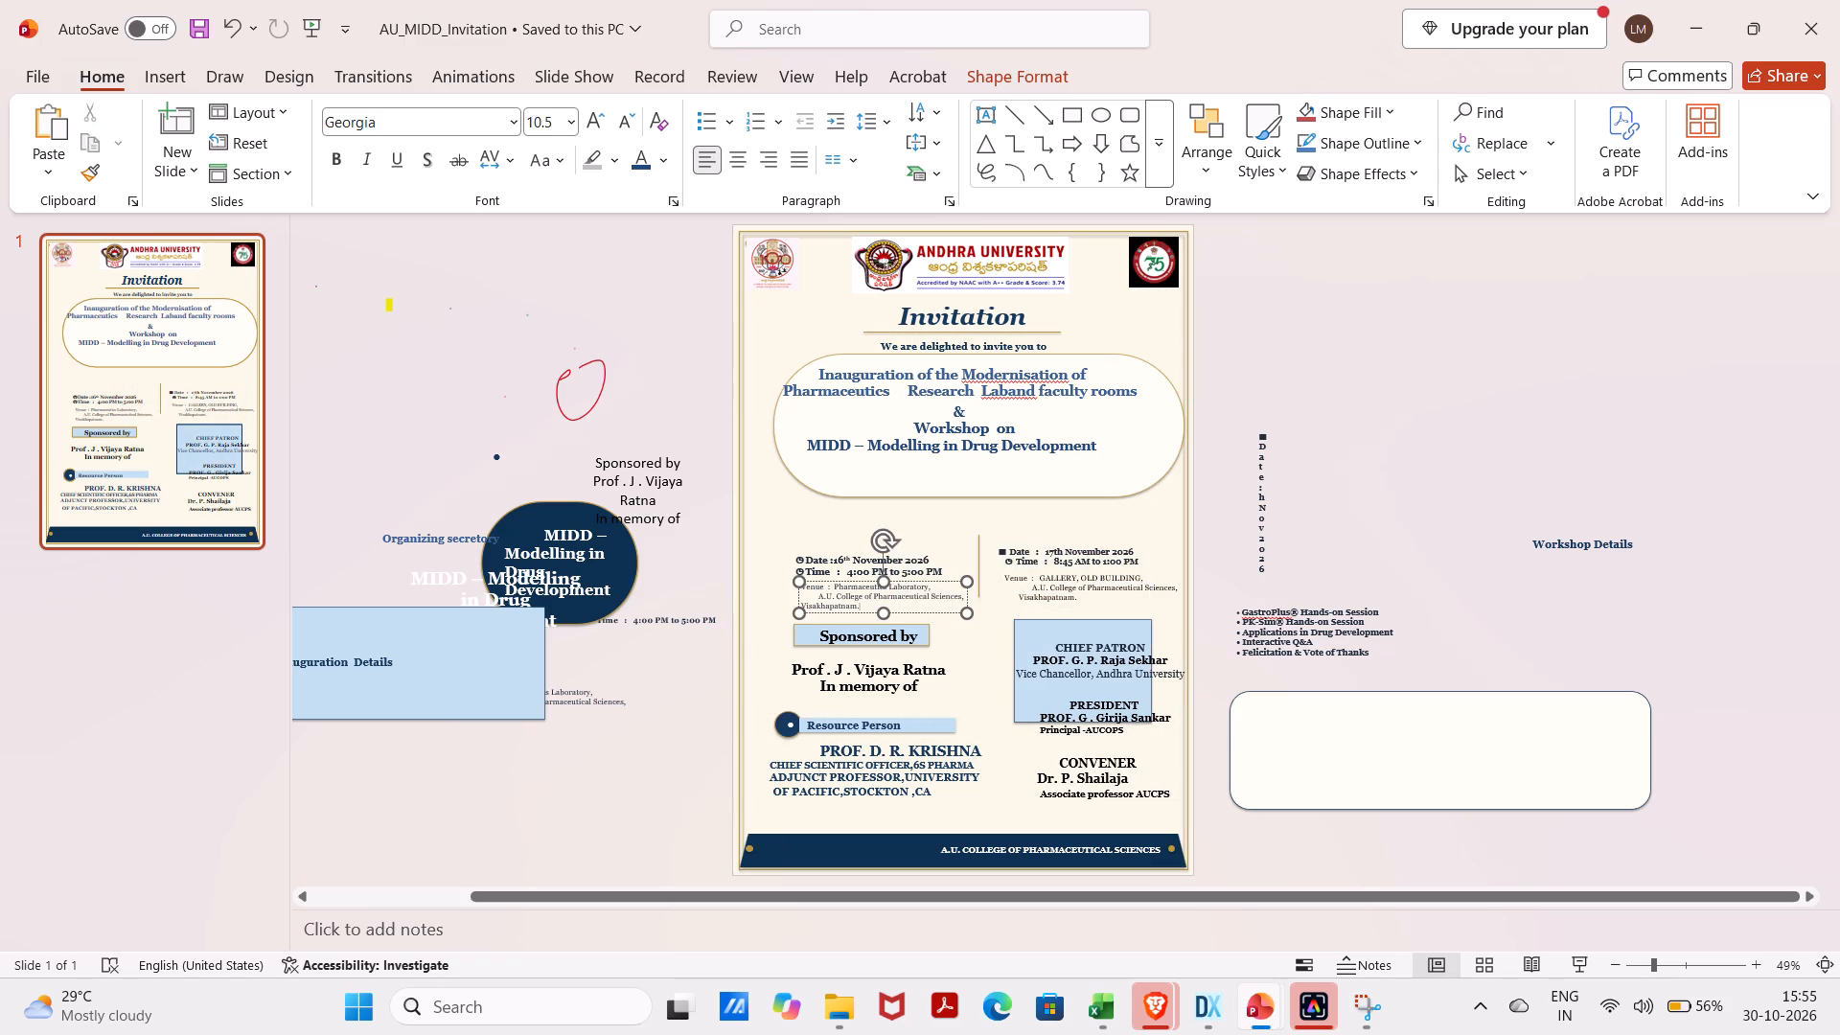
{"action": "left_click_drag", "start_coordinate": [802, 579], "coordinate": [684, 632]}
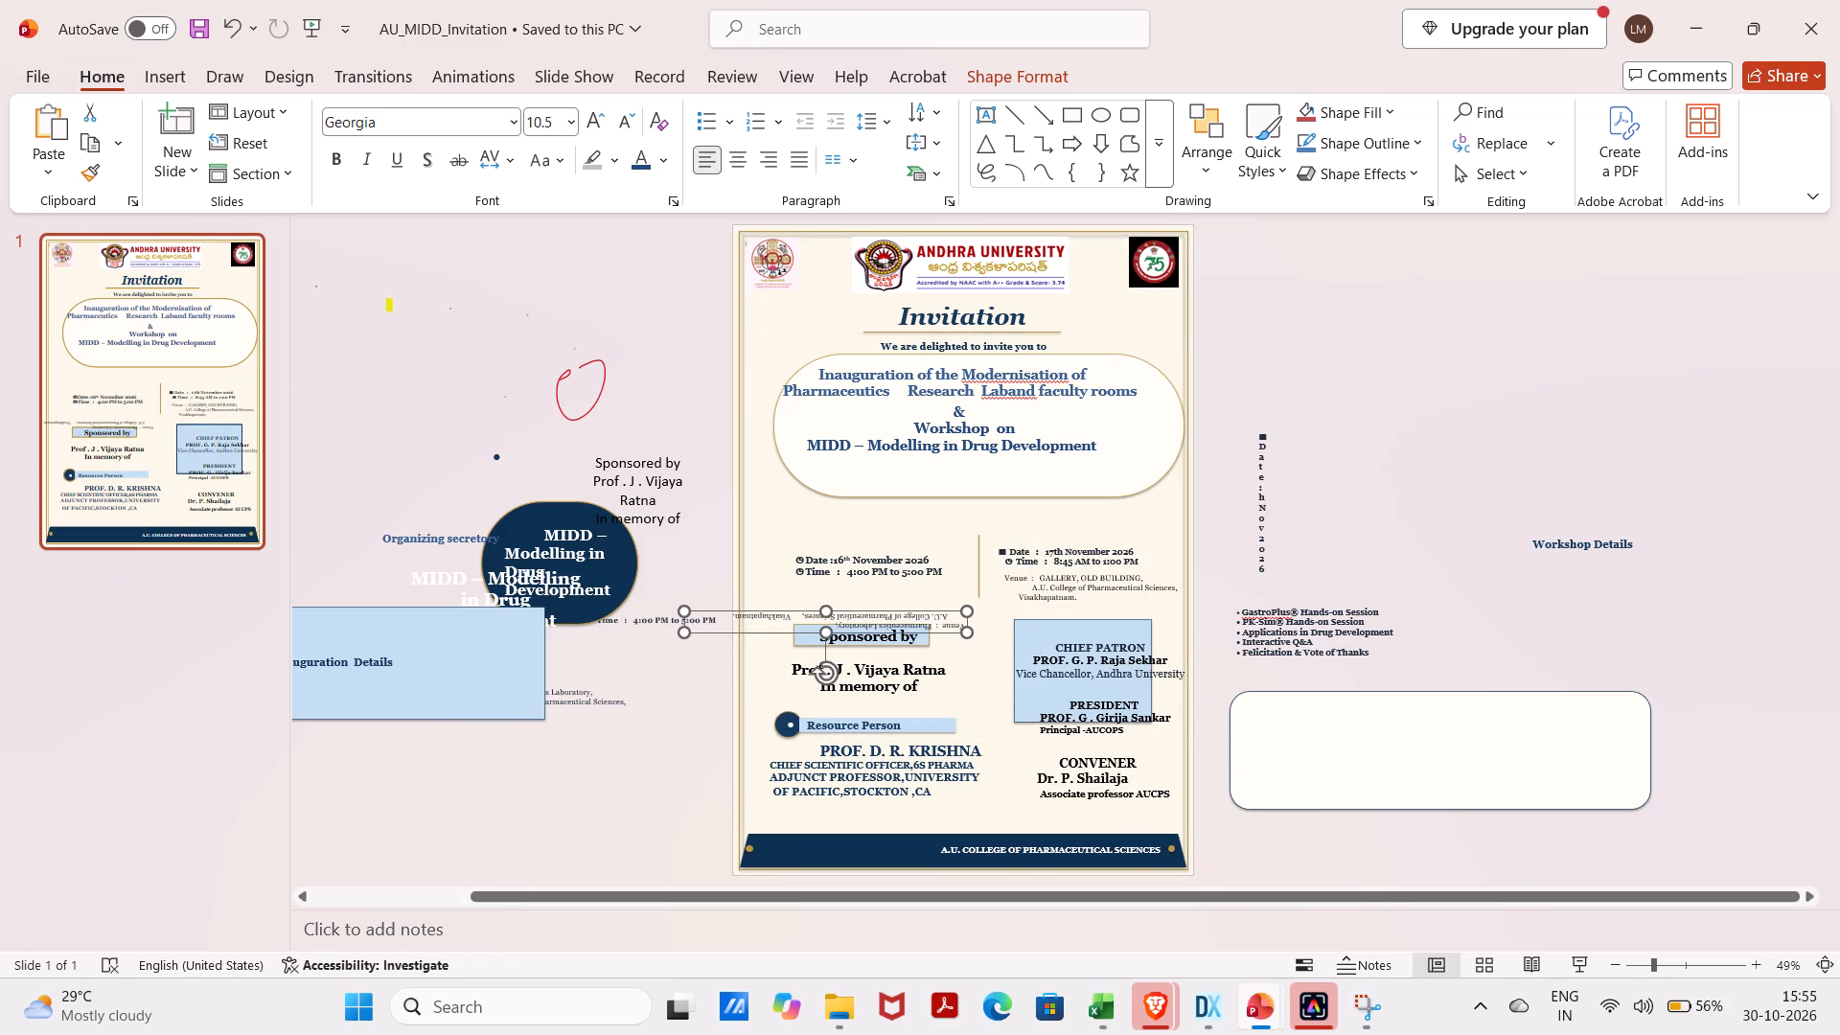
{"action": "left_click_drag", "start_coordinate": [967, 631], "coordinate": [736, 626]}
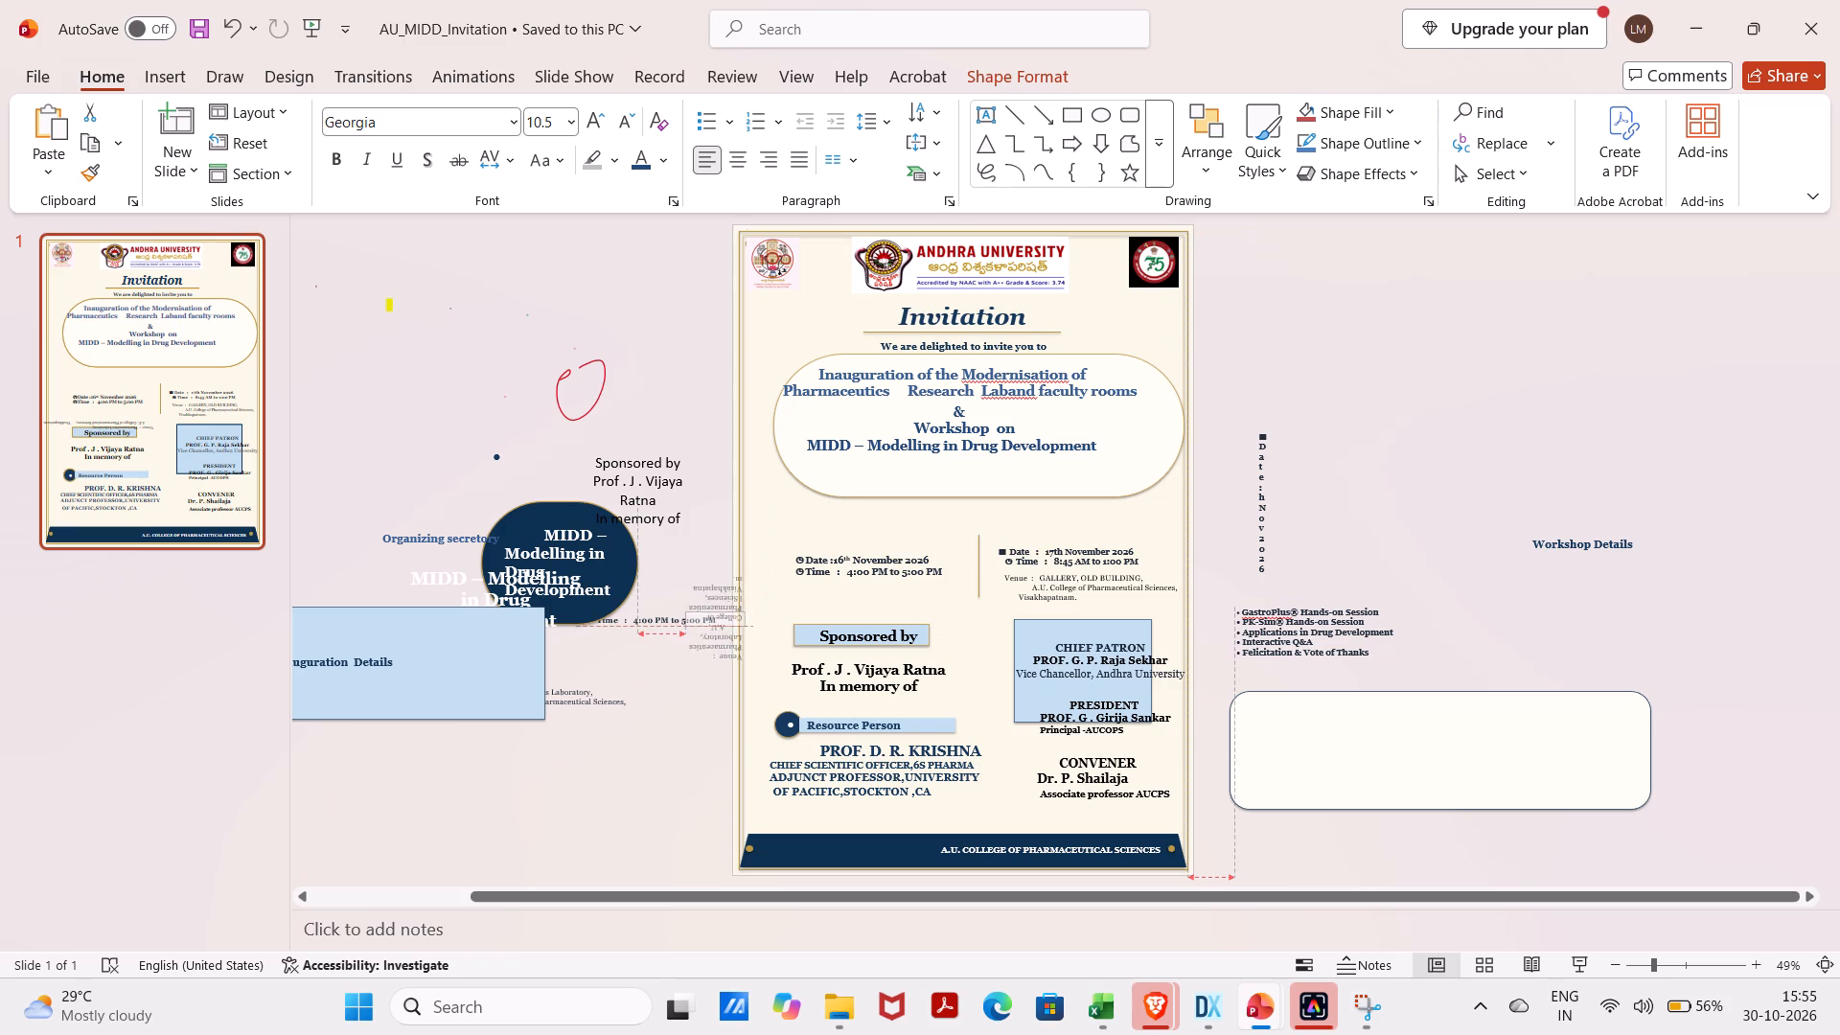
{"action": "left_click_drag", "start_coordinate": [736, 626], "coordinate": [679, 557]}
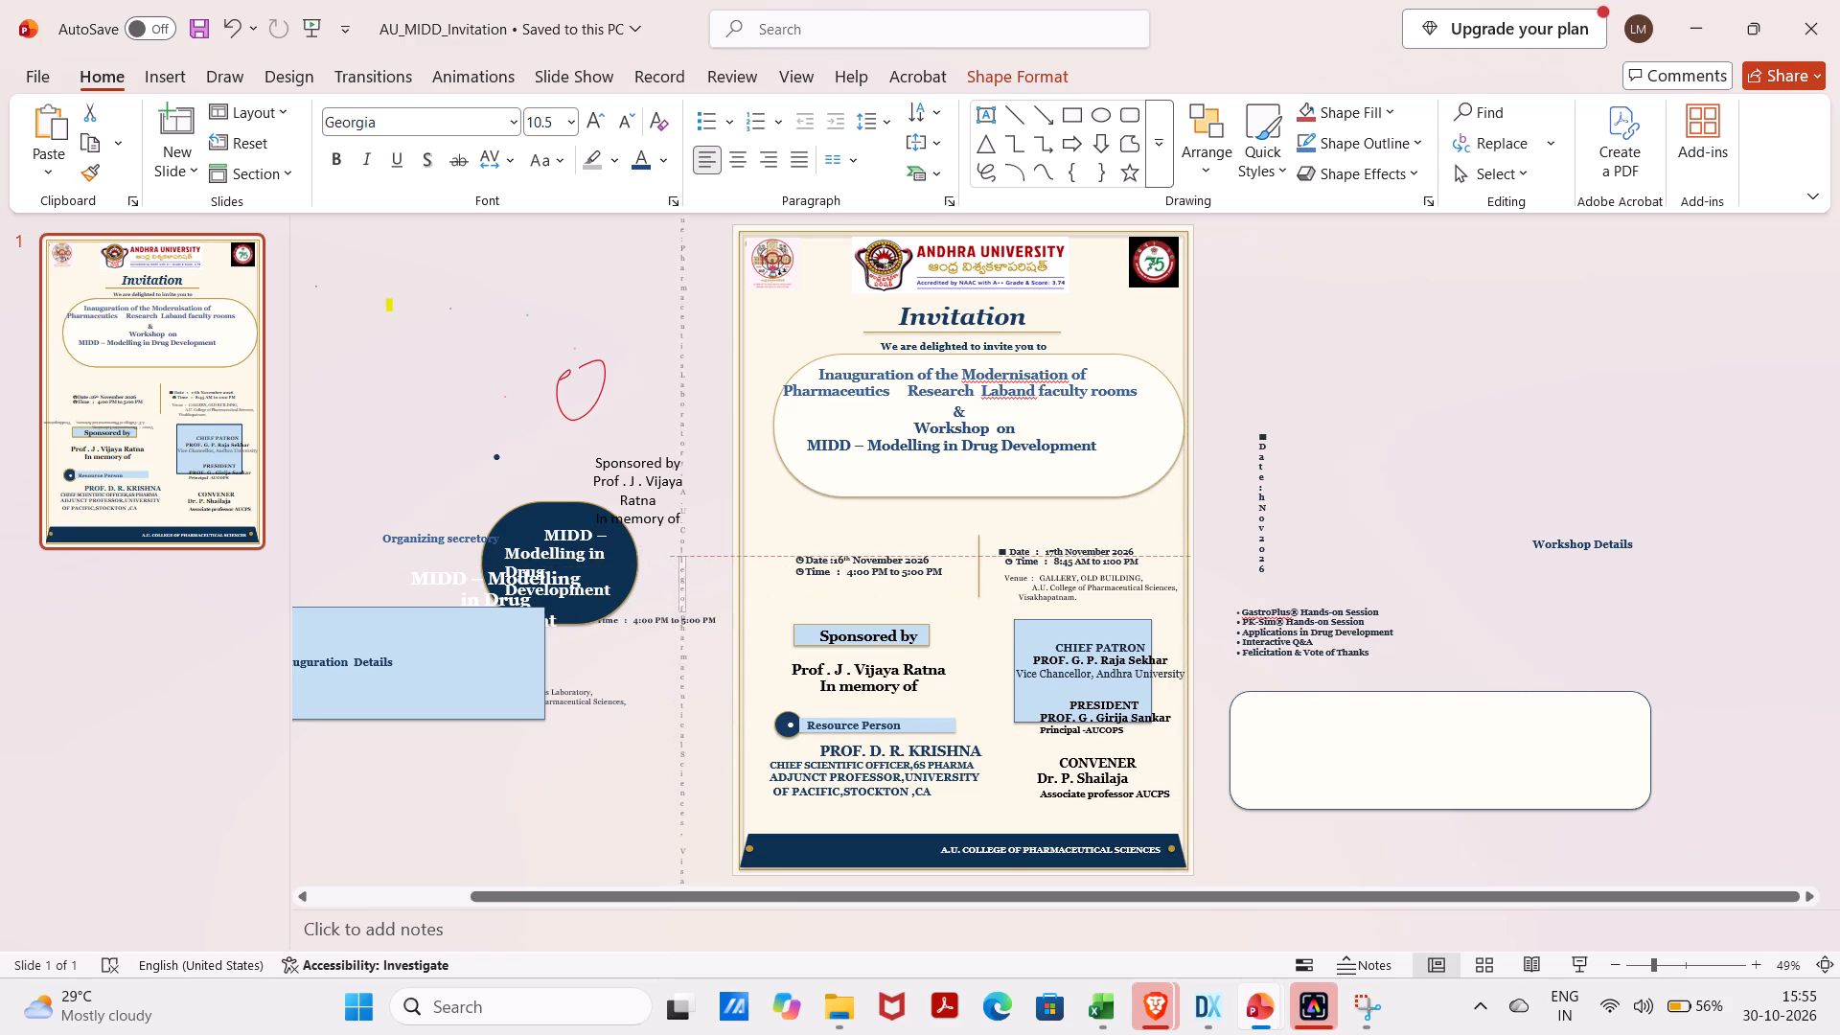
{"action": "left_click_drag", "start_coordinate": [679, 557], "coordinate": [889, 589]}
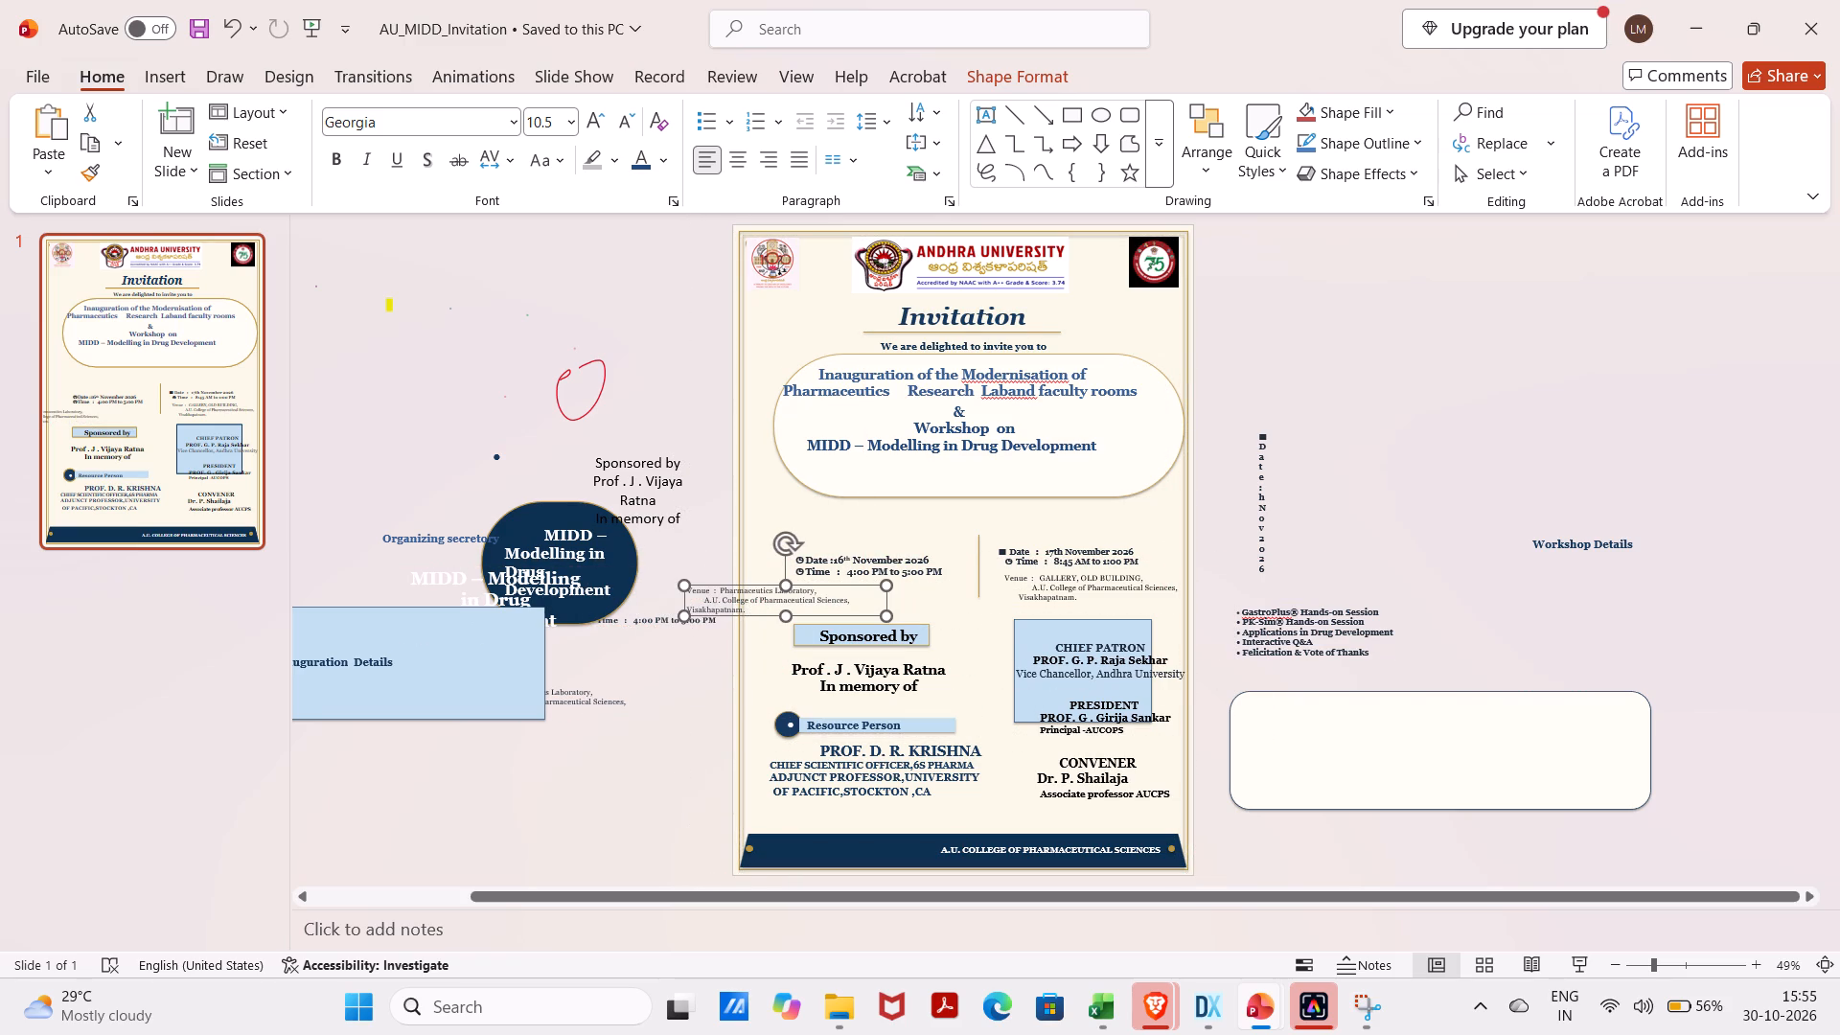
{"action": "left_click_drag", "start_coordinate": [784, 586], "coordinate": [784, 643]}
{"action": "left_click_drag", "start_coordinate": [758, 601], "coordinate": [719, 646]}
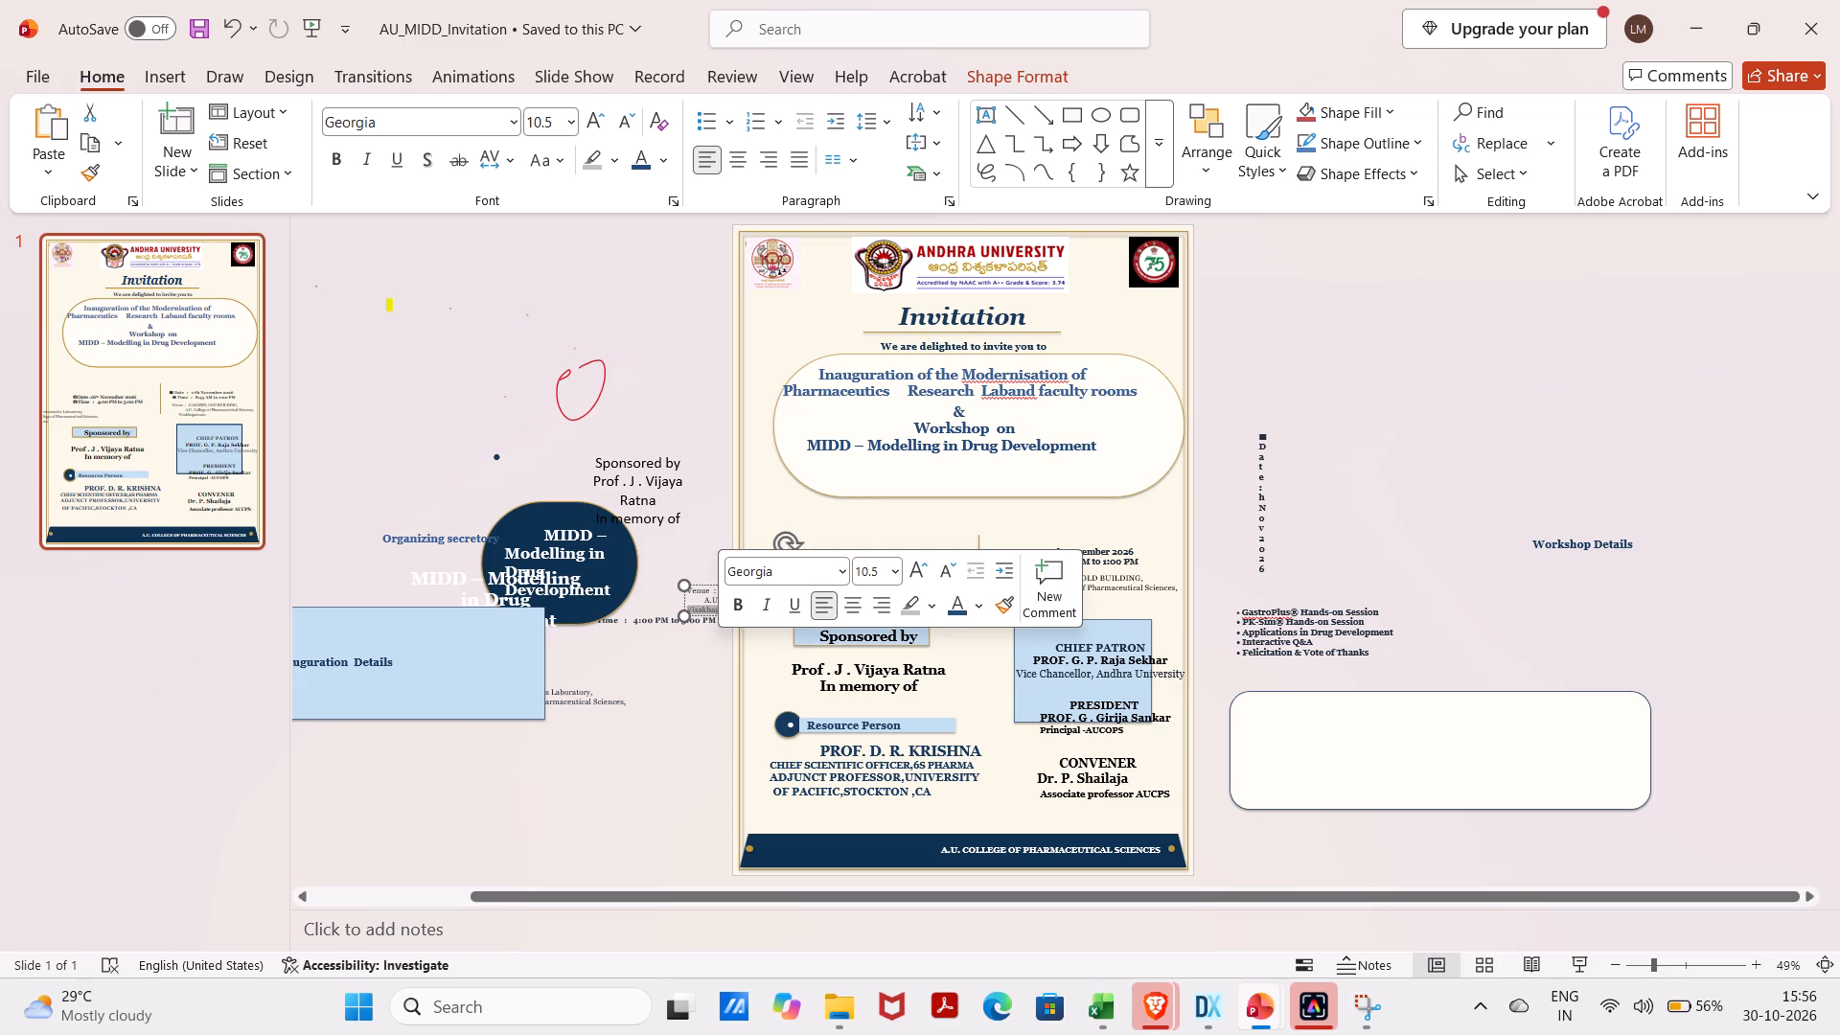
{"action": "left_click", "coordinate": [1019, 744]}
Move the 16th November date and time text down to just above the "Resource Person" label, keeping it upright.
{"action": "left_click", "coordinate": [913, 565]}
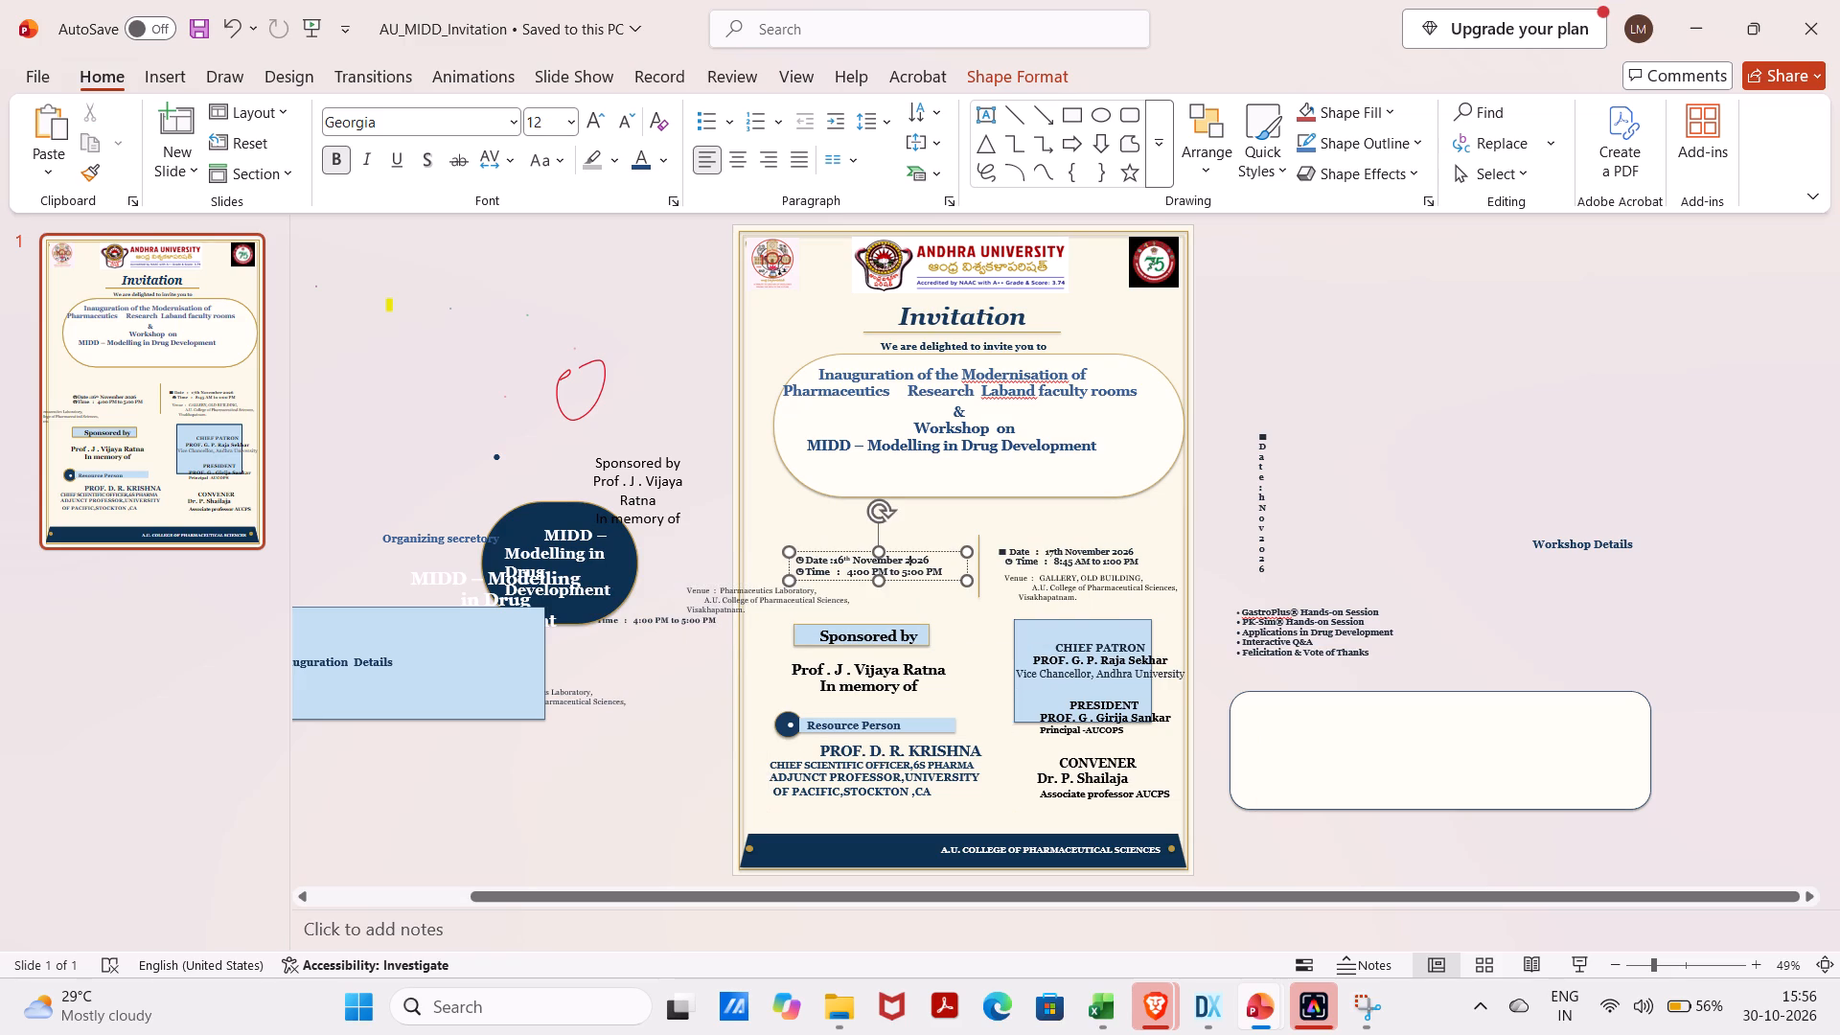
{"action": "left_click_drag", "start_coordinate": [787, 545], "coordinate": [793, 576]}
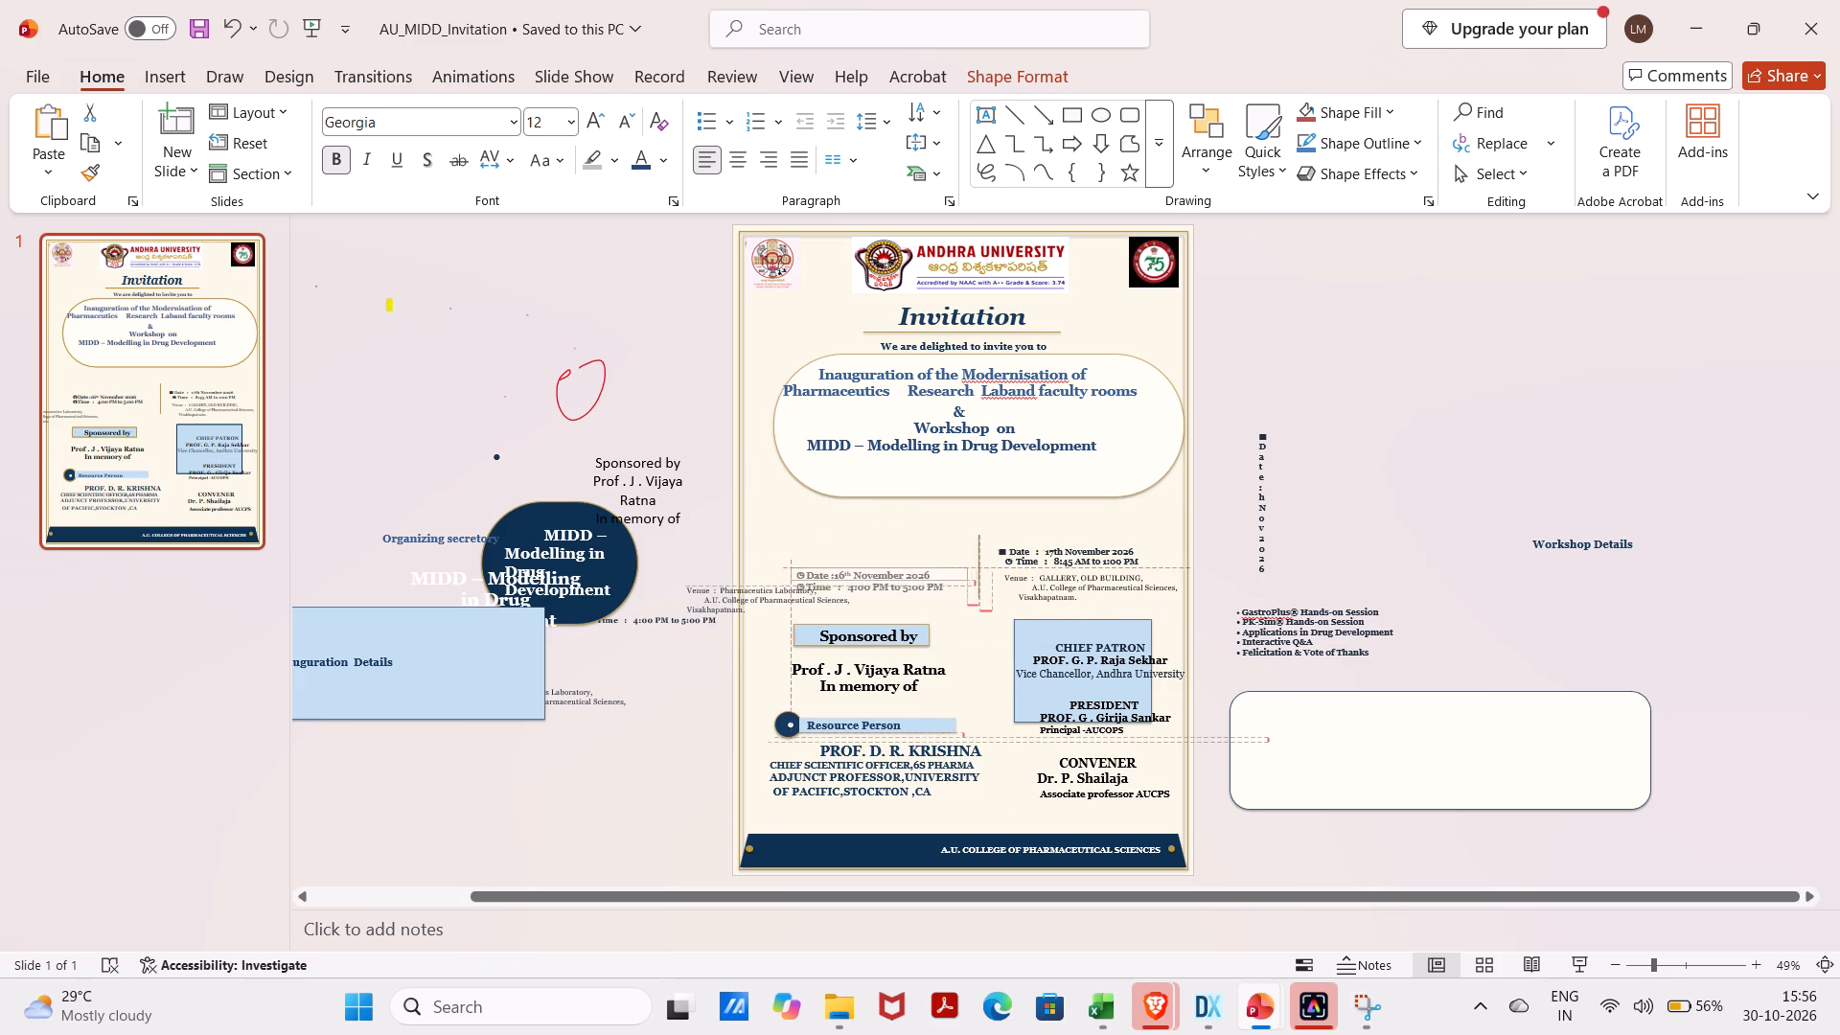
{"action": "left_click_drag", "start_coordinate": [793, 576], "coordinate": [795, 725]}
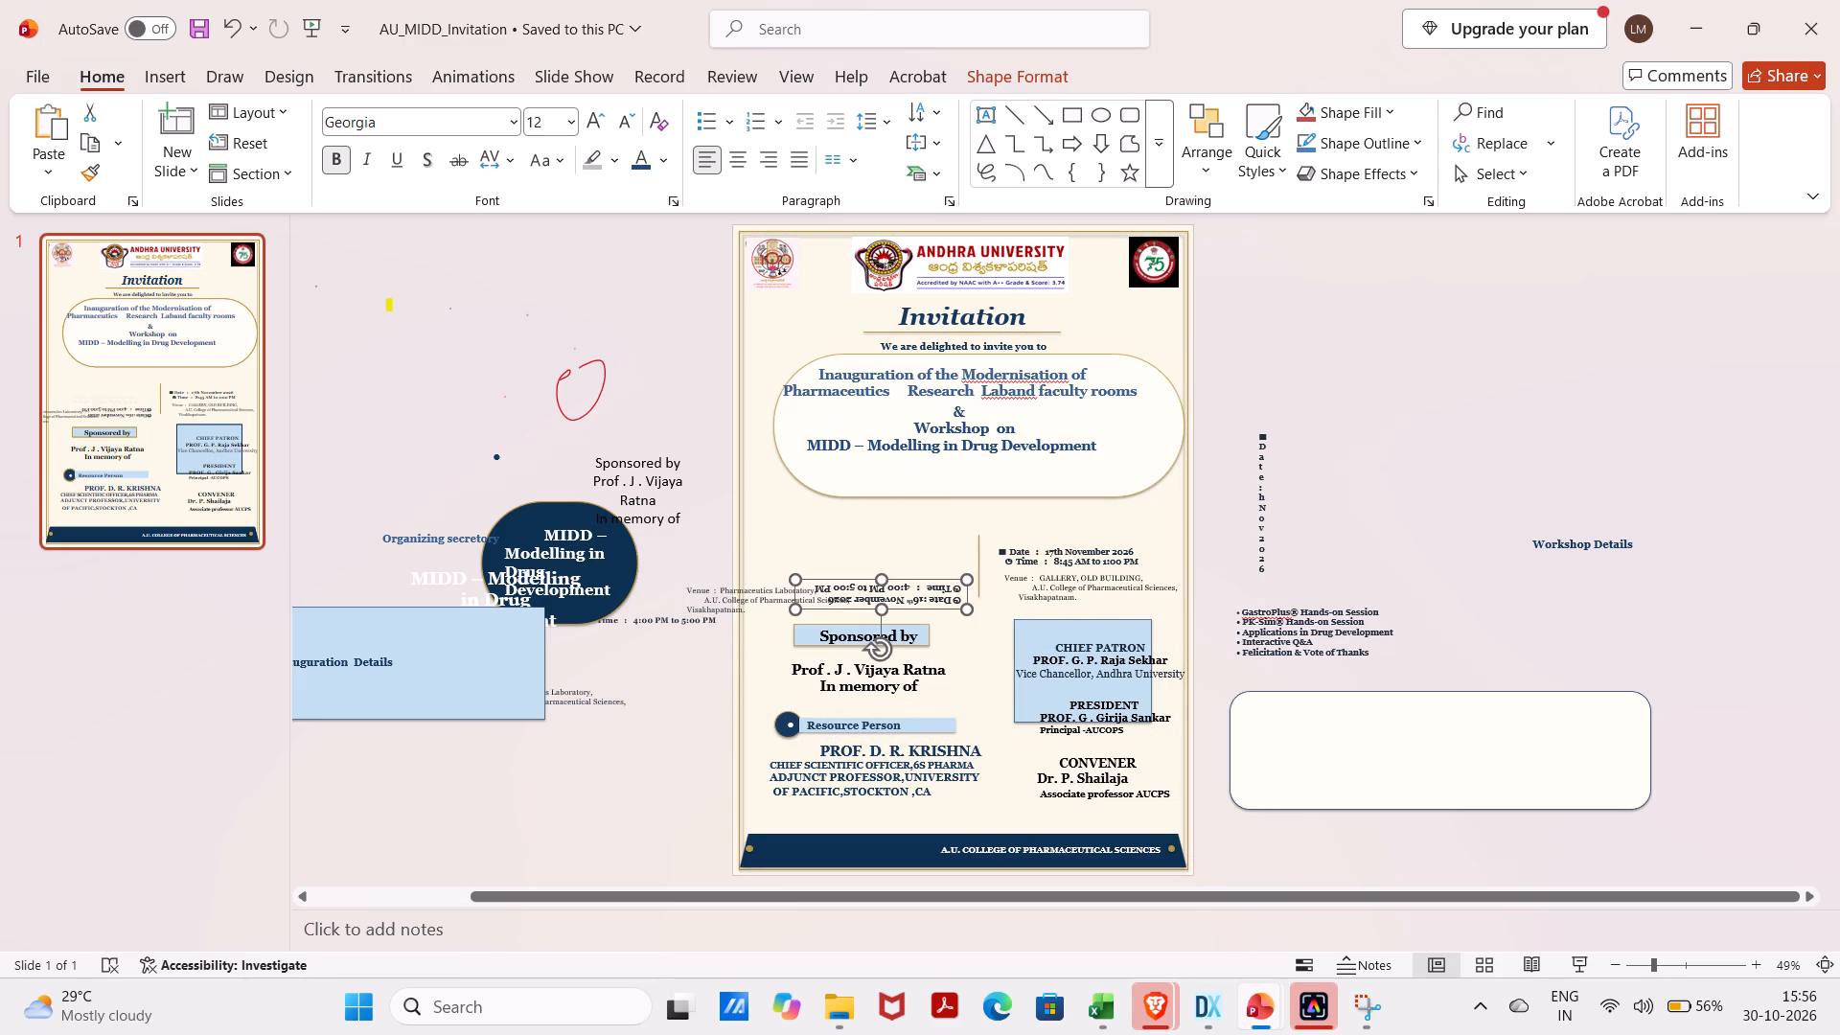
{"action": "left_click_drag", "start_coordinate": [880, 580], "coordinate": [888, 673]}
{"action": "left_click_drag", "start_coordinate": [964, 580], "coordinate": [982, 780]}
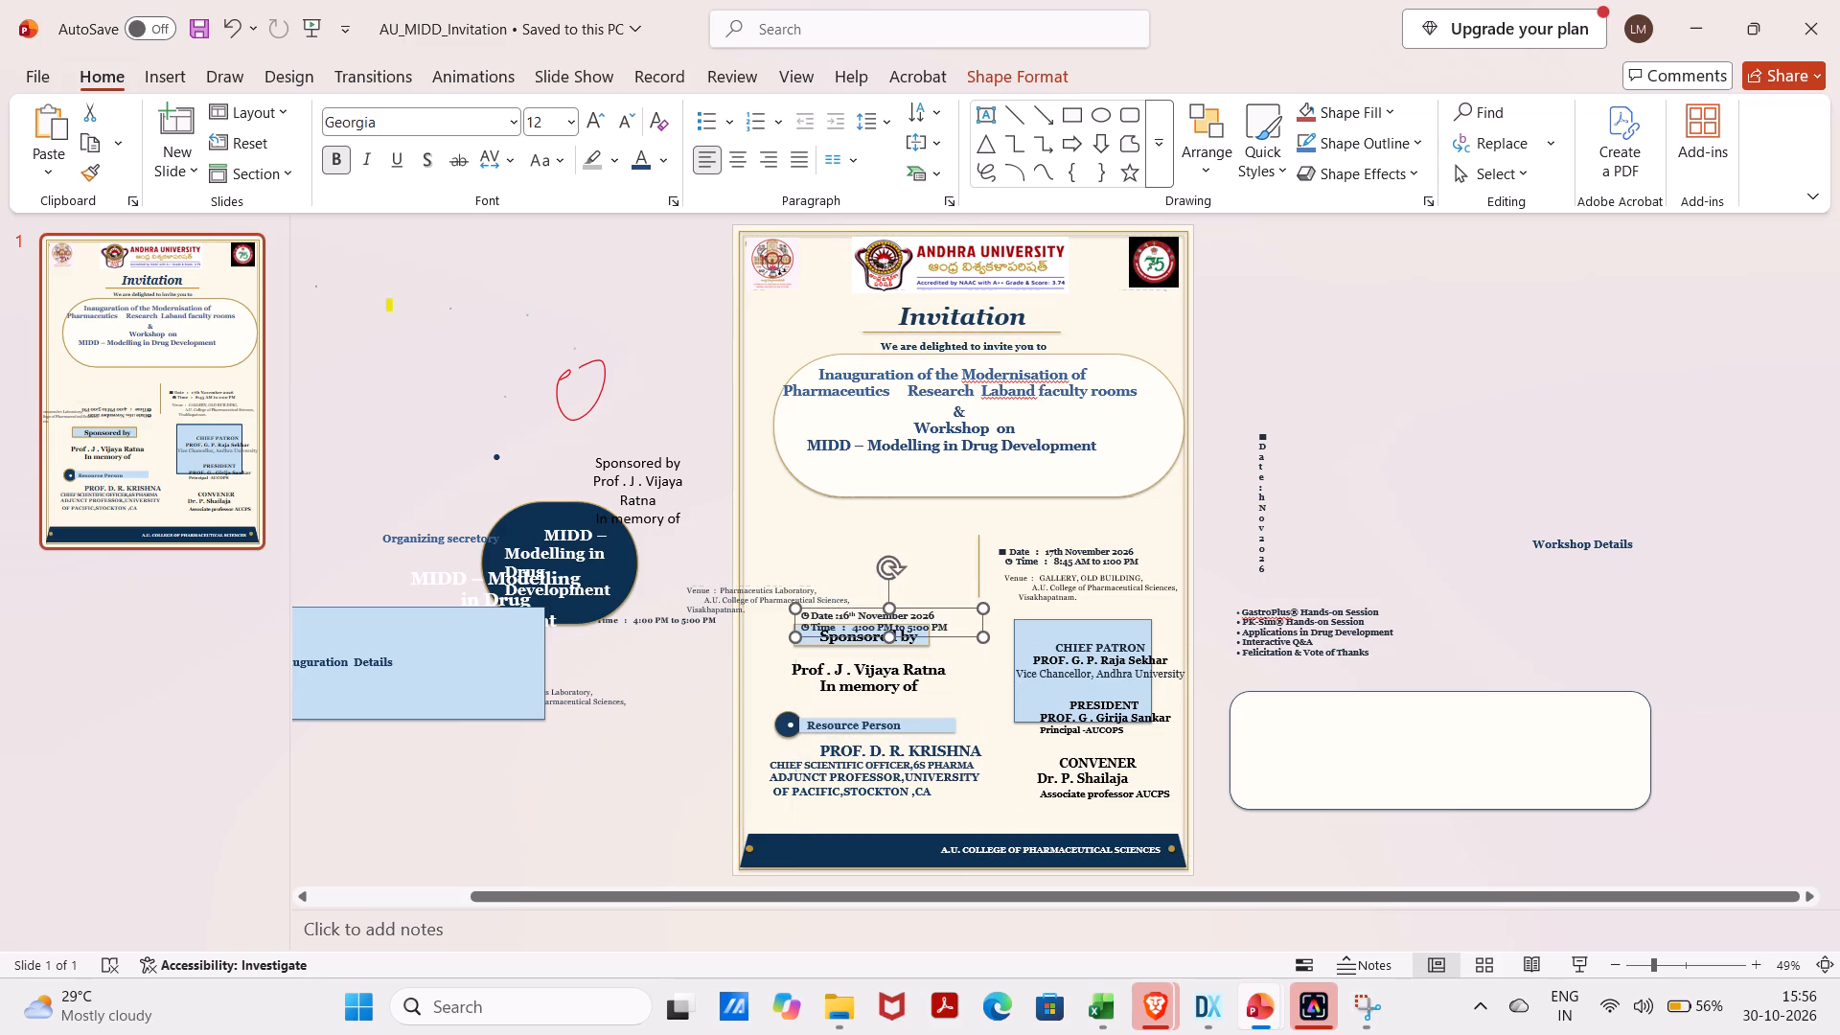
{"action": "left_click_drag", "start_coordinate": [984, 607], "coordinate": [984, 663]}
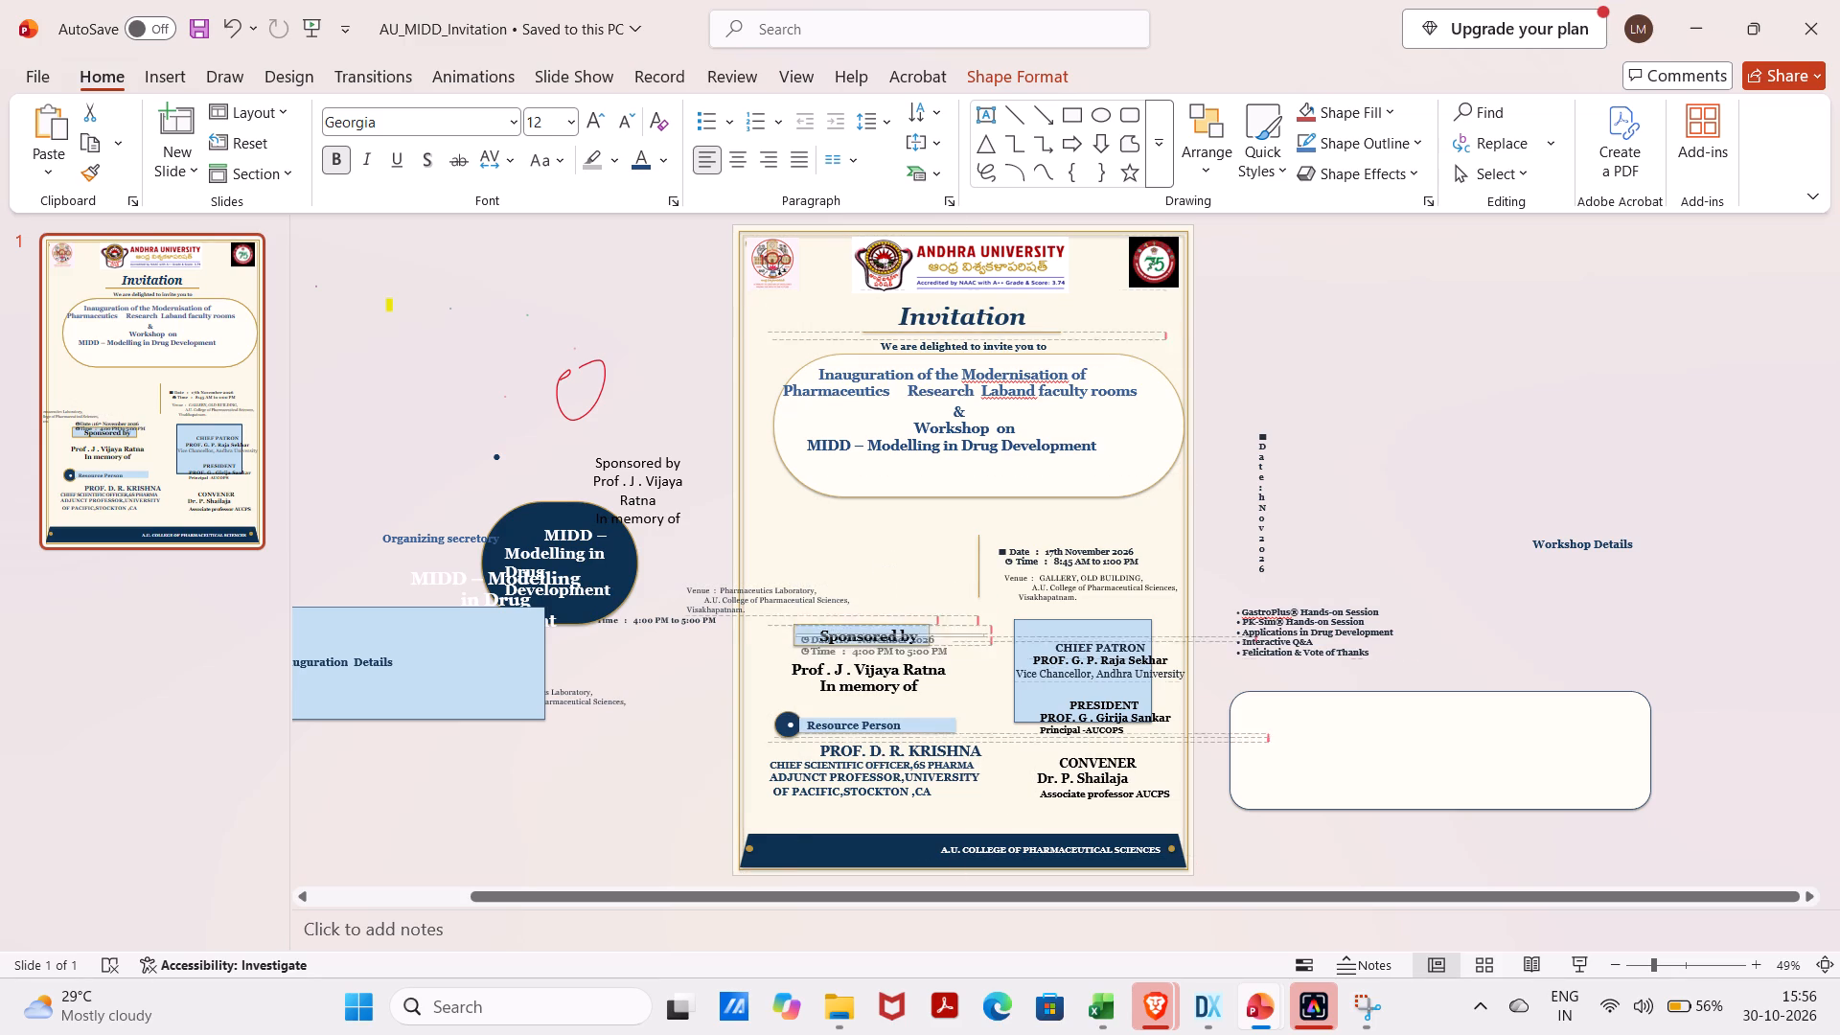
{"action": "left_click_drag", "start_coordinate": [984, 663], "coordinate": [985, 688]}
{"action": "left_click_drag", "start_coordinate": [986, 631], "coordinate": [990, 702]}
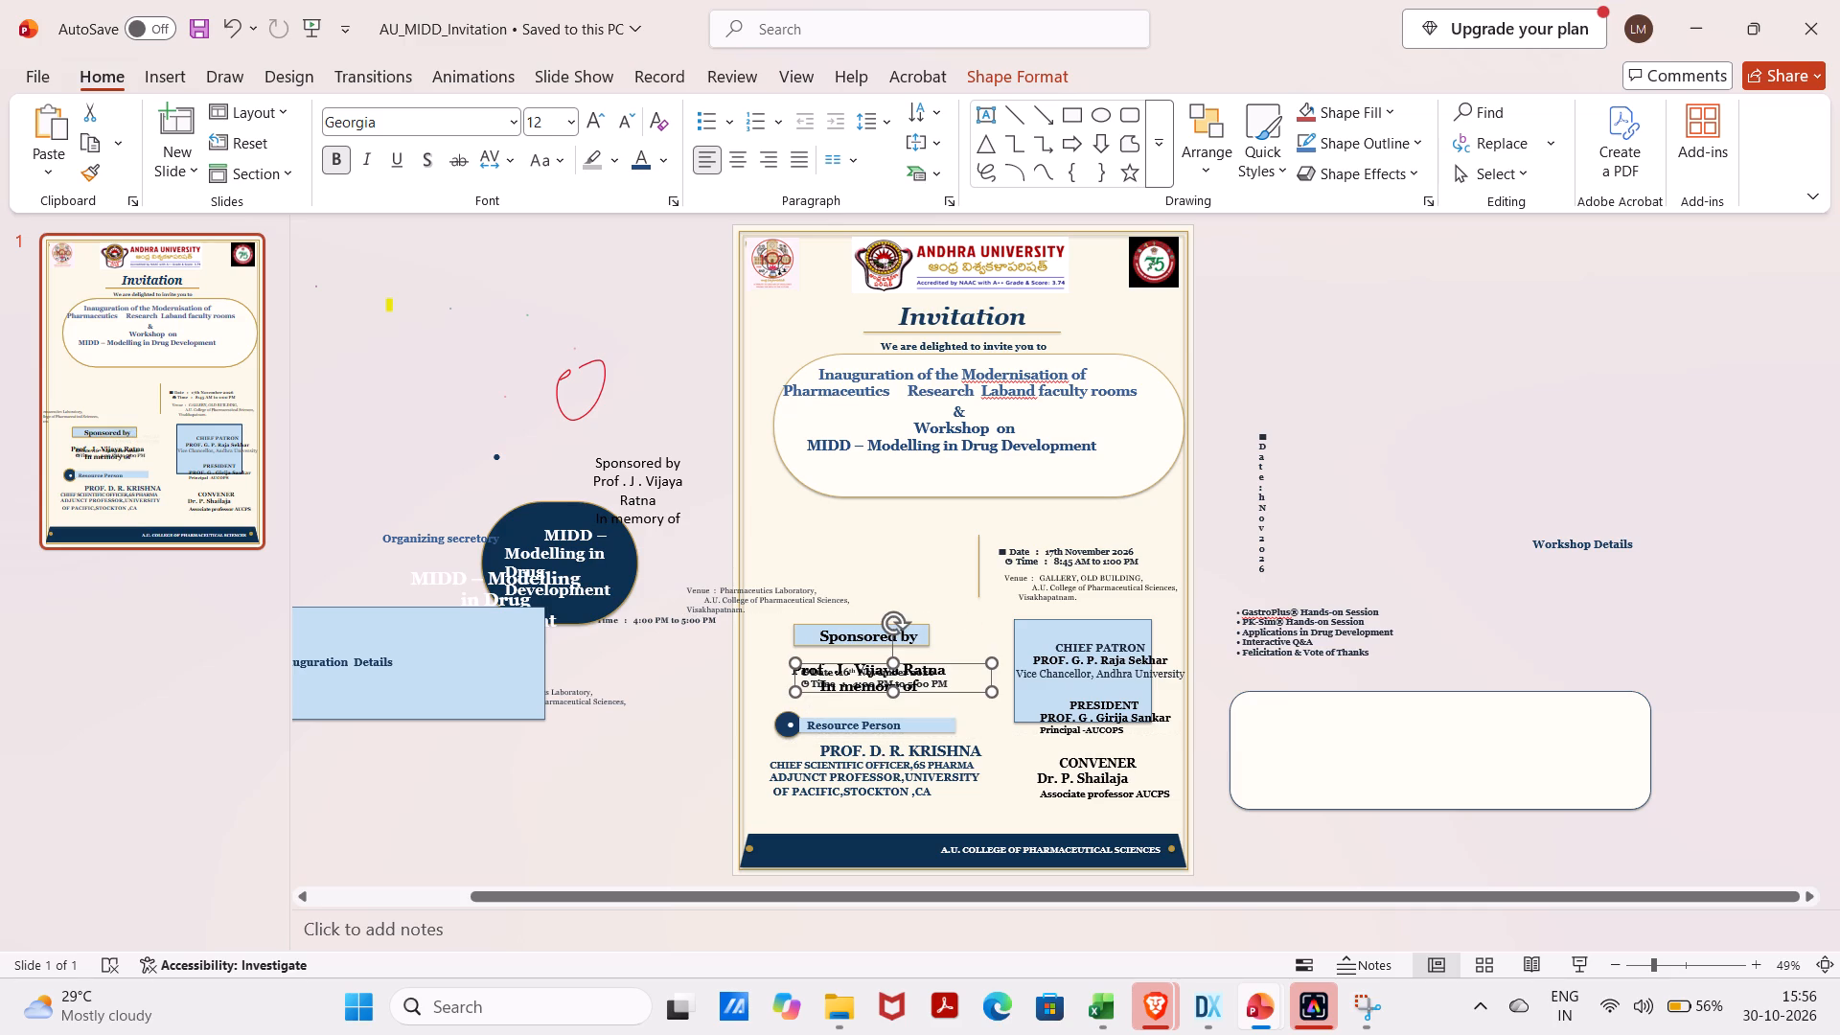
Reshape the "Sponsored by" text box into a narrow column starting directly below the rounded frame.
{"action": "left_click", "coordinate": [864, 643]}
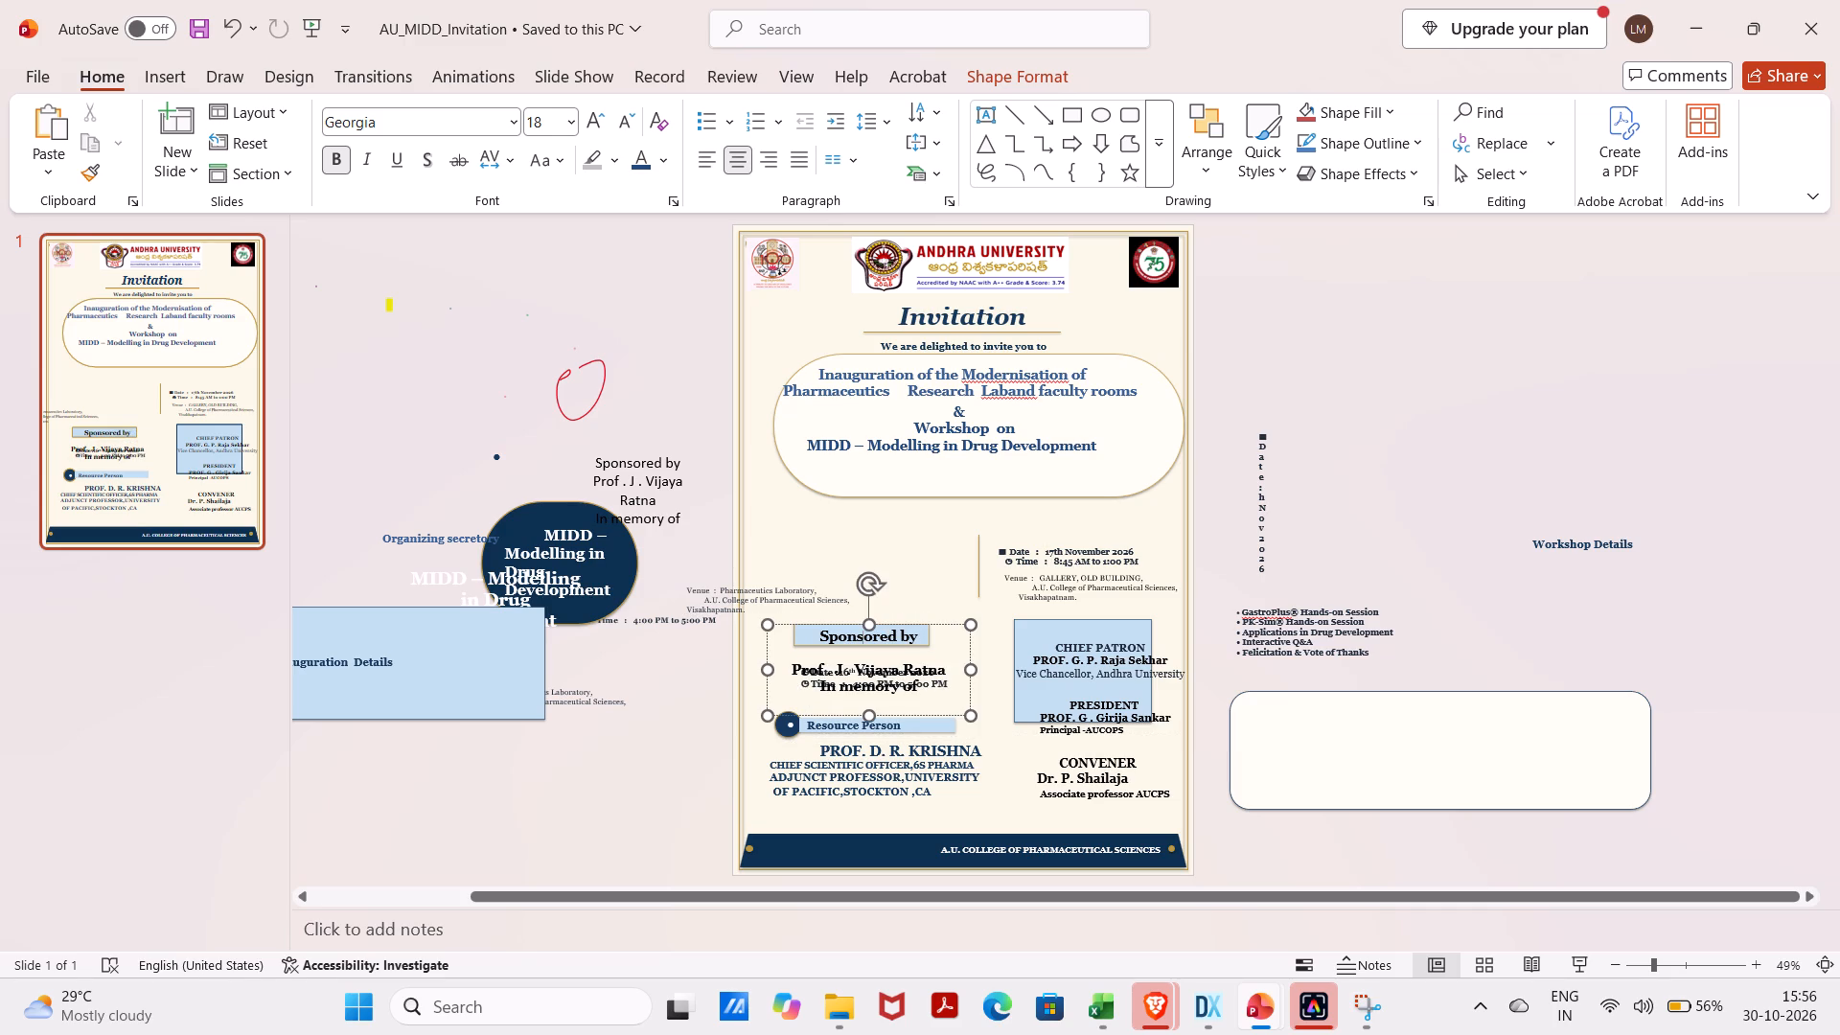
{"action": "left_click_drag", "start_coordinate": [770, 628], "coordinate": [907, 496]}
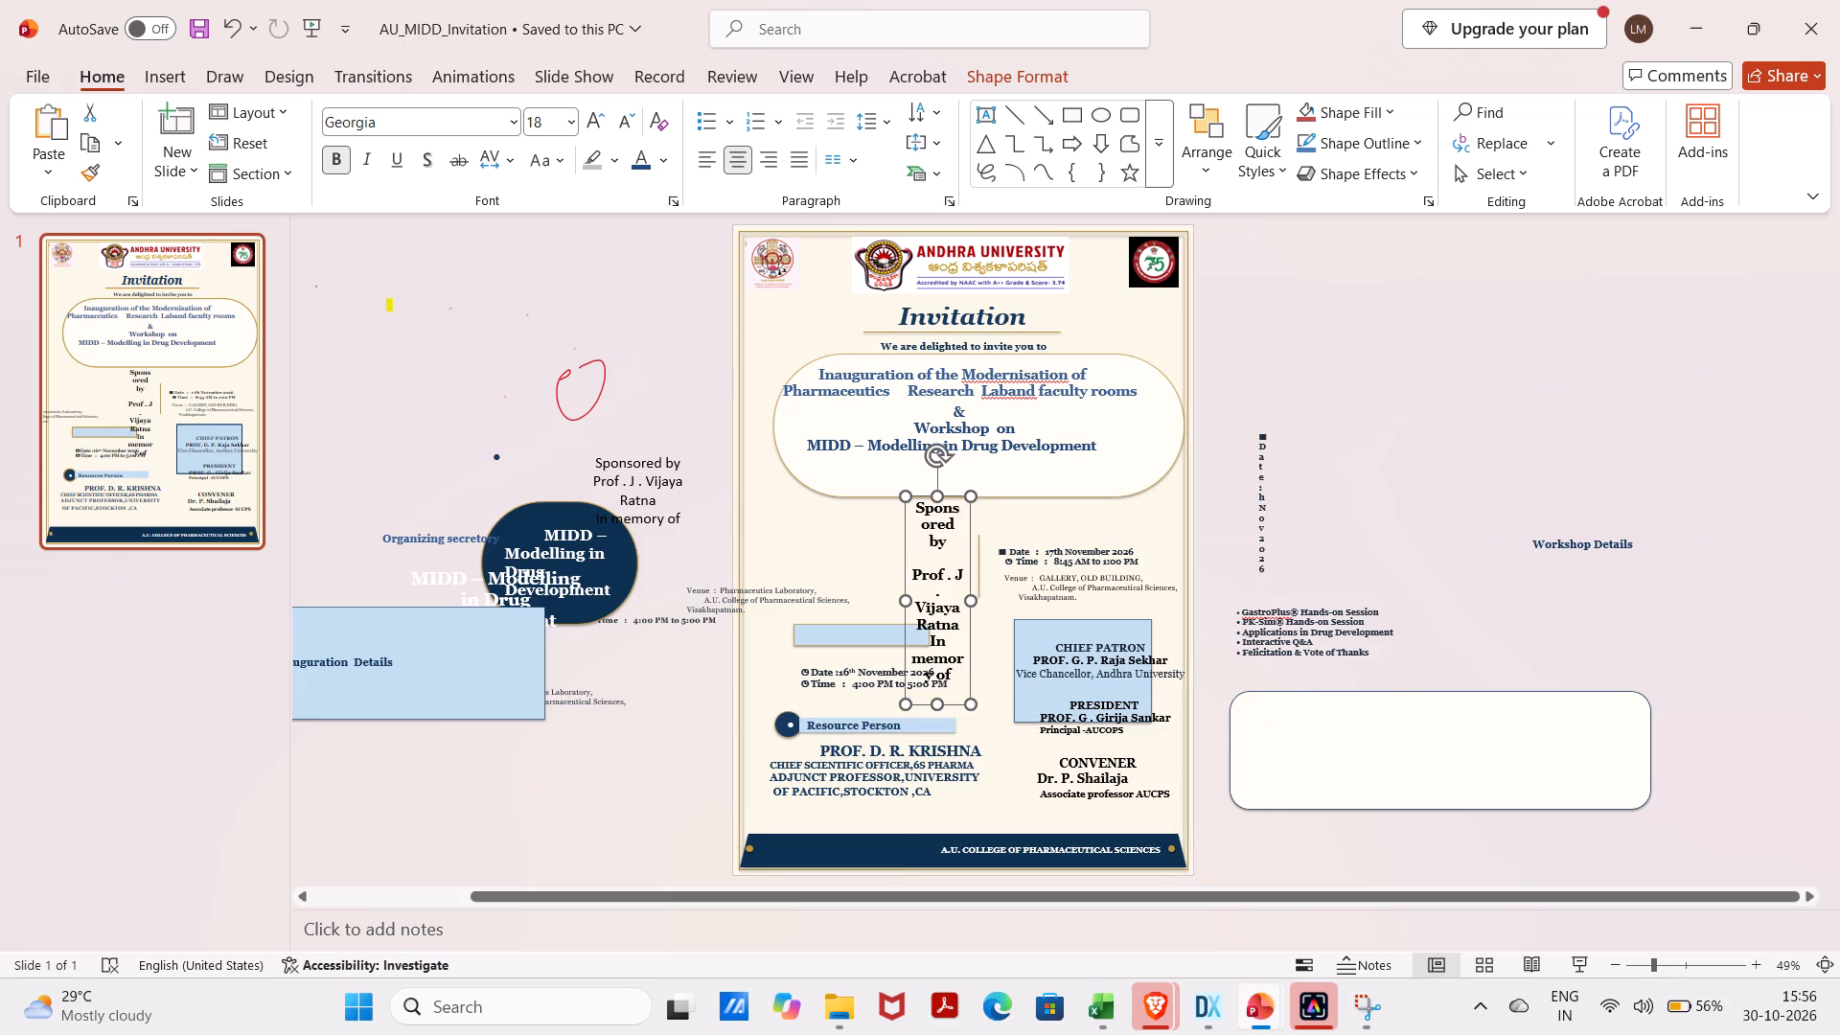
Move the vertical divider line off the slide, beyond its right edge.
{"action": "left_click_drag", "start_coordinate": [981, 565], "coordinate": [1281, 588]}
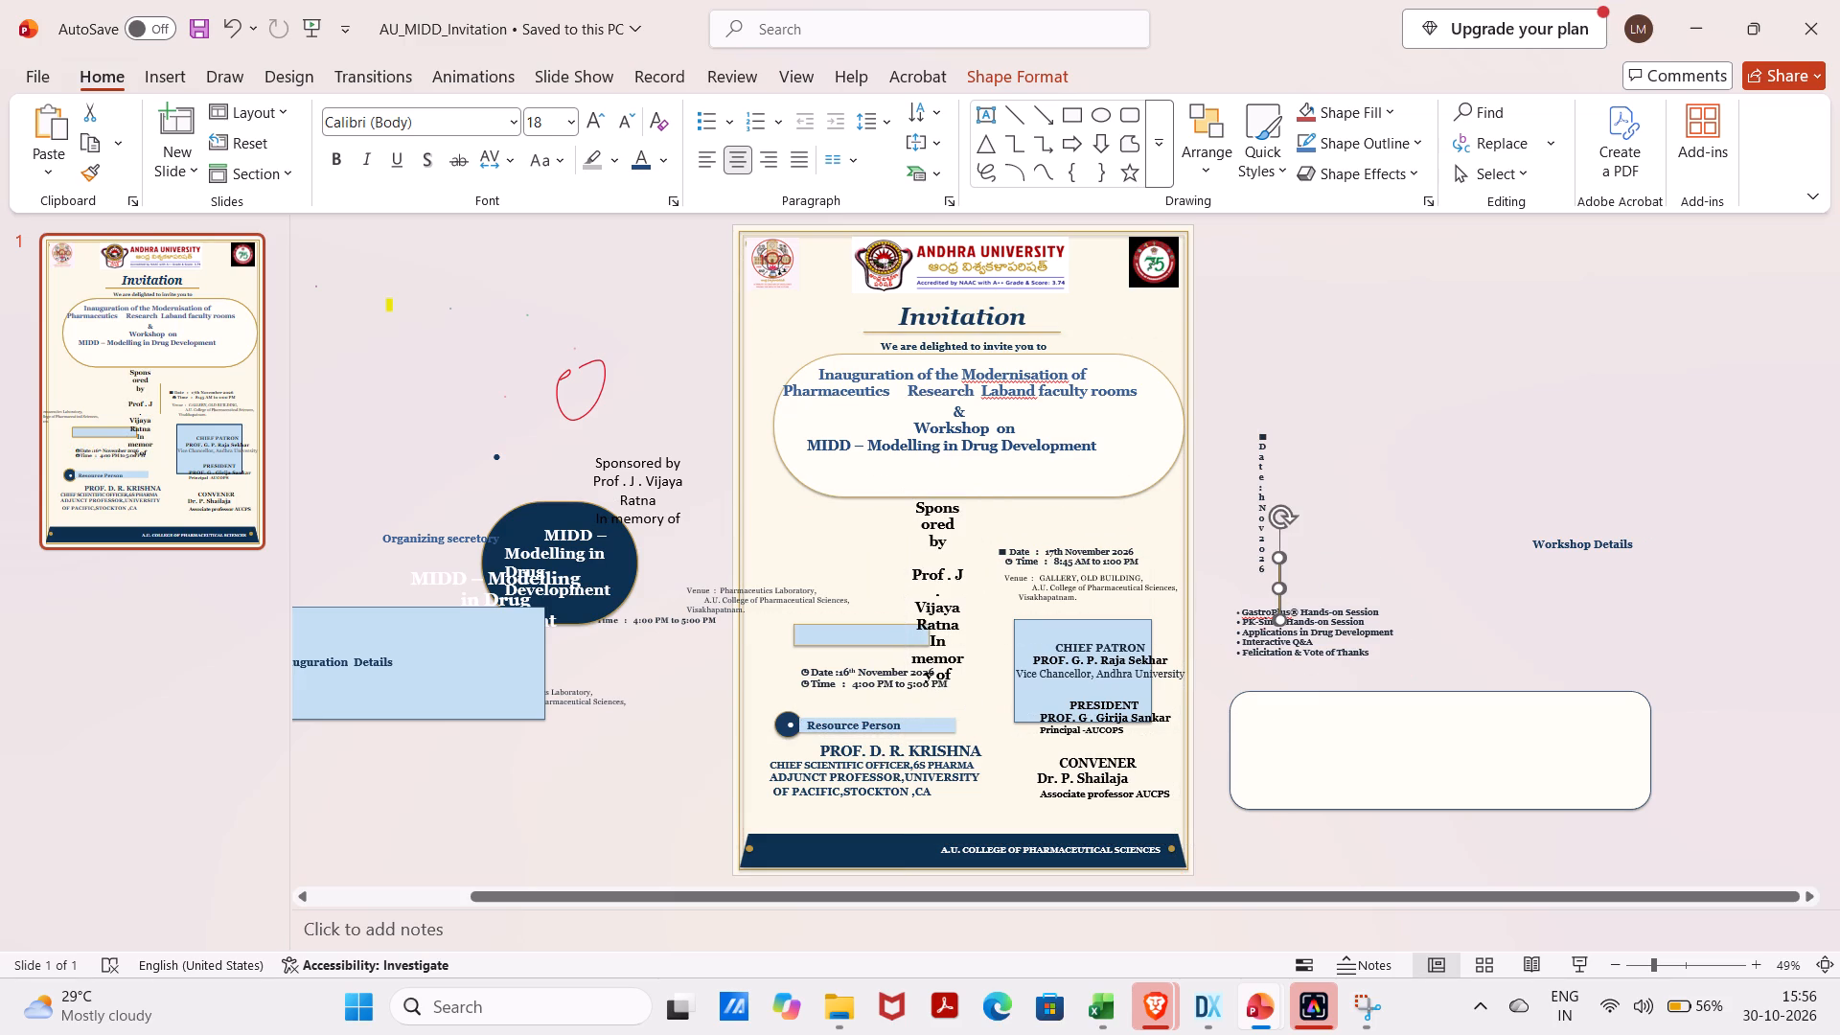
Widen the "Sponsored by" text box so its heading fits on one line below the rounded frame.
{"action": "left_click", "coordinate": [948, 535]}
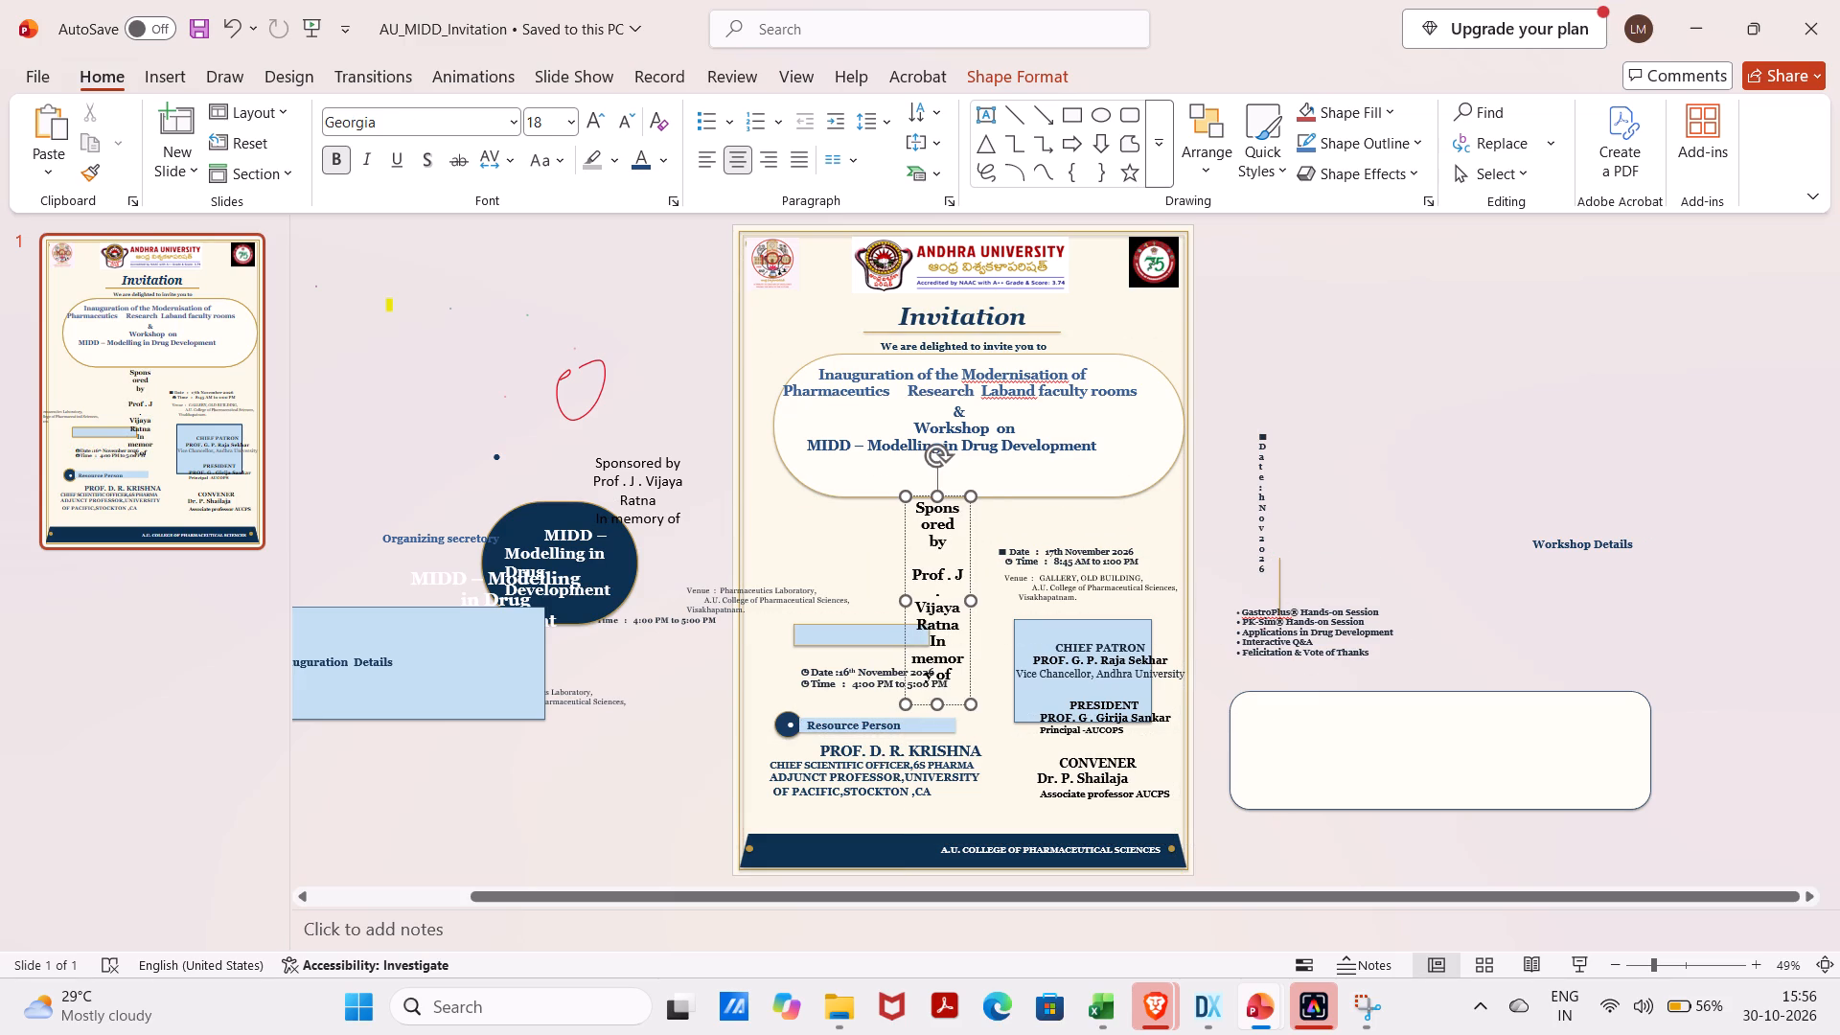
{"action": "left_click_drag", "start_coordinate": [977, 604], "coordinate": [1047, 590]}
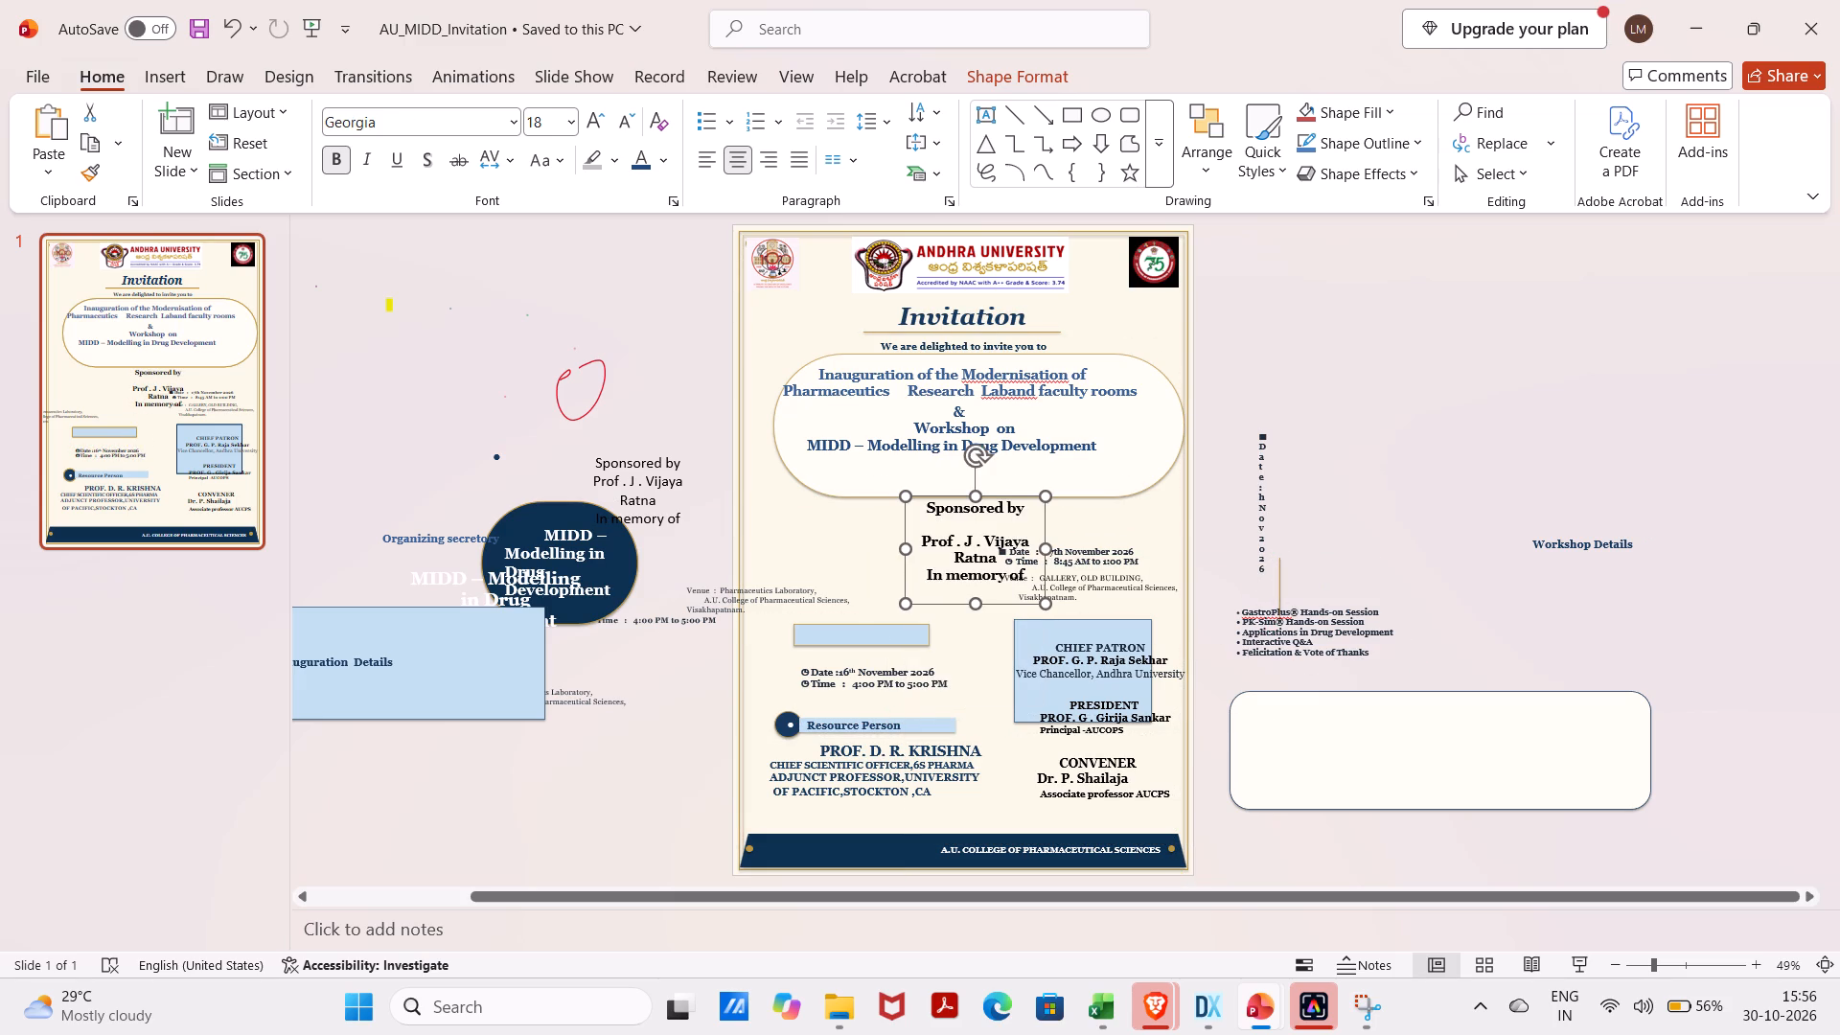
Reposition and resize the small blue label so it sits behind the "Sponsored by" heading below the rounded frame.
{"action": "left_click", "coordinate": [908, 634]}
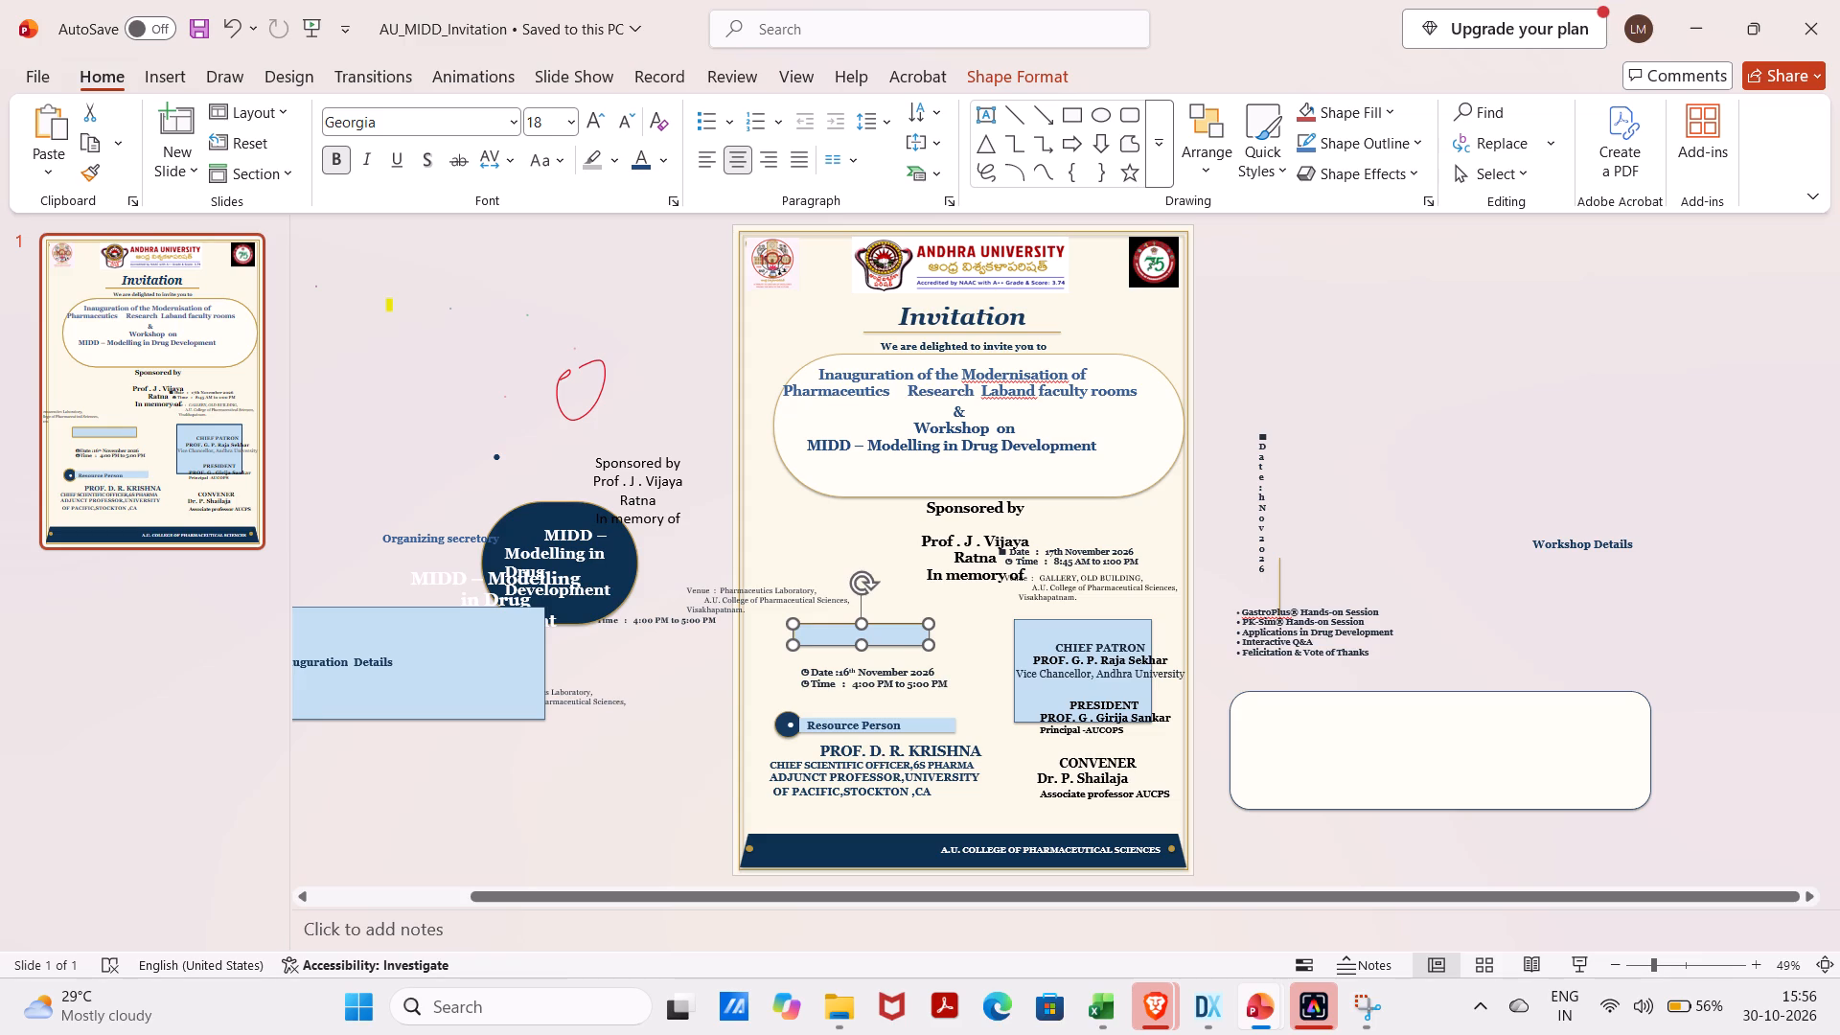
{"action": "left_click_drag", "start_coordinate": [931, 622], "coordinate": [1039, 501]}
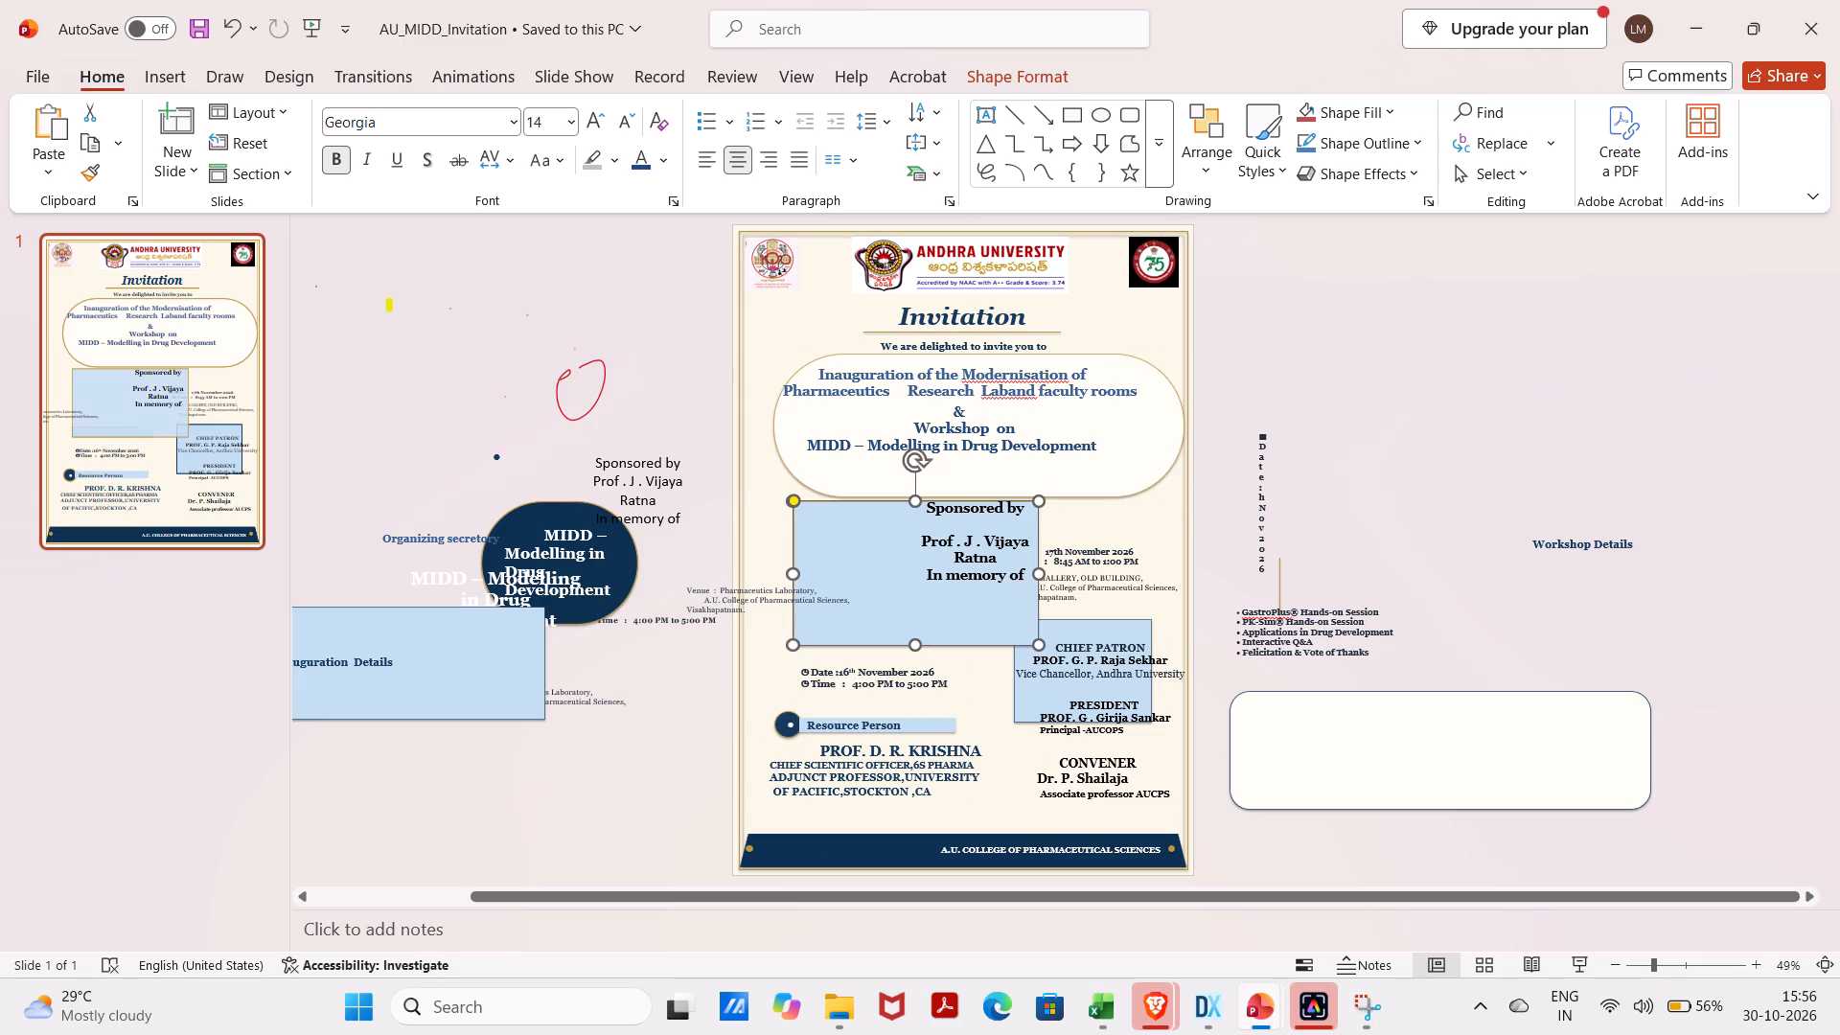
{"action": "left_click_drag", "start_coordinate": [797, 648], "coordinate": [938, 535]}
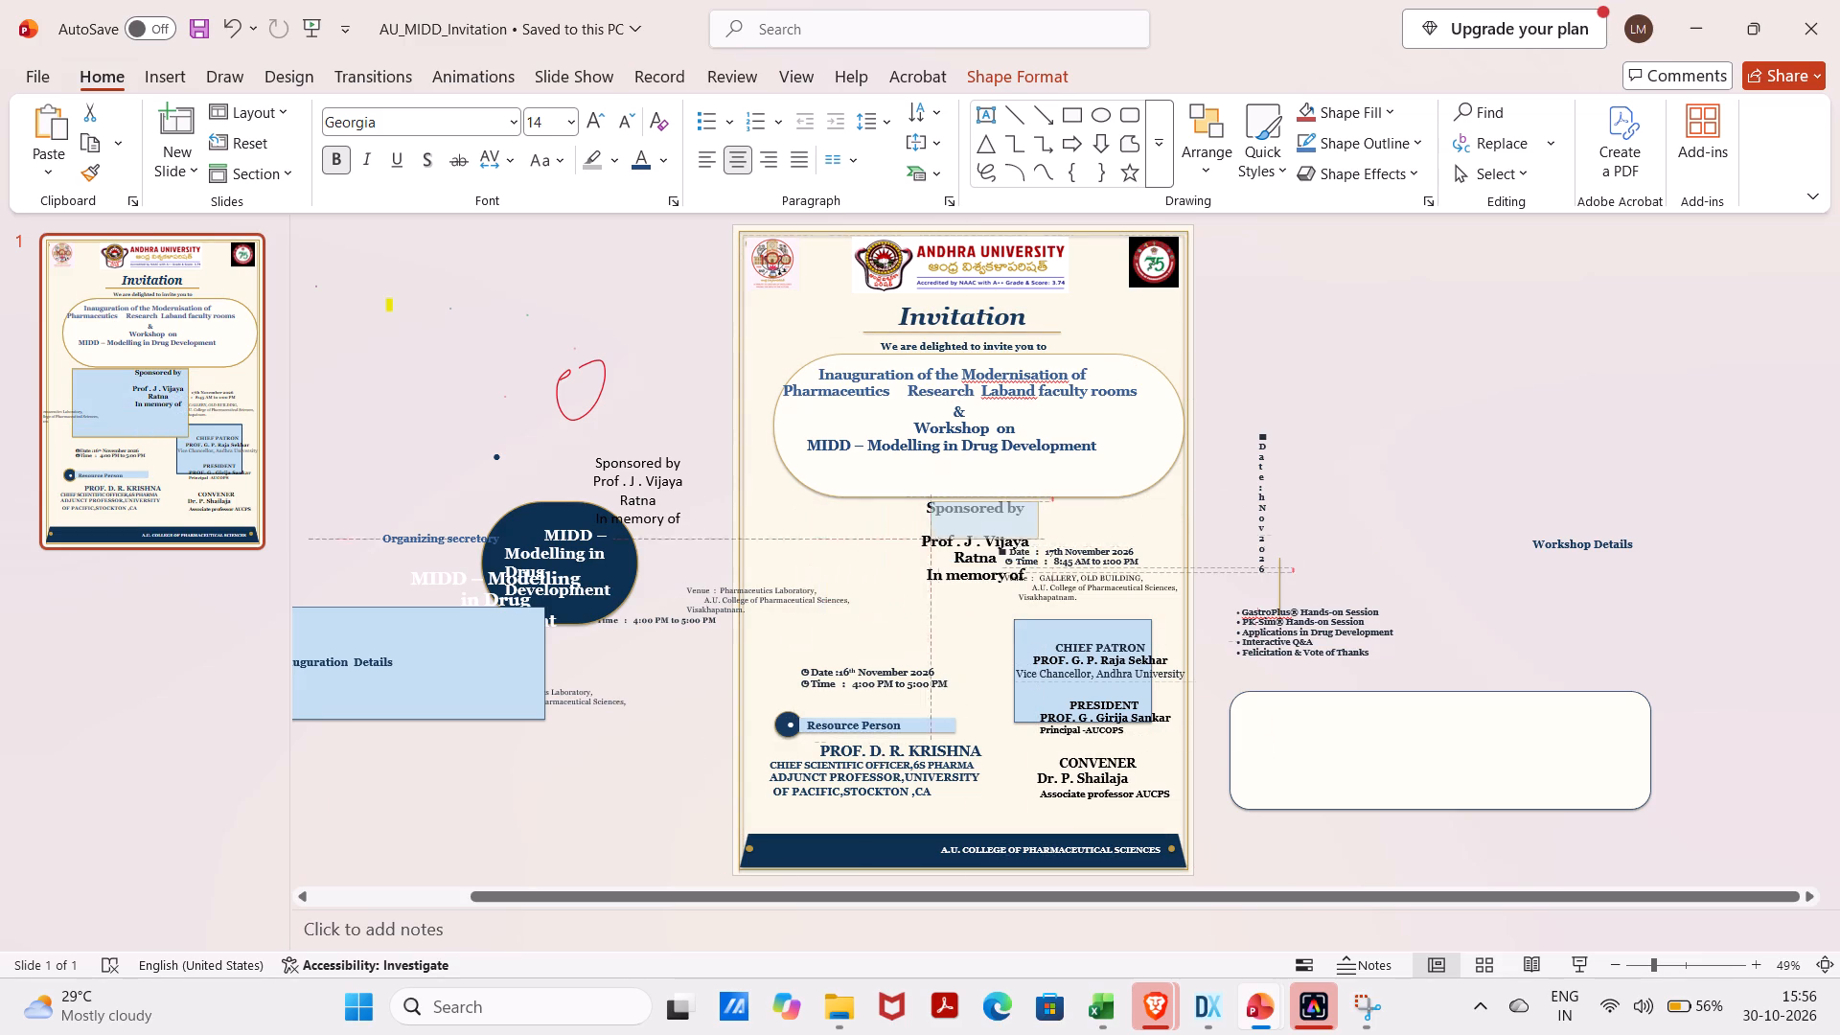
{"action": "left_click_drag", "start_coordinate": [938, 535], "coordinate": [921, 522]}
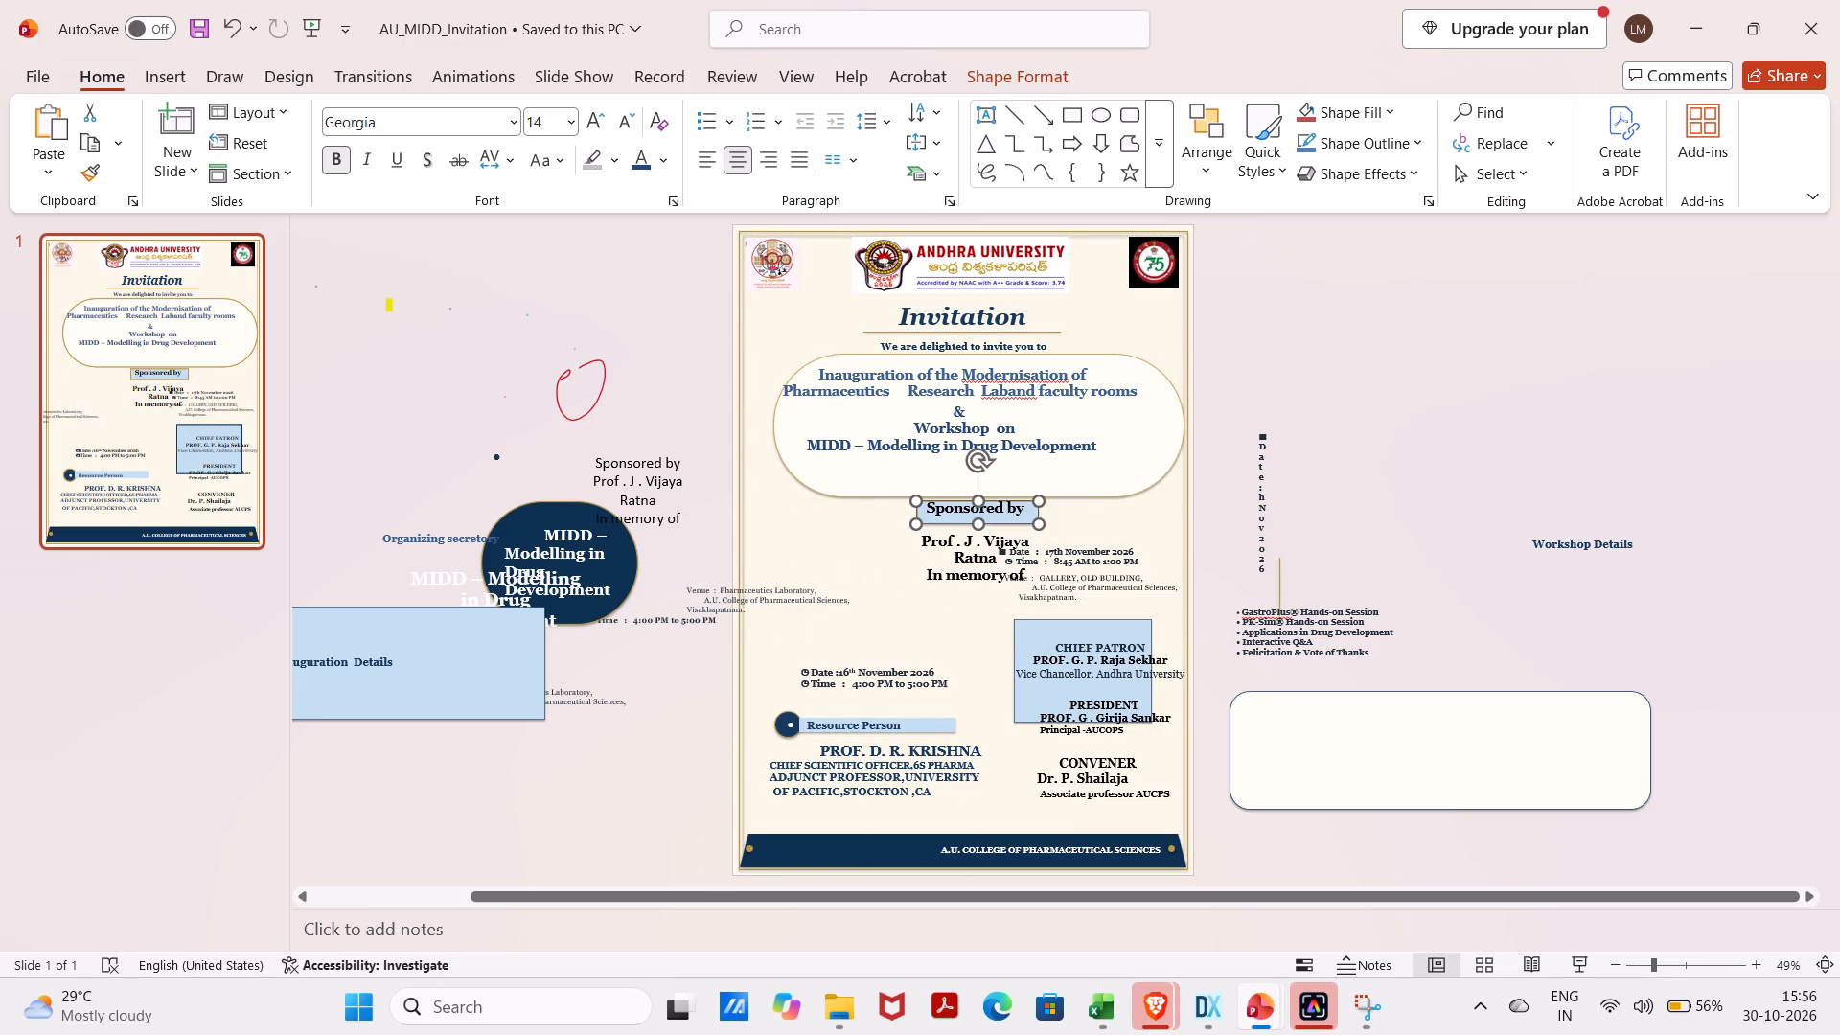
Delete the workshop's gallery venue, 8:45 AM to 1:00 PM time and 17th November date text boxes.
{"action": "left_click_drag", "start_coordinate": [1005, 556], "coordinate": [1090, 596]}
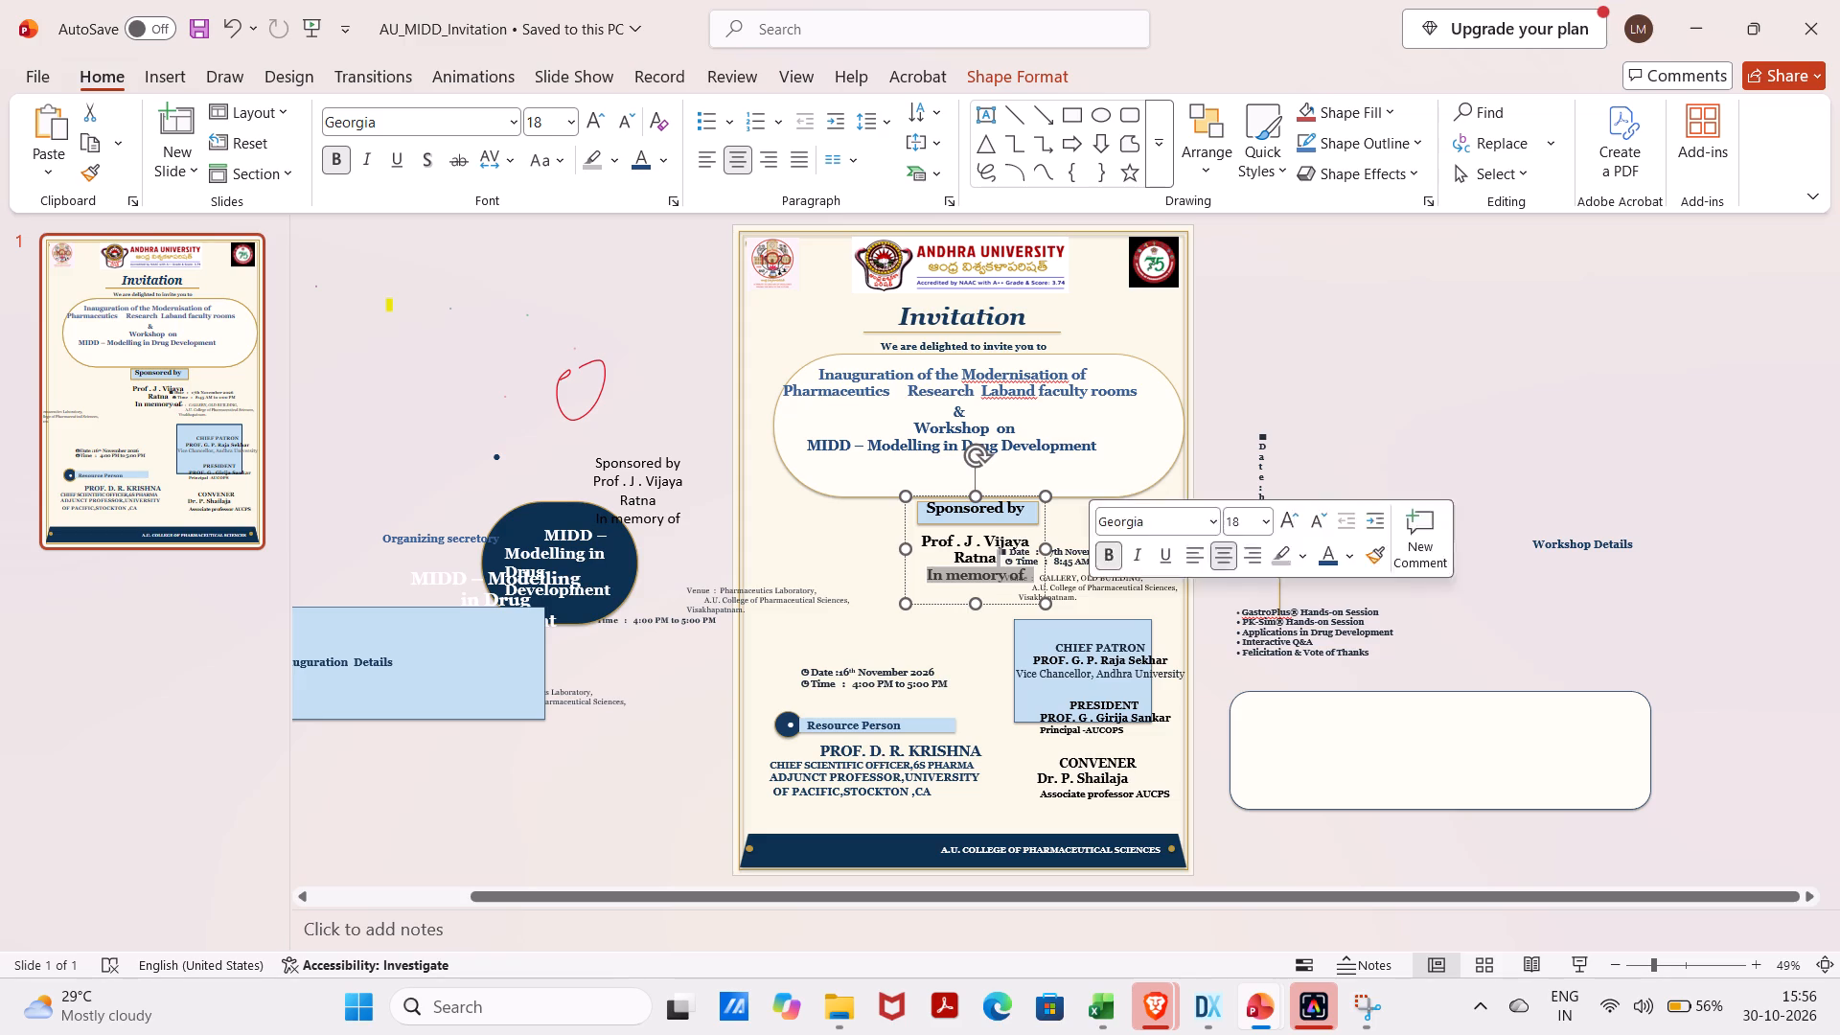
{"action": "left_click", "coordinate": [1090, 596]}
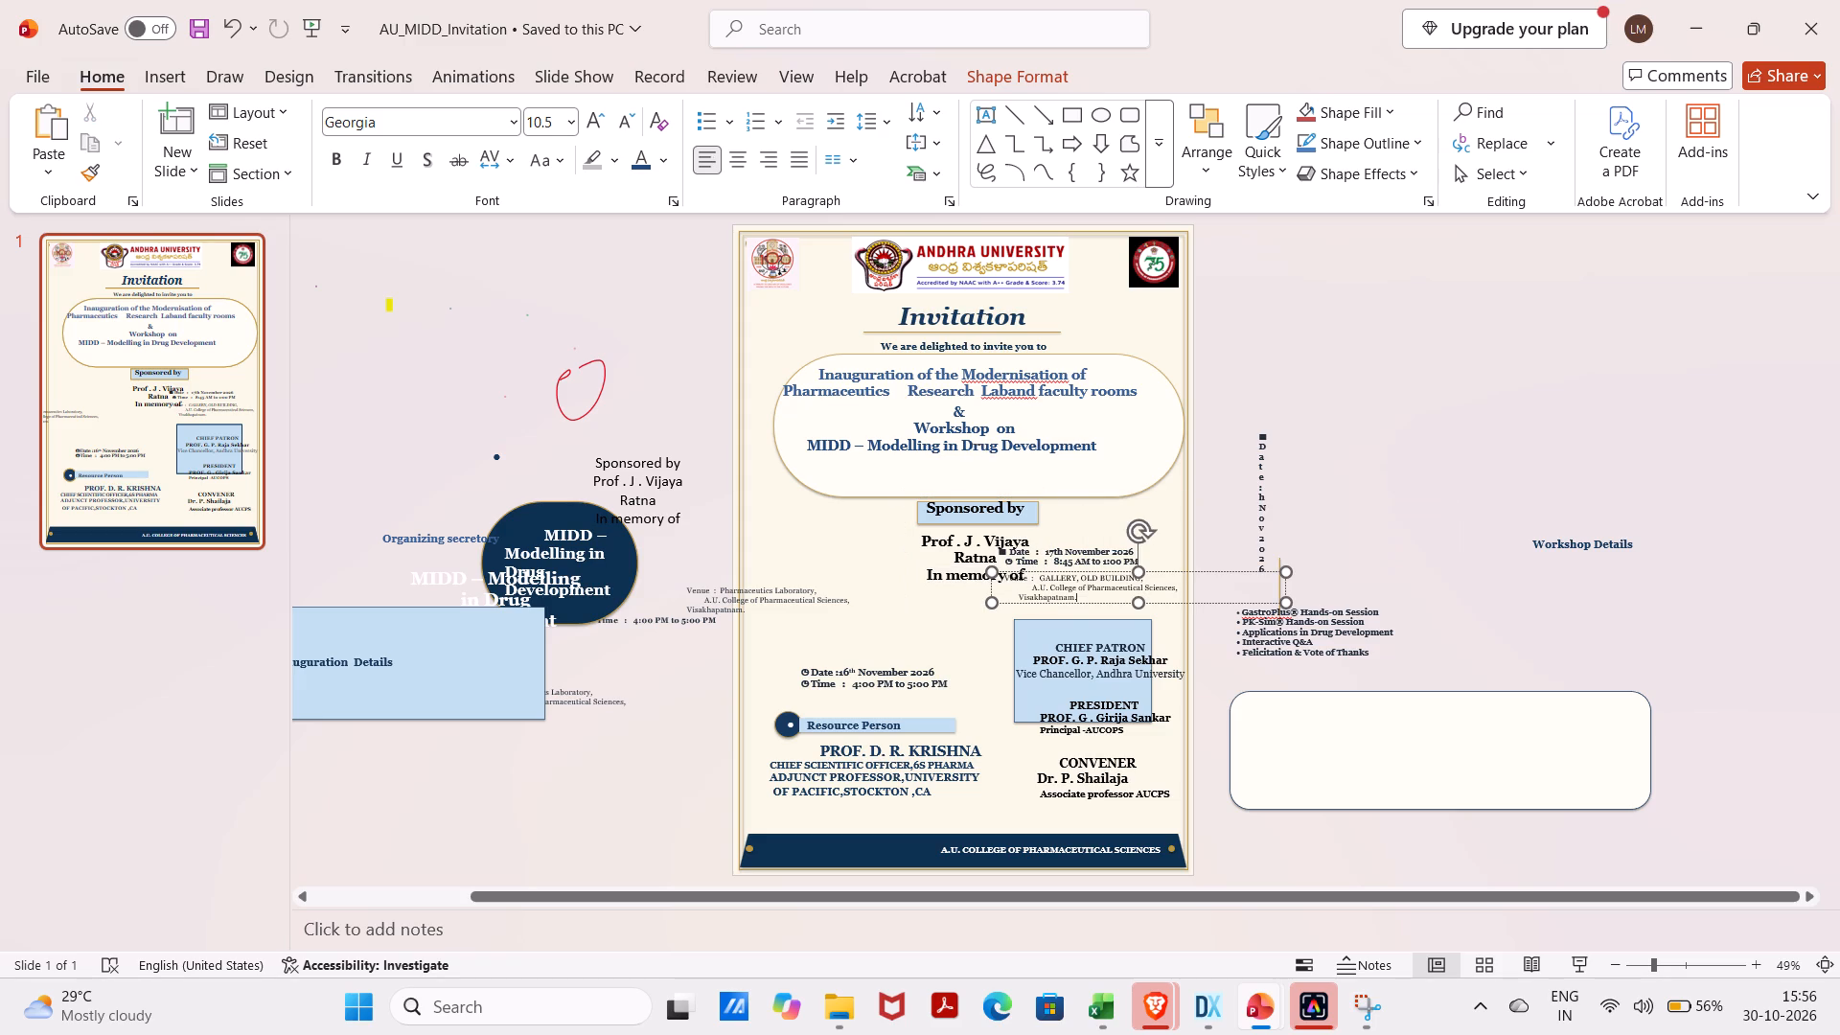
{"action": "key", "text": "BackSpace"}
{"action": "left_click", "coordinate": [1291, 568]}
{"action": "key", "text": "BackSpace"}
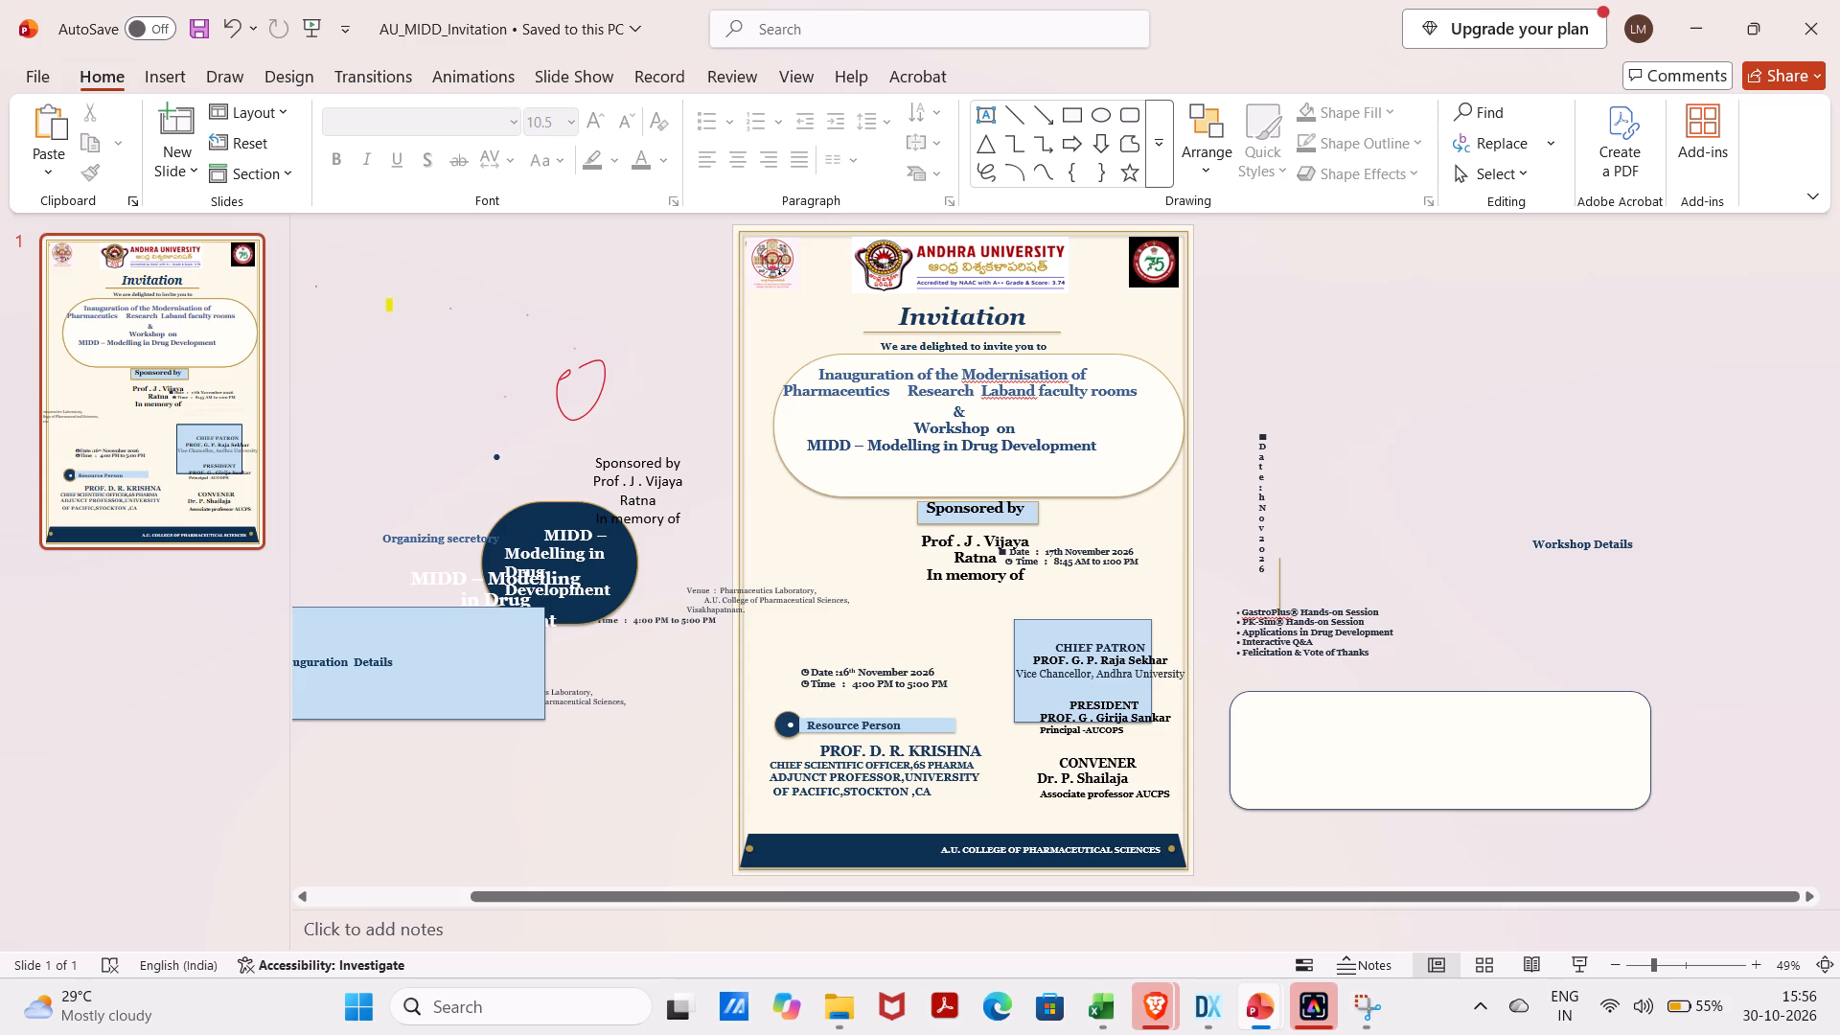
{"action": "left_click", "coordinate": [1153, 562]}
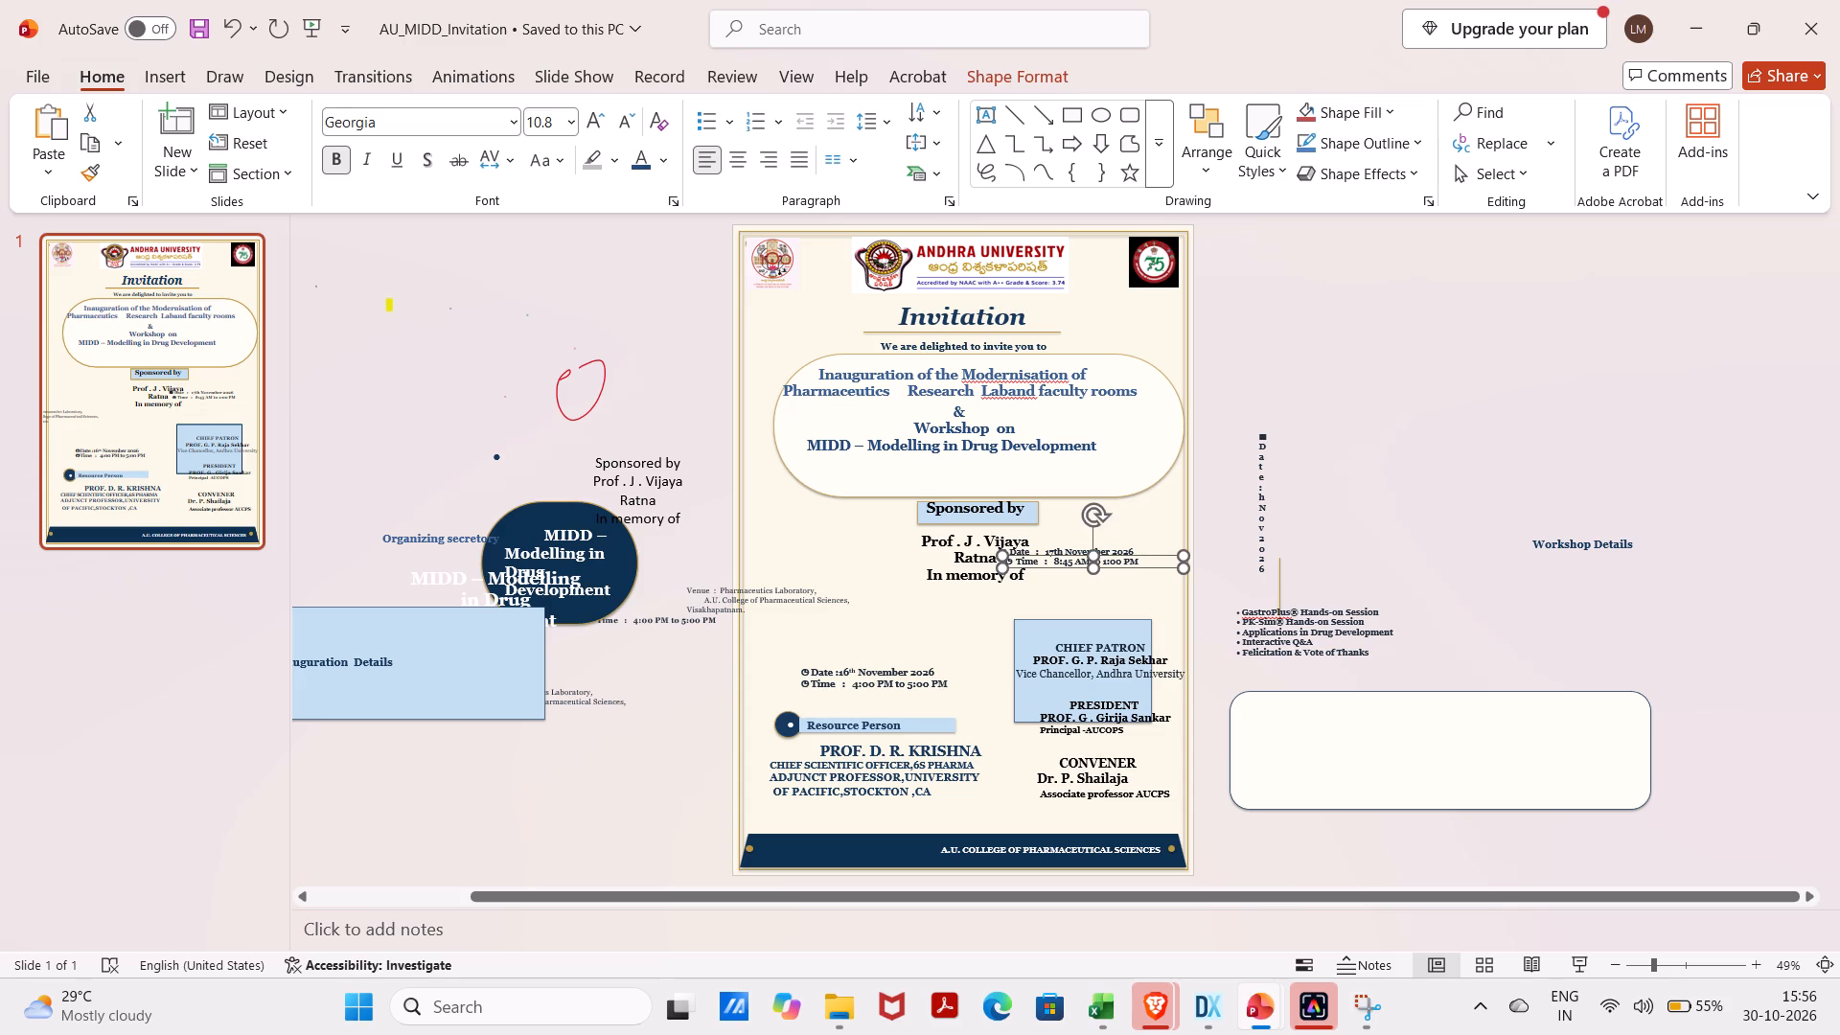
{"action": "left_click", "coordinate": [1180, 558]}
{"action": "key", "text": "BackSpace"}
{"action": "left_click", "coordinate": [1136, 548]}
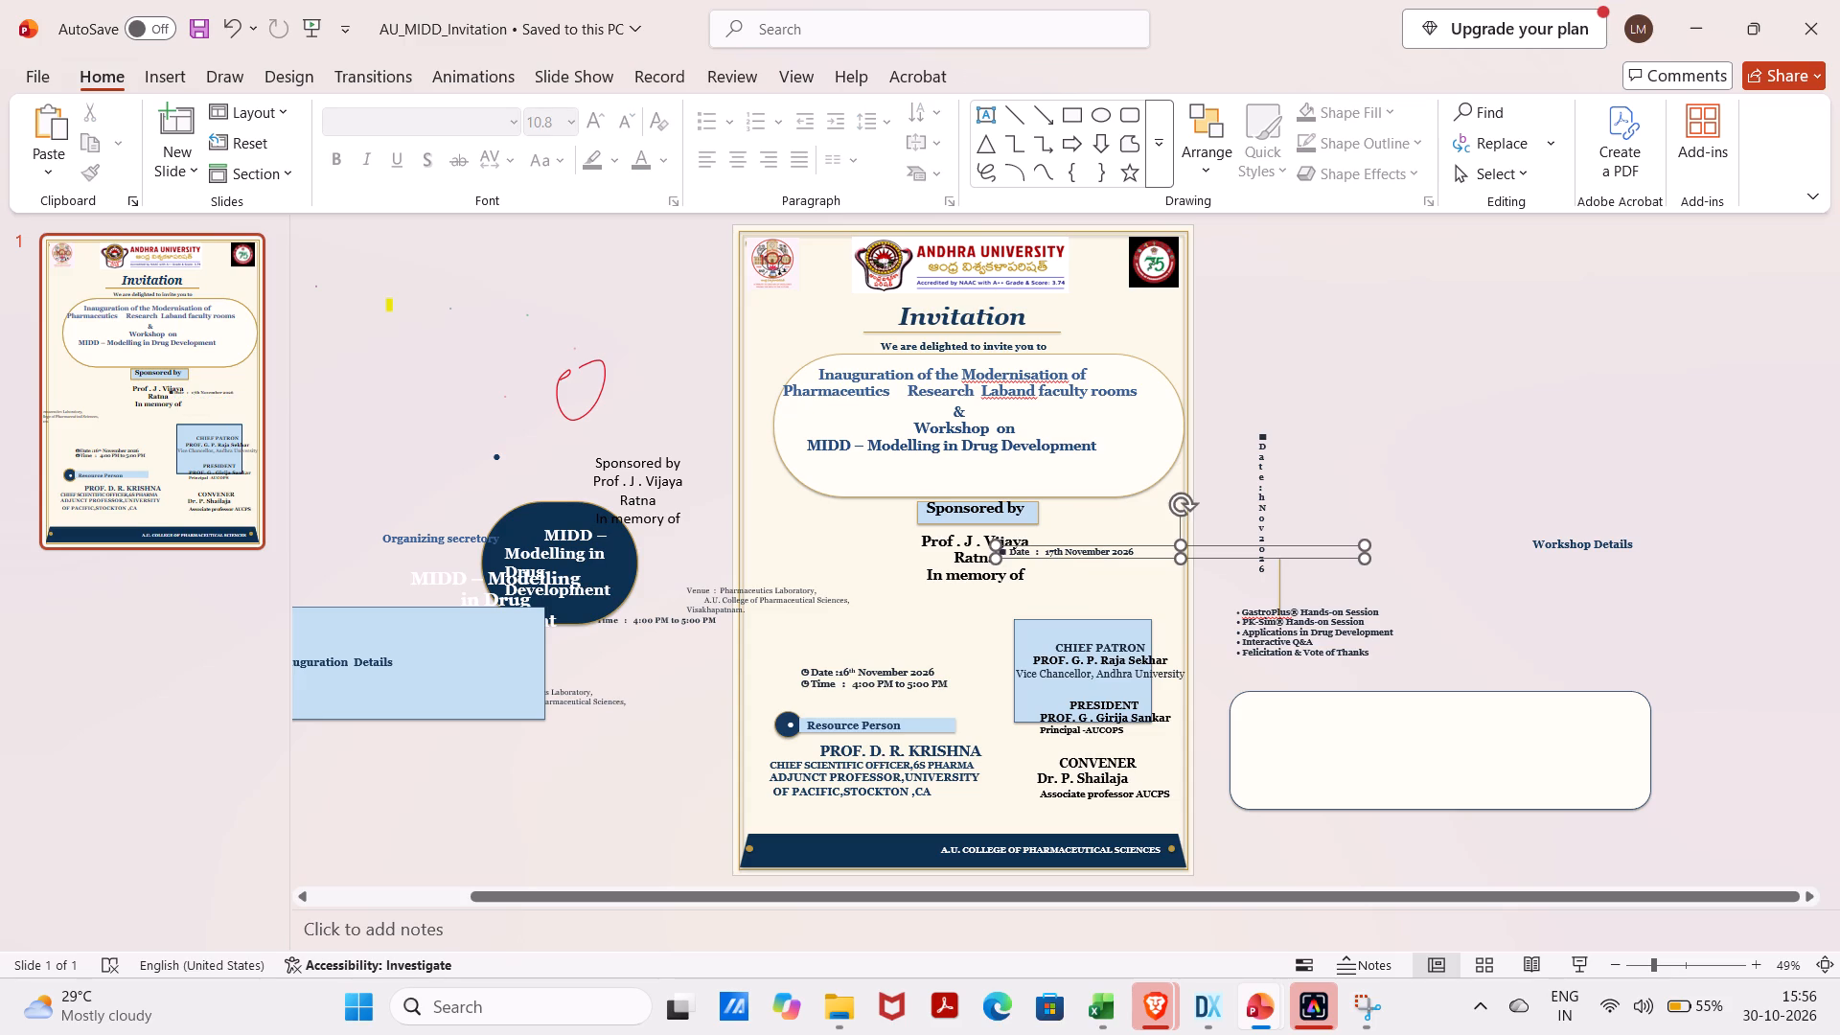
{"action": "key", "text": "BackSpace"}
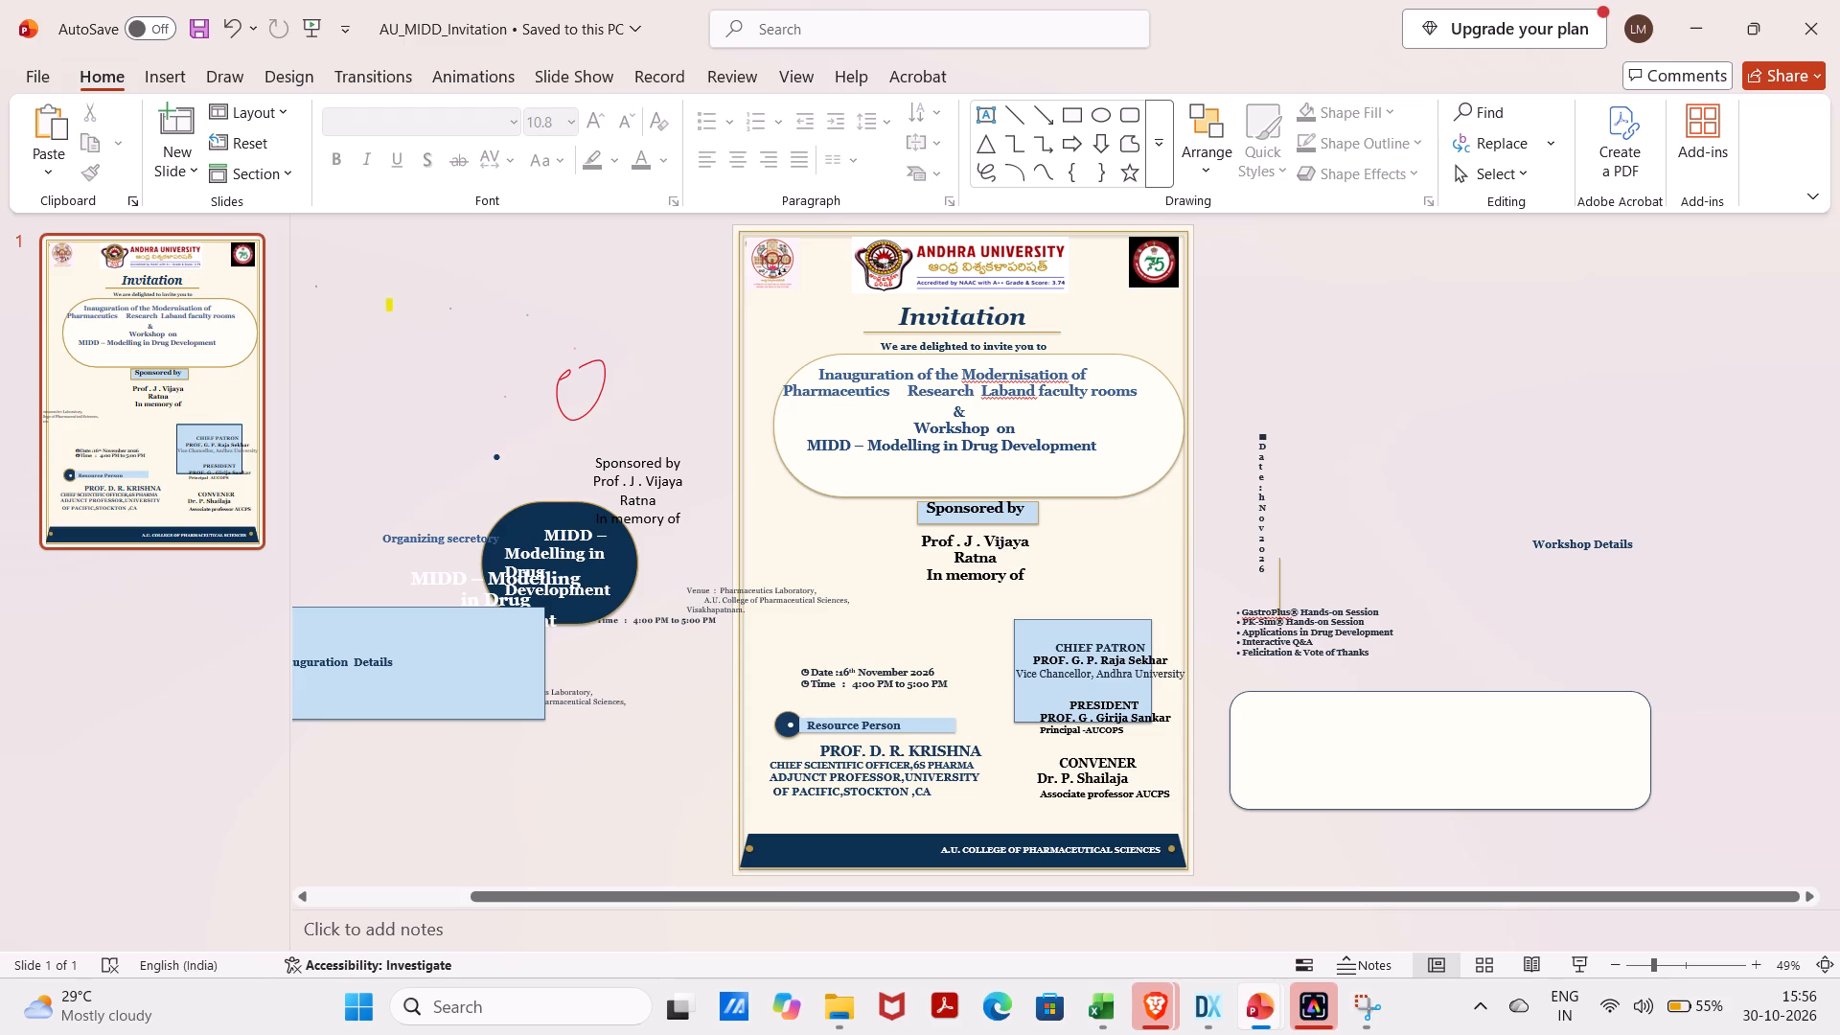
Widen the "Sponsored by" text box on both sides so the sponsor's name fits on one line, centred below the frame.
{"action": "left_click", "coordinate": [1041, 553]}
{"action": "left_click_drag", "start_coordinate": [1043, 553], "coordinate": [1081, 551]}
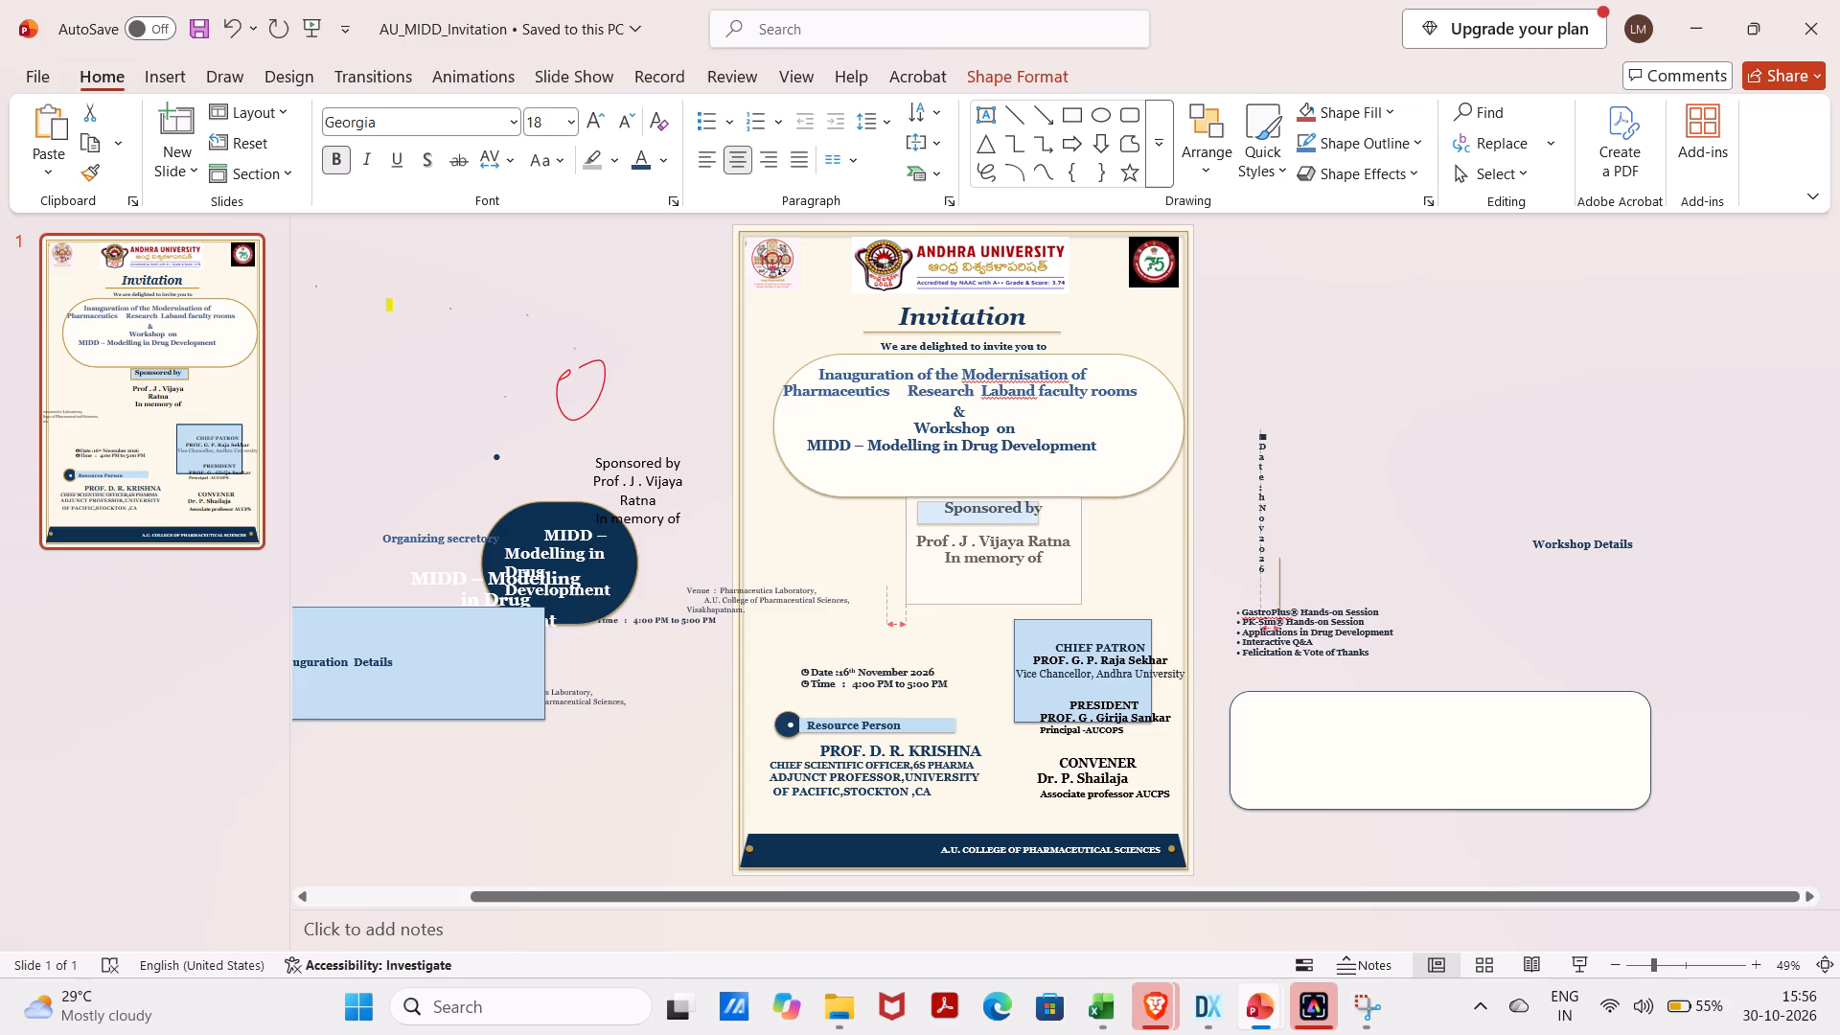
{"action": "left_click_drag", "start_coordinate": [1081, 551], "coordinate": [1084, 550]}
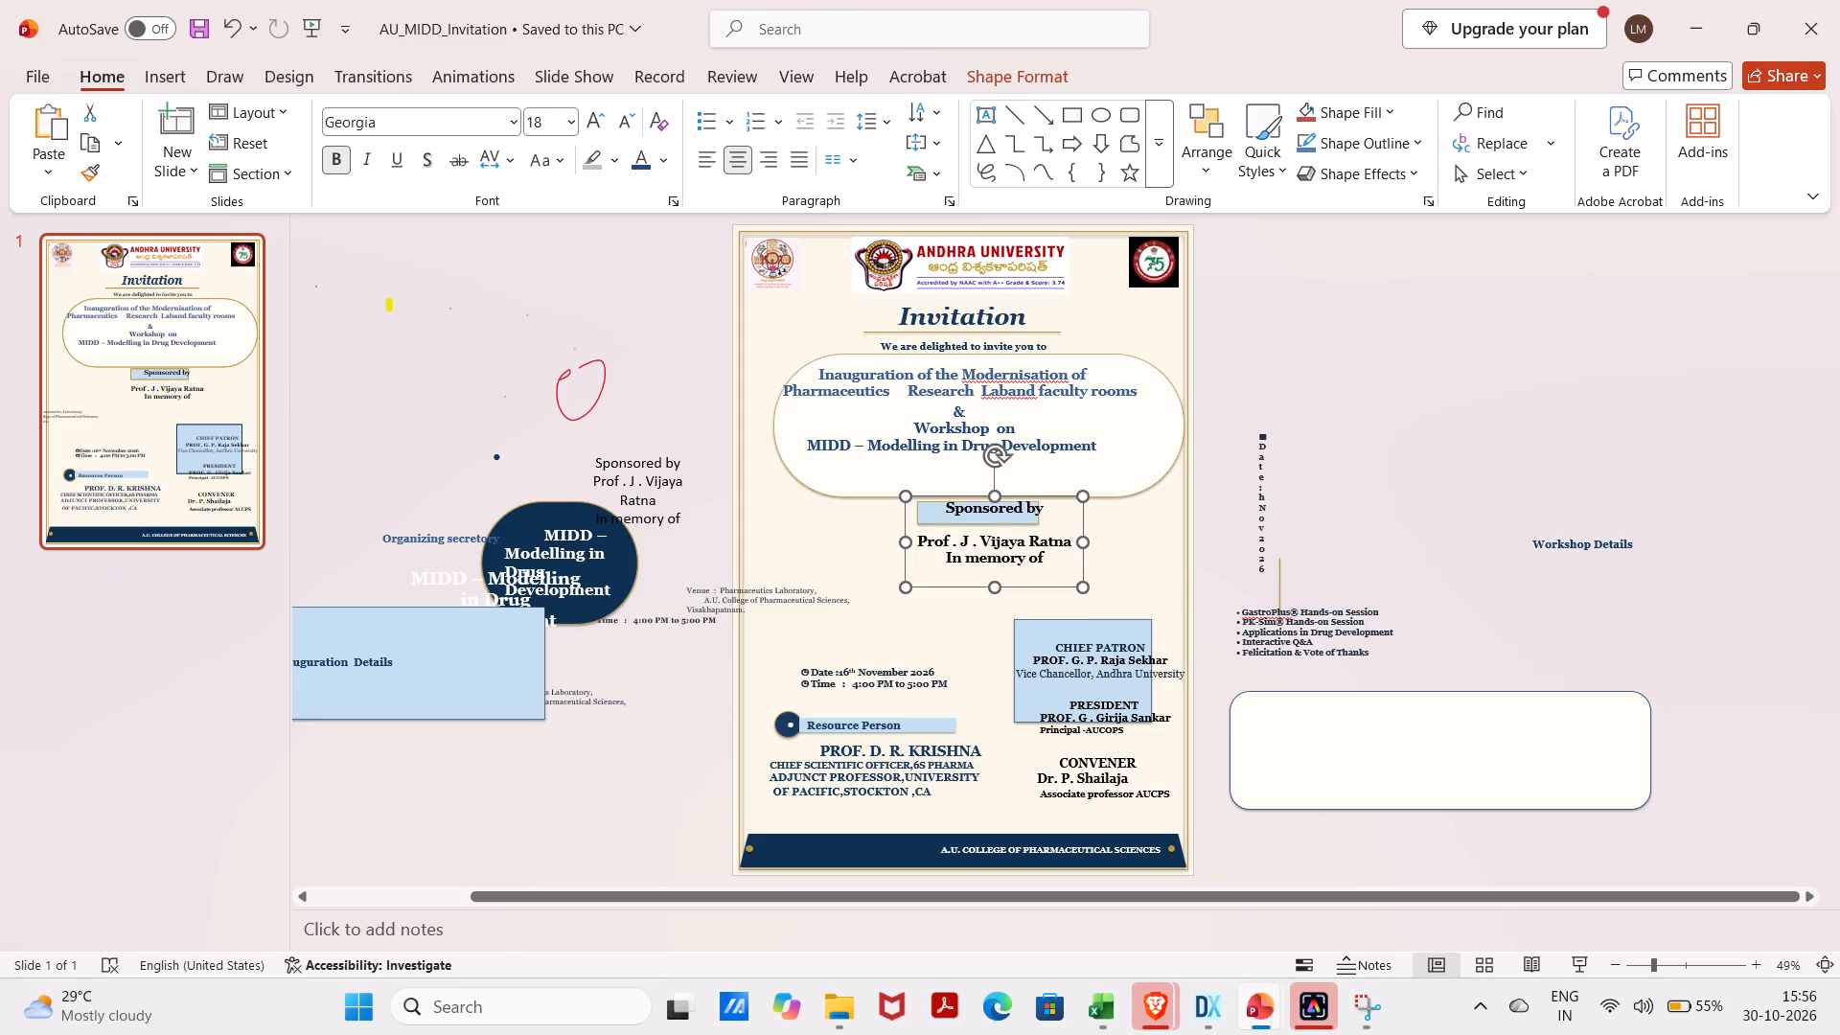
{"action": "left_click_drag", "start_coordinate": [901, 542], "coordinate": [823, 523]}
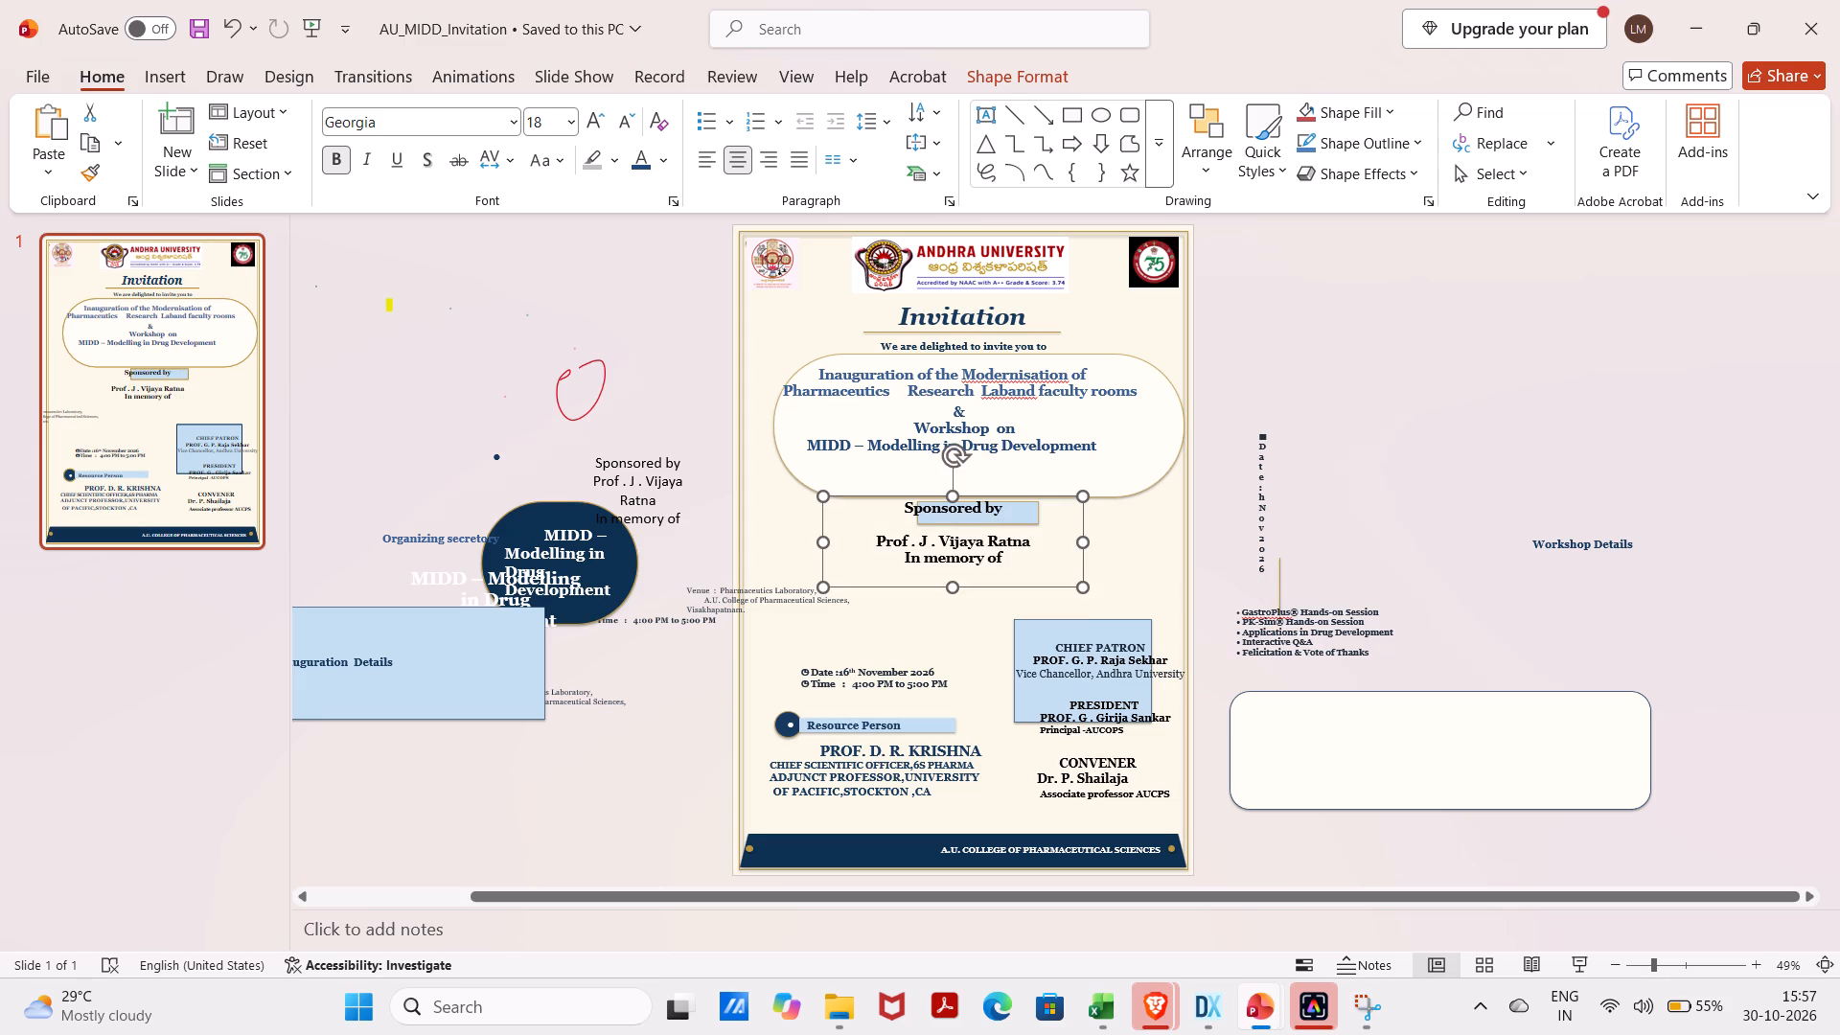
Shift the "Sponsored by" text box slightly so its heading sits over the small blue label below the rounded frame.
{"action": "left_click_drag", "start_coordinate": [914, 526], "coordinate": [902, 519]}
{"action": "left_click", "coordinate": [930, 519]}
{"action": "left_click", "coordinate": [1196, 586]}
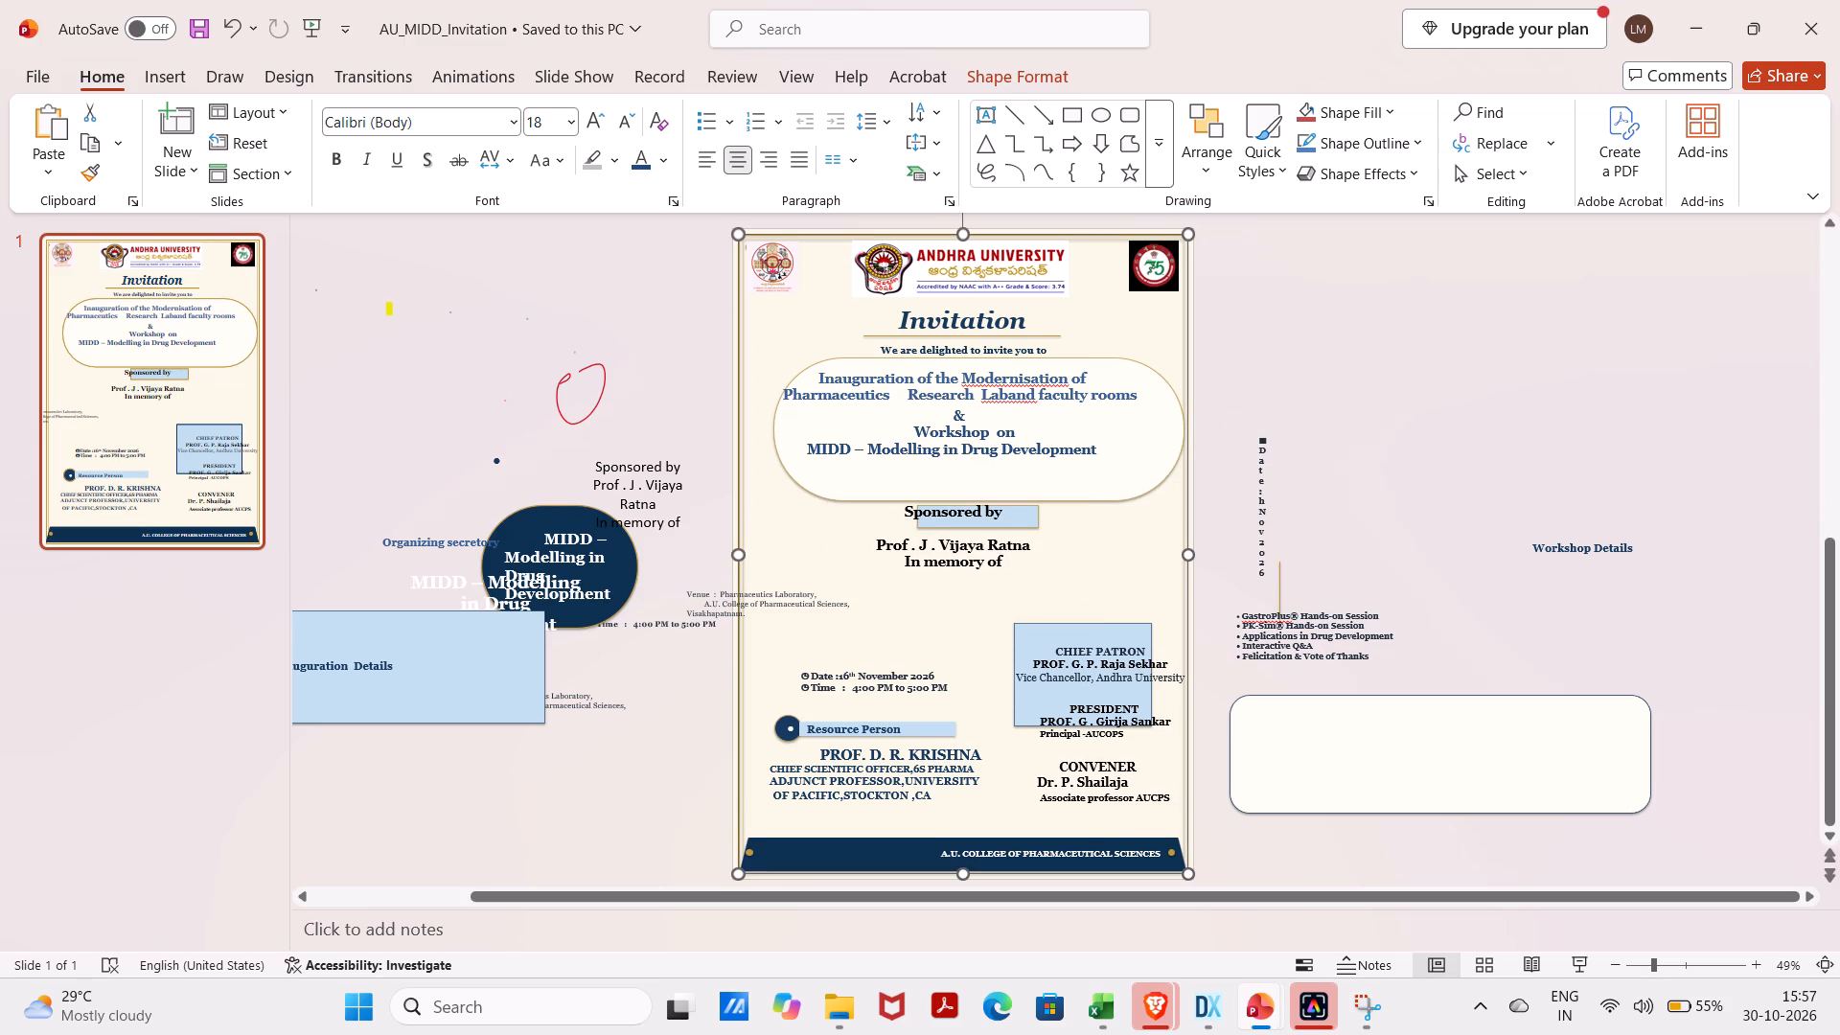
{"action": "left_click", "coordinate": [928, 526]}
{"action": "left_click", "coordinate": [923, 517]}
{"action": "left_click_drag", "start_coordinate": [923, 517], "coordinate": [905, 512]}
{"action": "left_click", "coordinate": [905, 512]}
{"action": "left_click_drag", "start_coordinate": [905, 512], "coordinate": [922, 510]}
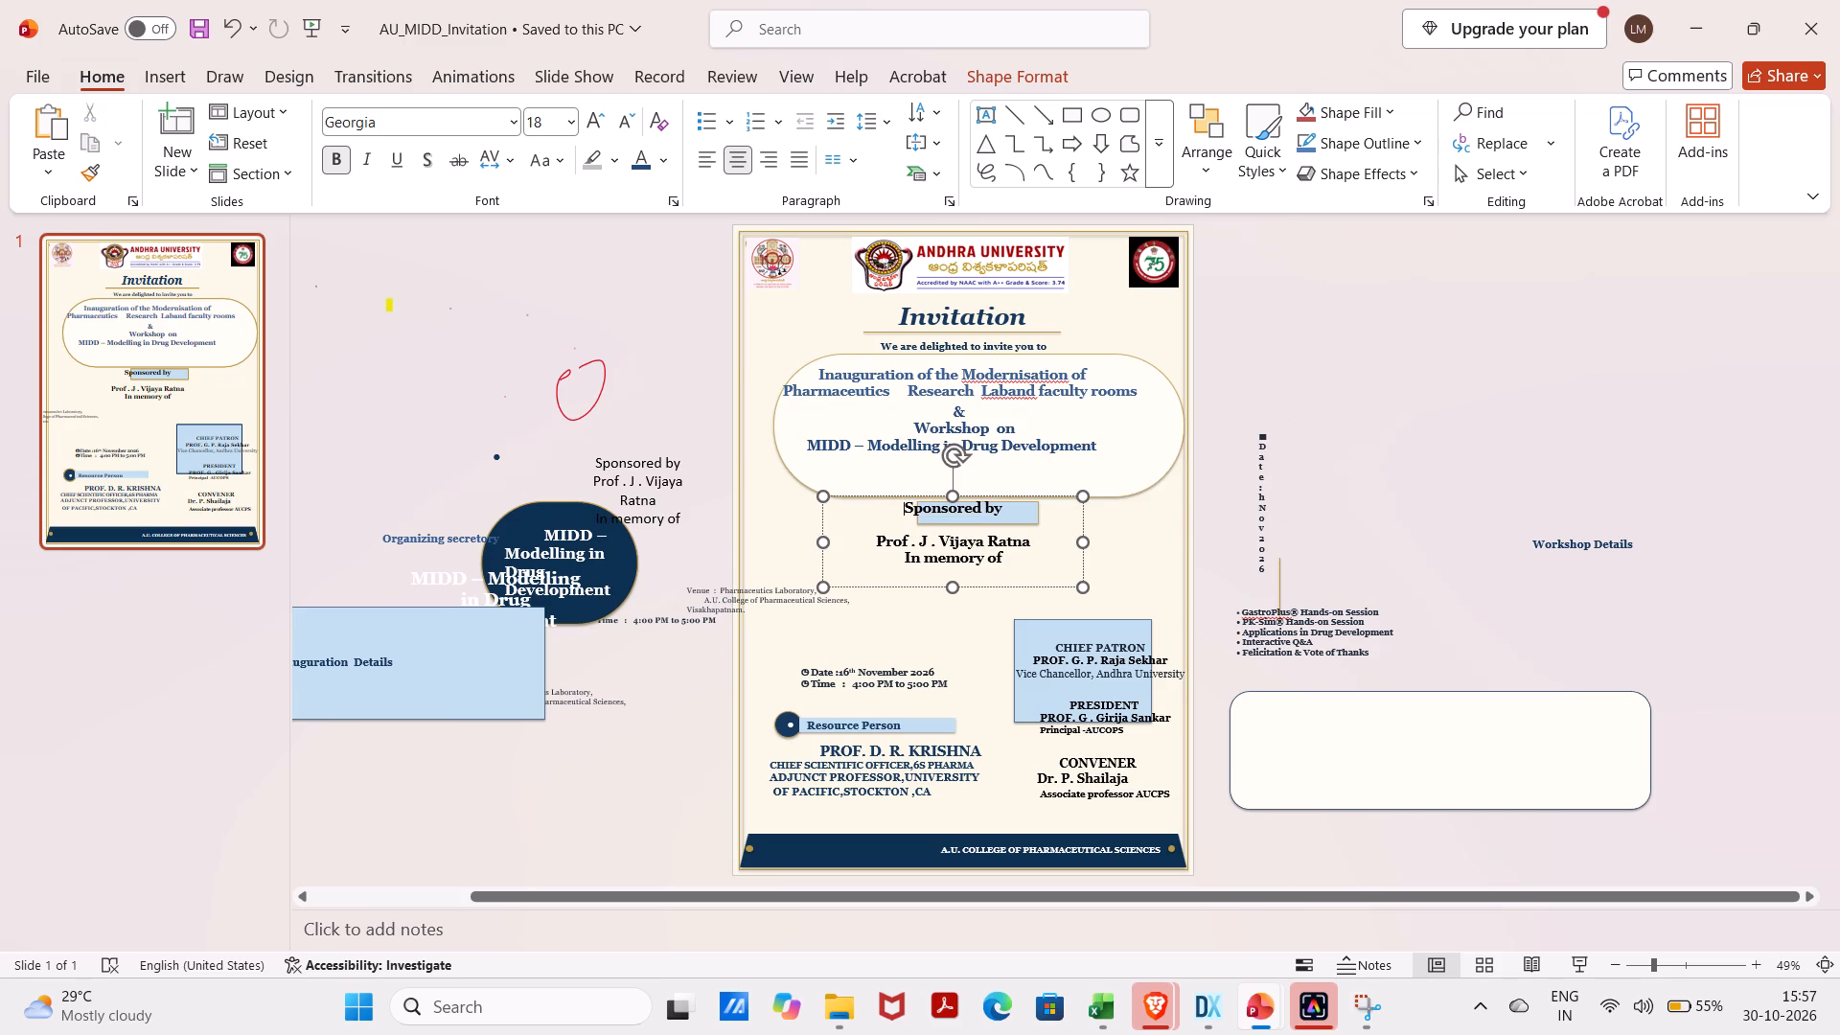
{"action": "left_click_drag", "start_coordinate": [922, 510], "coordinate": [930, 511]}
{"action": "left_click", "coordinate": [1012, 511]}
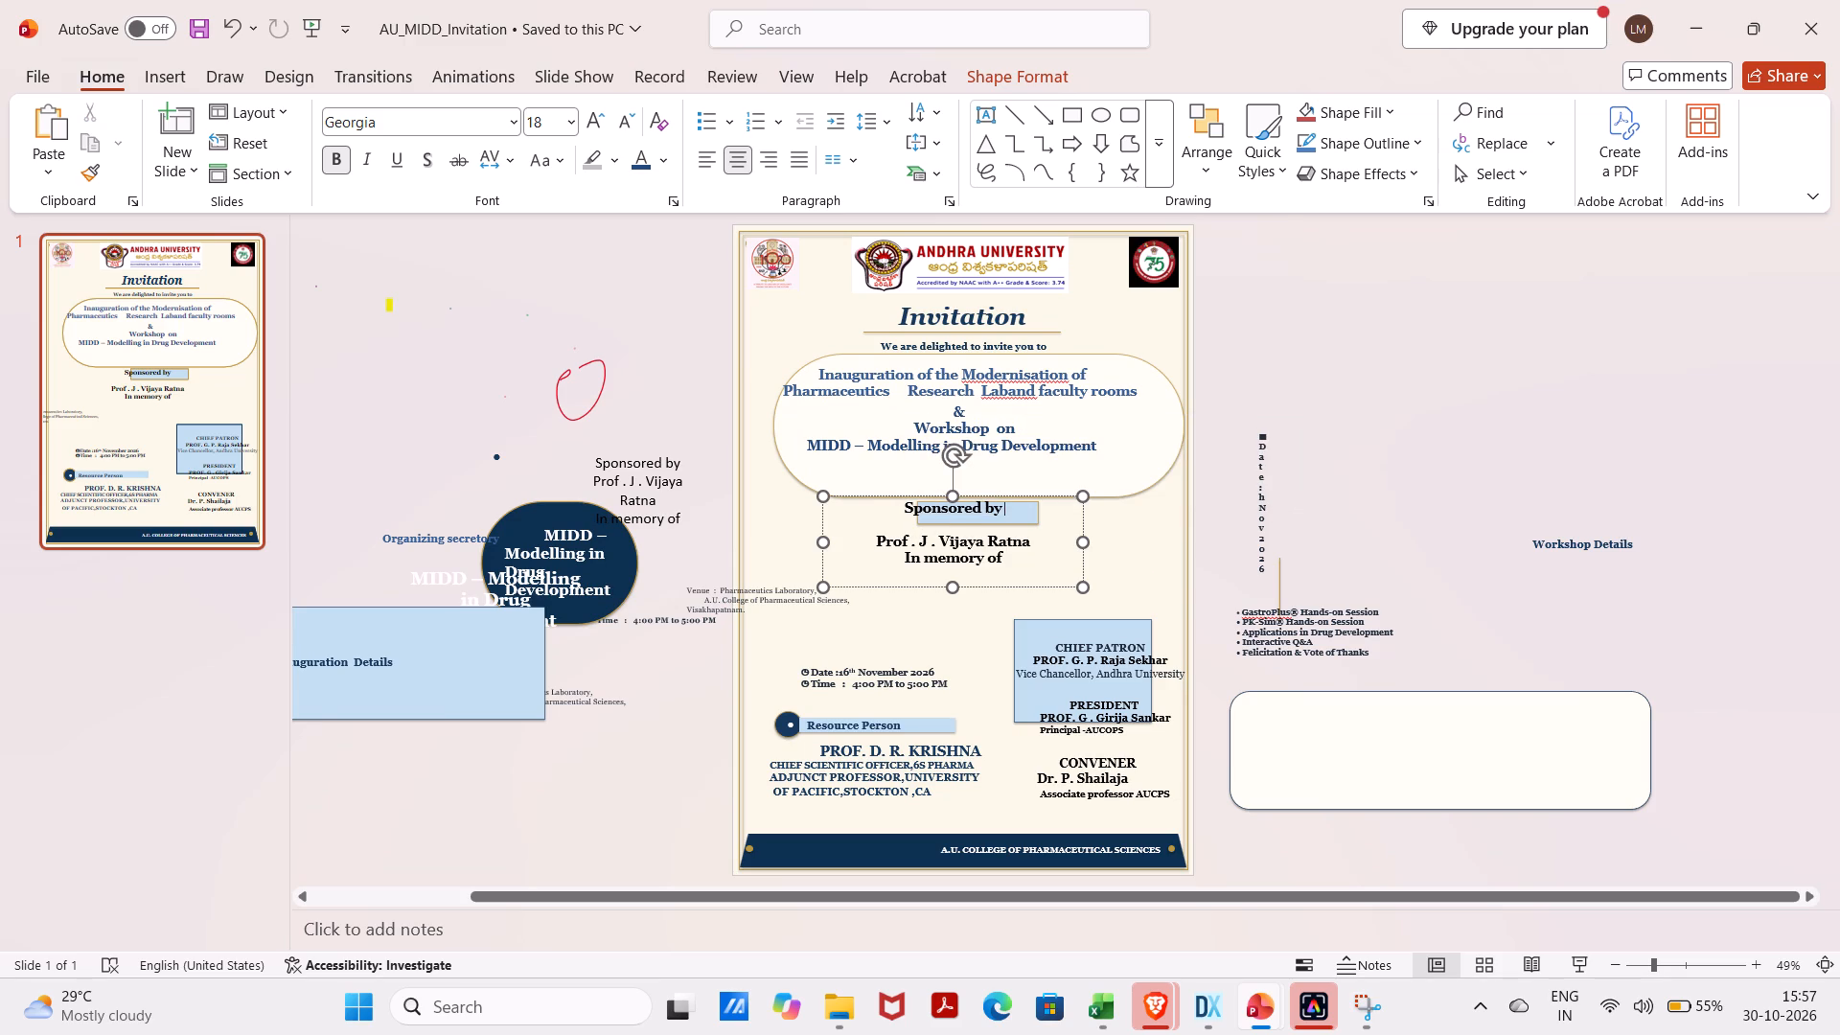
{"action": "double_click", "coordinate": [1313, 569]}
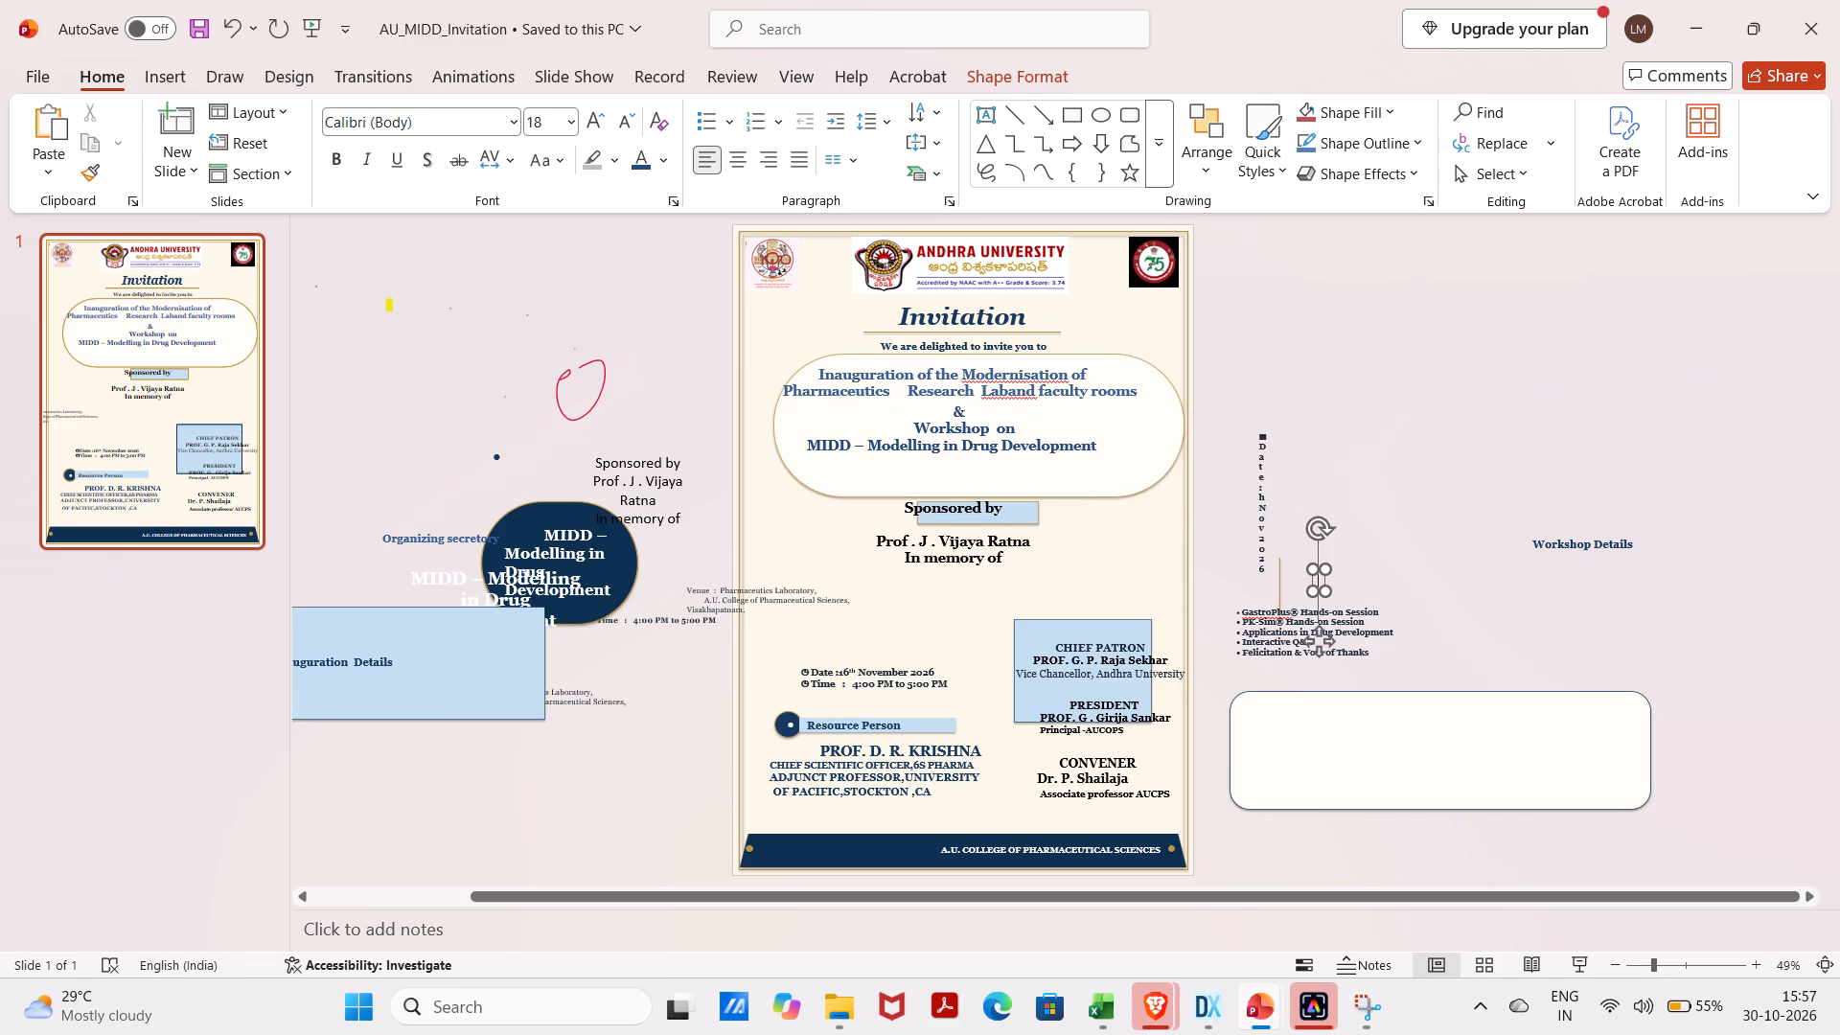
{"action": "left_click_drag", "start_coordinate": [1038, 521], "coordinate": [1048, 524]}
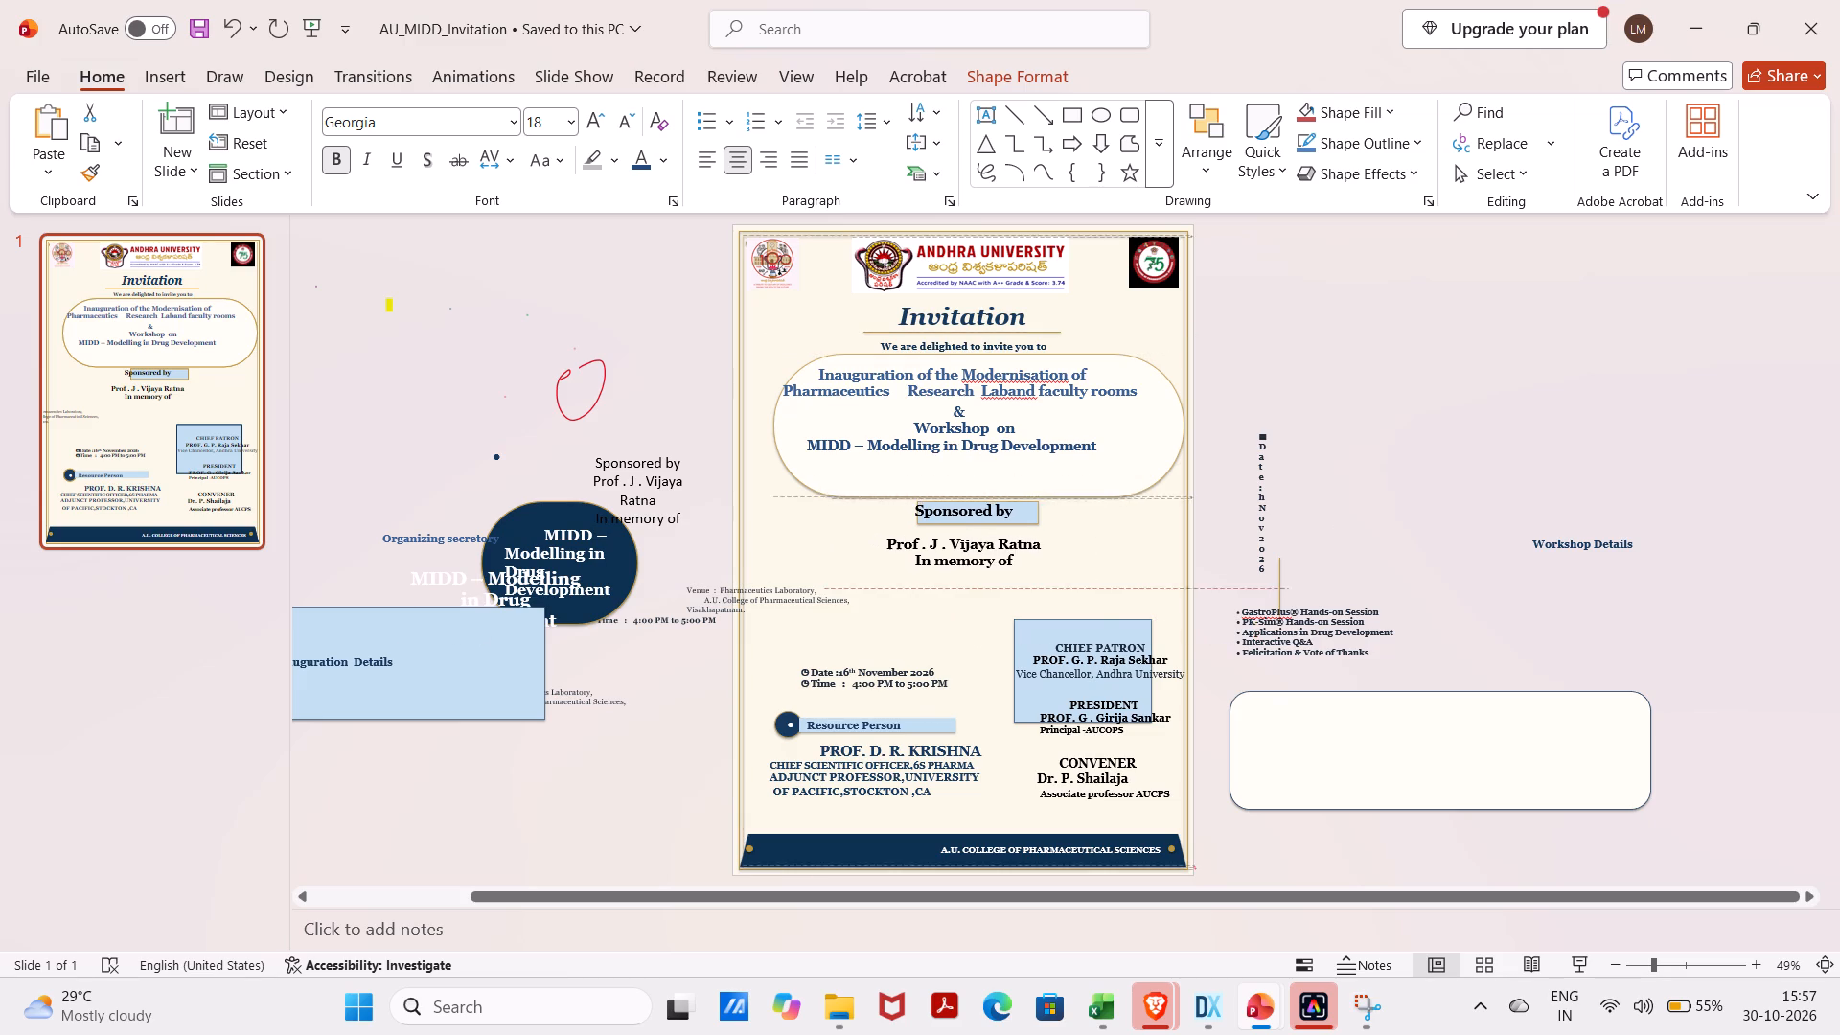
{"action": "left_click_drag", "start_coordinate": [1048, 524], "coordinate": [1055, 526]}
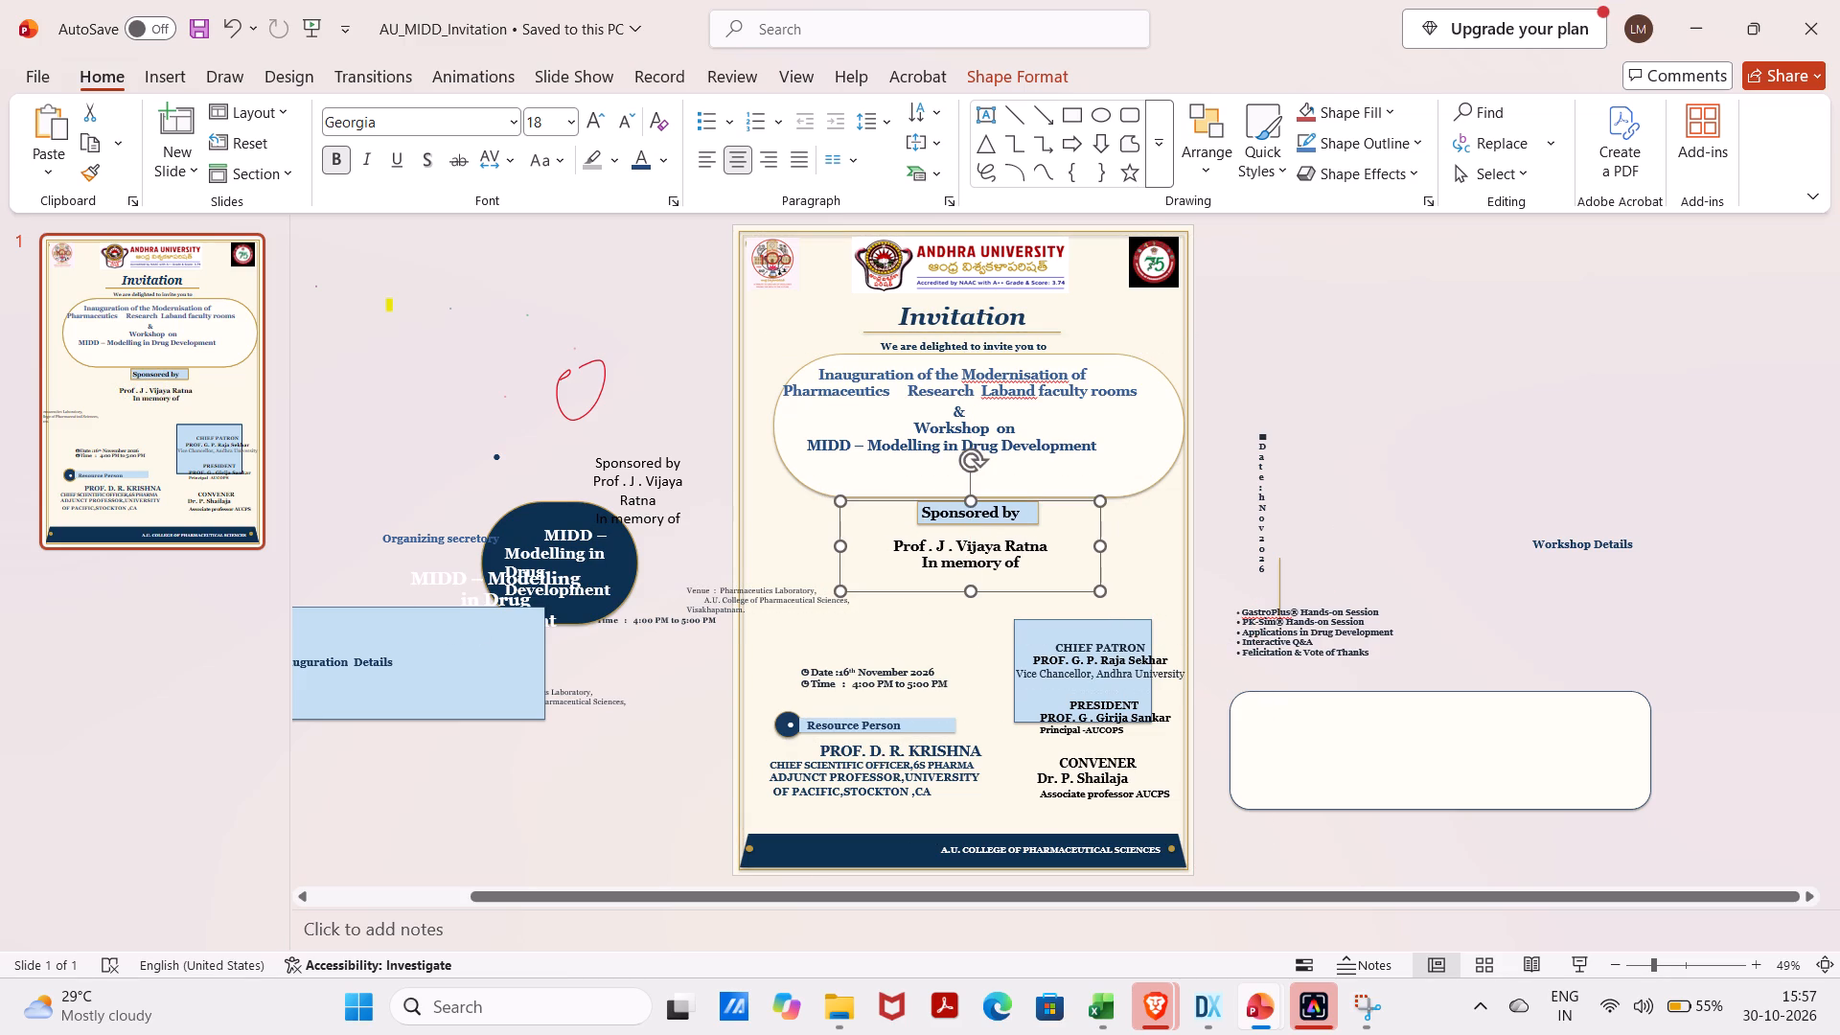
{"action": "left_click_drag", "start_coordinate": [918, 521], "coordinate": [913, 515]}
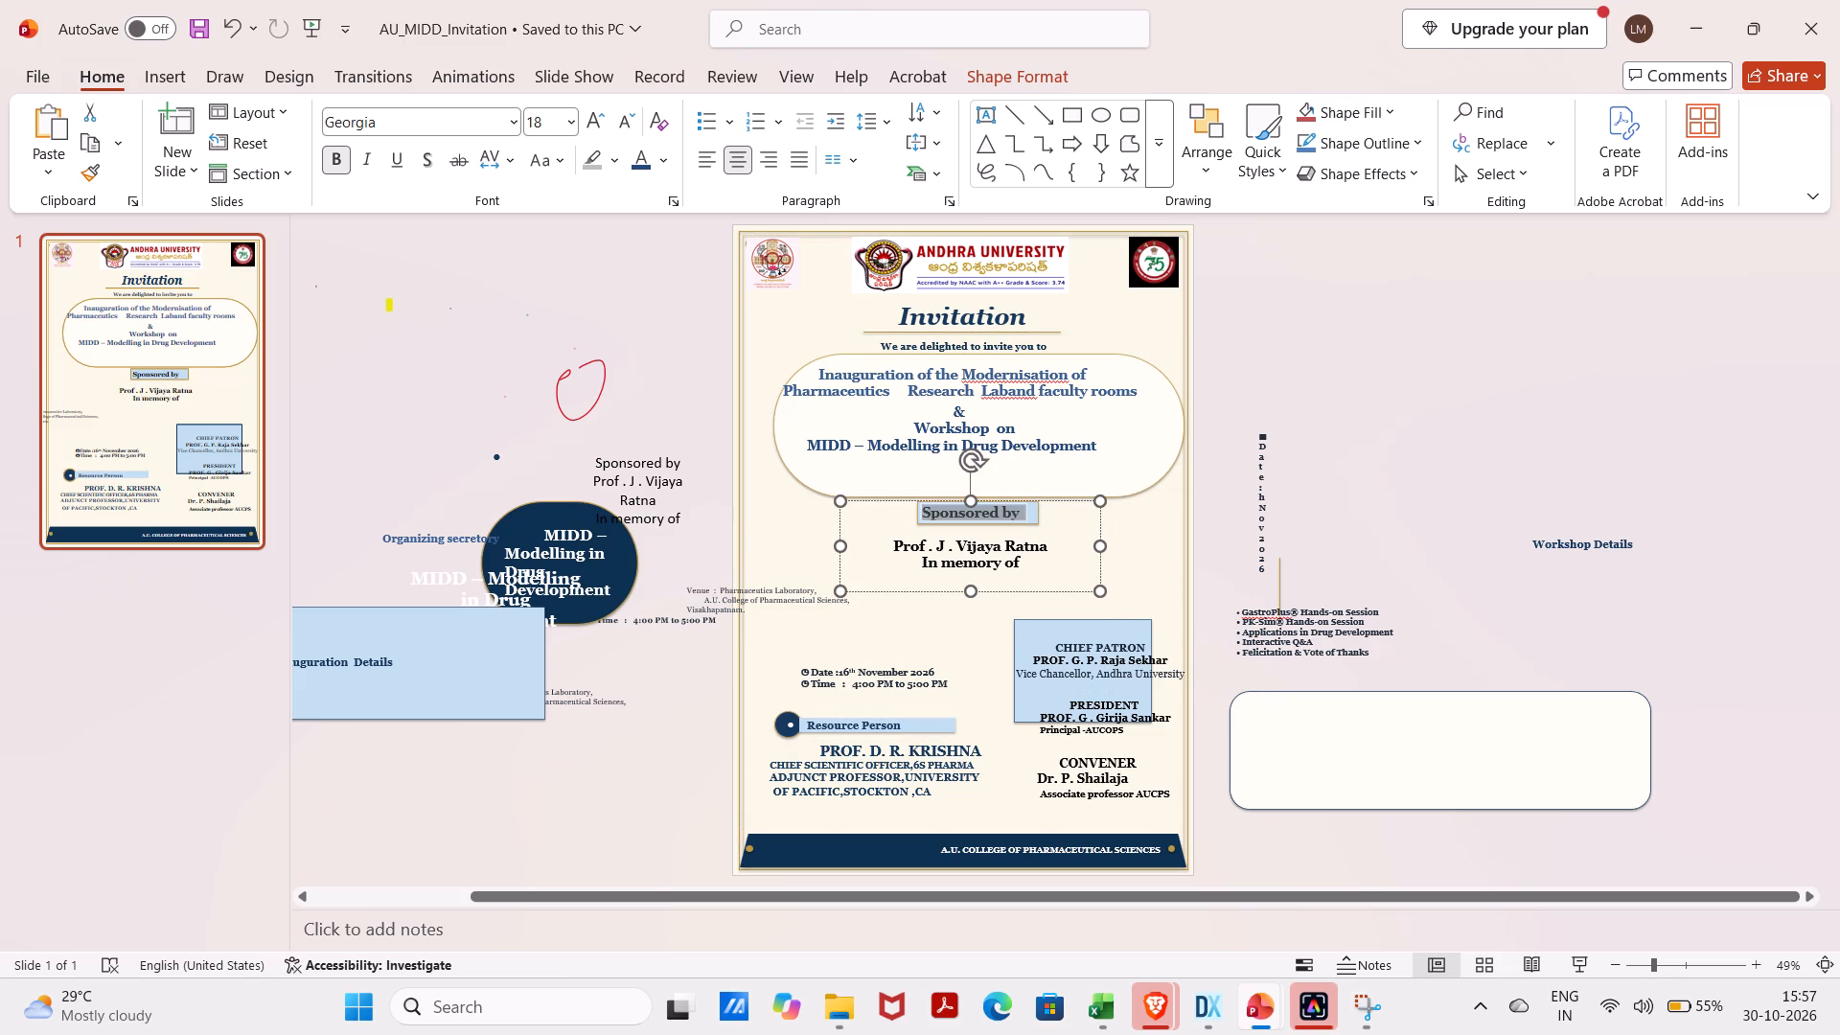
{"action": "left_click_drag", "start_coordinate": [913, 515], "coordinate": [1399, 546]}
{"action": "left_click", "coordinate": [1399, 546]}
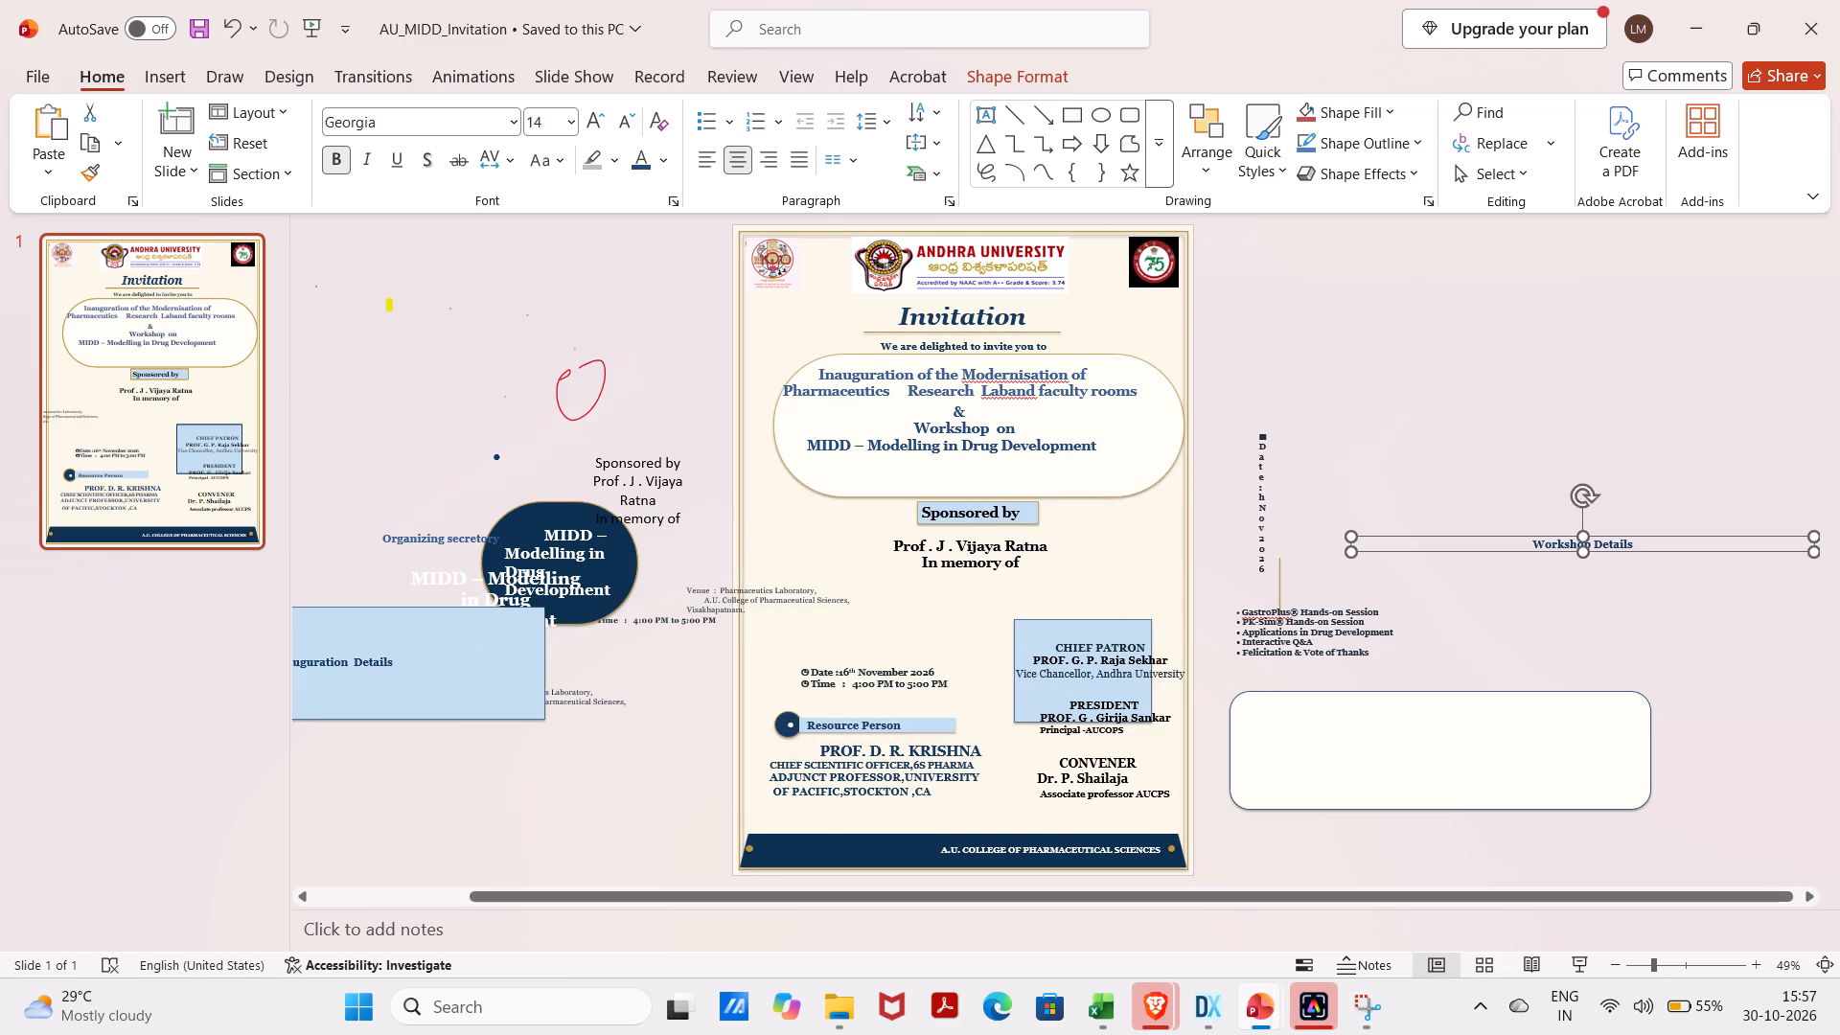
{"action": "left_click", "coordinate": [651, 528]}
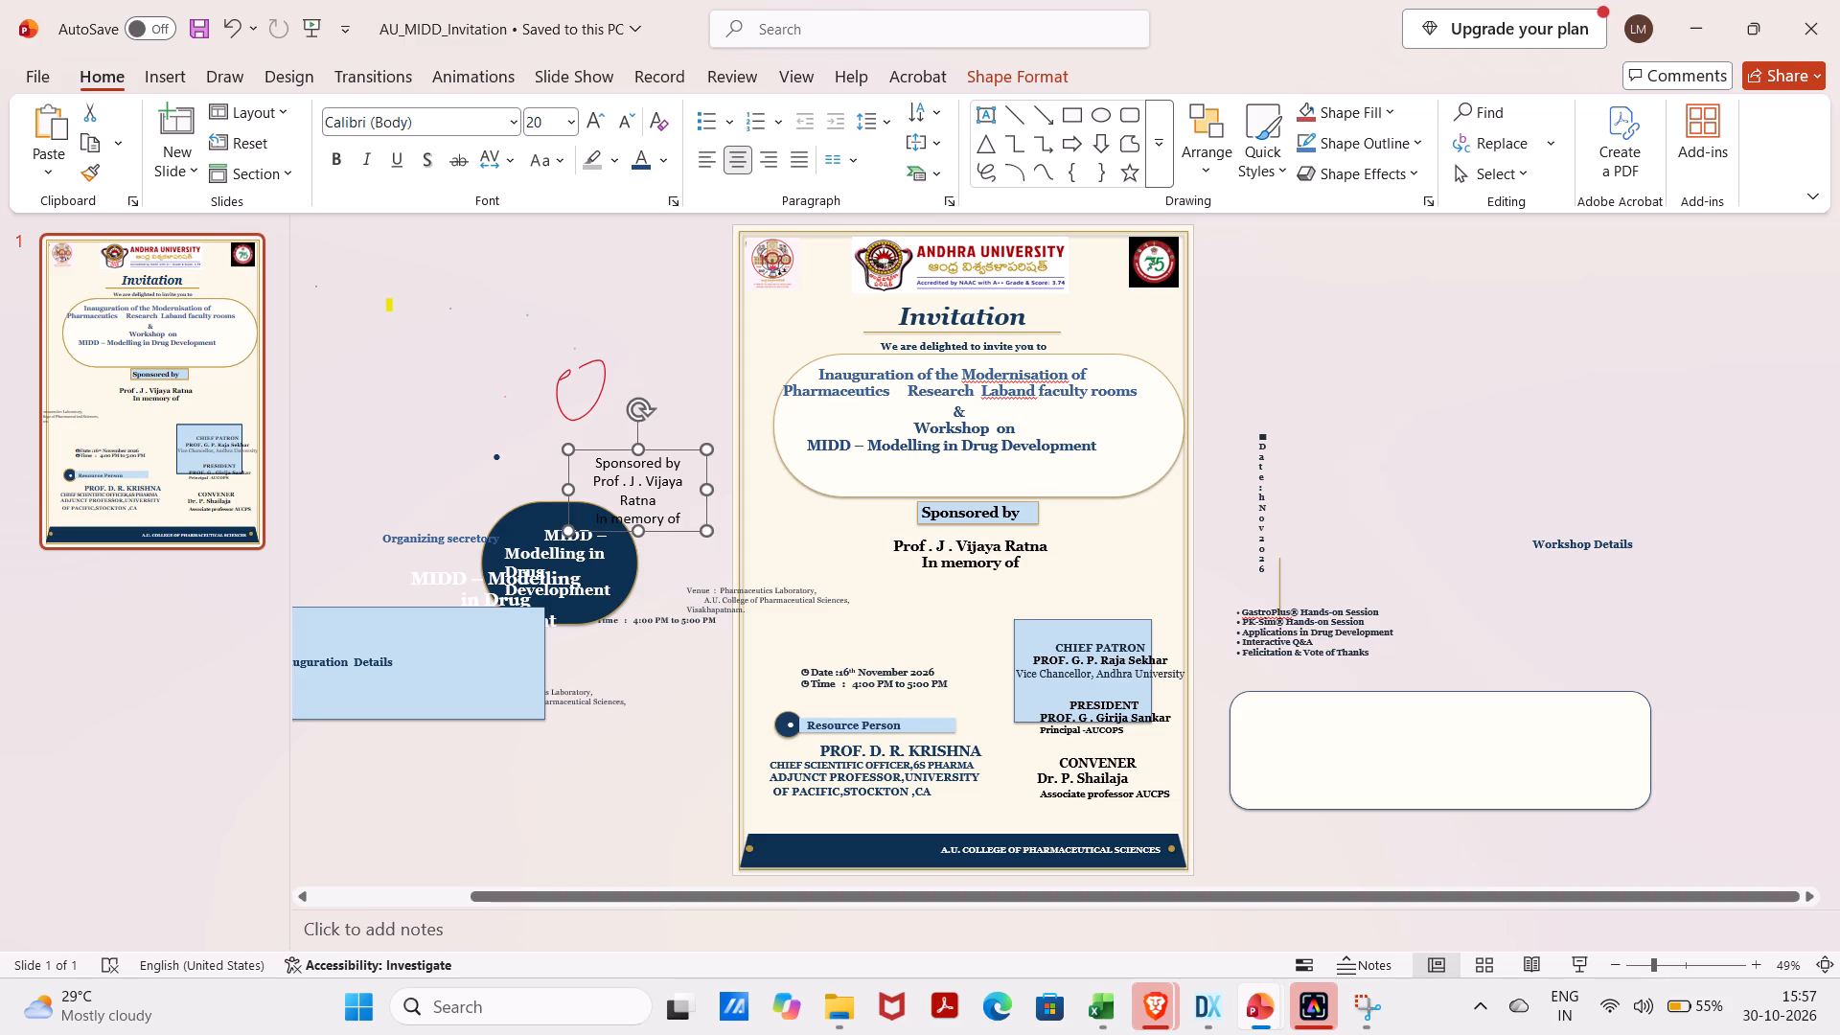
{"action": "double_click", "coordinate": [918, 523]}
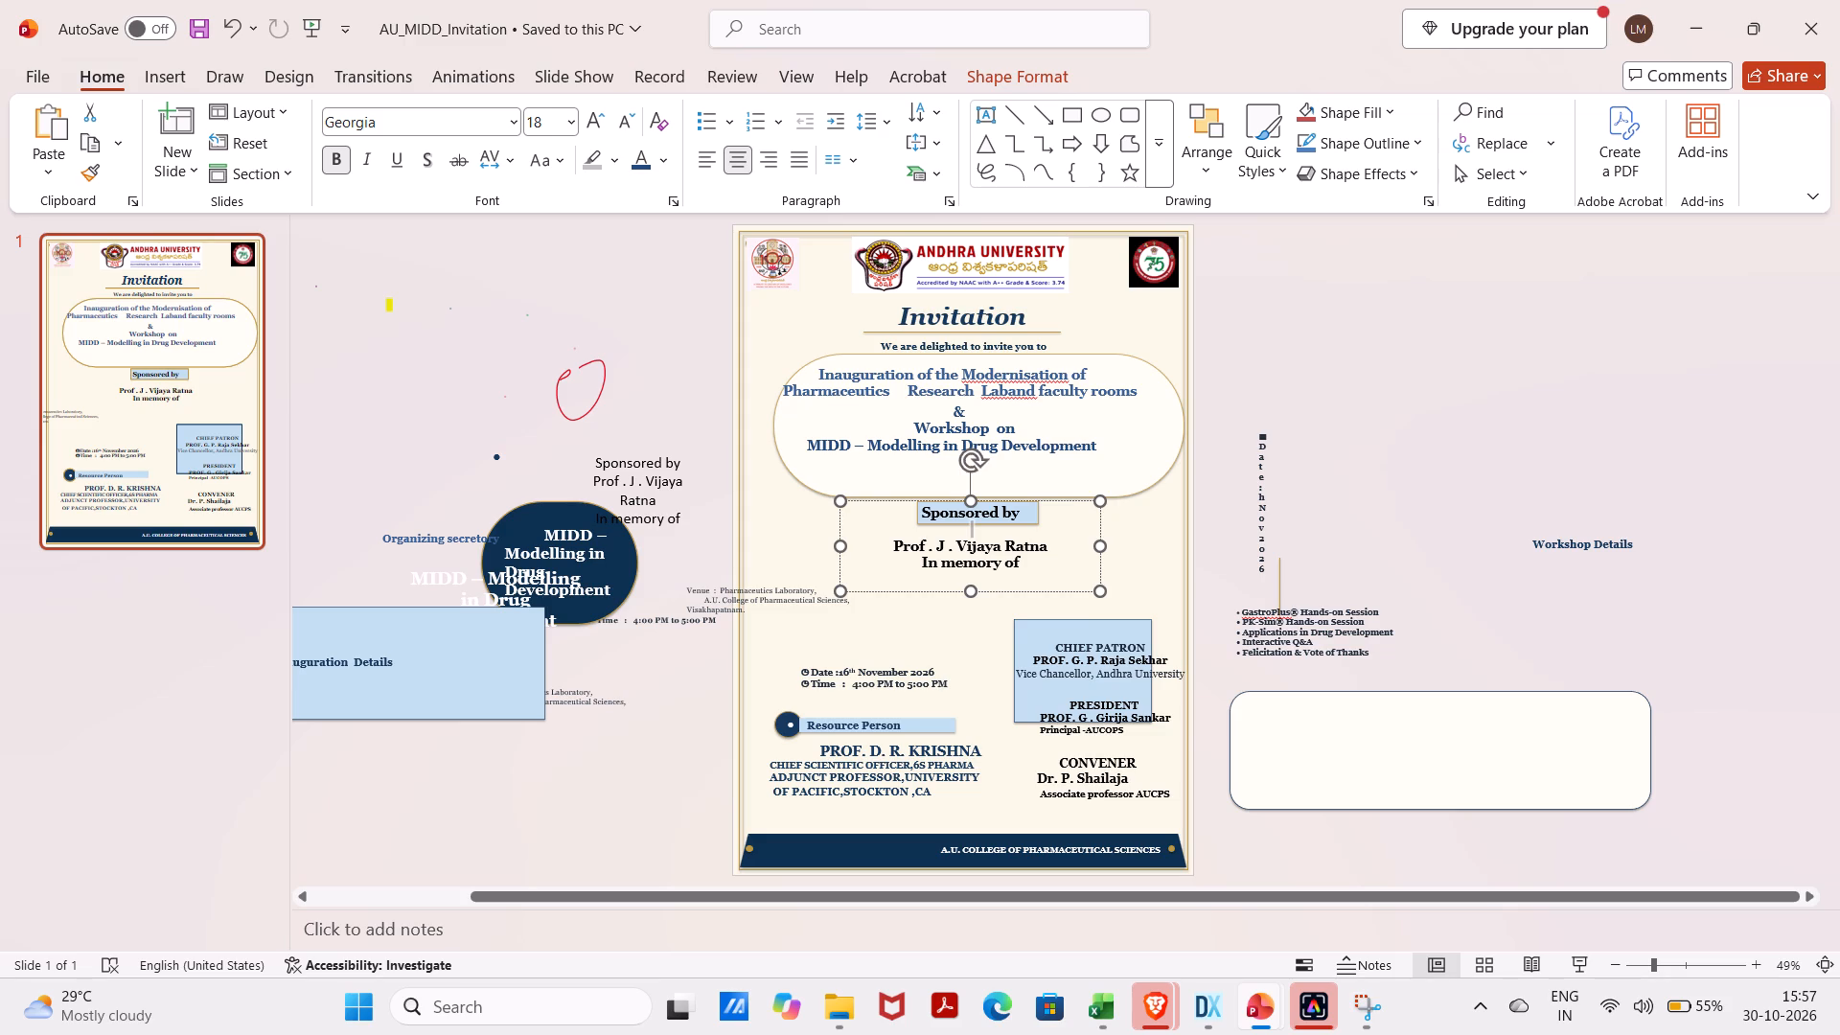
Move the blue rectangle from behind the chief patron and president details to the area outside the slide.
{"action": "left_click_drag", "start_coordinate": [1152, 621], "coordinate": [1447, 601]}
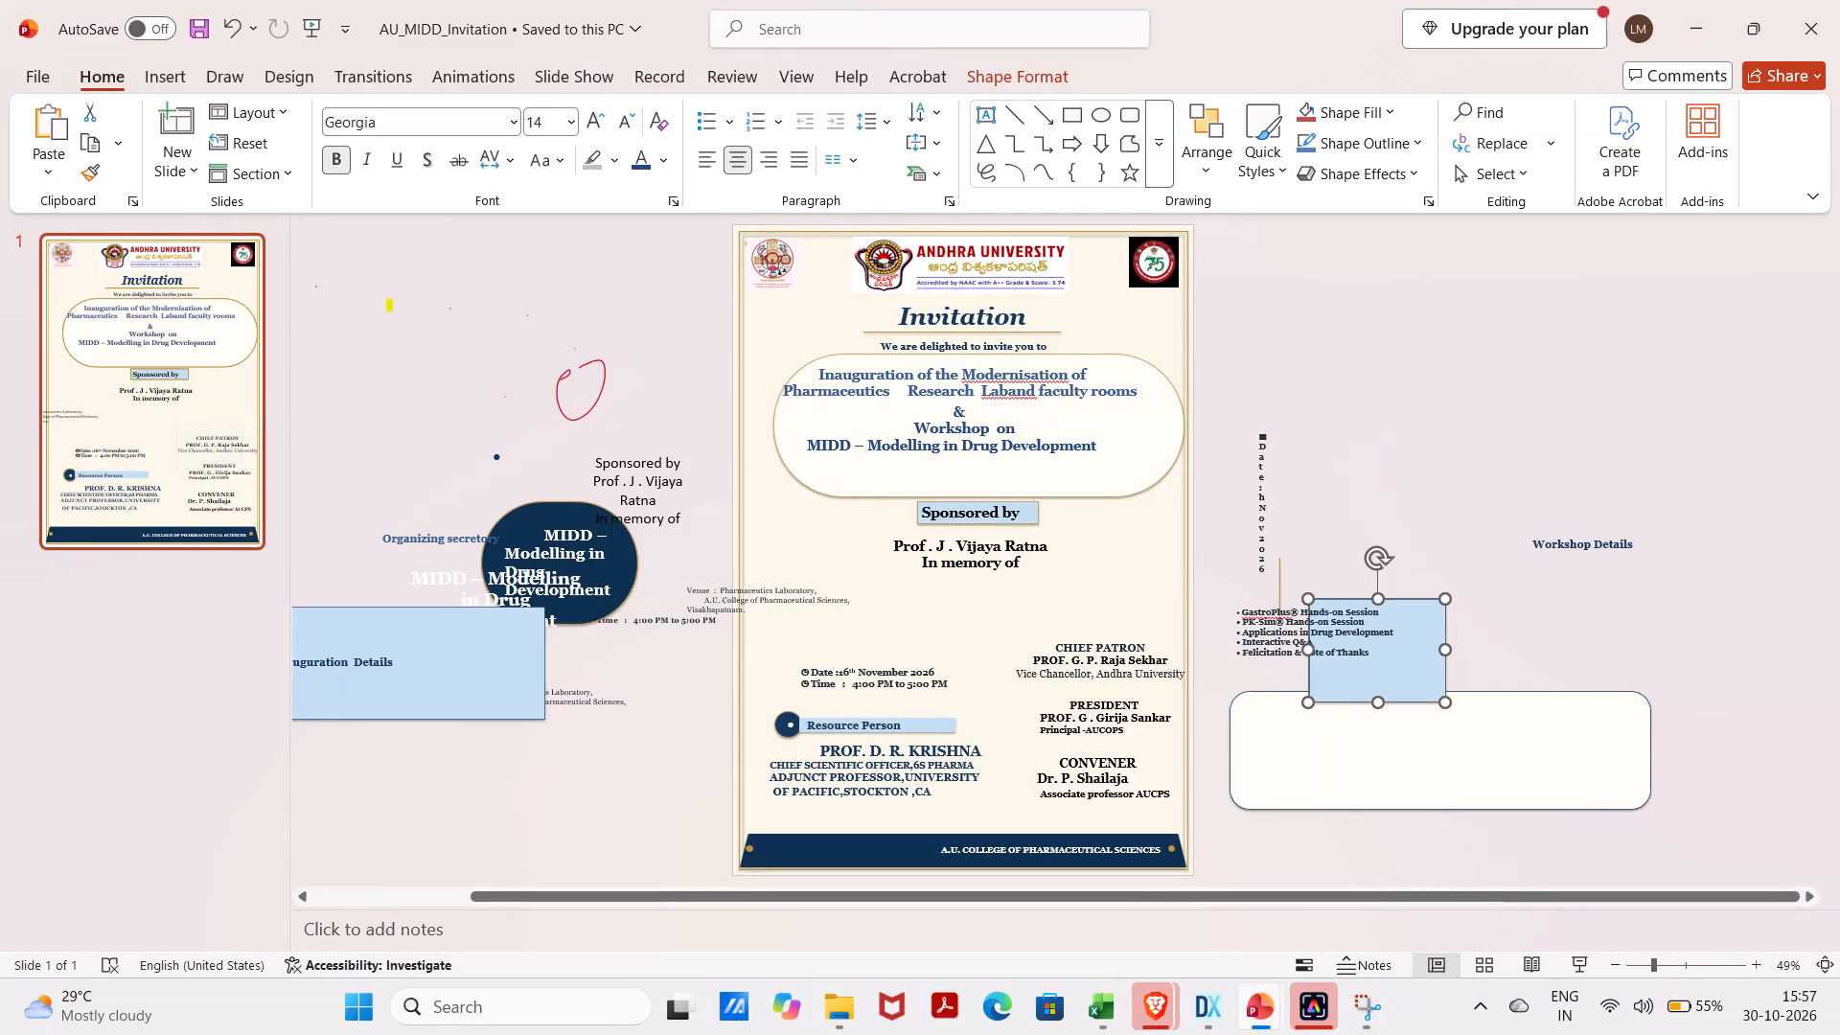
Copy the chief patron's name and Vice Chancellor title into the "Sponsored by" text box, a few lines below "In memory of".
{"action": "left_click_drag", "start_coordinate": [1183, 677], "coordinate": [1092, 671]}
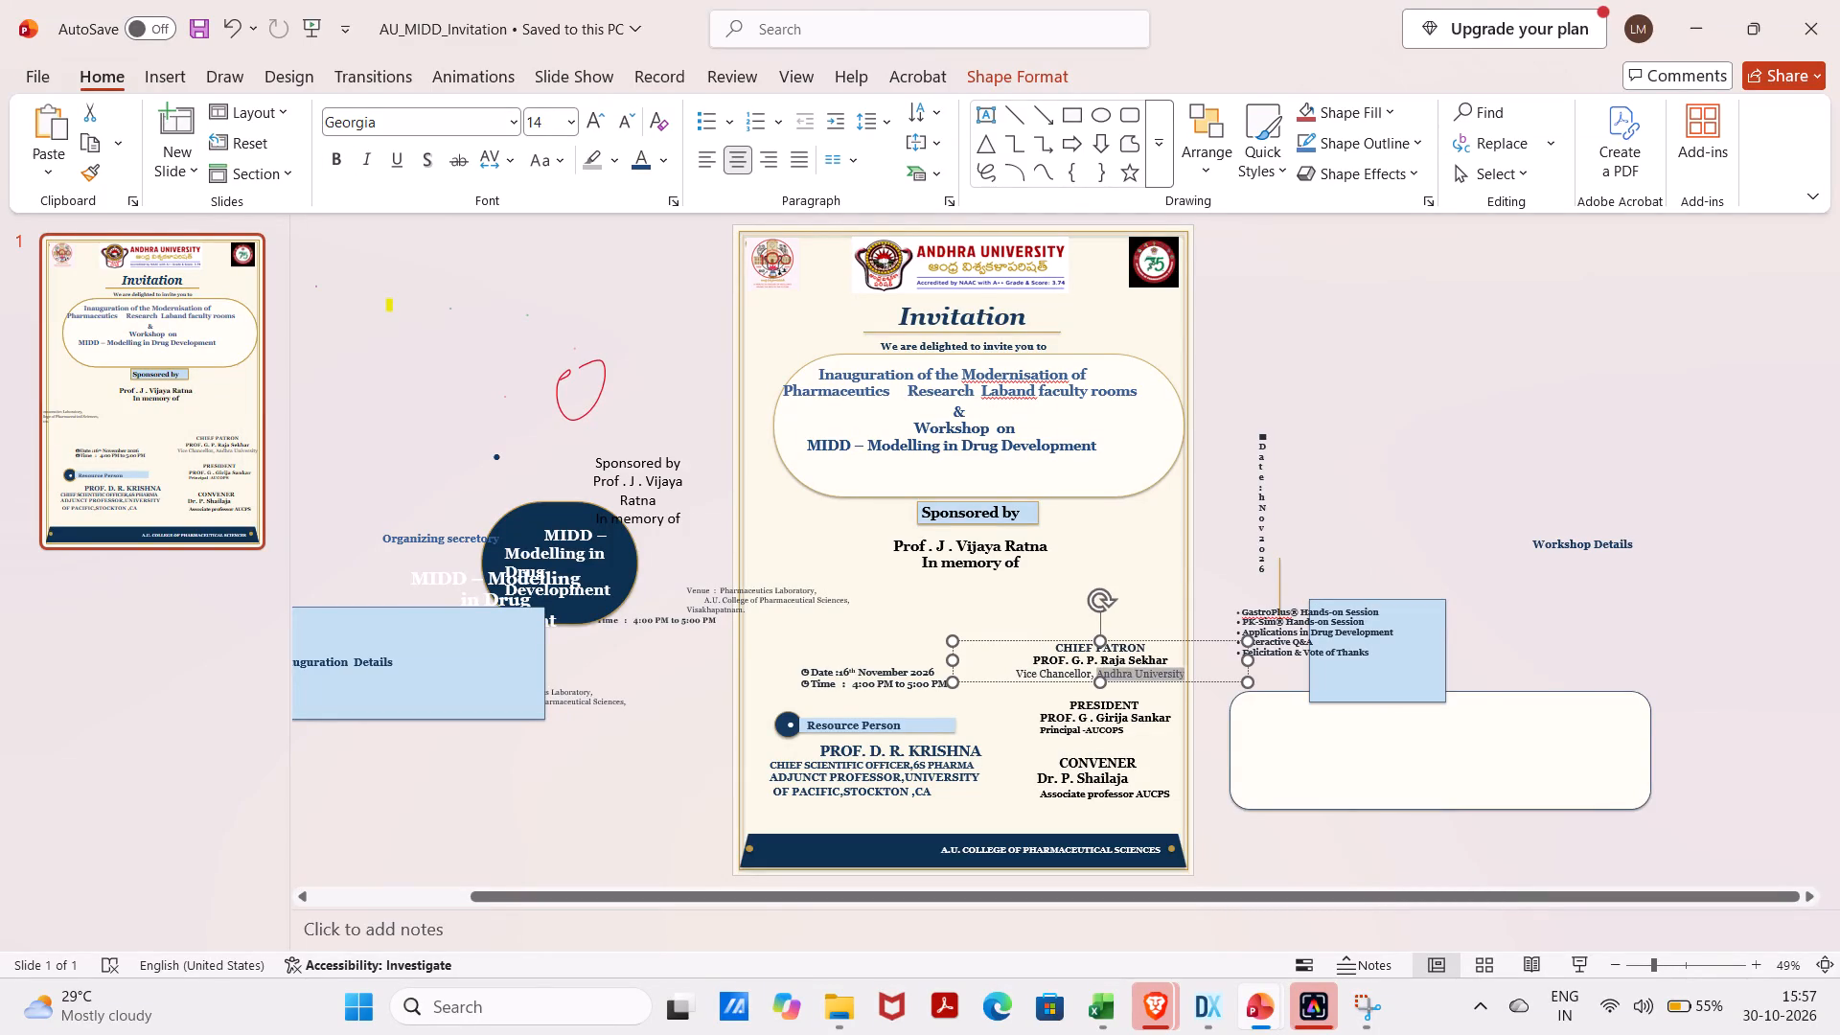
{"action": "left_click_drag", "start_coordinate": [1092, 671], "coordinate": [1032, 662]}
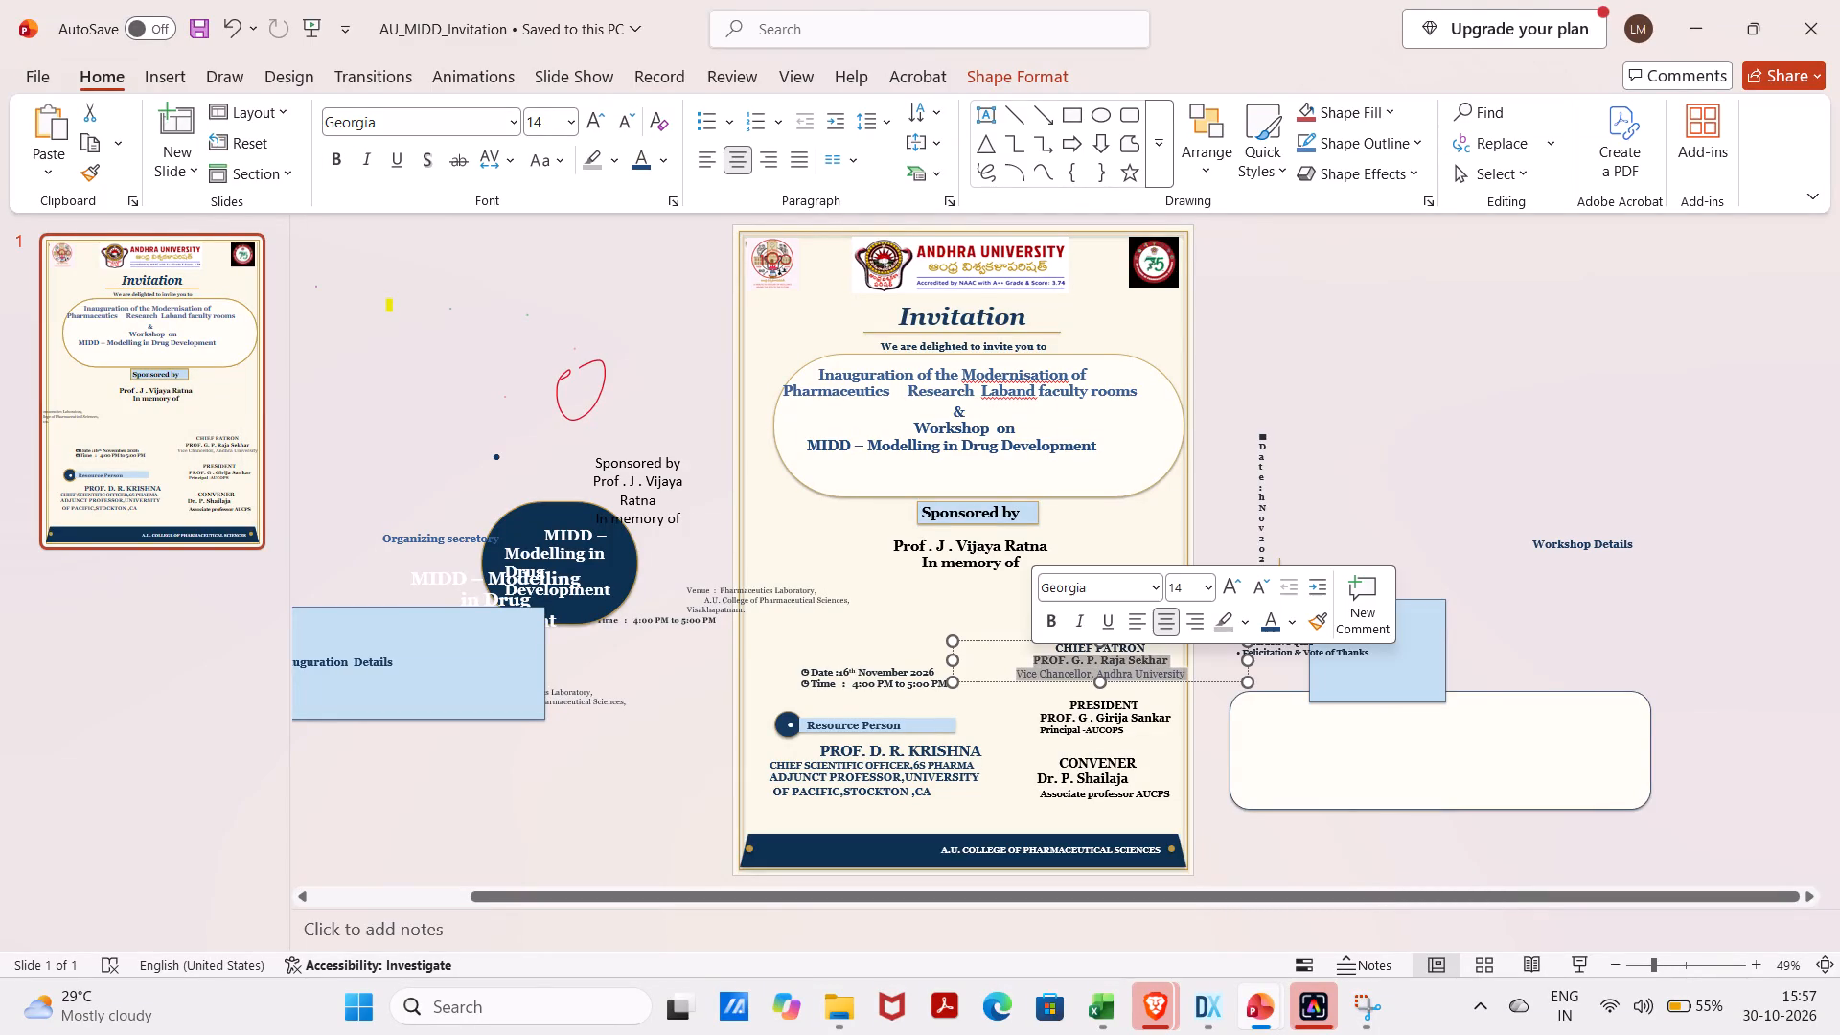
{"action": "key", "text": "ctrl+c"}
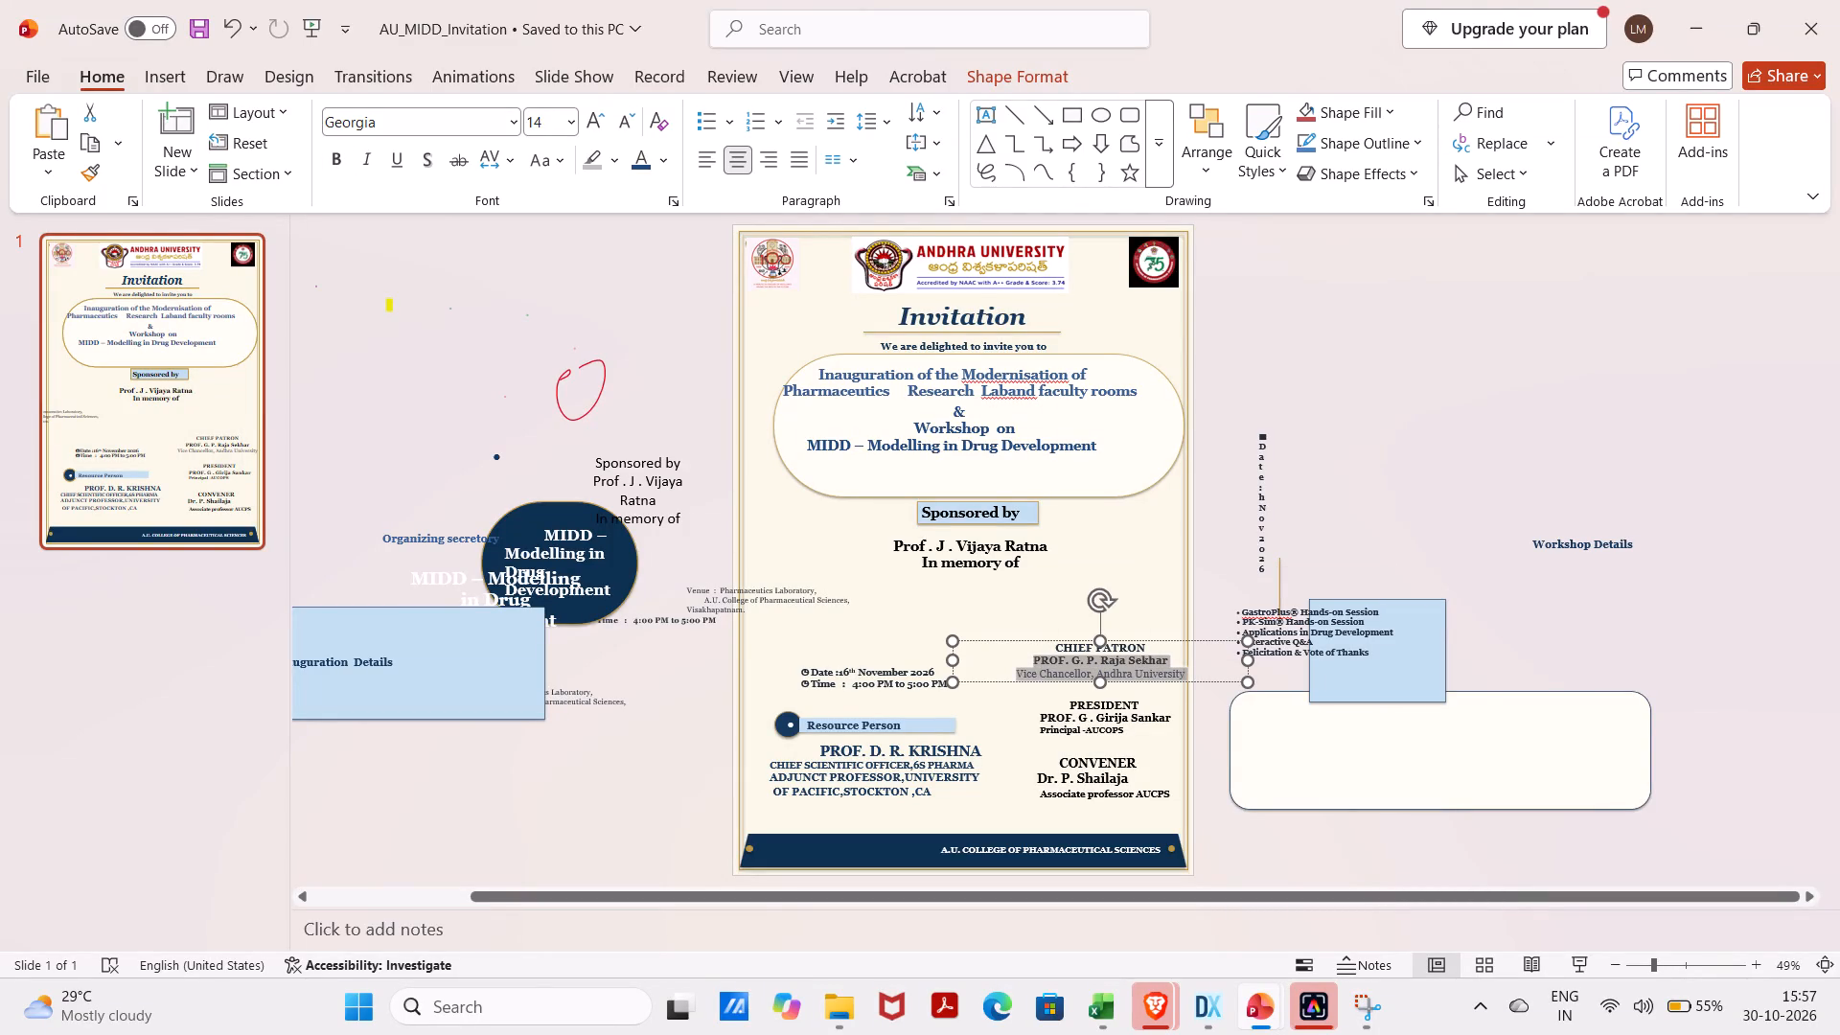
{"action": "left_click", "coordinate": [1023, 567]}
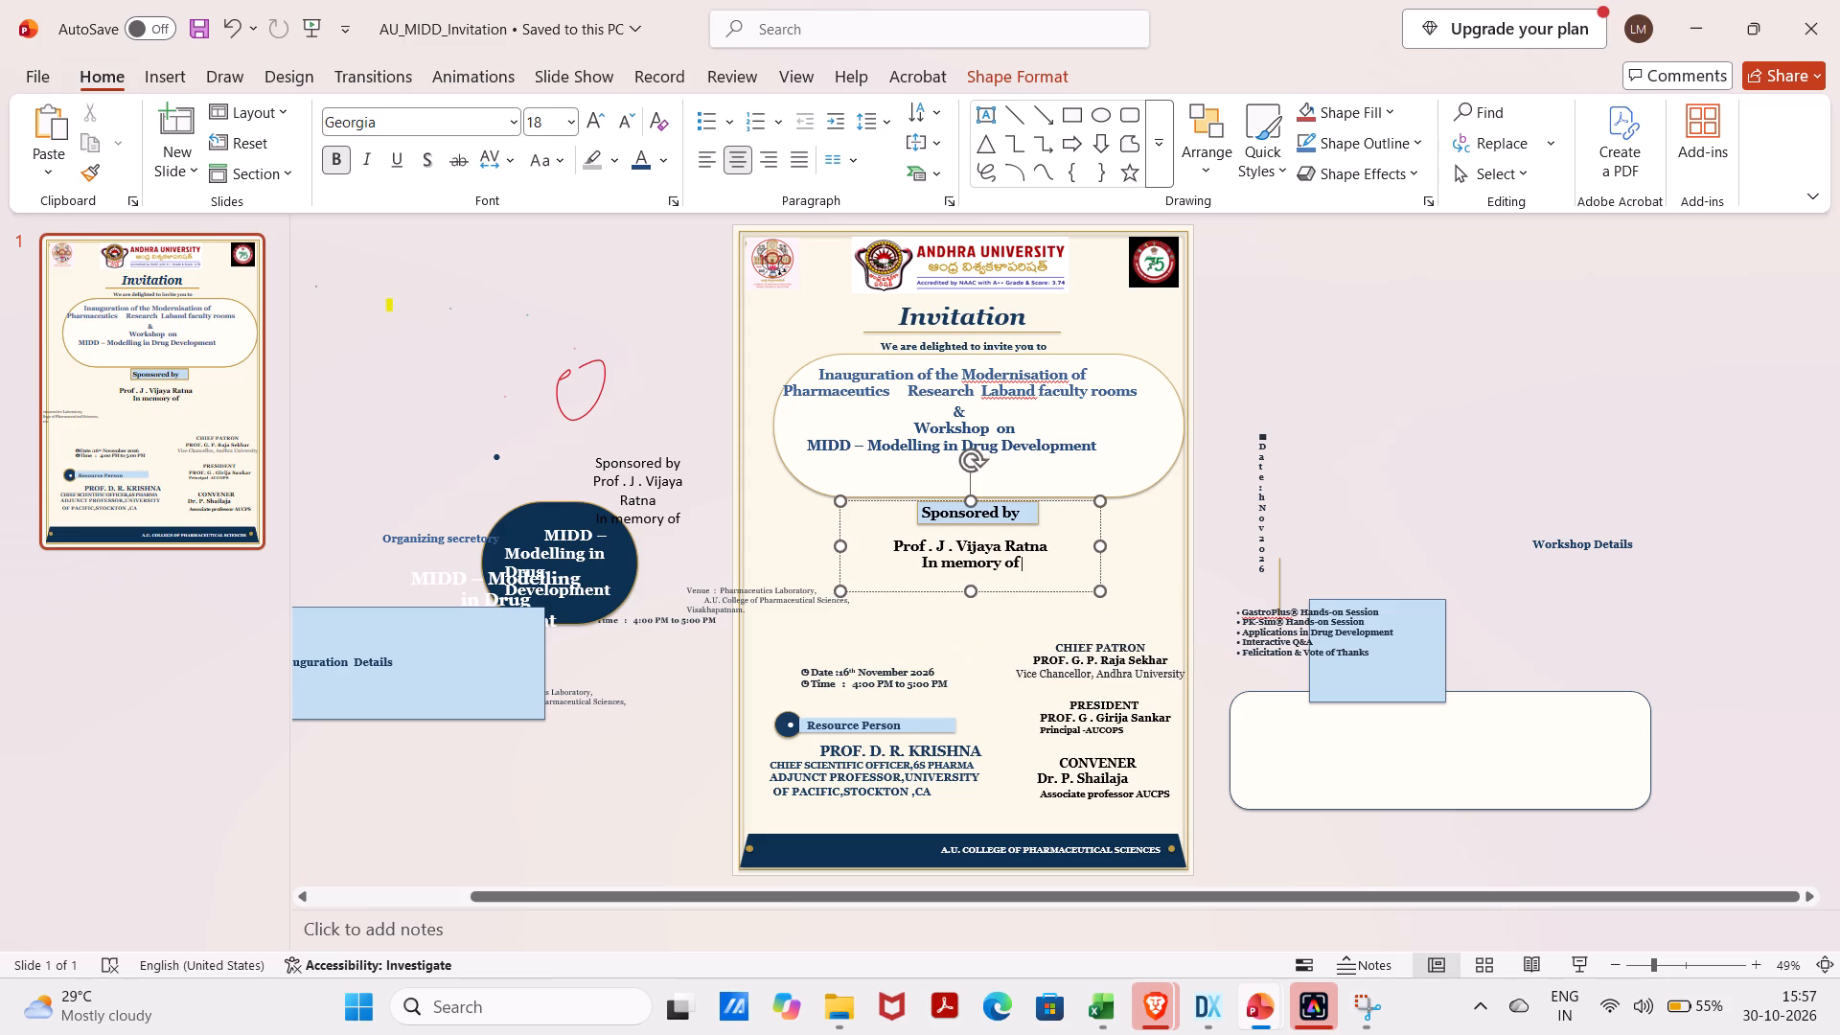
{"action": "key", "text": "Return"}
{"action": "key", "text": "Return"}
{"action": "key", "text": "Return"}
{"action": "key", "text": "Return"}
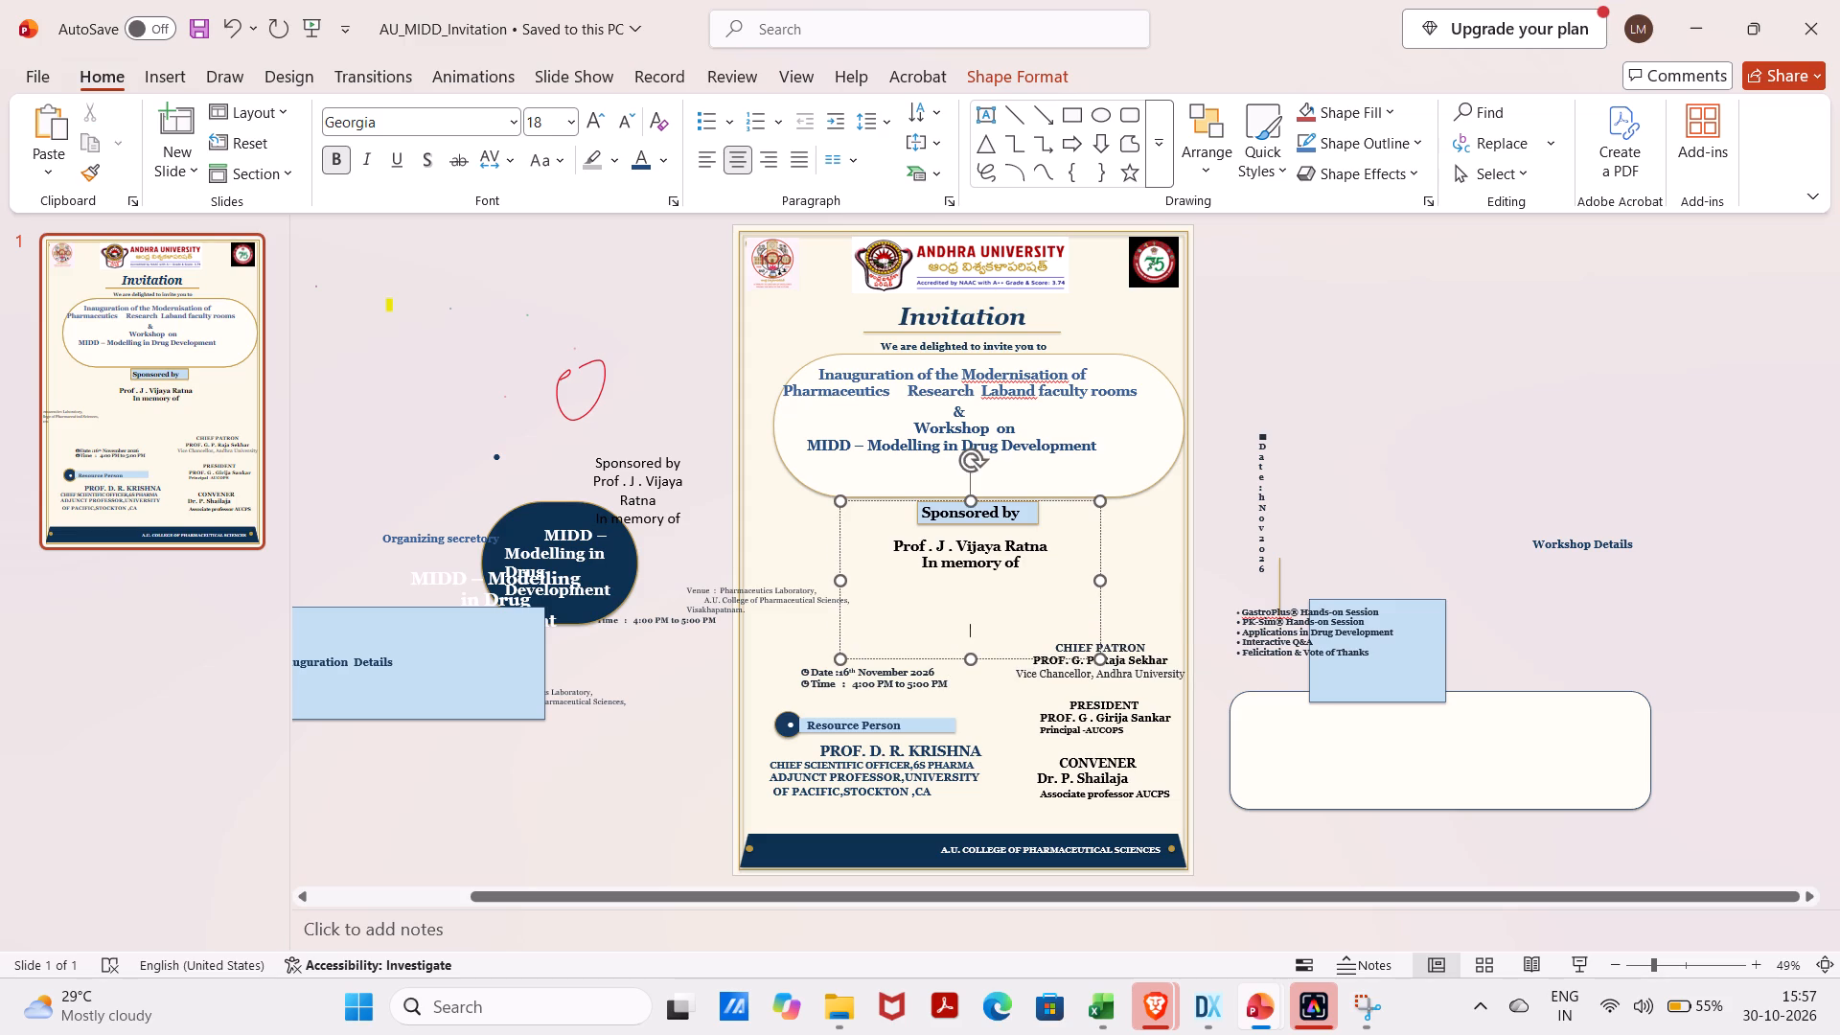
{"action": "key", "text": "ctrl+v"}
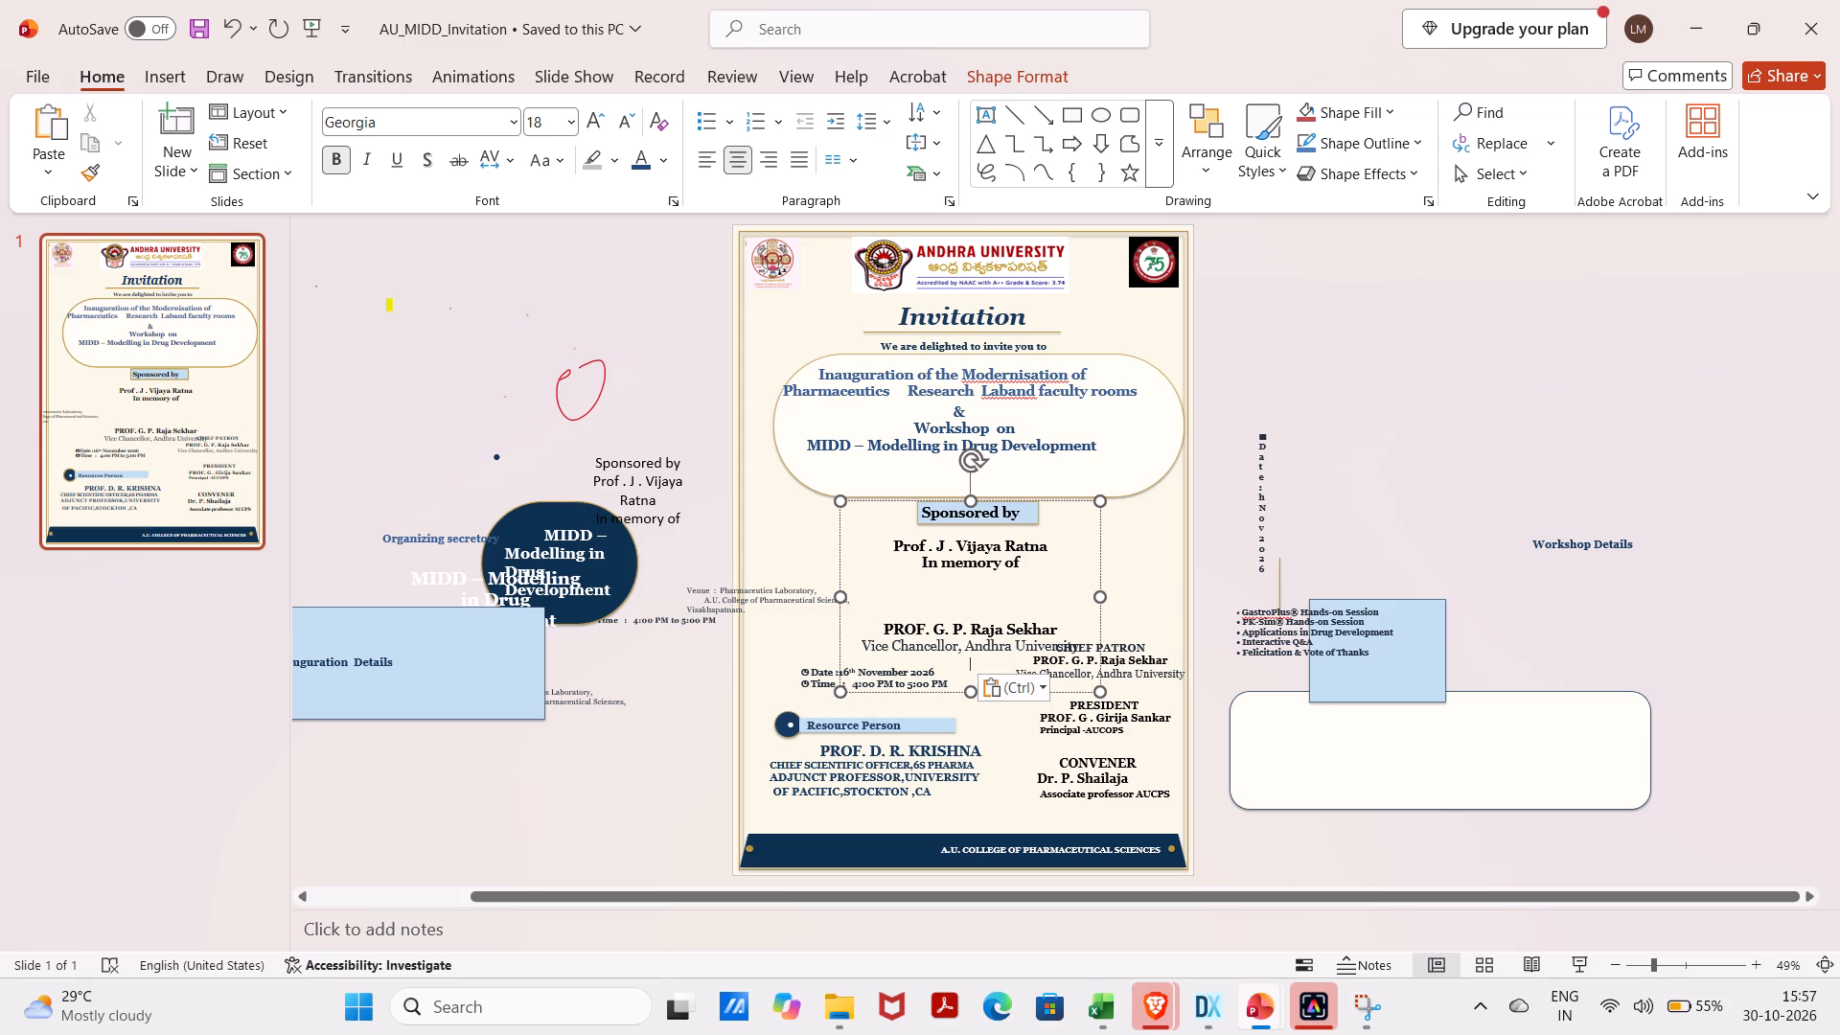
Add the line "In presence of" directly above the Vice Chancellor's pasted name.
{"action": "left_click", "coordinate": [967, 603]}
{"action": "left_click", "coordinate": [879, 625]}
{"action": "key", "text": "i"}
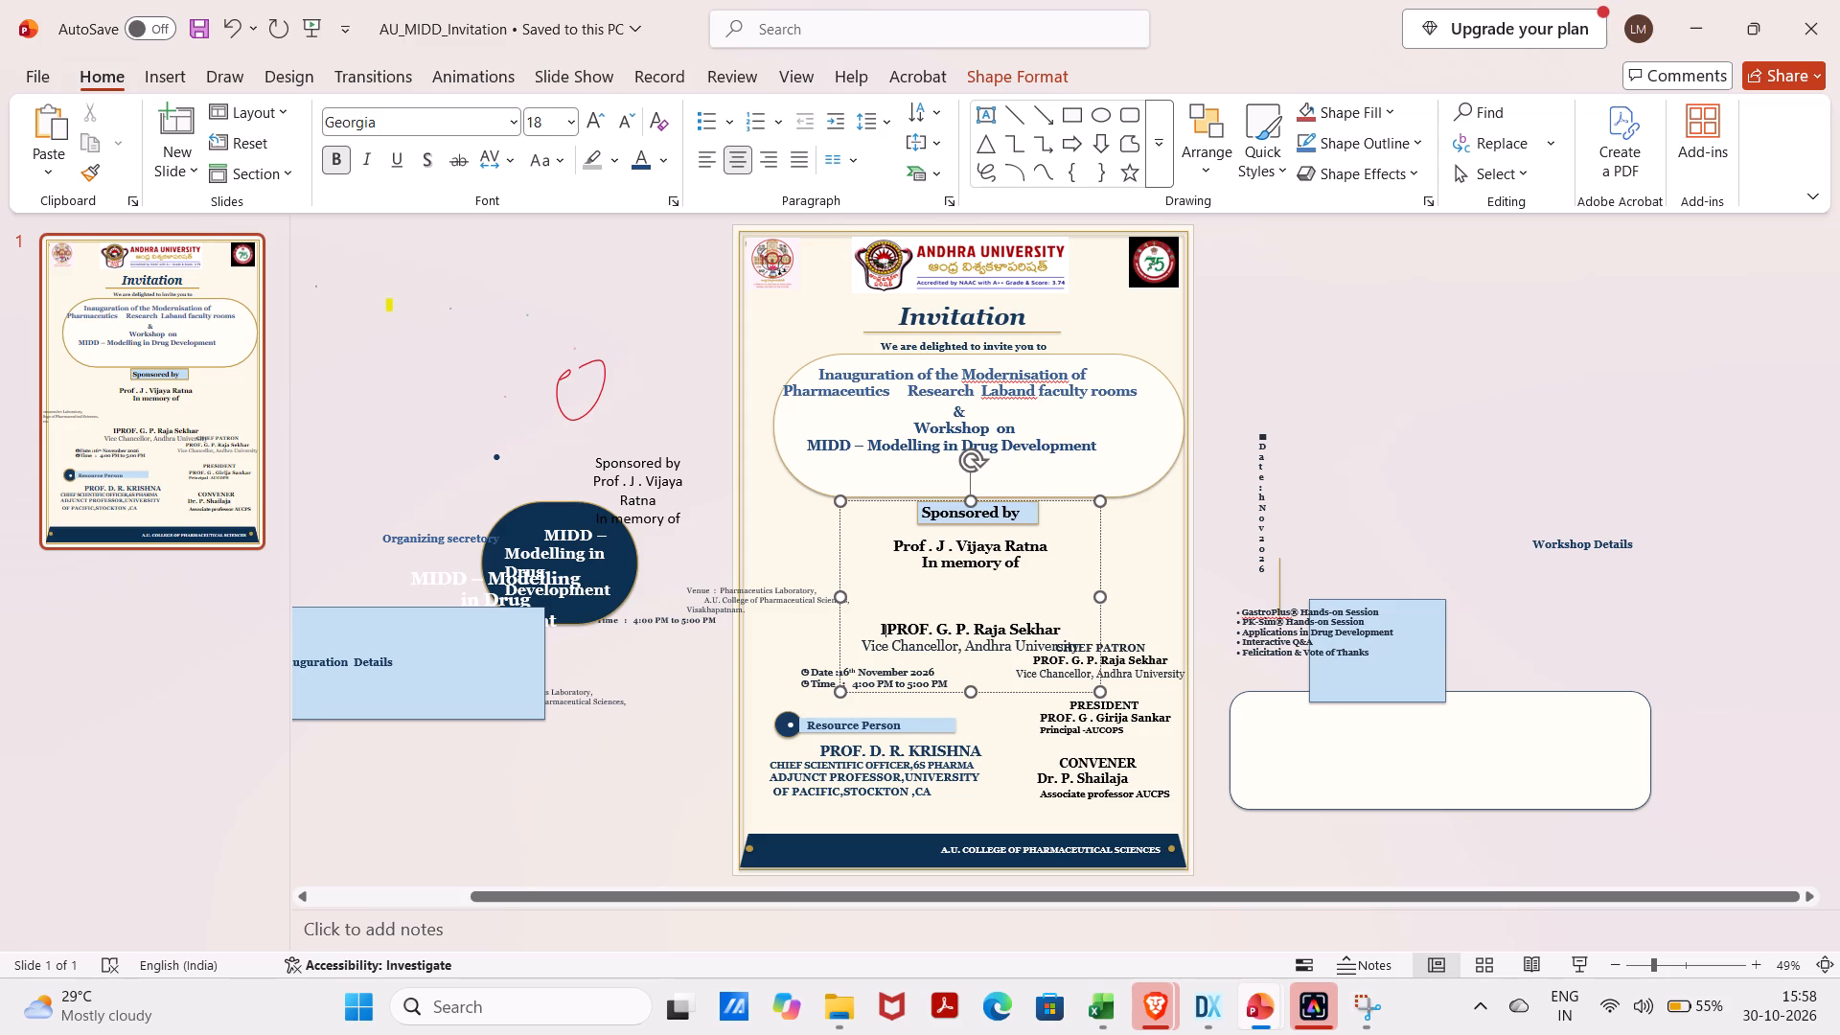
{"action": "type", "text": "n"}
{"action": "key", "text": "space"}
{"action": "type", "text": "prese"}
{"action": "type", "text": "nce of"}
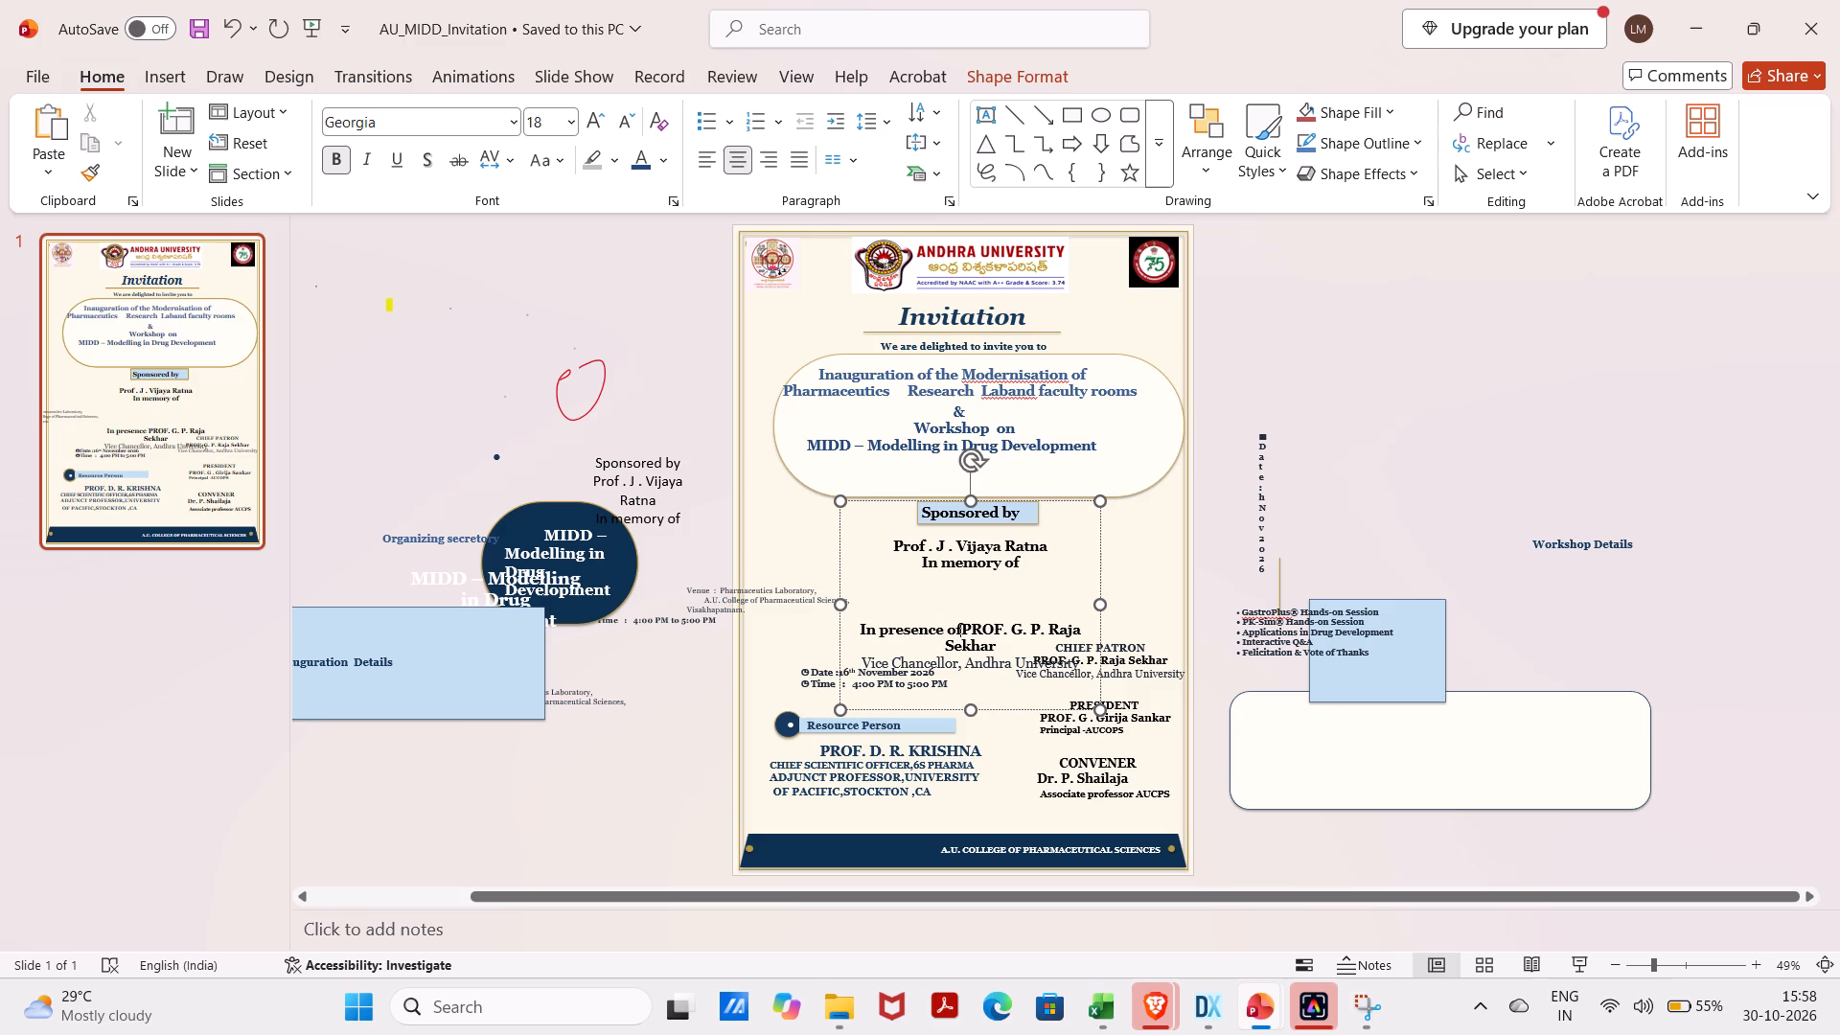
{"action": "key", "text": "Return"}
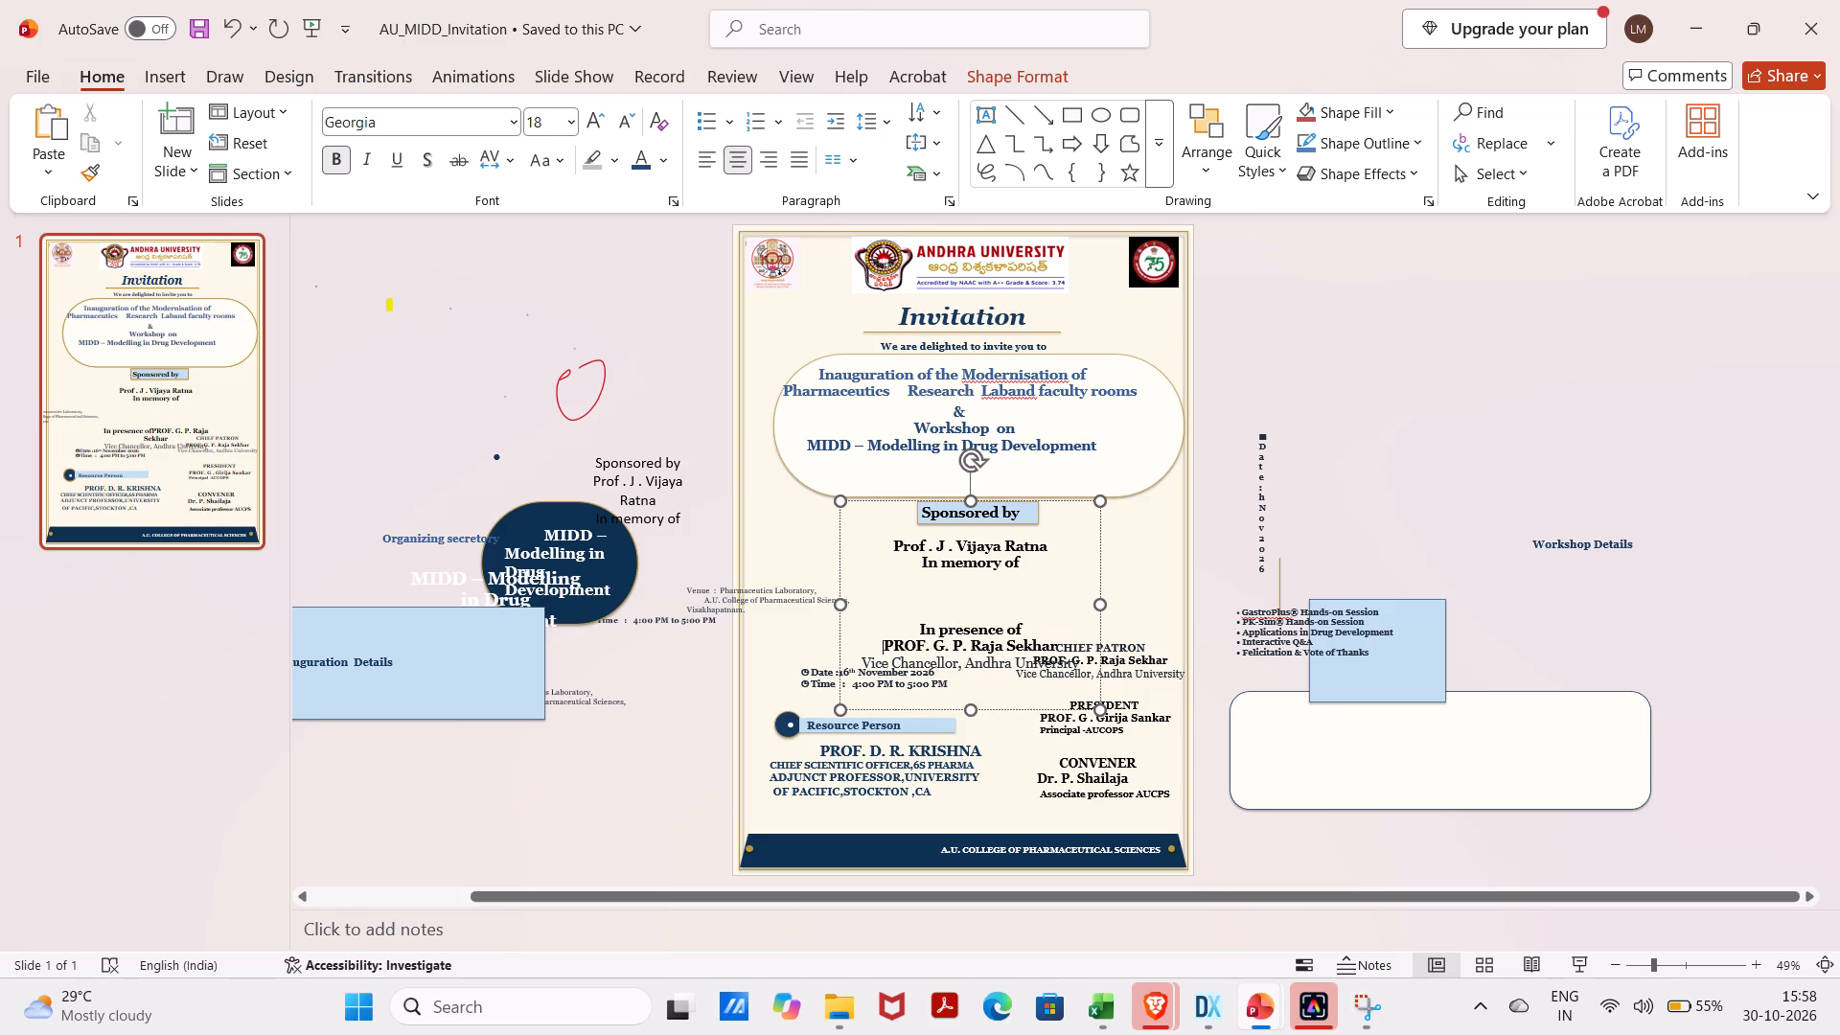
Remove the bold formatting from the "In presence of" line.
{"action": "left_click_drag", "start_coordinate": [1025, 631], "coordinate": [915, 632]}
{"action": "left_click", "coordinate": [936, 595]}
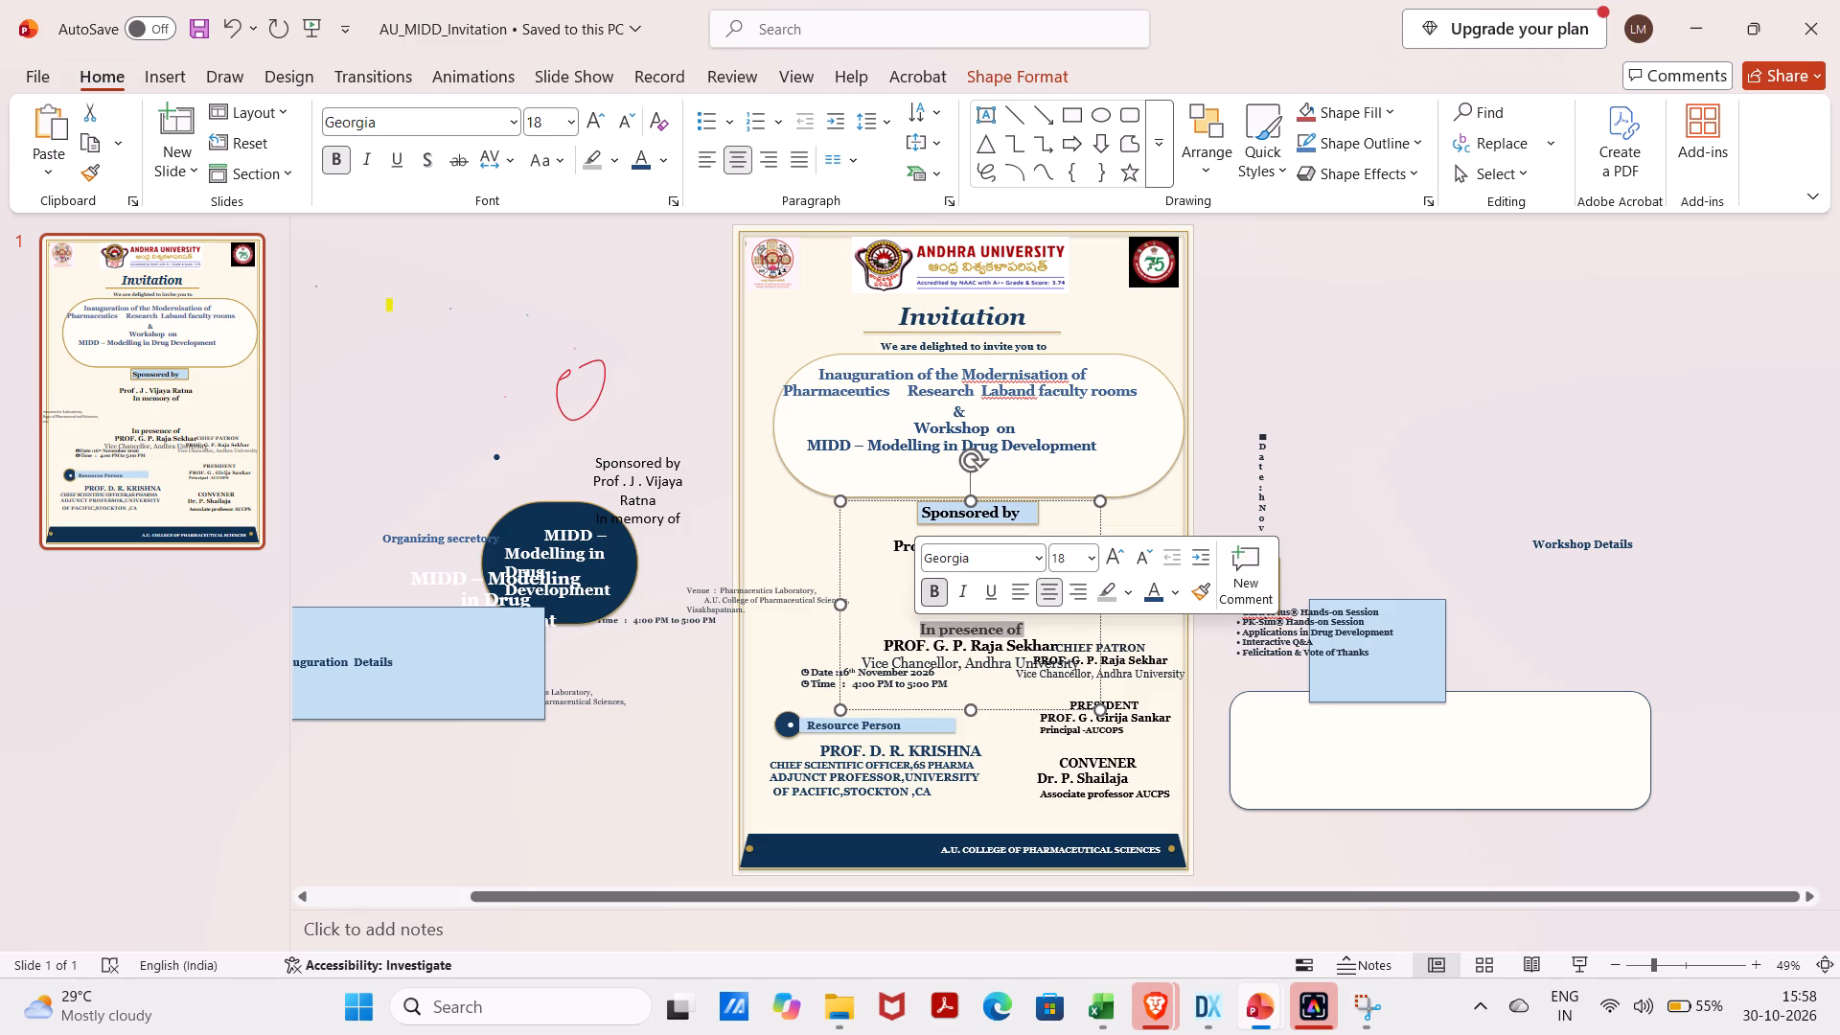
{"action": "left_click", "coordinate": [861, 638]}
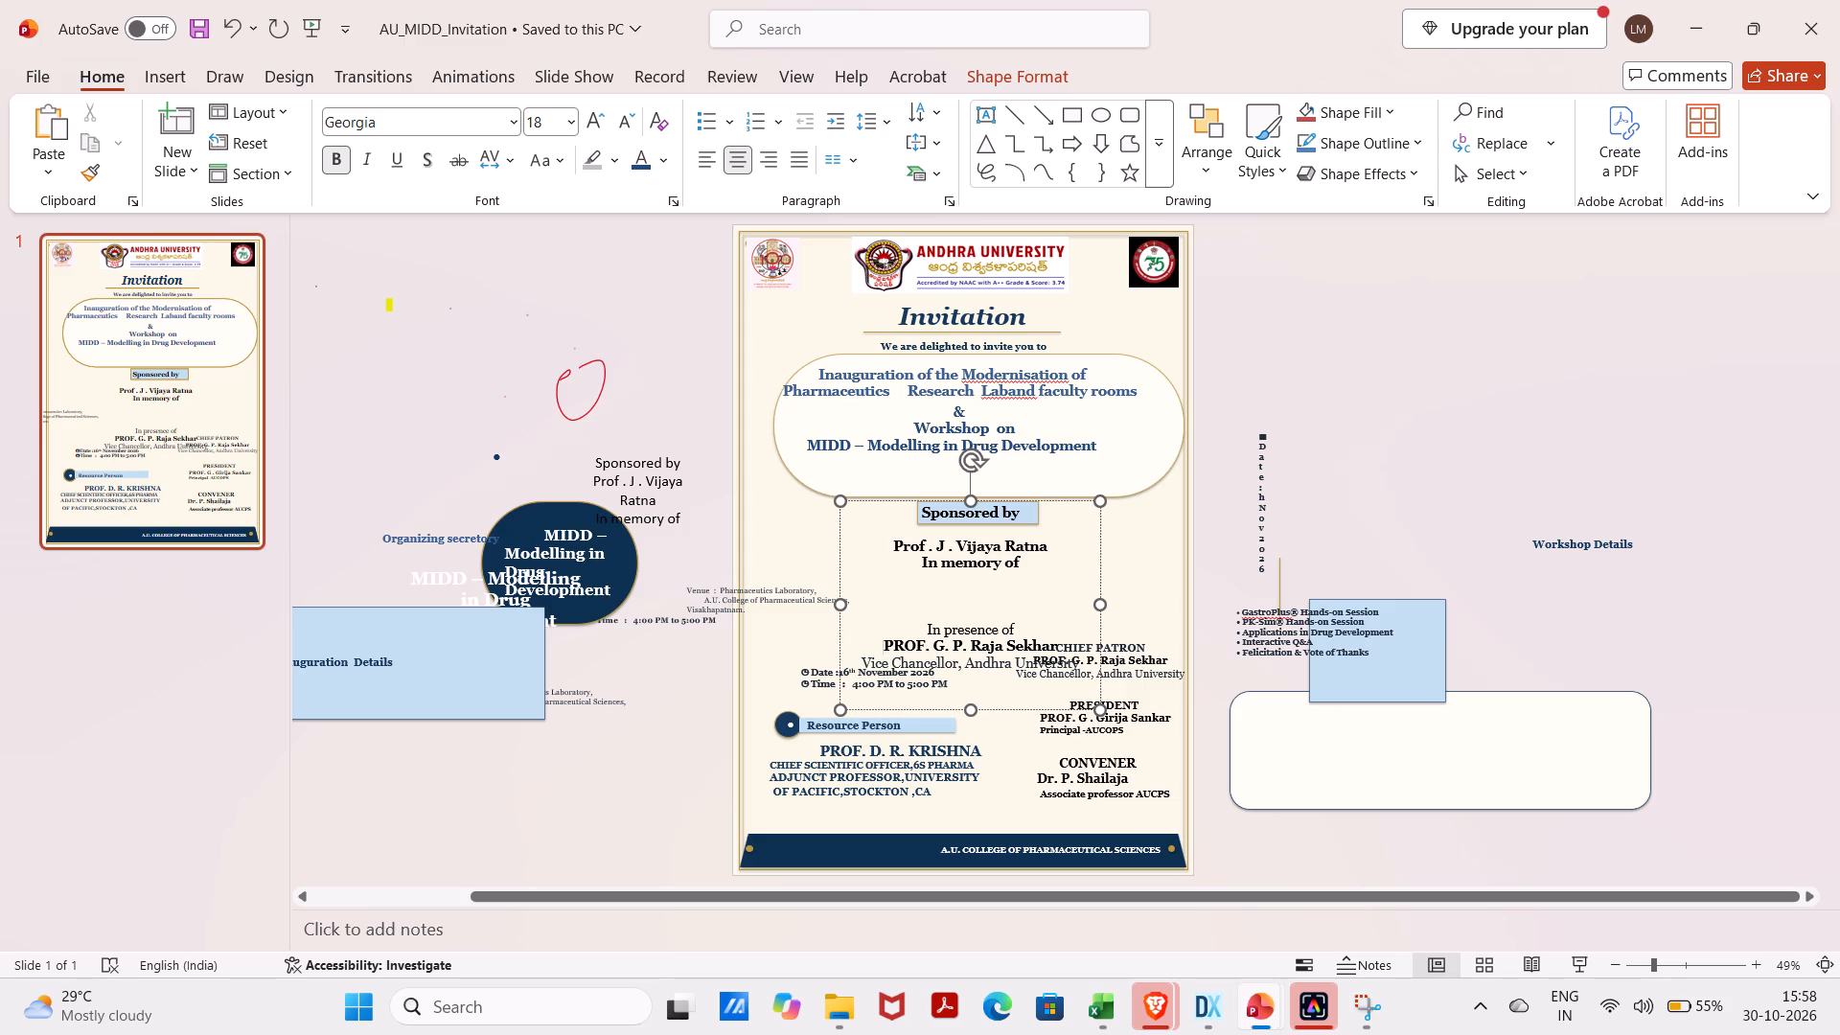
Delete the original CHIEF PATRON text box that overlaps the pasted Vice Chancellor details.
{"action": "left_click", "coordinate": [1137, 681]}
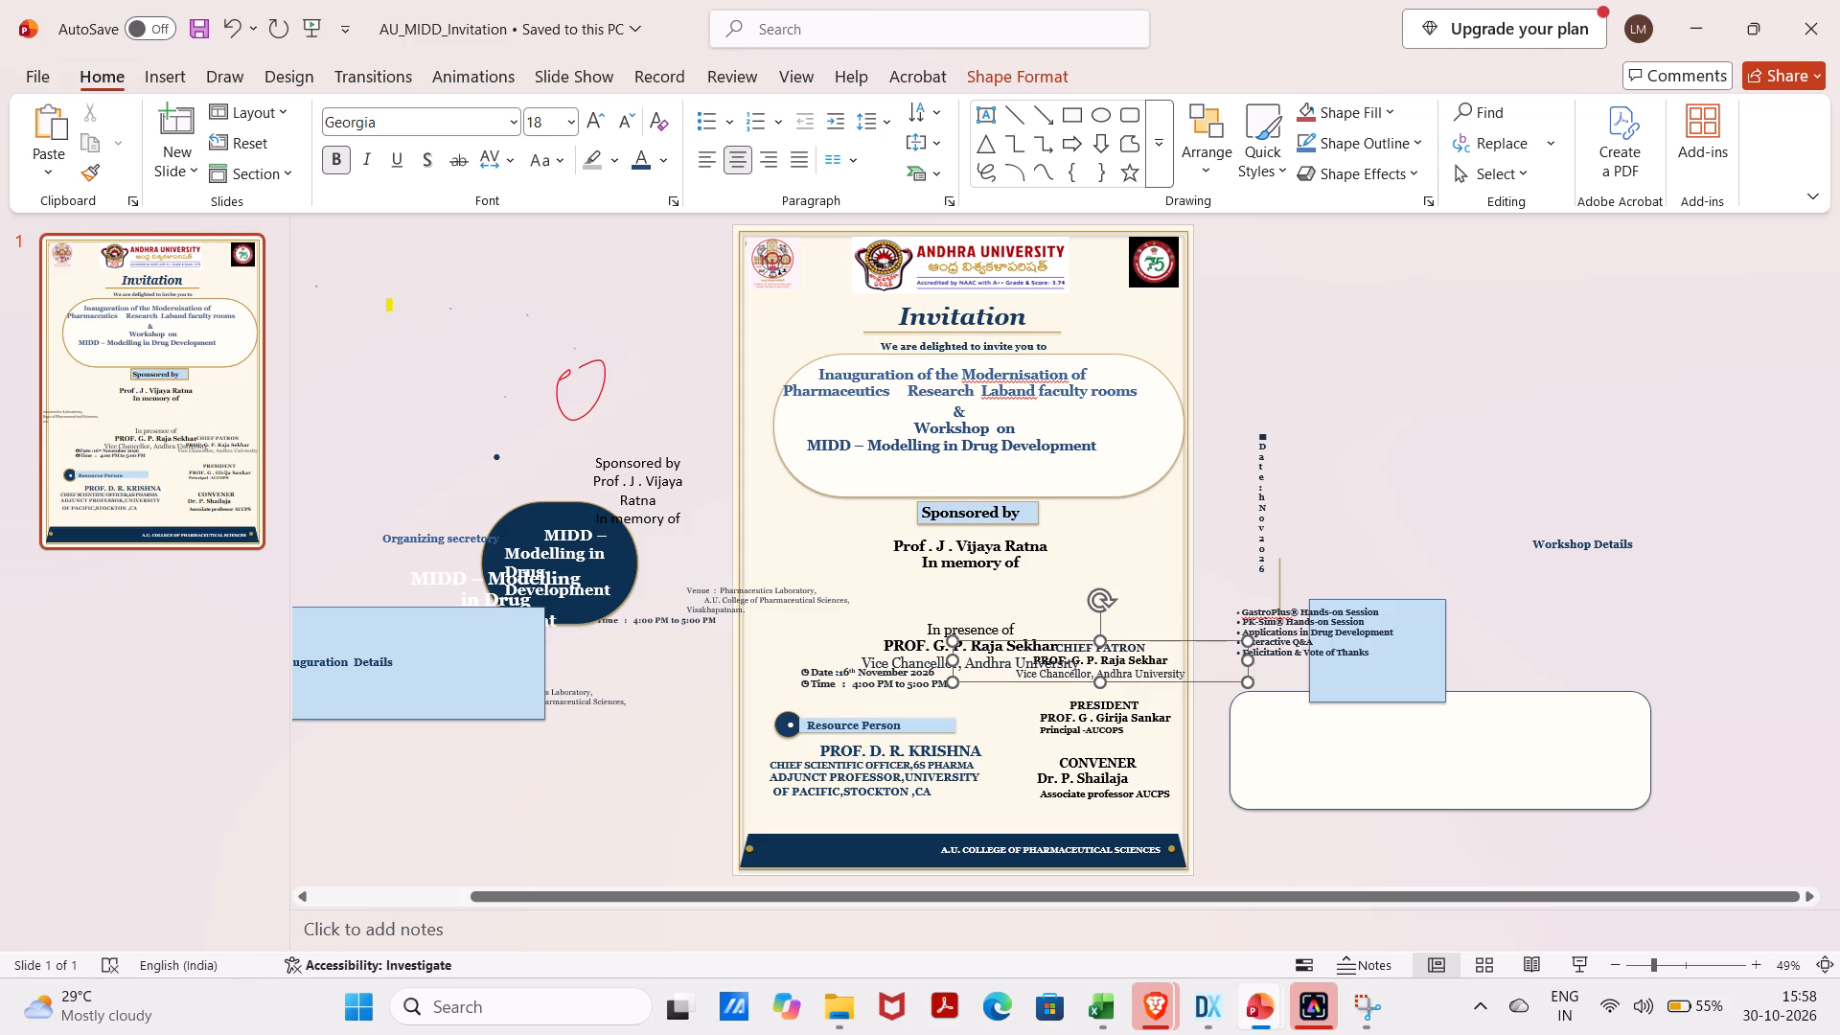
{"action": "left_click", "coordinate": [1249, 638]}
{"action": "key", "text": "BackSpace"}
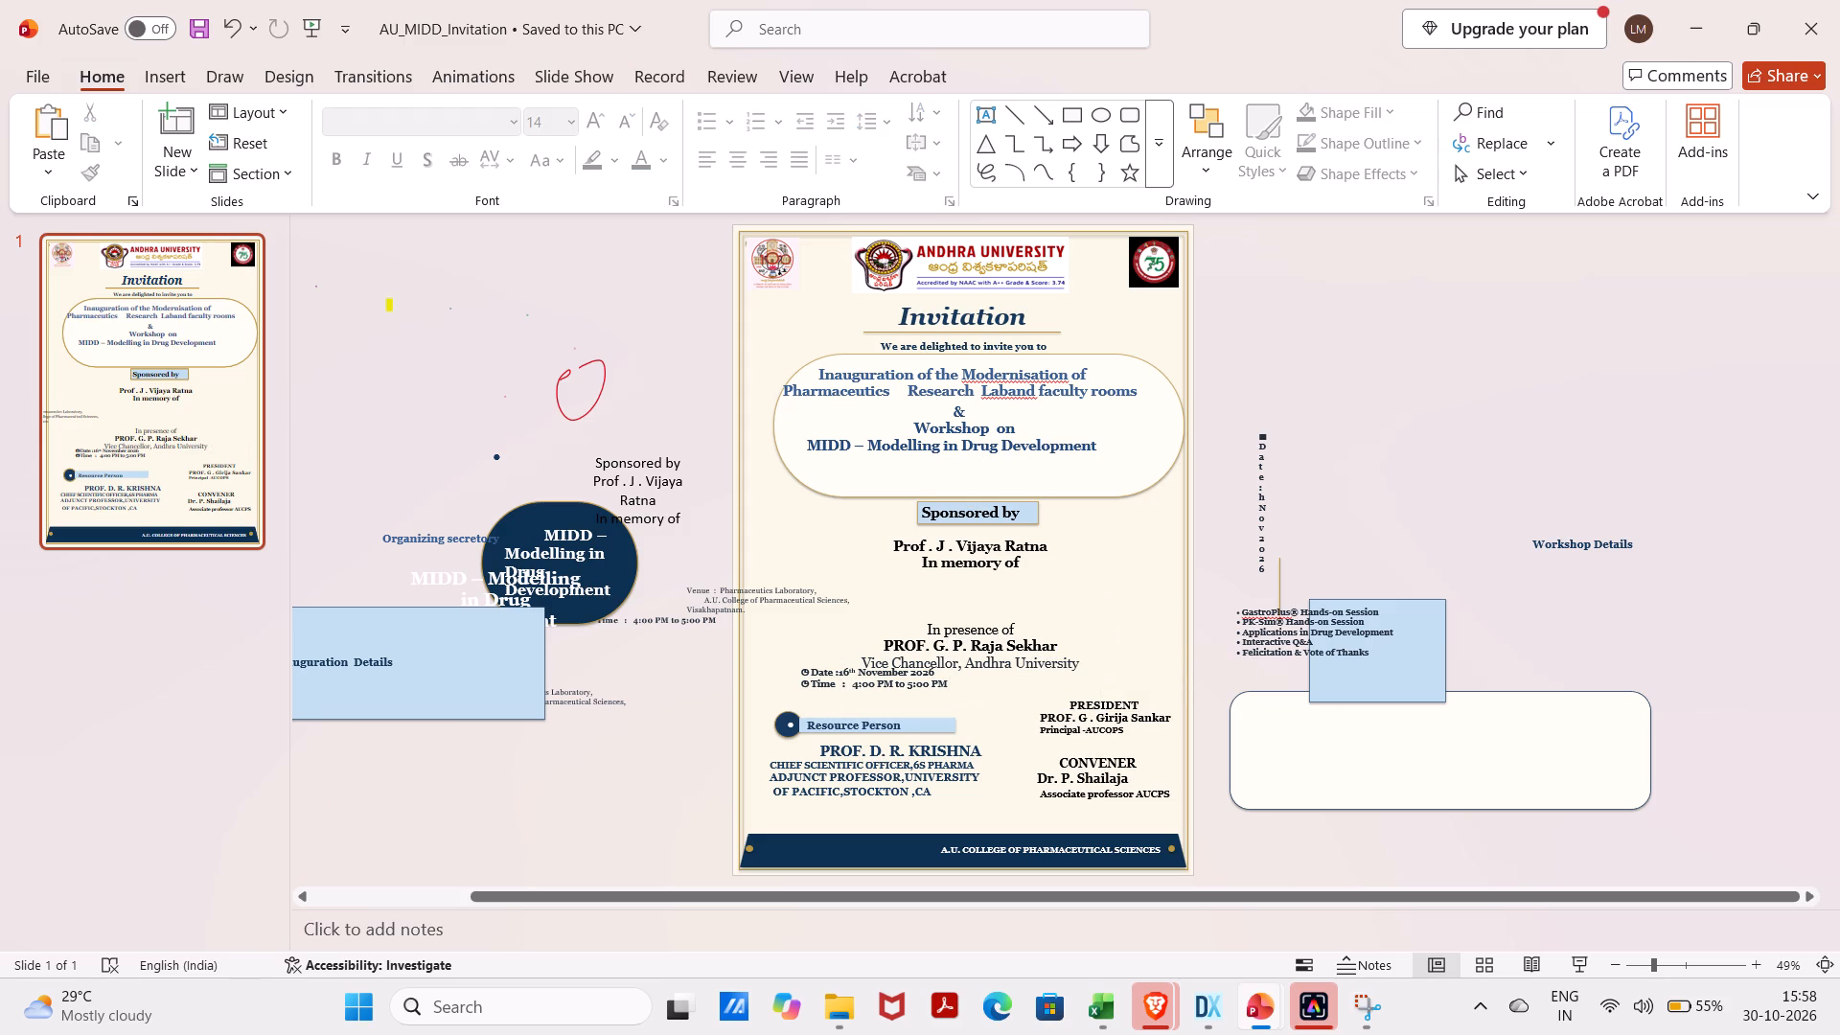
Copy the 16th November 2026 date and 4:00 PM to 5:00 PM time lines below the resource person's details, nudging the Resource Person heading up.
{"action": "left_click", "coordinate": [954, 684]}
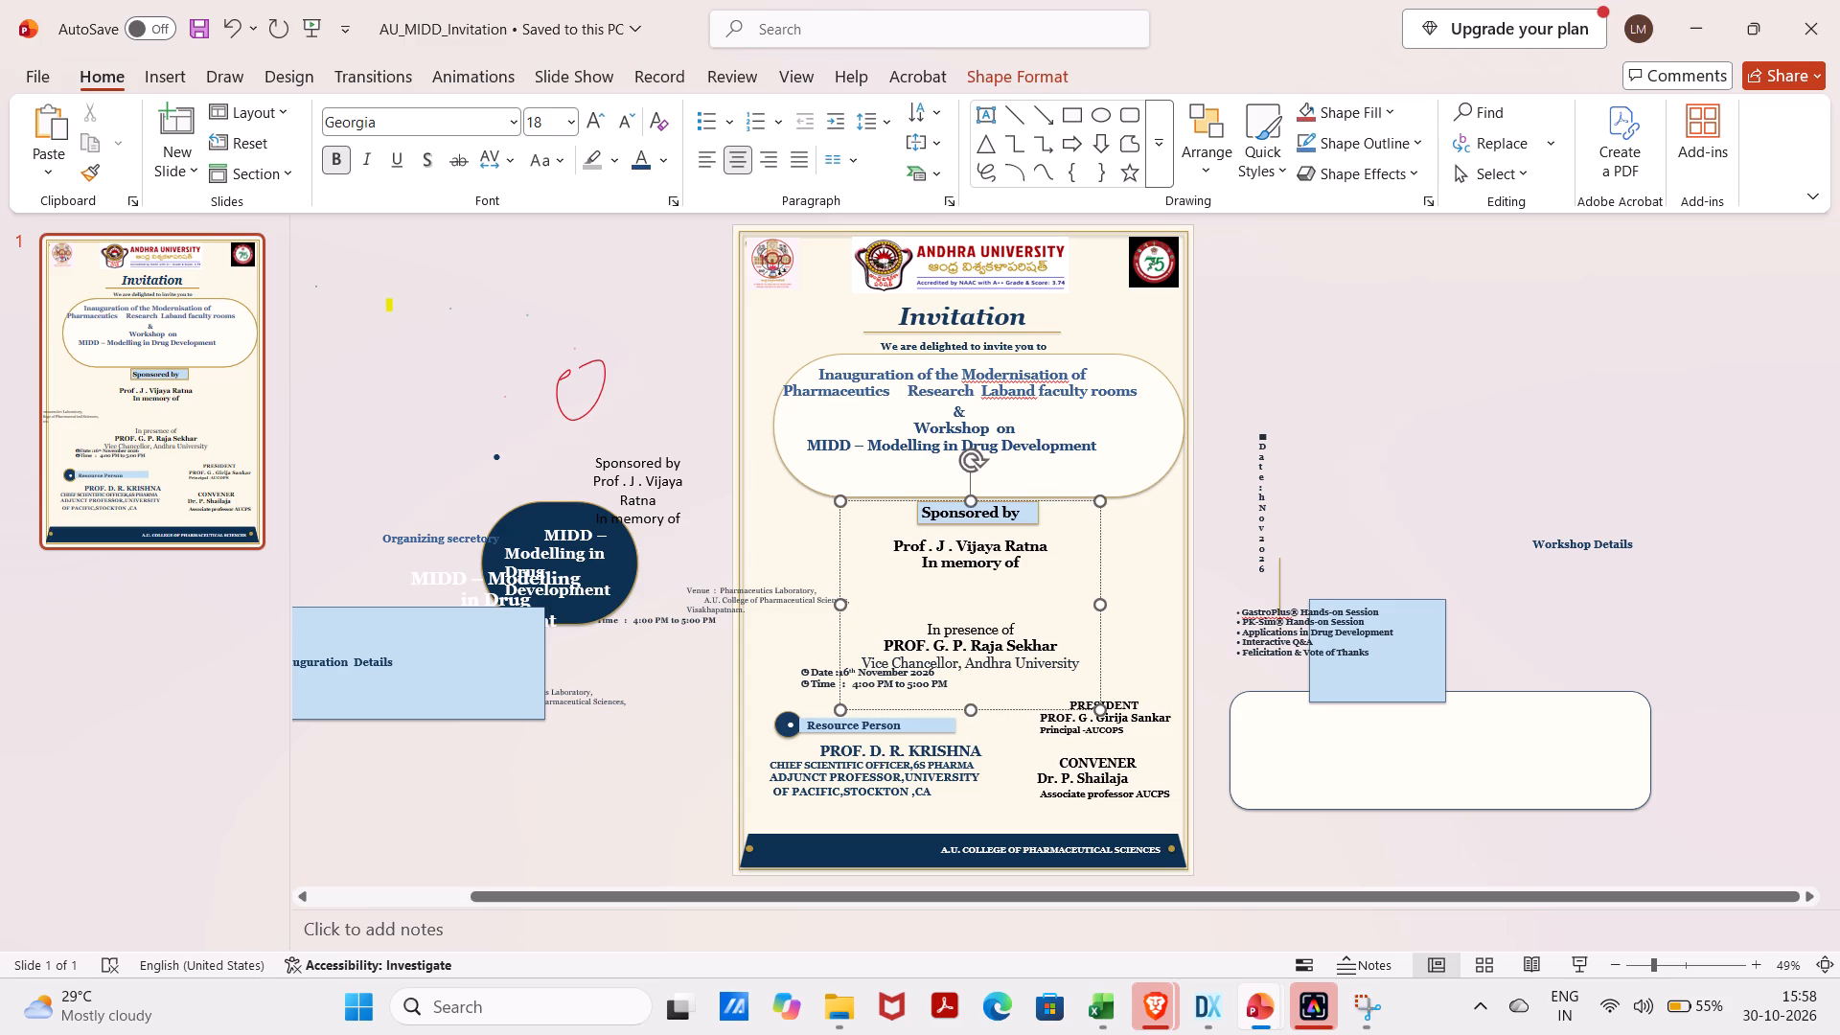
{"action": "left_click_drag", "start_coordinate": [805, 676], "coordinate": [964, 693]}
{"action": "key", "text": "ctrl+c"}
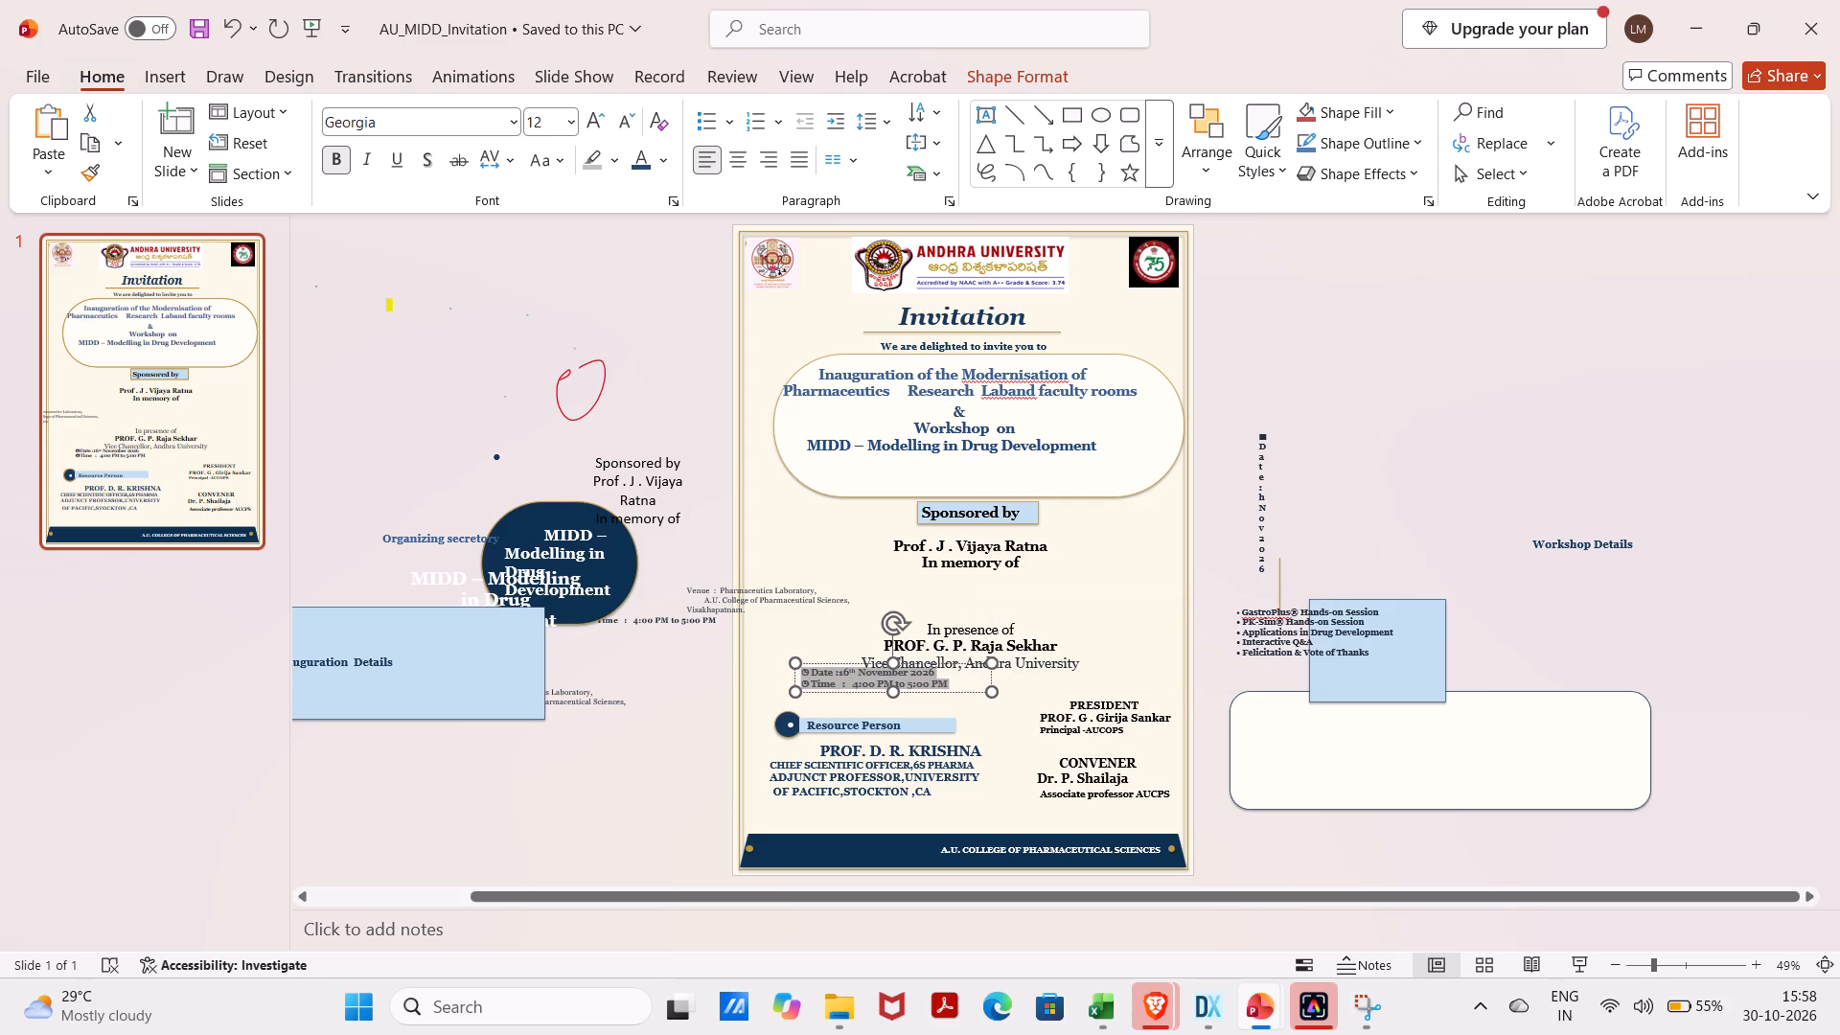
{"action": "left_click", "coordinate": [947, 797]}
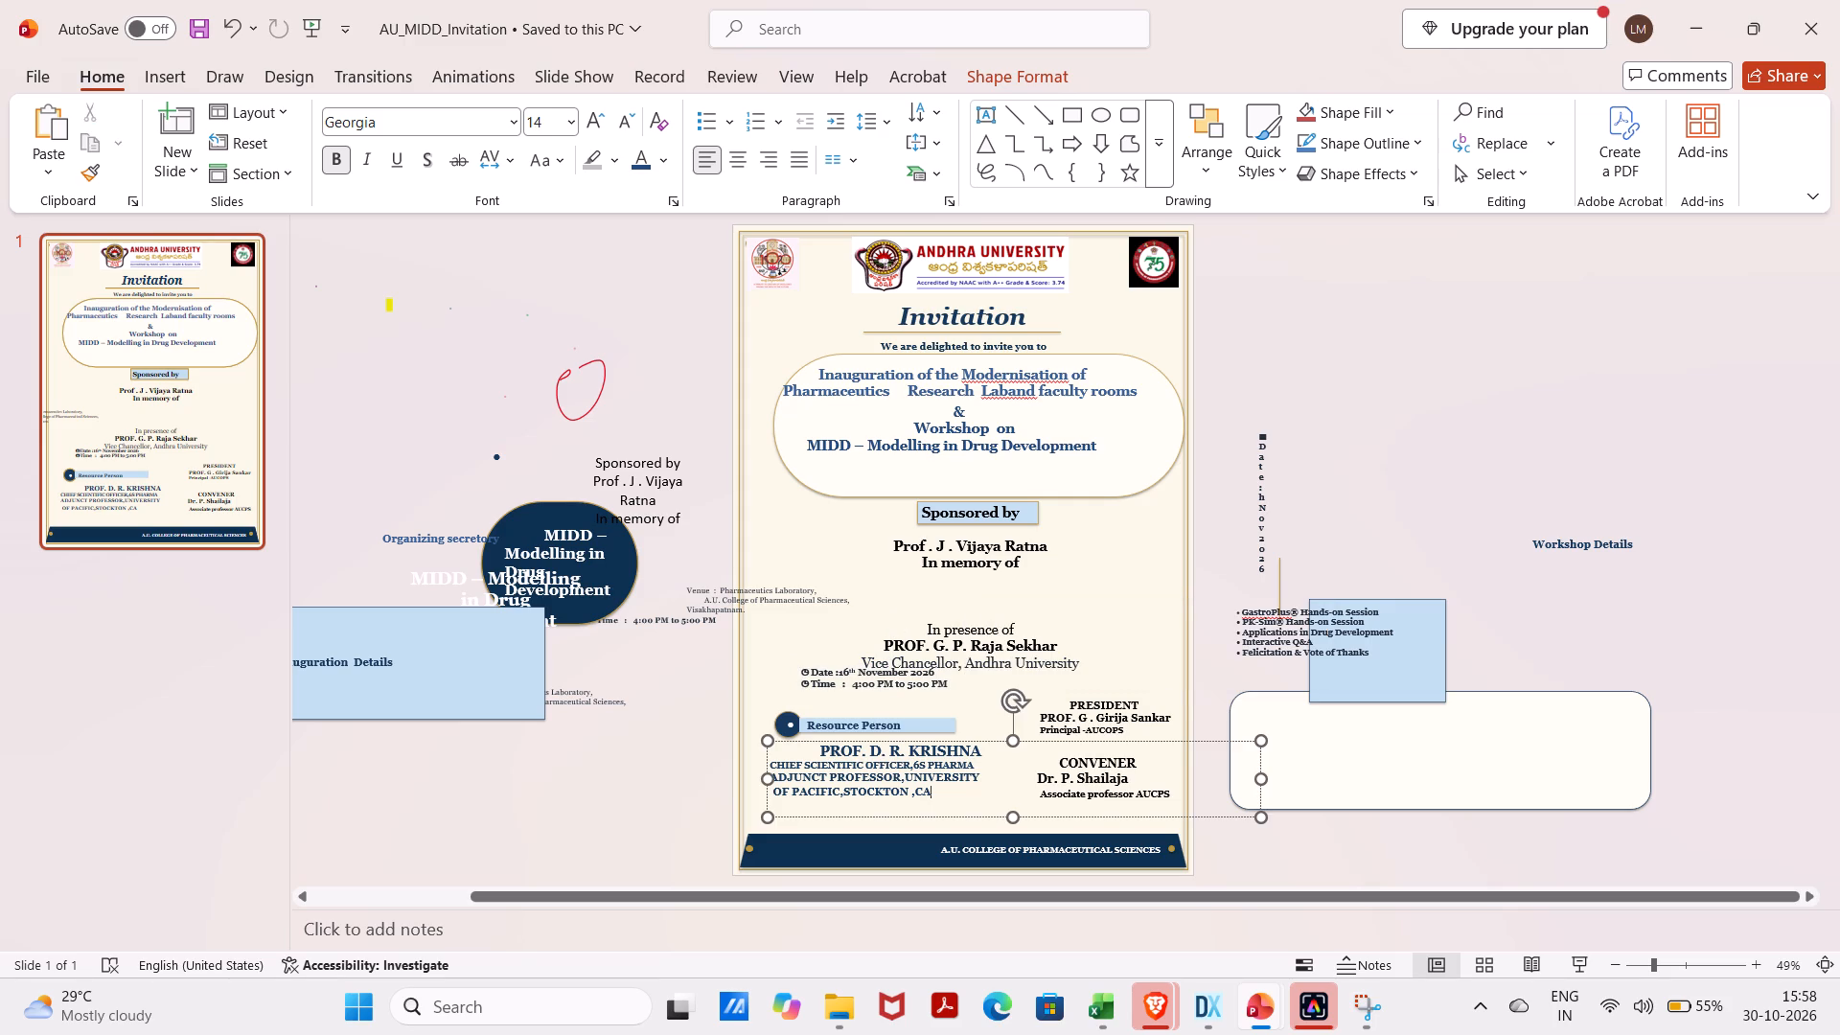
{"action": "left_click", "coordinate": [806, 720]}
{"action": "left_click_drag", "start_coordinate": [806, 720], "coordinate": [800, 702]}
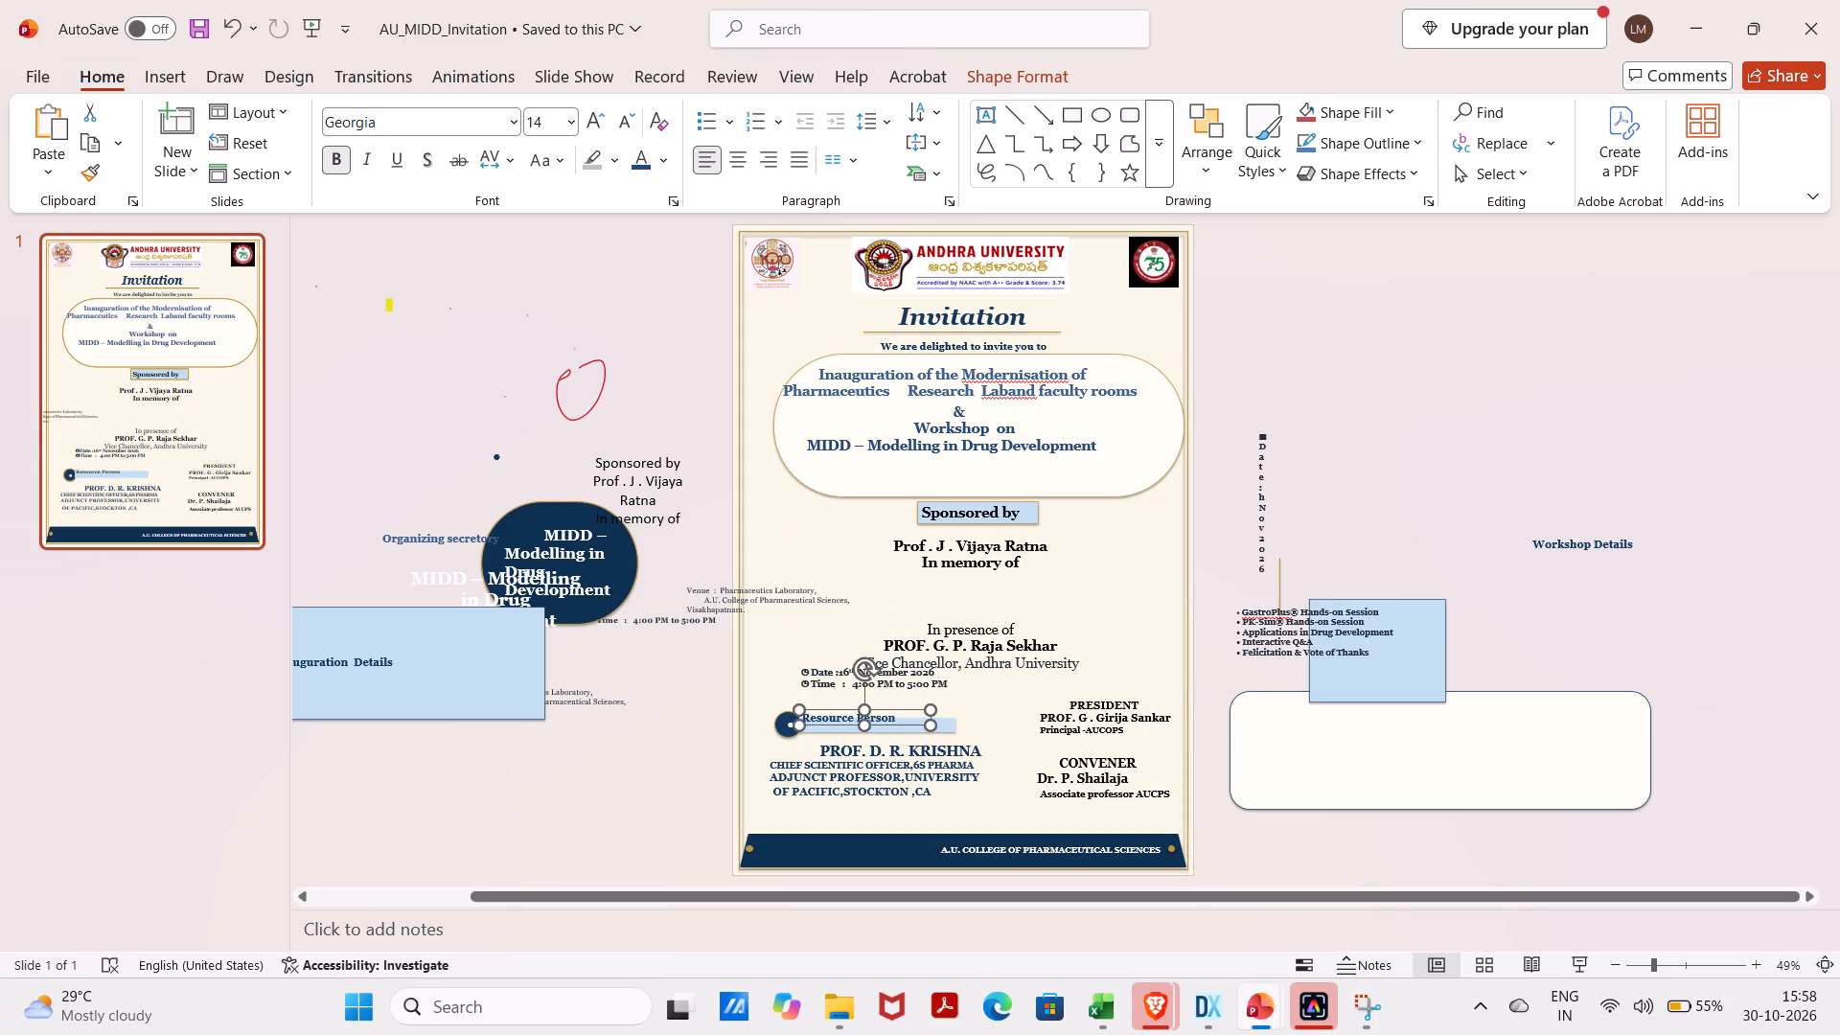
{"action": "left_click", "coordinate": [871, 811]}
{"action": "key", "text": "ctrl+v"}
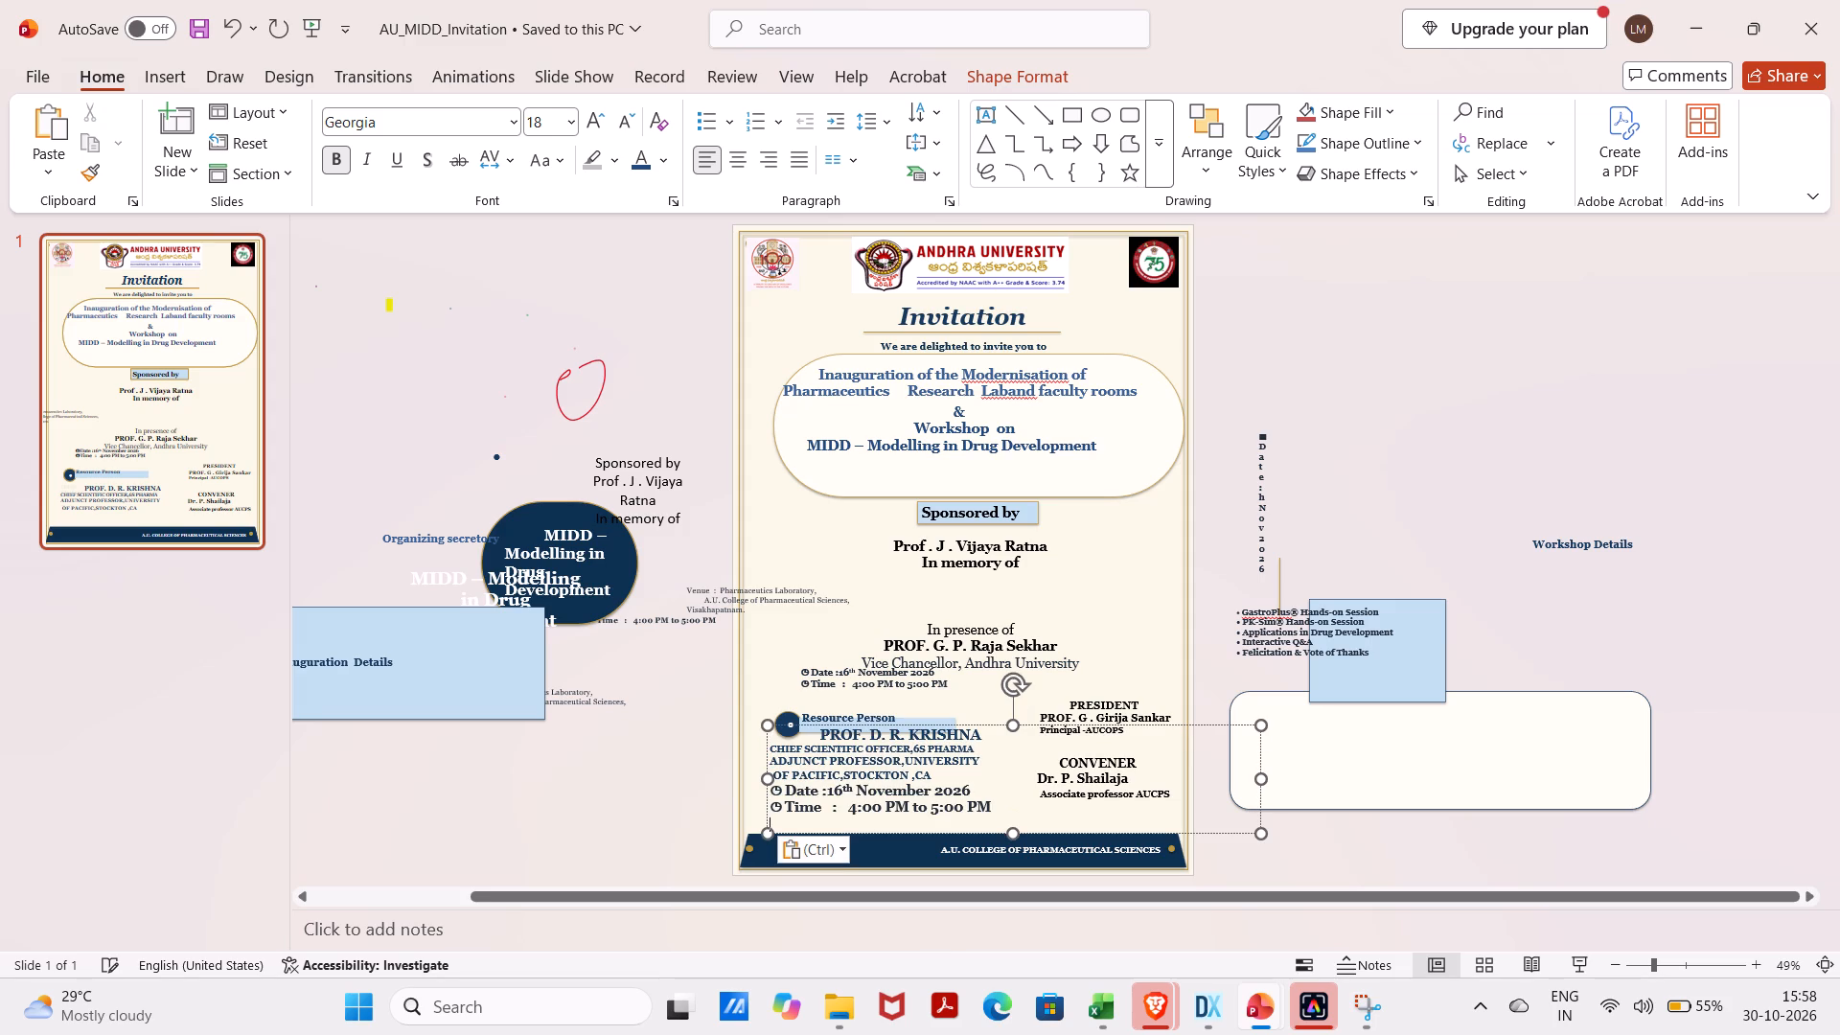
Move the resource person's details text box slightly down and right, away from the Resource Person heading.
{"action": "left_click_drag", "start_coordinate": [764, 719], "coordinate": [788, 767]}
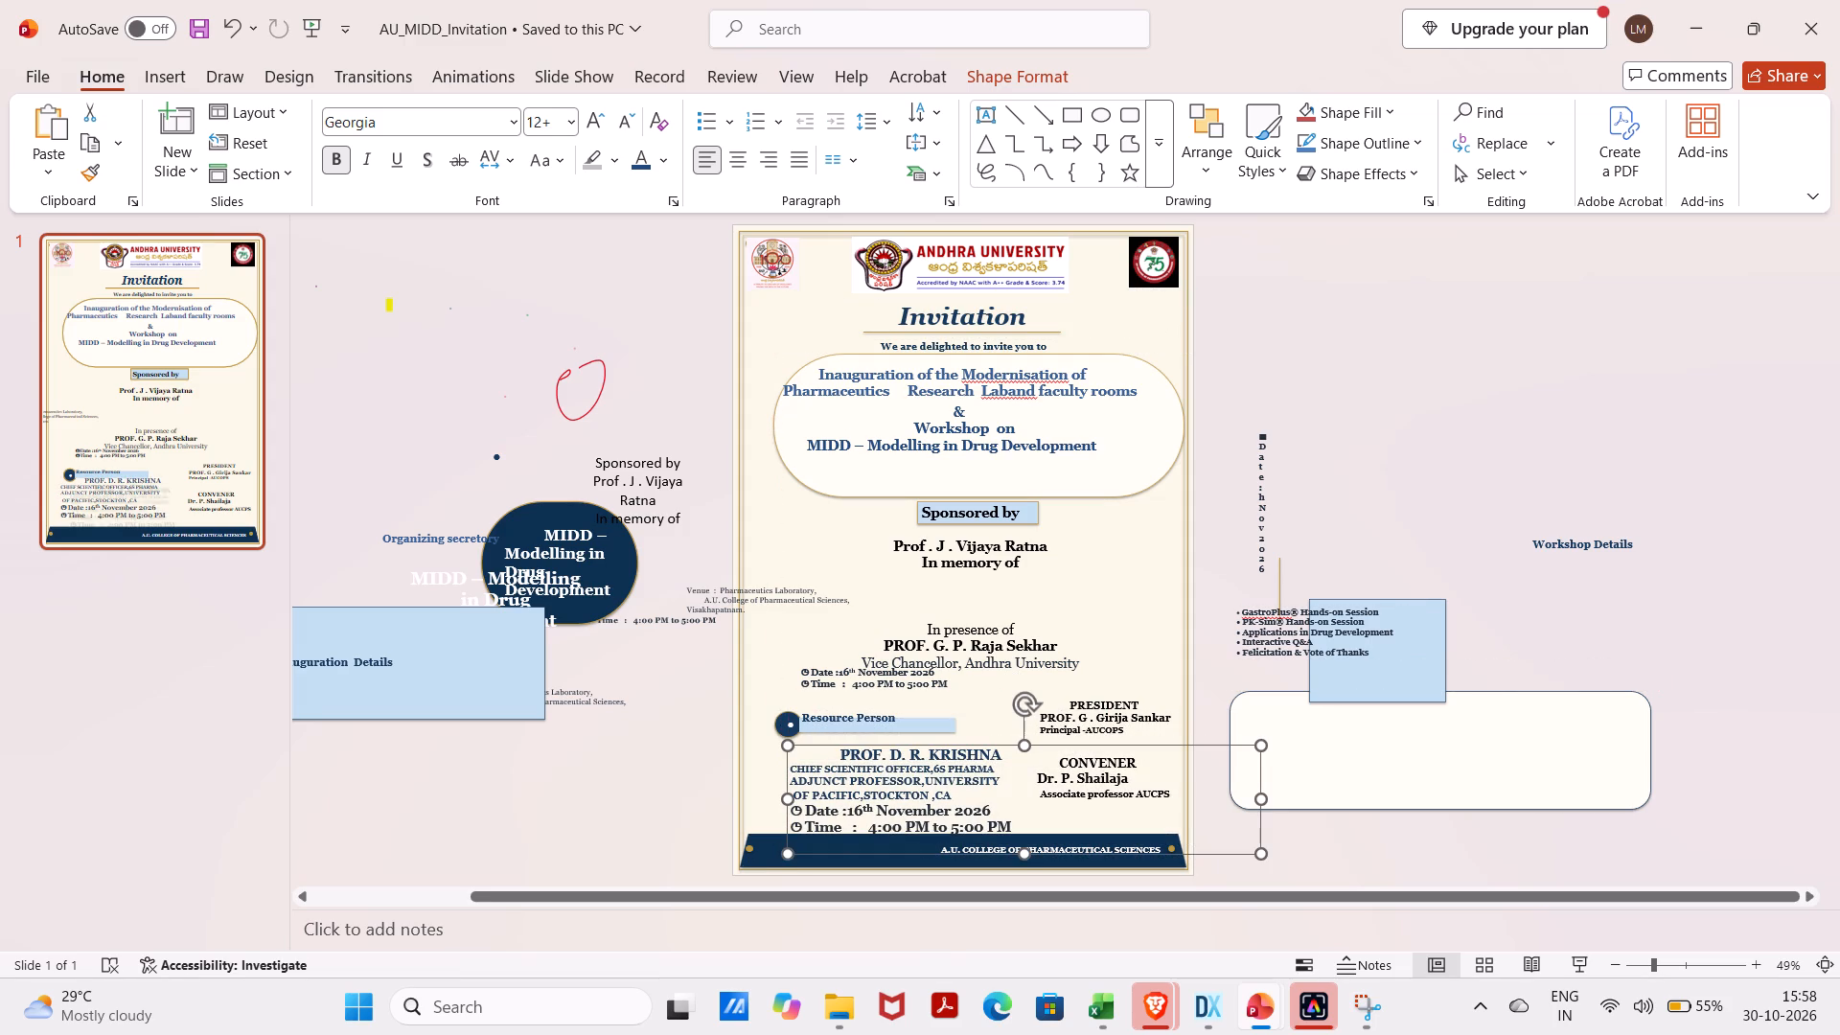
Delete the old small date and time text box between the Vice Chancellor line and the Resource Person heading.
{"action": "left_click", "coordinate": [818, 680]}
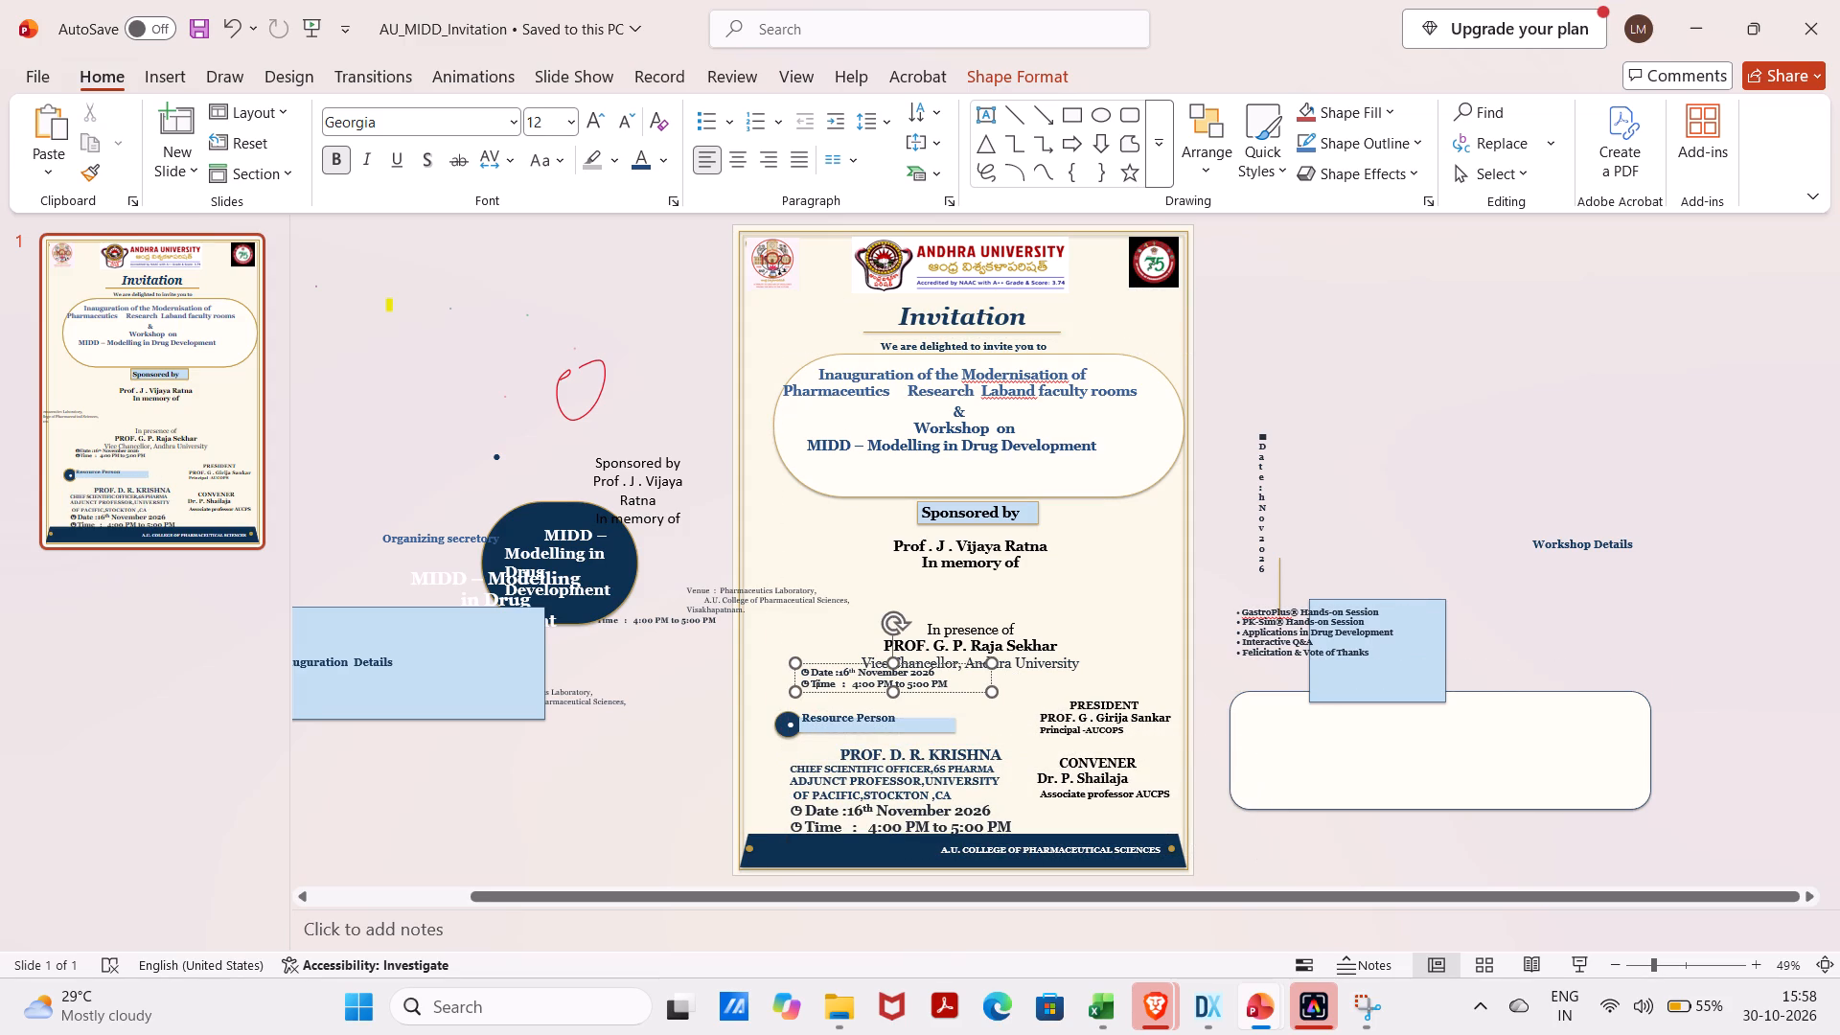
{"action": "key", "text": "BackSpace"}
{"action": "left_click", "coordinate": [793, 663]}
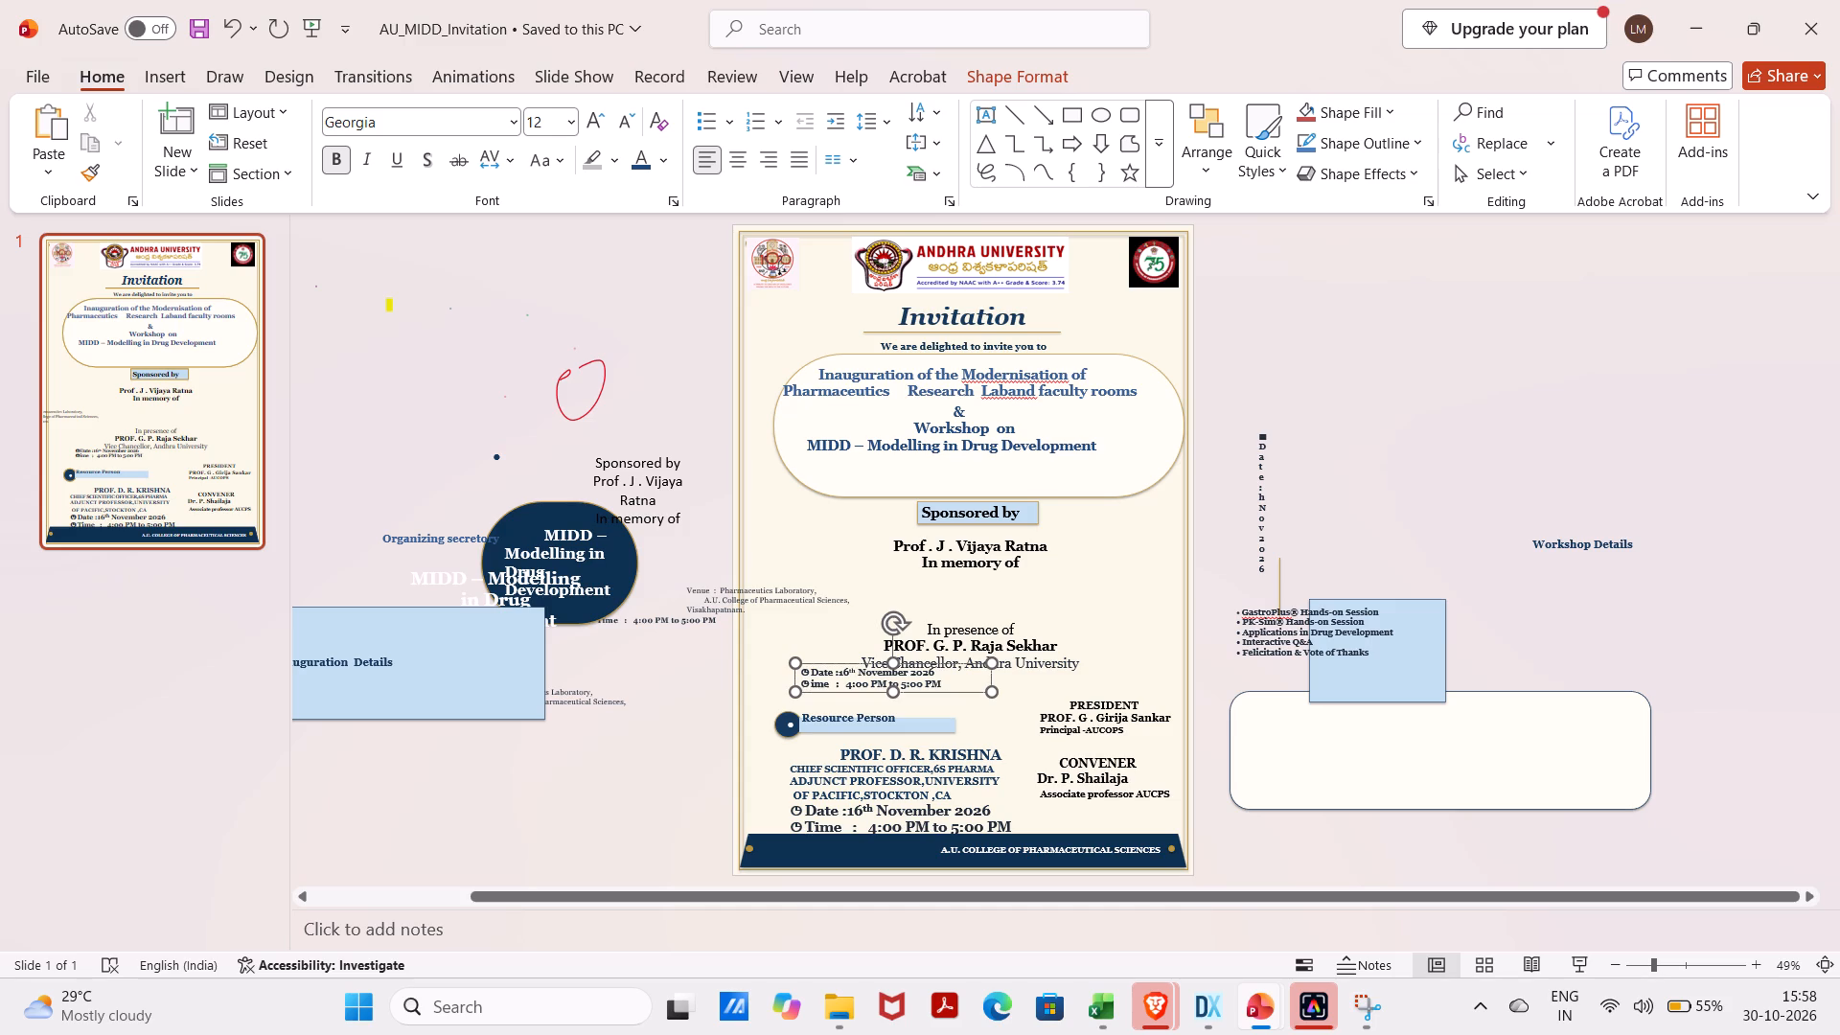
{"action": "key", "text": "BackSpace"}
Move the Resource Person label, its light-blue bar and the dark circle marker up to just below the Vice Chancellor line.
{"action": "left_click_drag", "start_coordinate": [805, 712], "coordinate": [805, 679]}
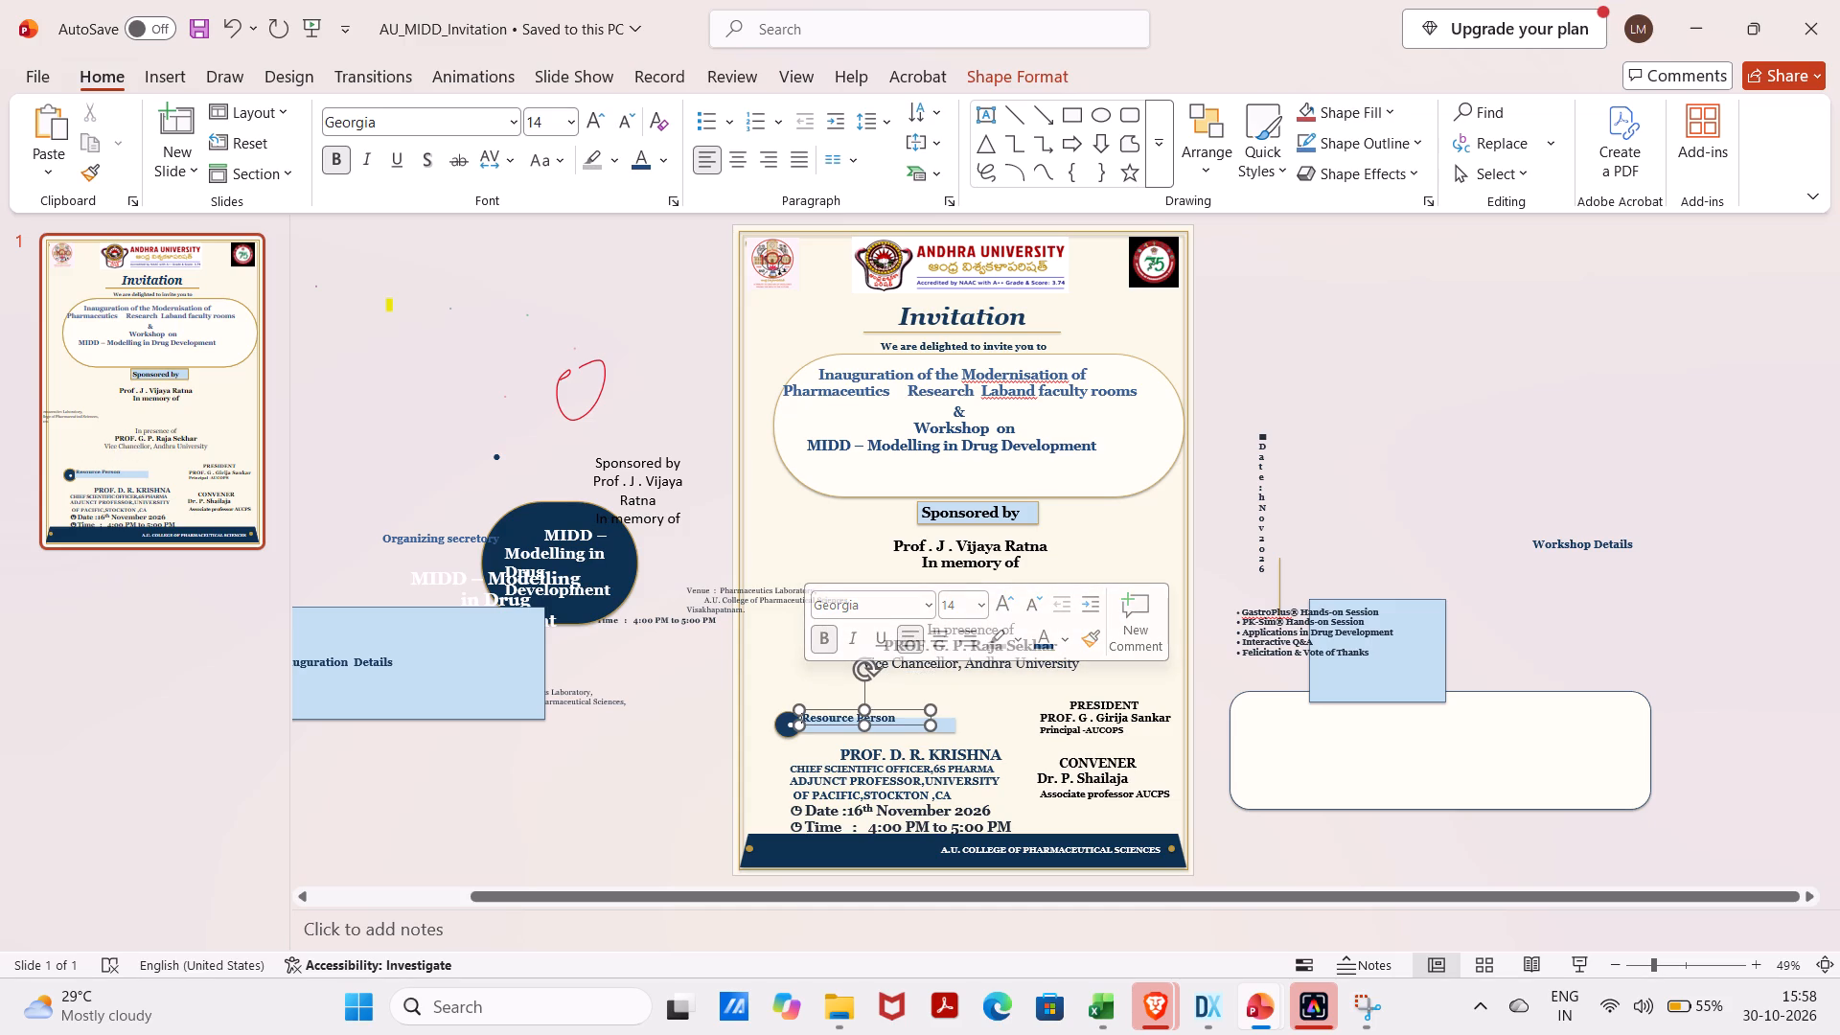
{"action": "left_click_drag", "start_coordinate": [803, 710], "coordinate": [803, 665]}
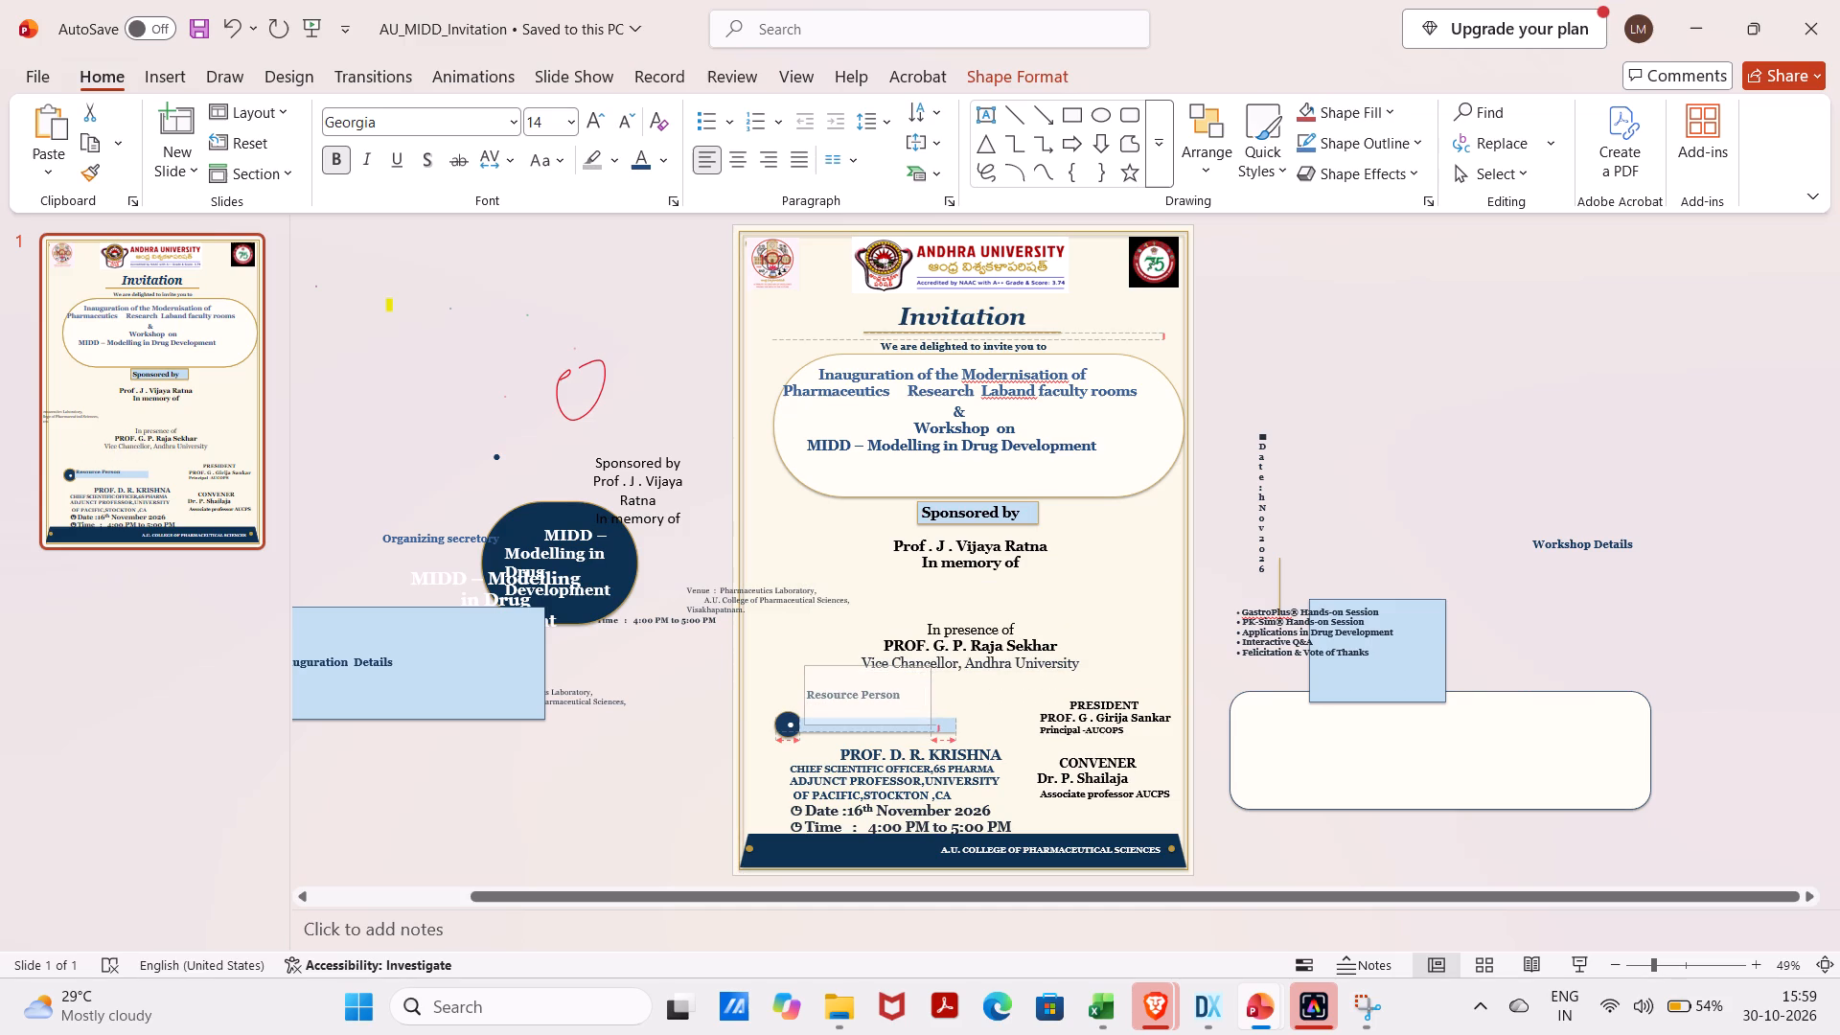
{"action": "left_click_drag", "start_coordinate": [803, 665], "coordinate": [802, 658]}
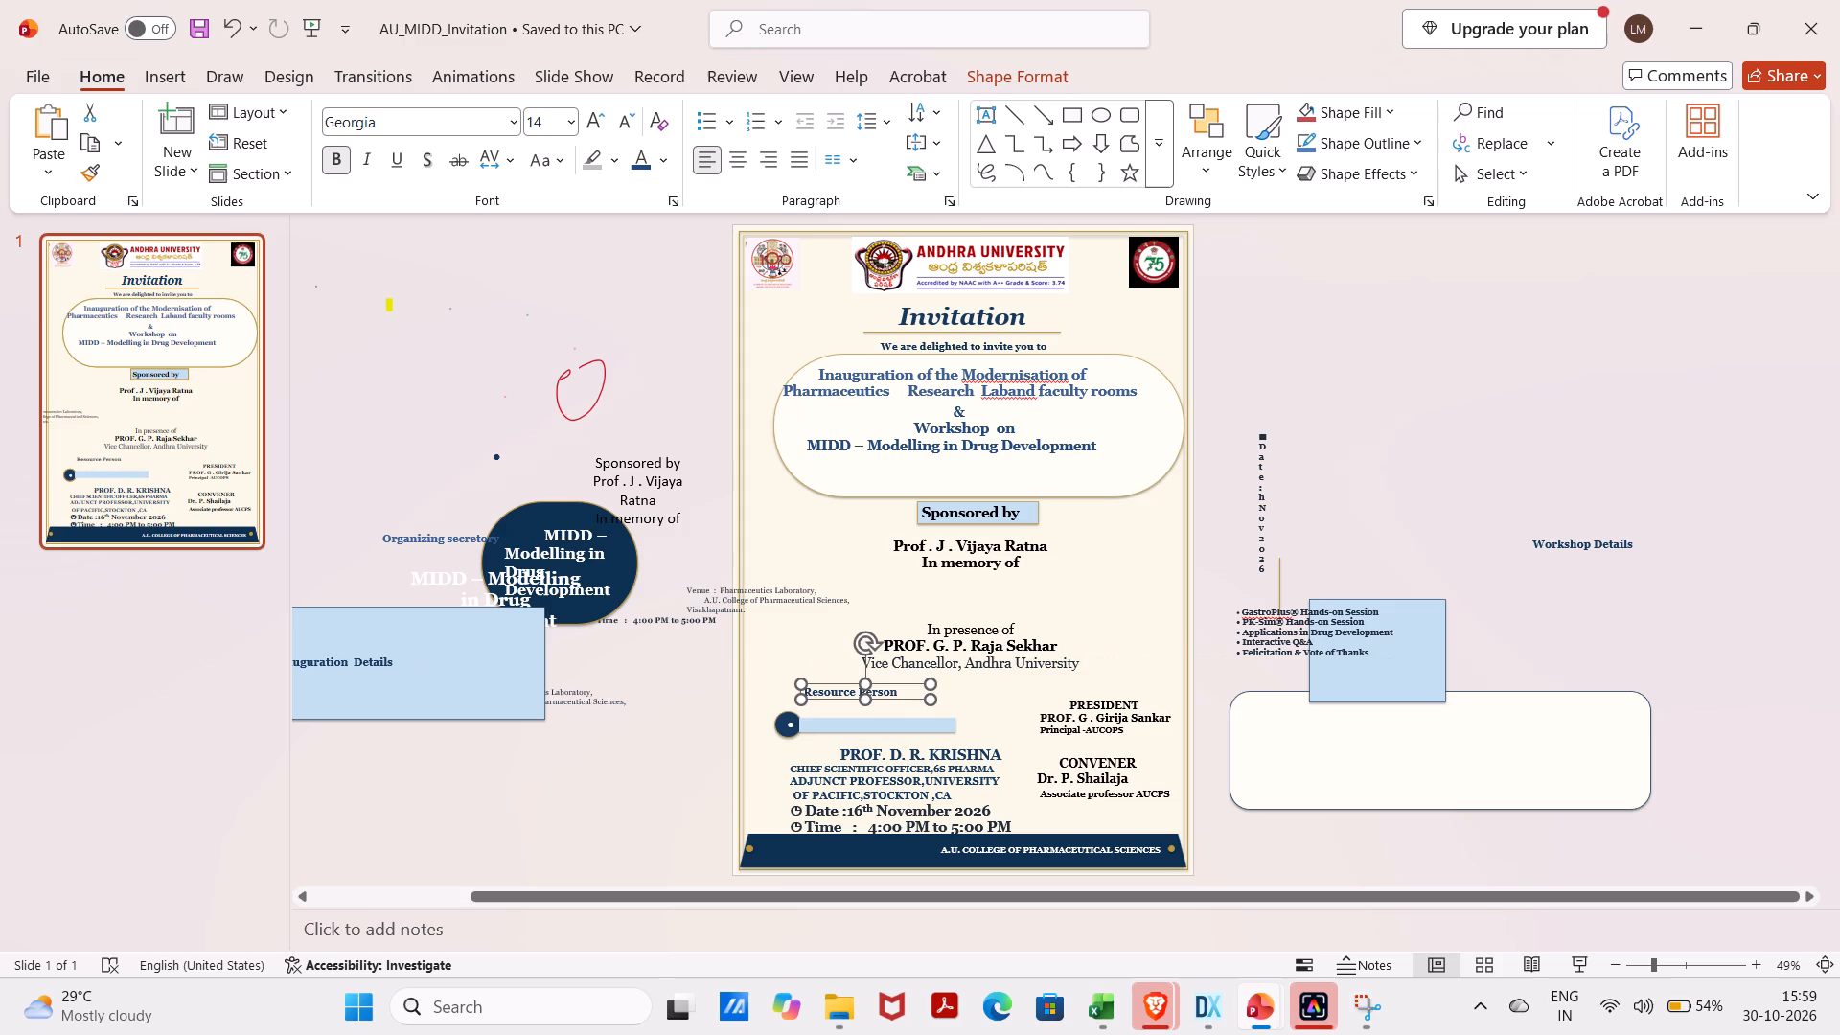
{"action": "left_click_drag", "start_coordinate": [794, 723], "coordinate": [789, 688]}
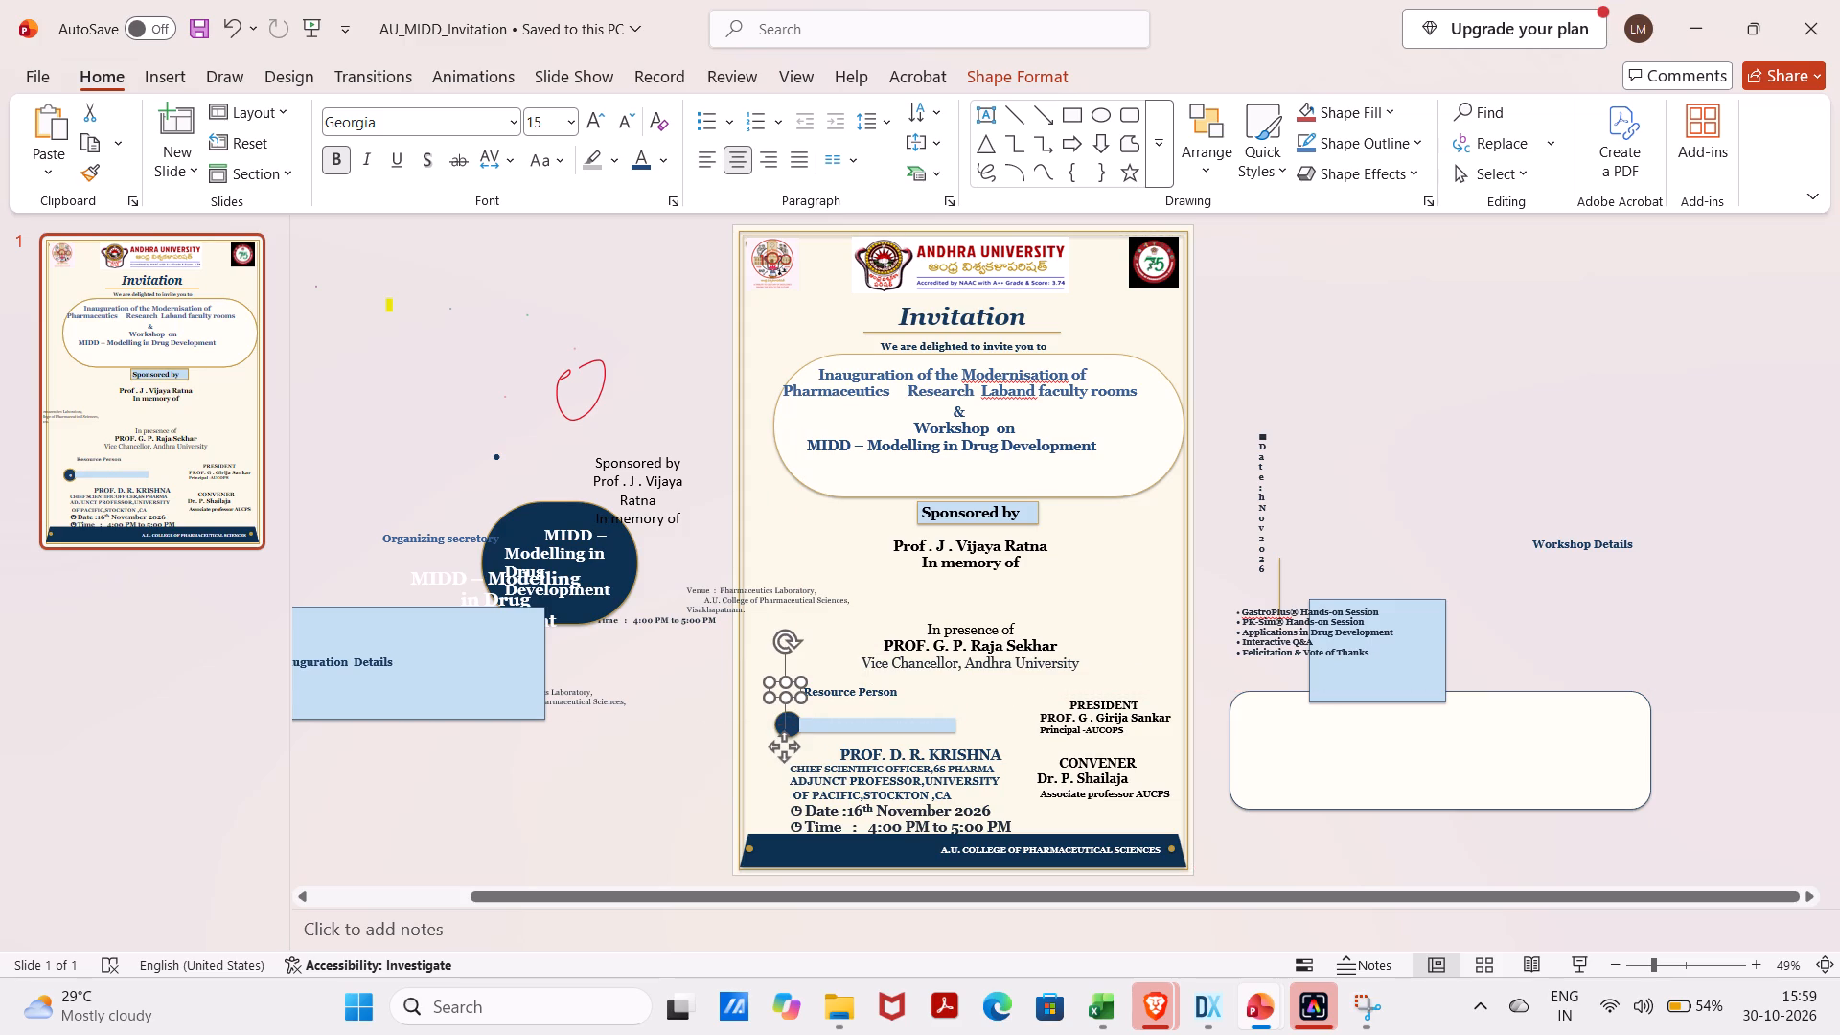
{"action": "left_click_drag", "start_coordinate": [813, 732], "coordinate": [813, 694]}
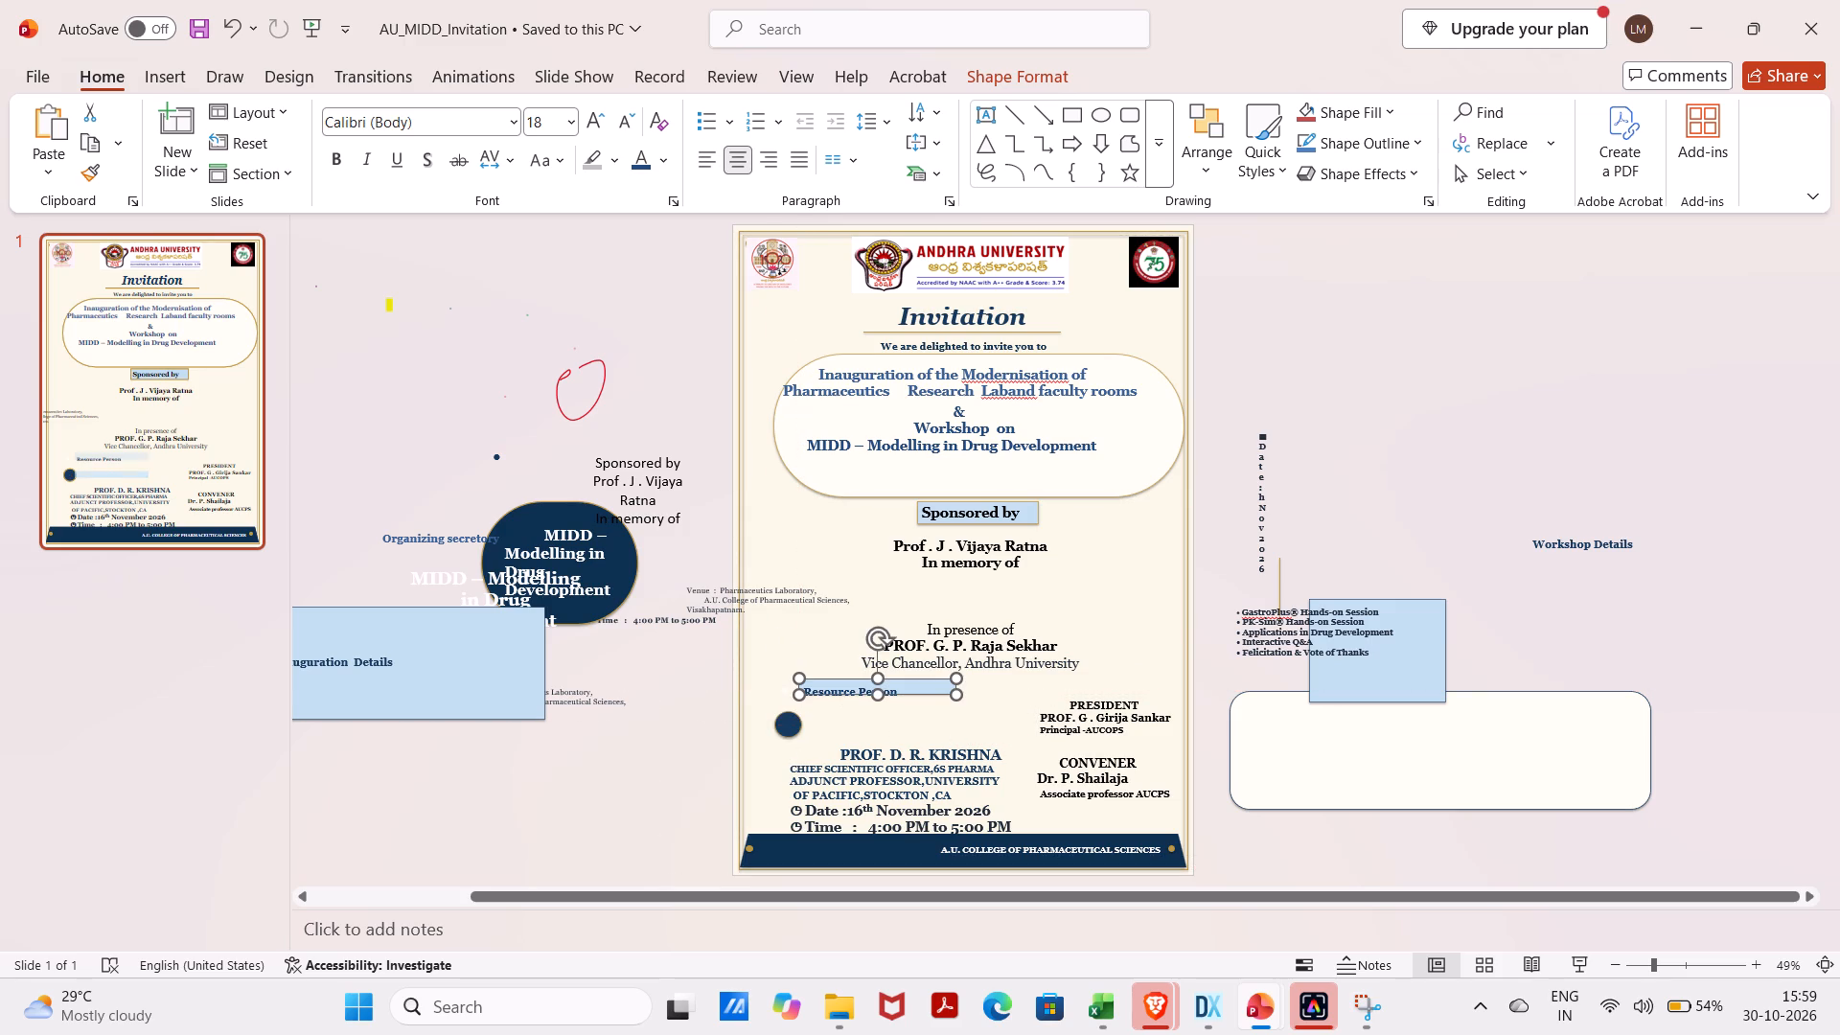
{"action": "left_click_drag", "start_coordinate": [797, 721], "coordinate": [795, 687]}
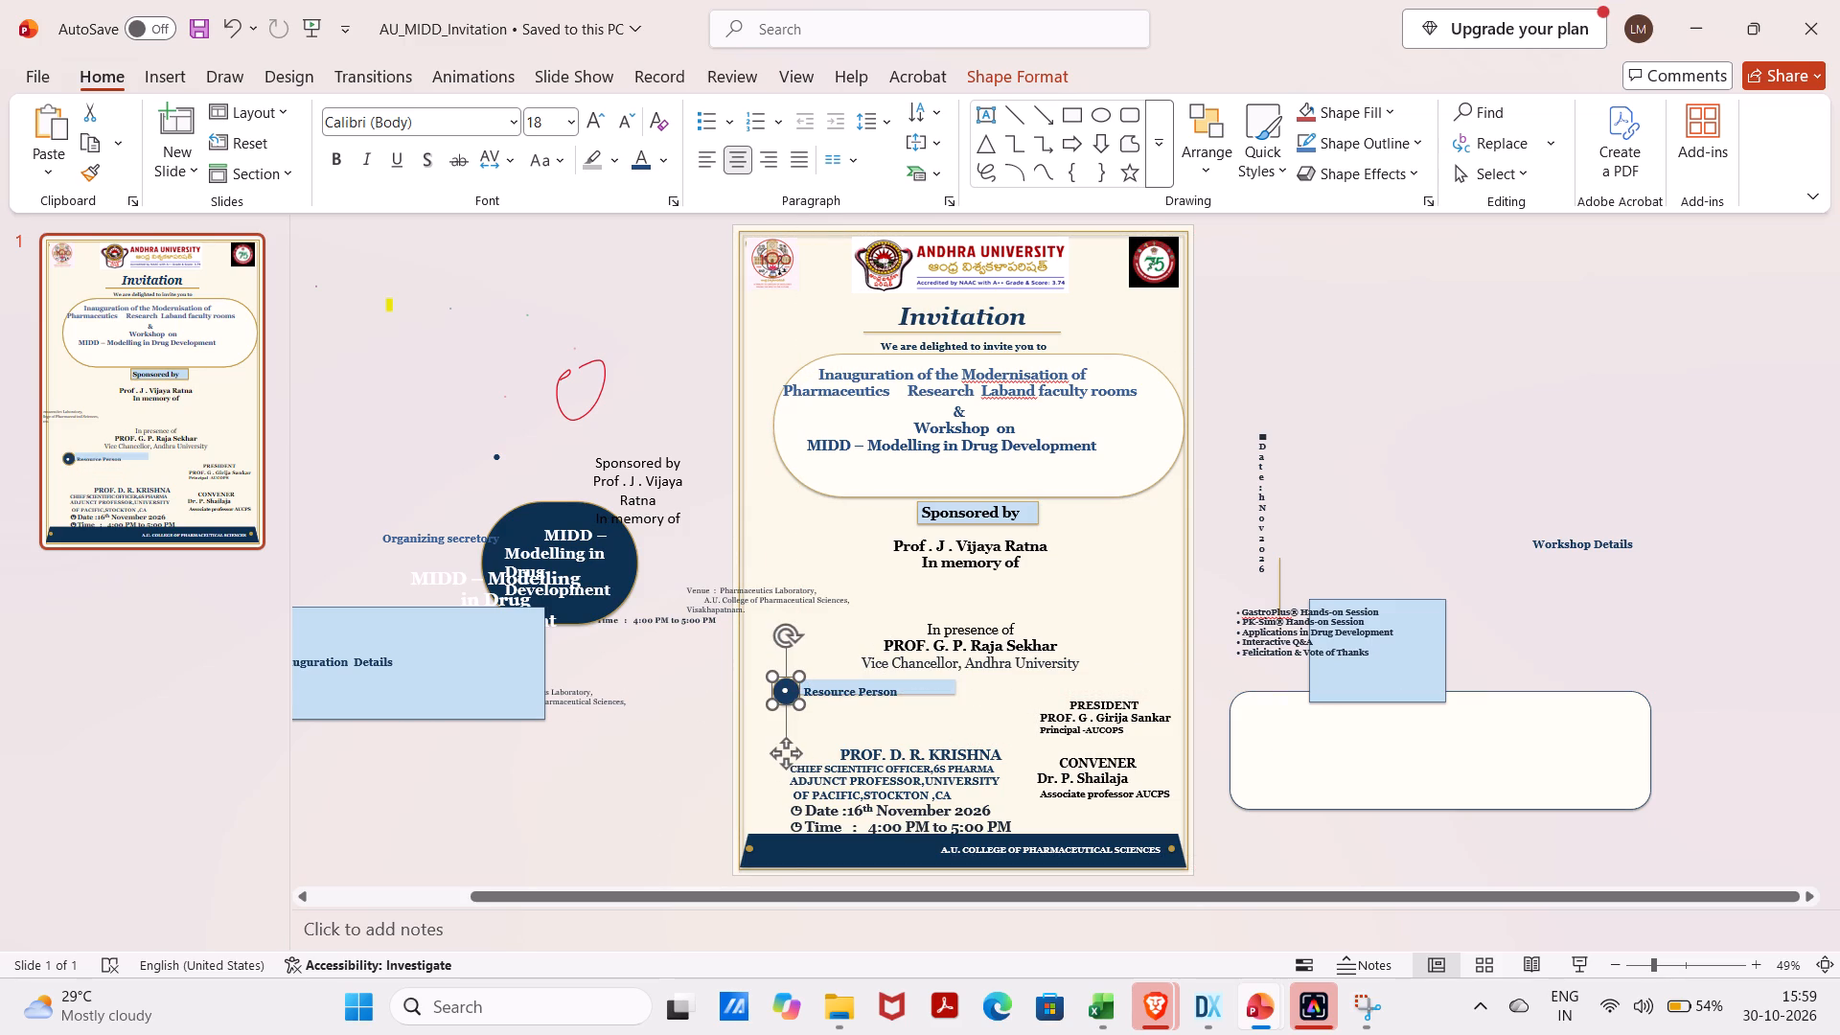
Shift the Resource Person label up off its light-blue bar and make the bar slightly taller.
{"action": "left_click", "coordinate": [954, 703]}
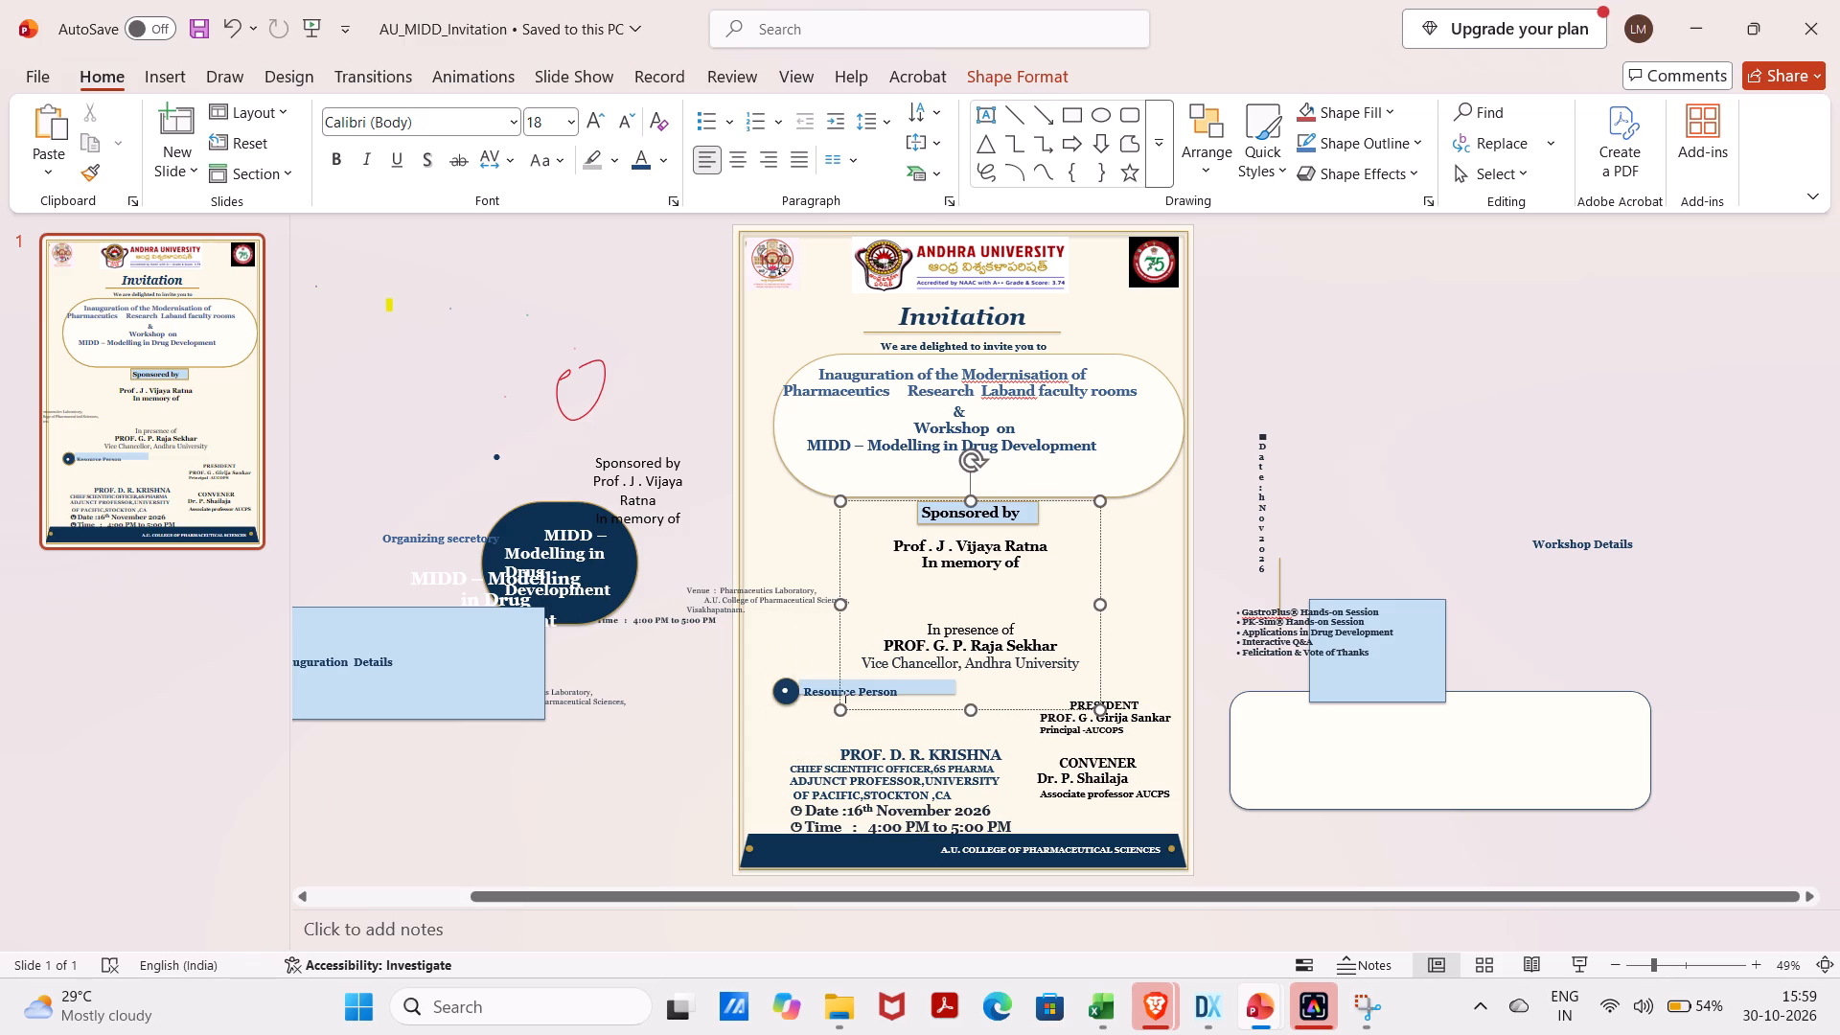
{"action": "left_click", "coordinate": [951, 686]}
{"action": "left_click", "coordinate": [821, 688]}
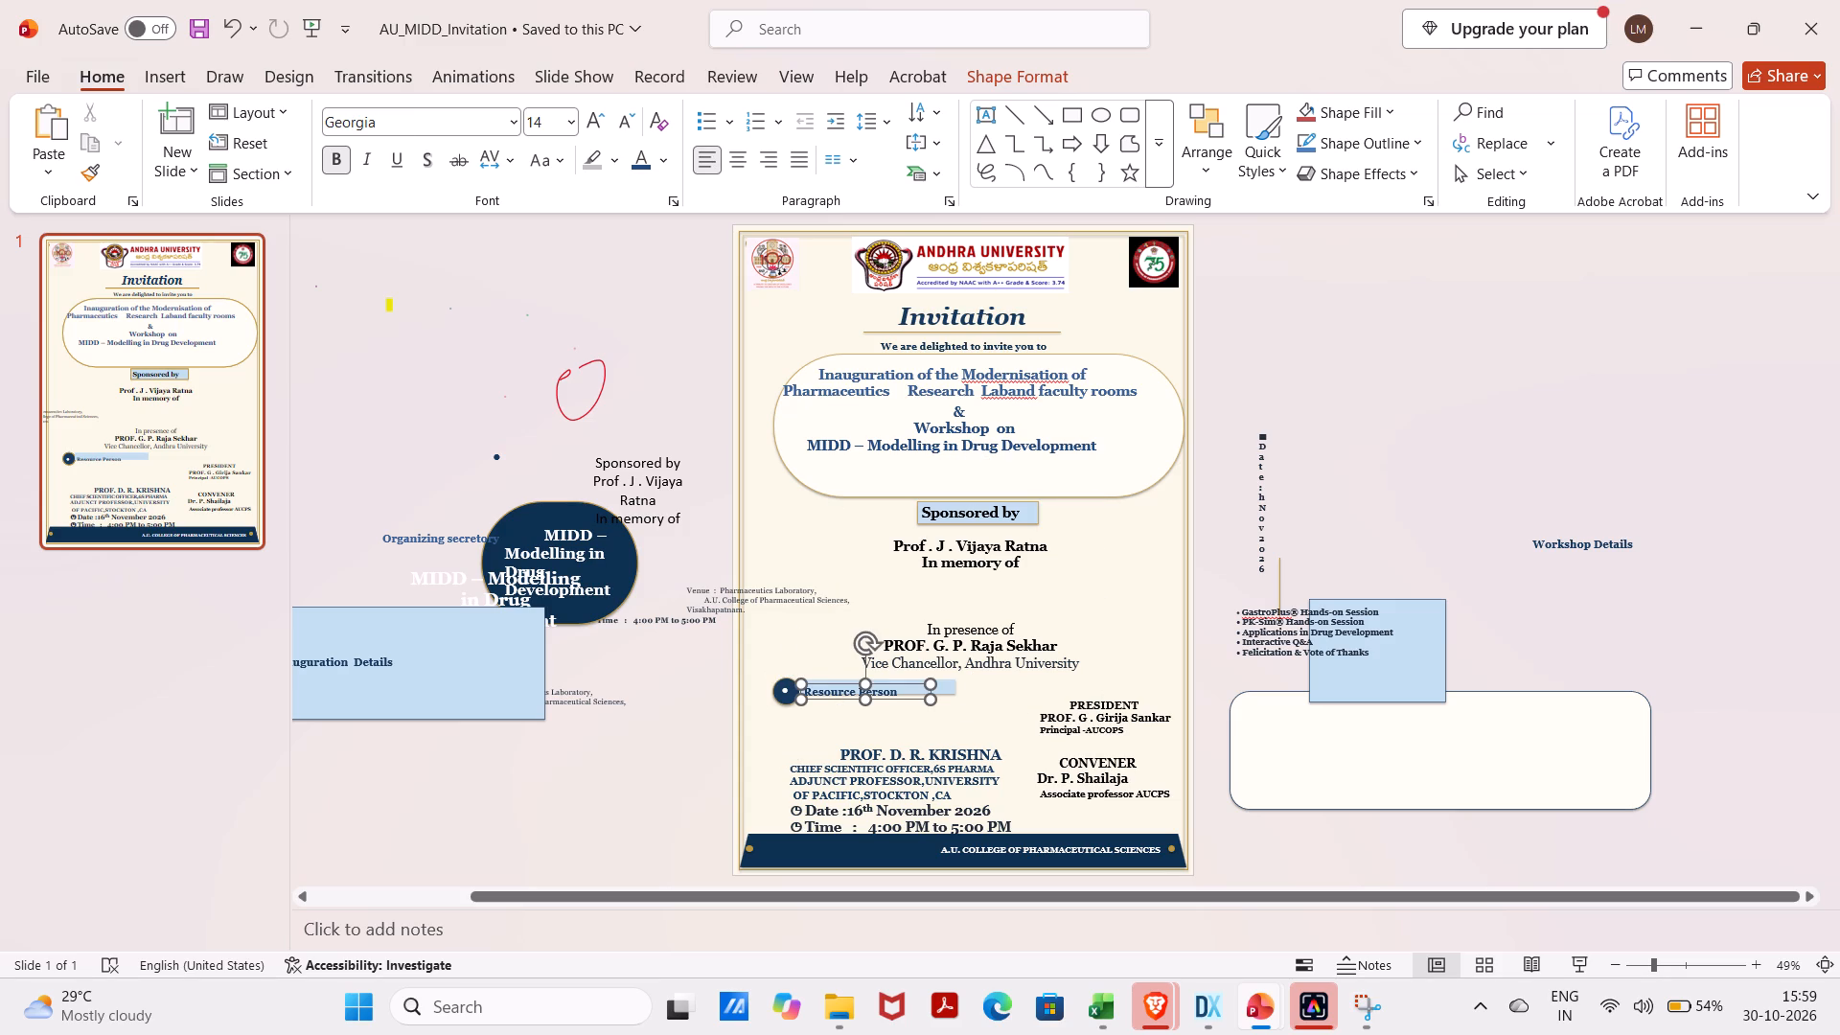
{"action": "left_click", "coordinate": [930, 697]}
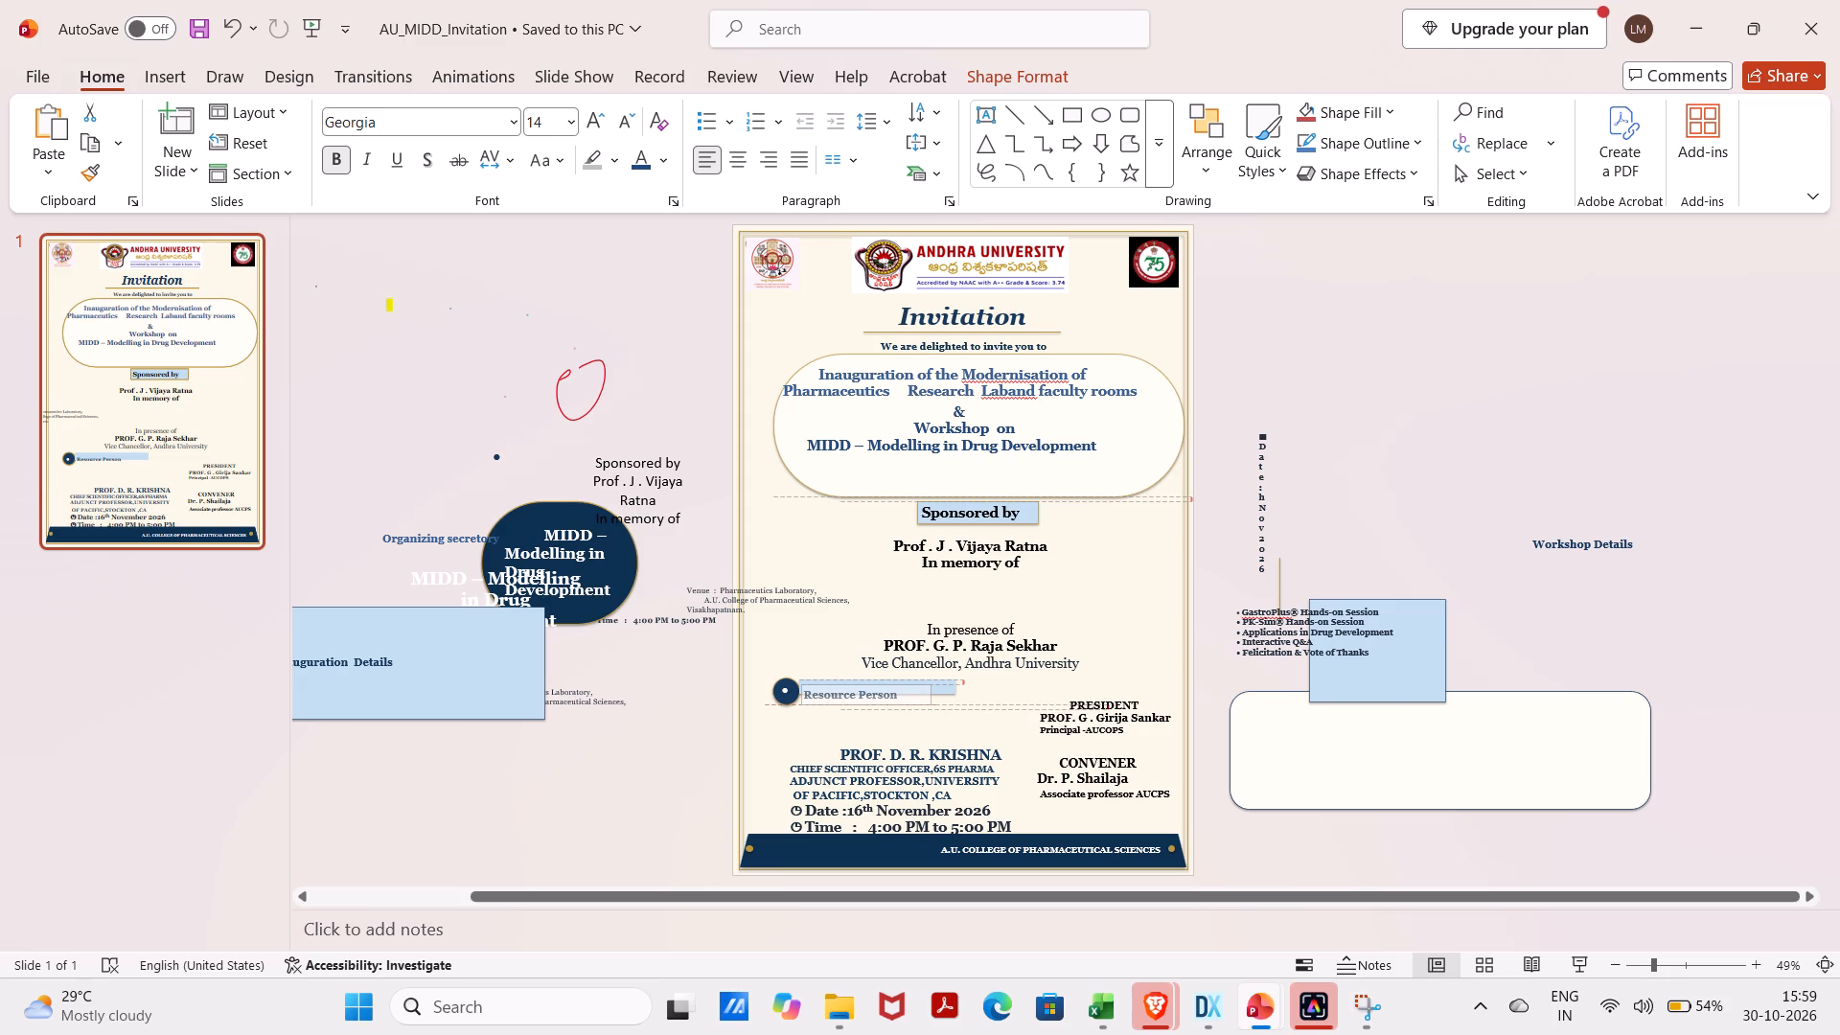
{"action": "left_click_drag", "start_coordinate": [927, 686], "coordinate": [928, 678]}
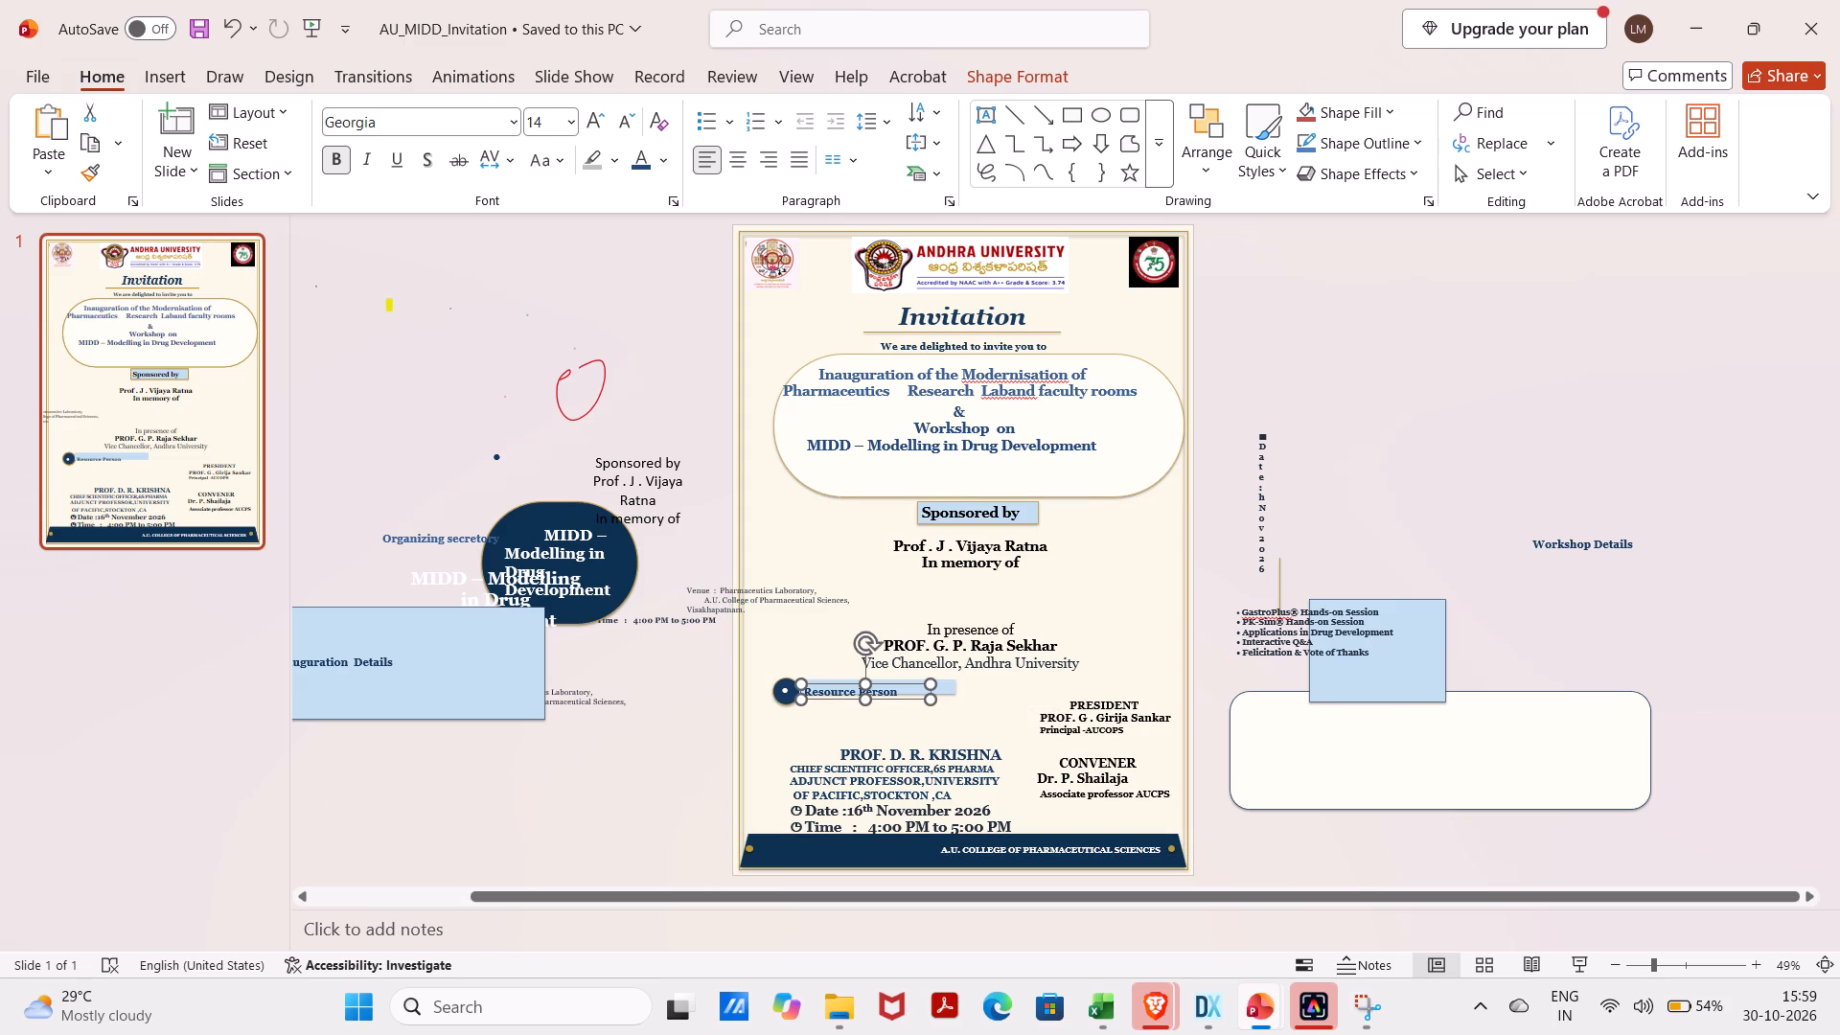
{"action": "left_click", "coordinate": [950, 684]}
{"action": "left_click", "coordinate": [808, 677]}
{"action": "left_click_drag", "start_coordinate": [802, 688], "coordinate": [799, 640]}
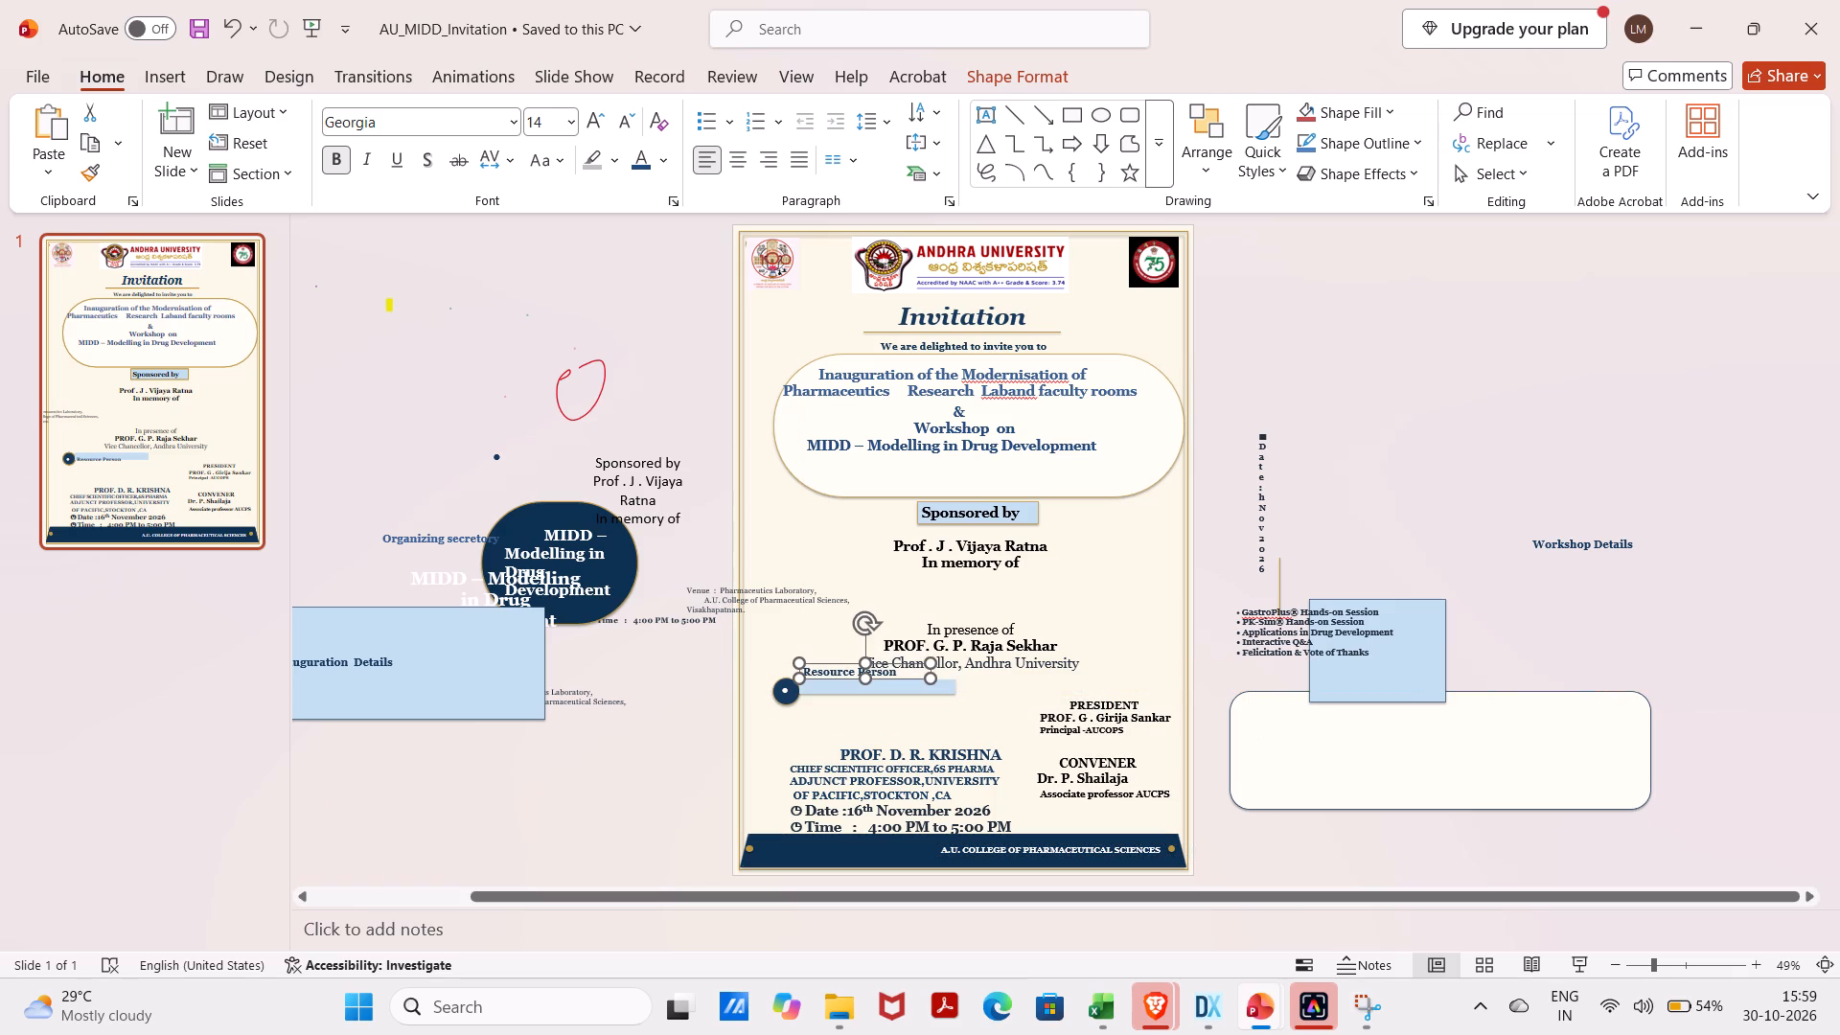
{"action": "left_click", "coordinate": [806, 692]}
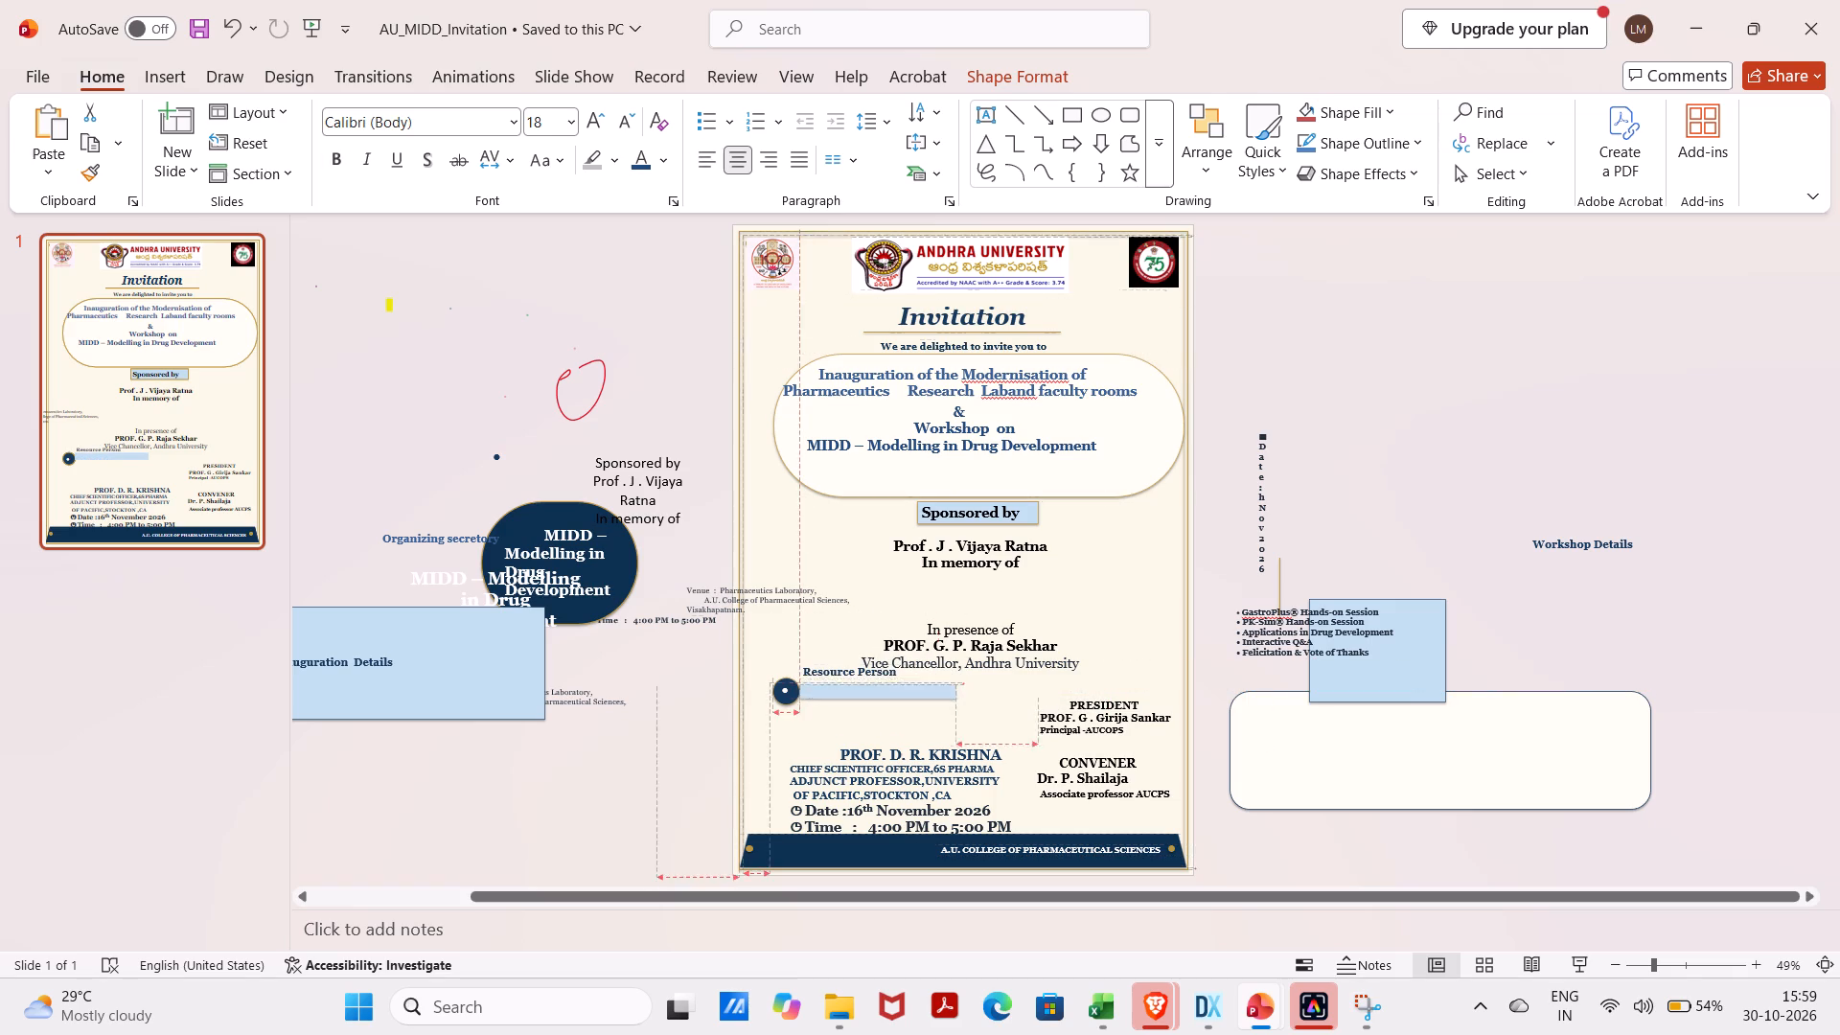
{"action": "left_click", "coordinate": [802, 698]}
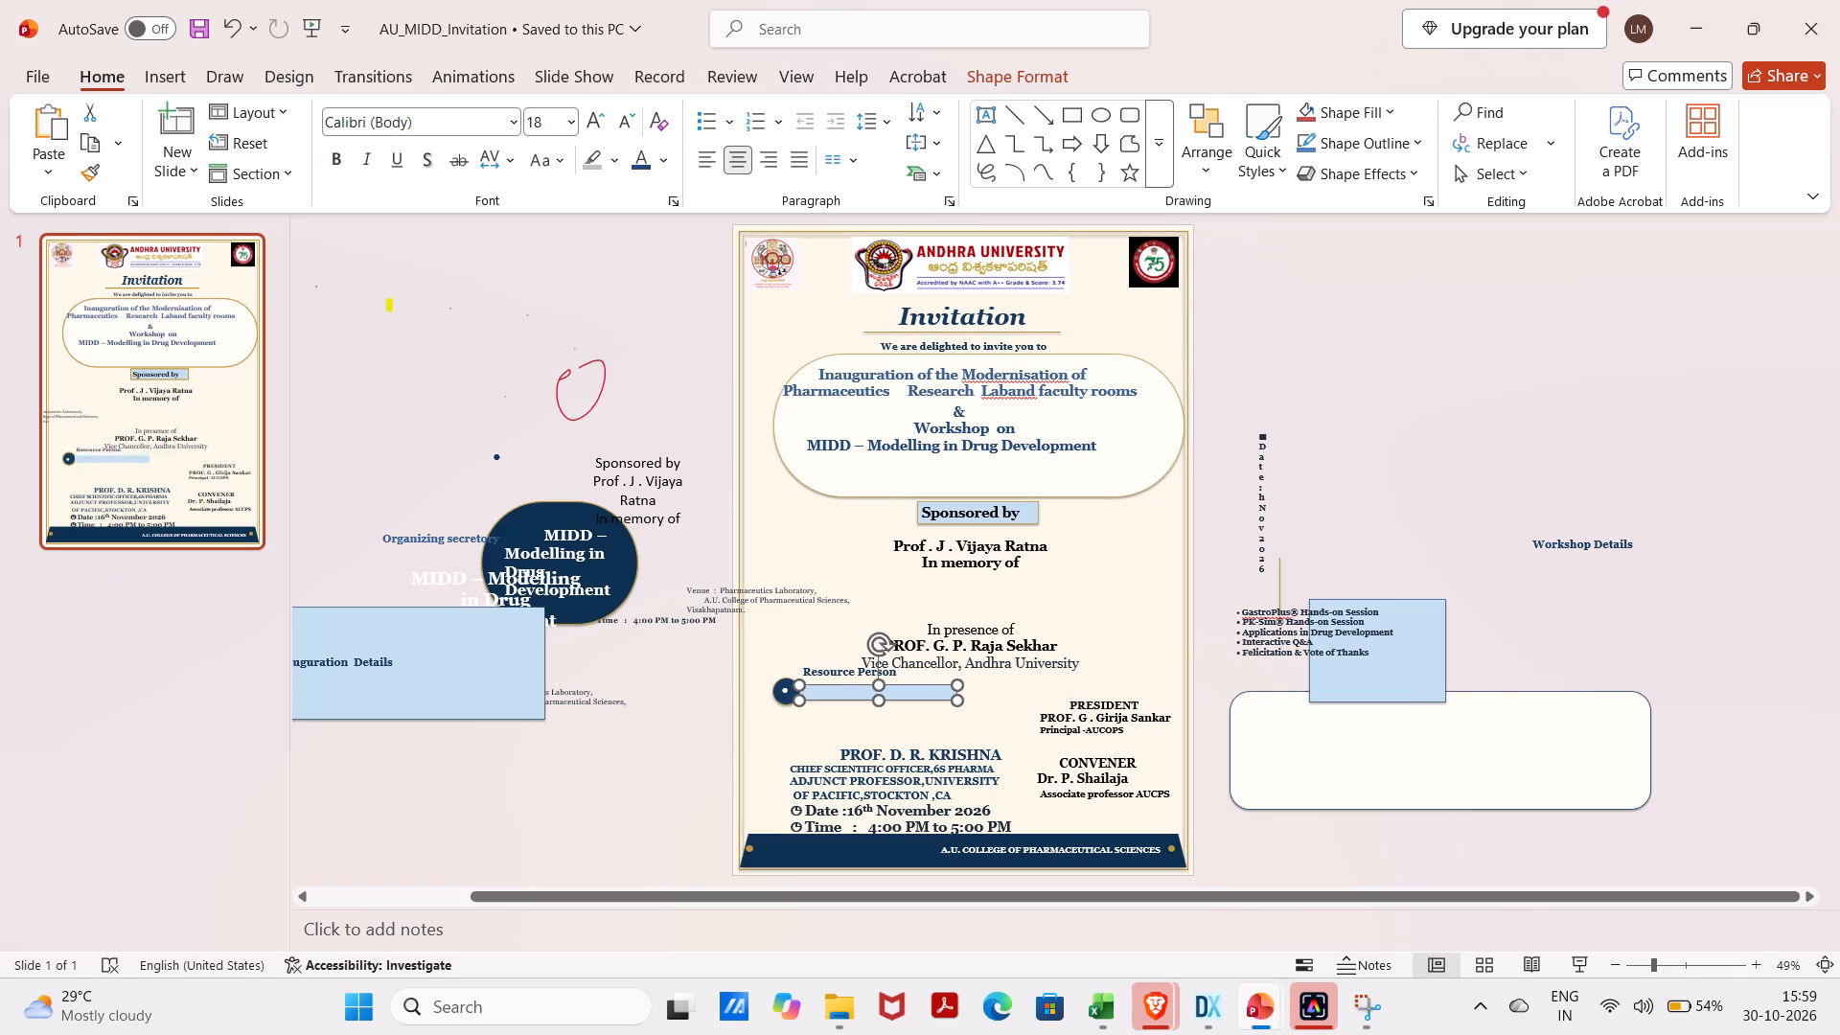
{"action": "left_click_drag", "start_coordinate": [883, 700], "coordinate": [885, 708]}
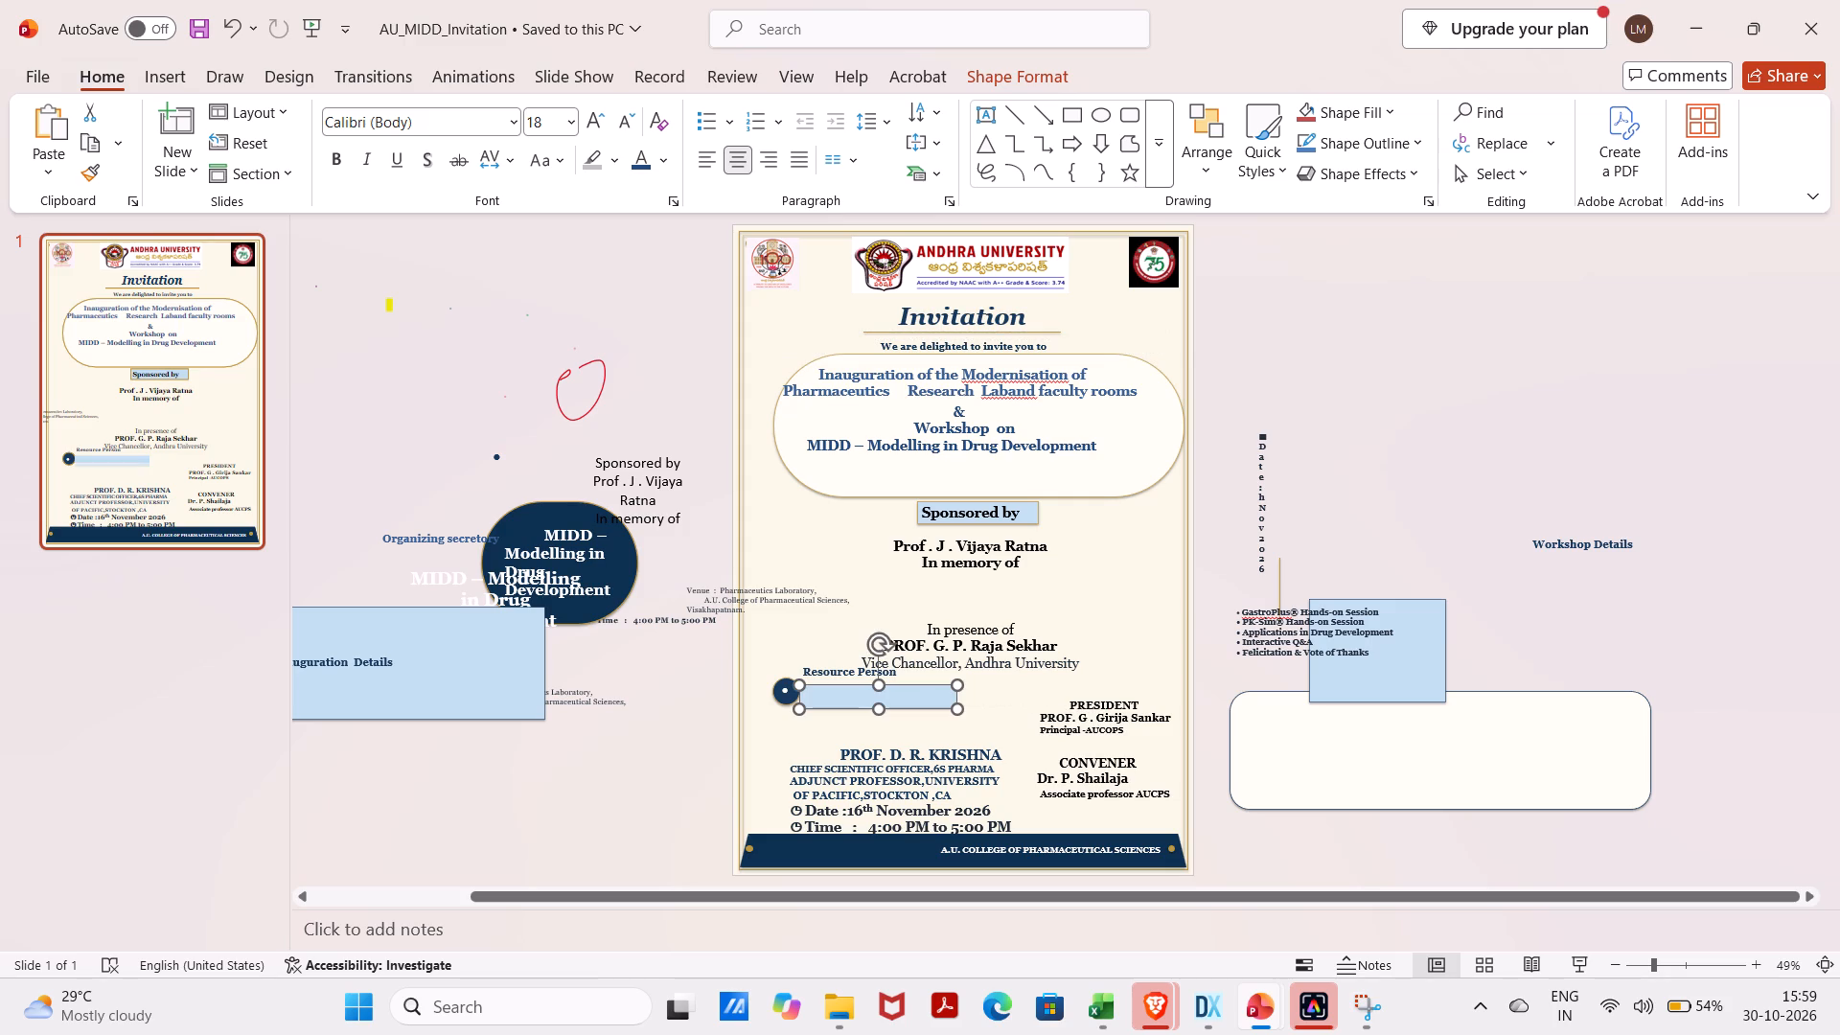
{"action": "left_click", "coordinate": [959, 688]}
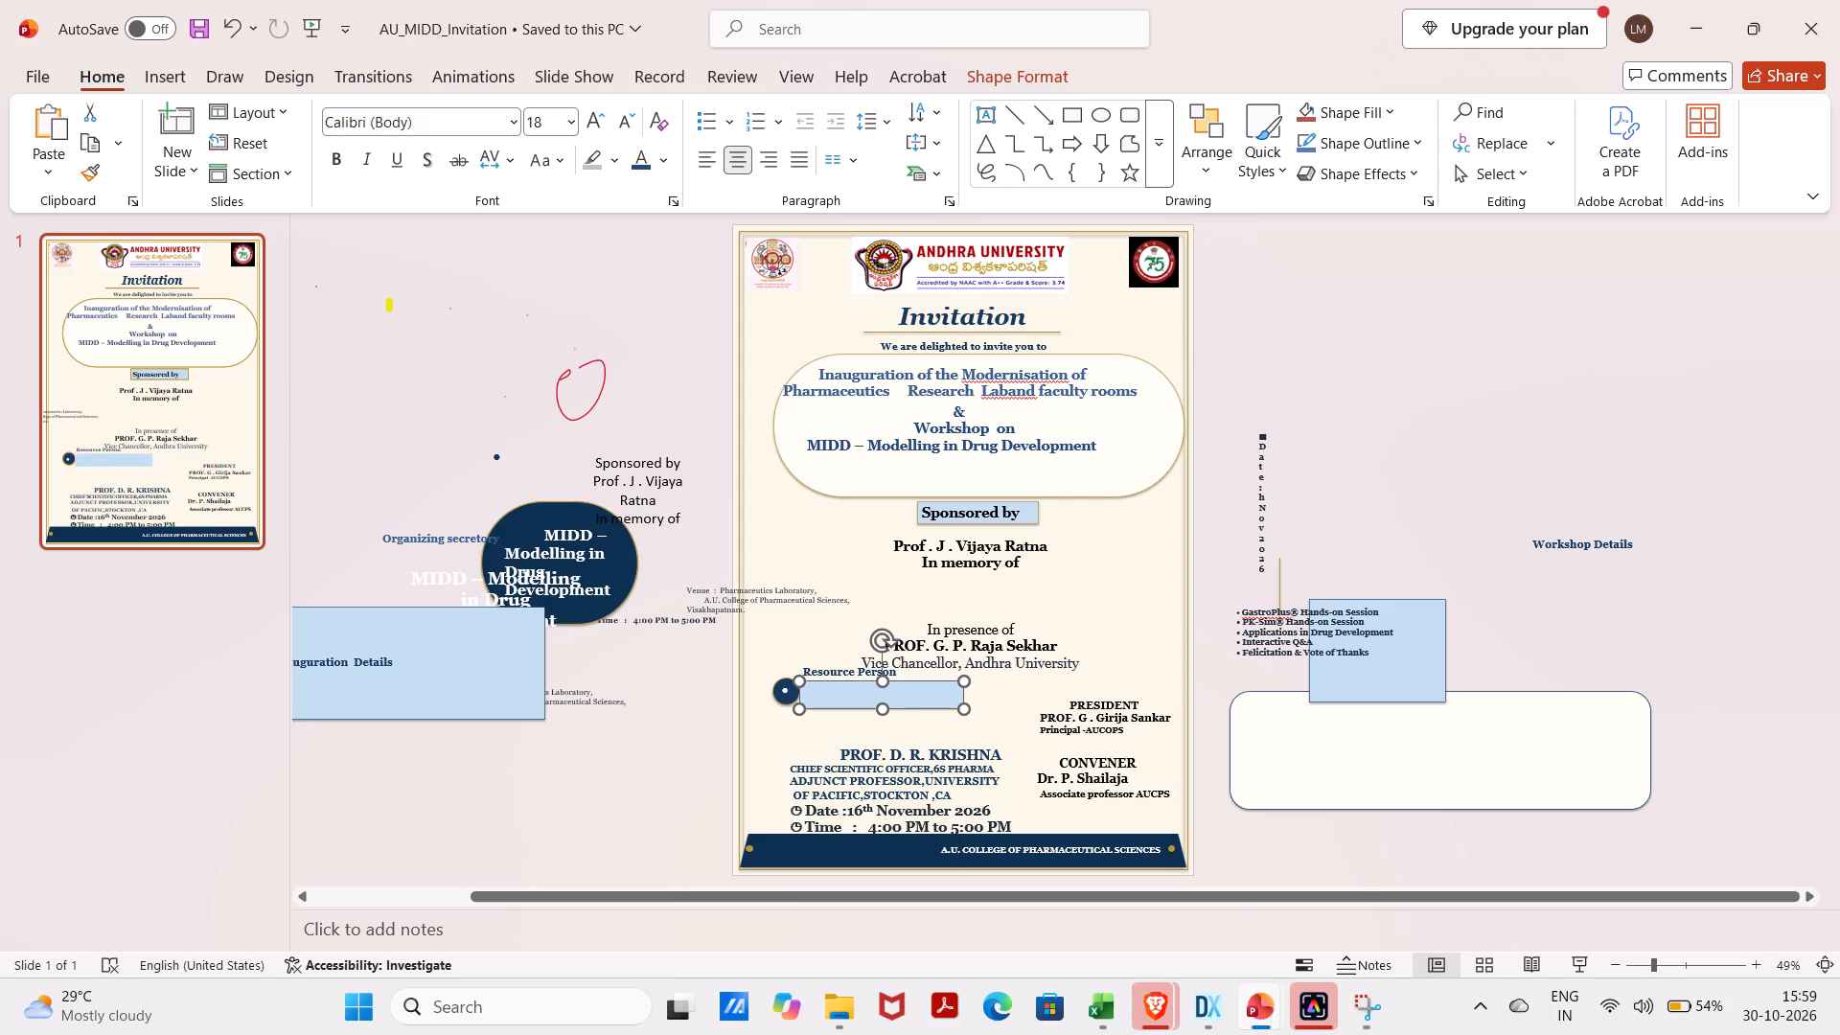
{"action": "left_click", "coordinate": [966, 708]}
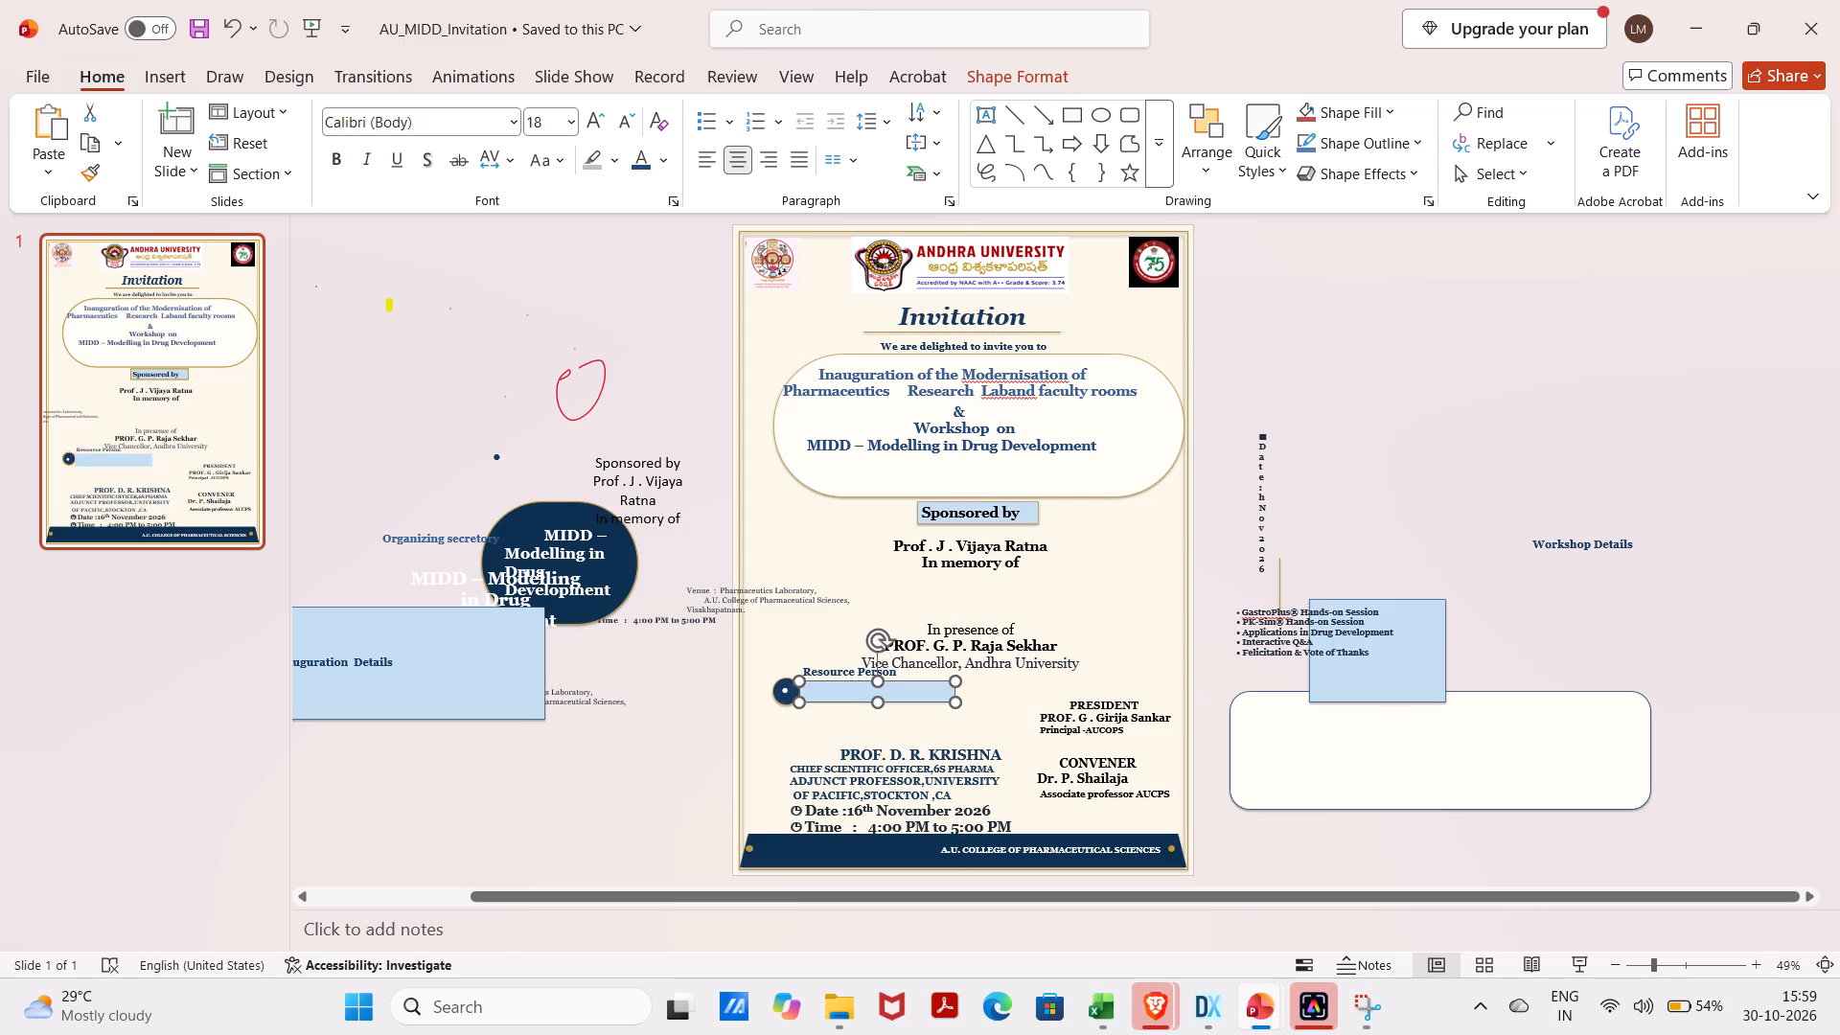
Widen and reposition the Resource Person text box so the label sits upright inside the light-blue bar, clear of the circle marker.
{"action": "left_click_drag", "start_coordinate": [856, 670], "coordinate": [864, 679]}
{"action": "left_click", "coordinate": [808, 670]}
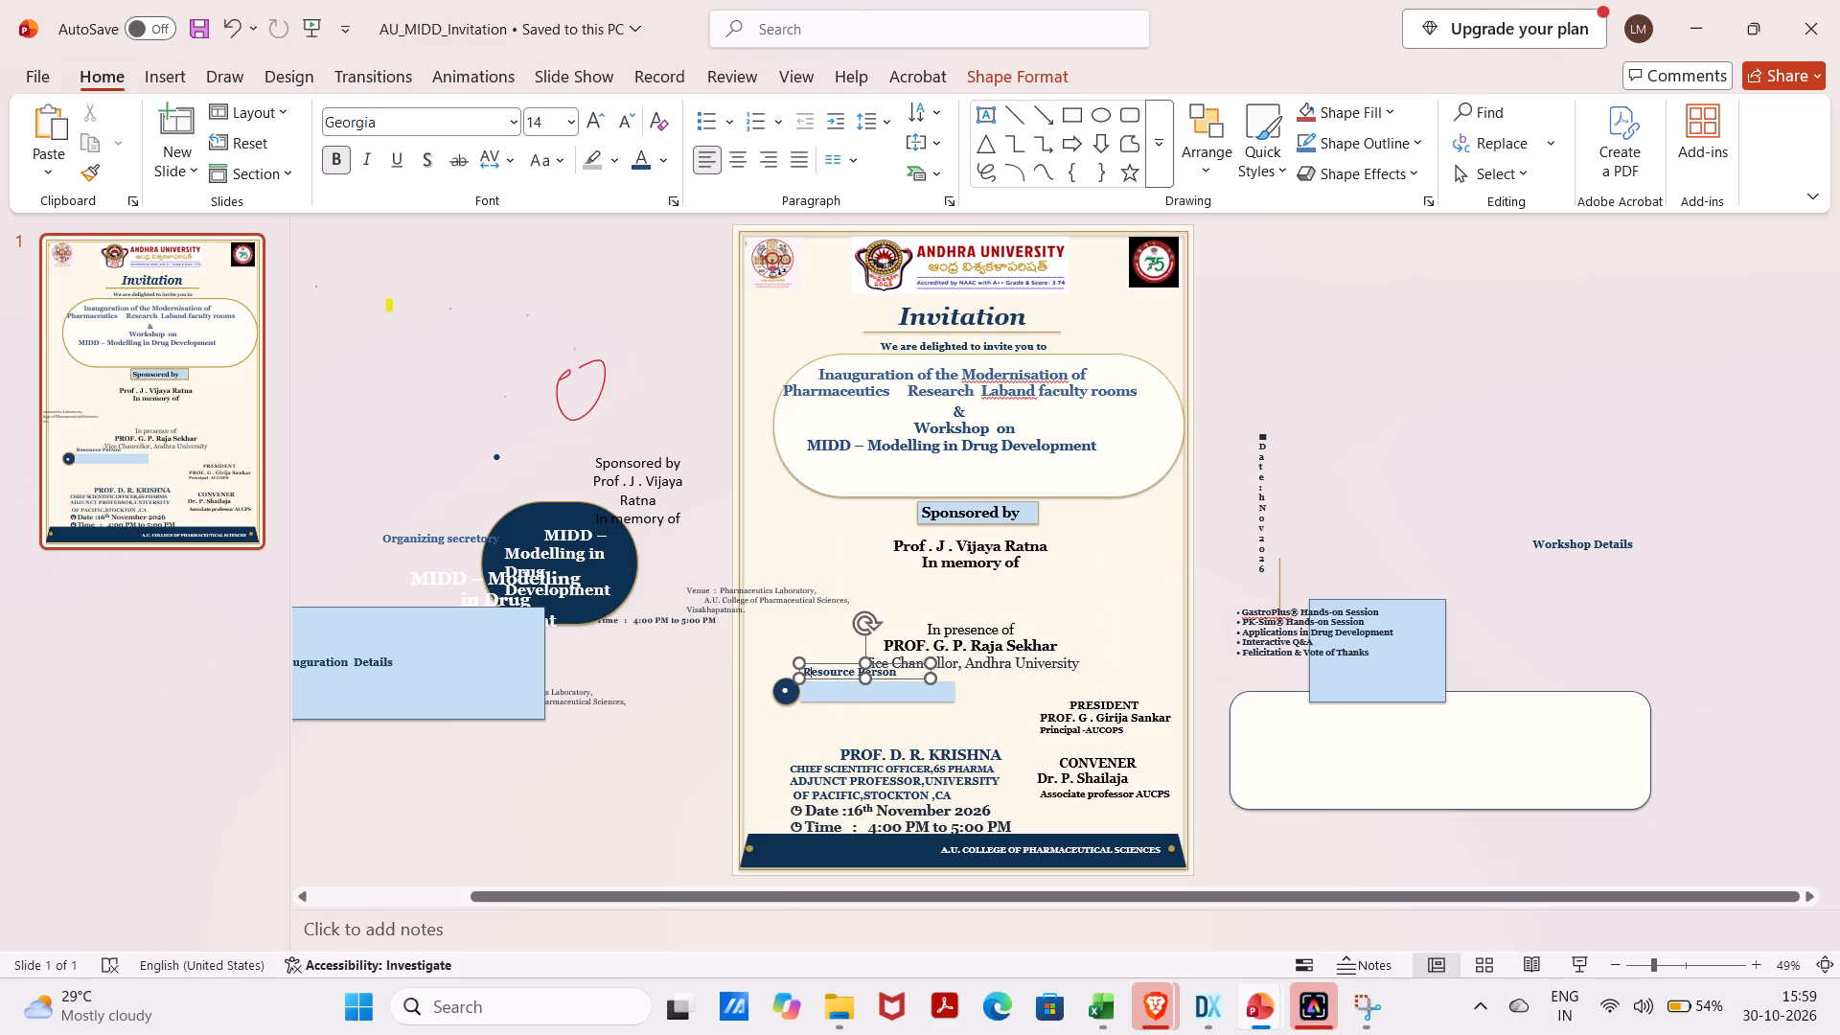
{"action": "left_click_drag", "start_coordinate": [800, 666], "coordinate": [820, 699]}
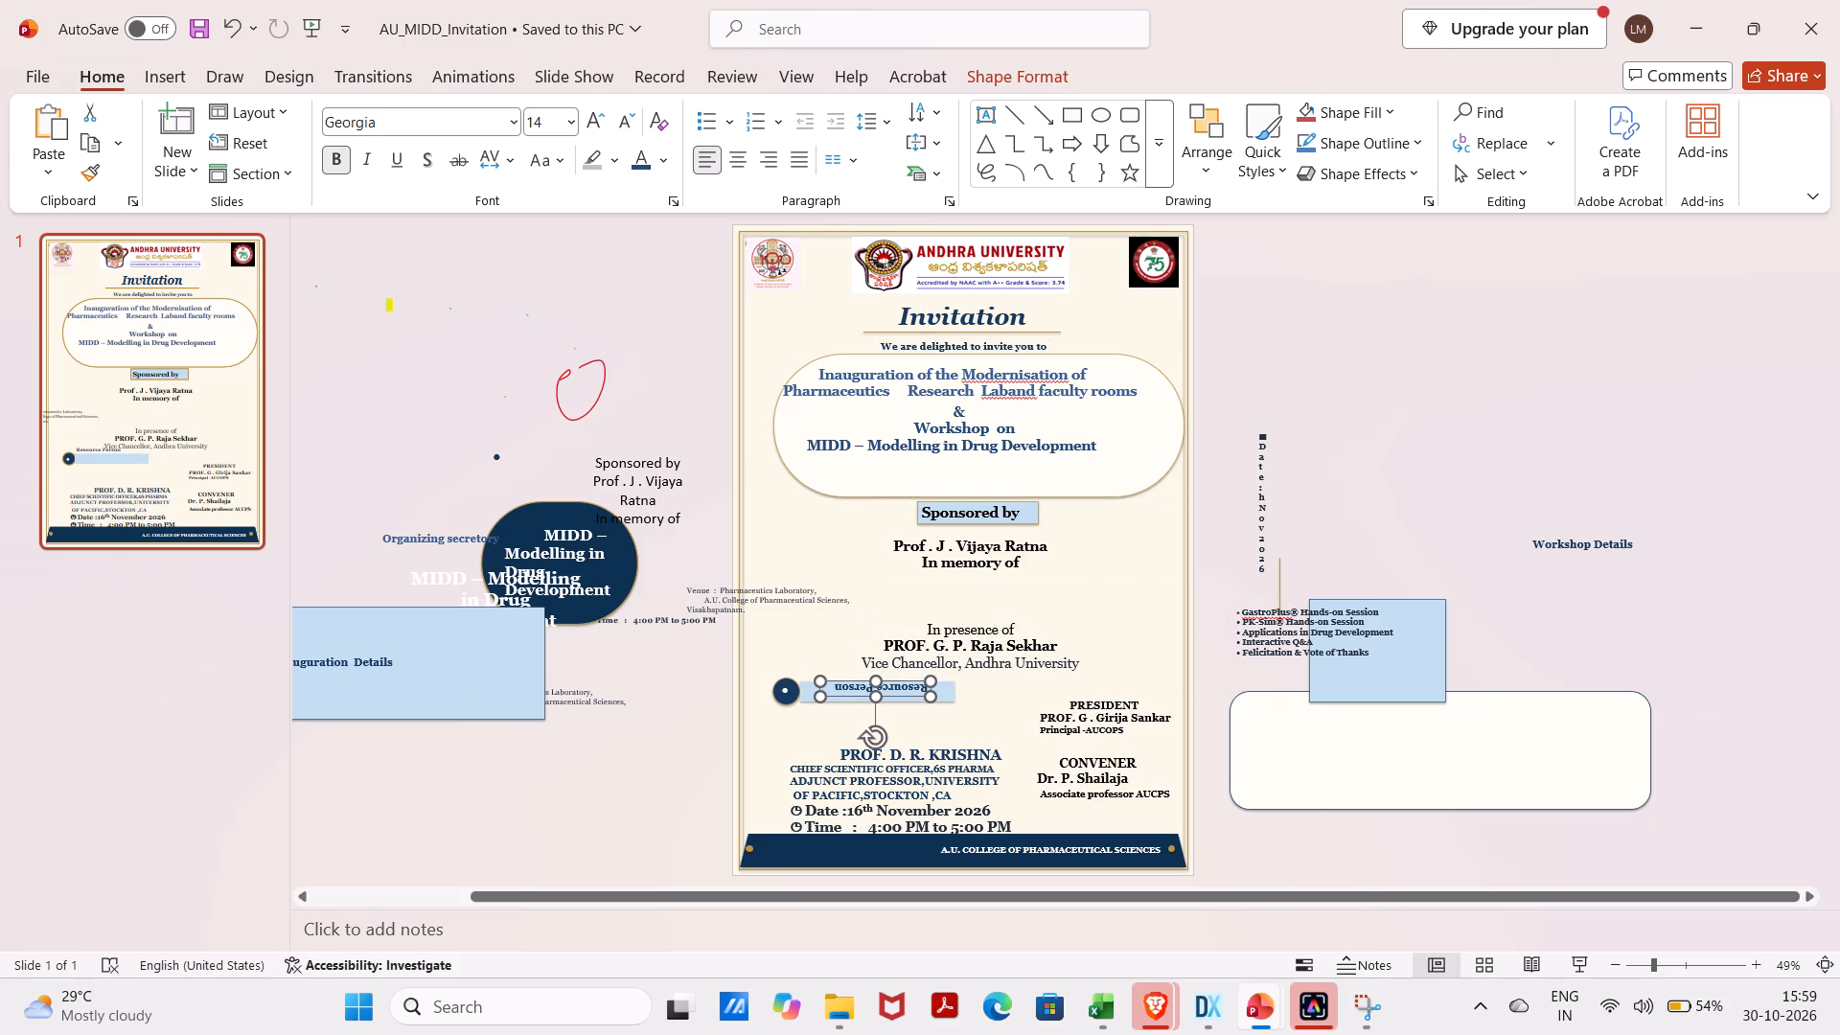
{"action": "left_click_drag", "start_coordinate": [820, 679], "coordinate": [824, 695]}
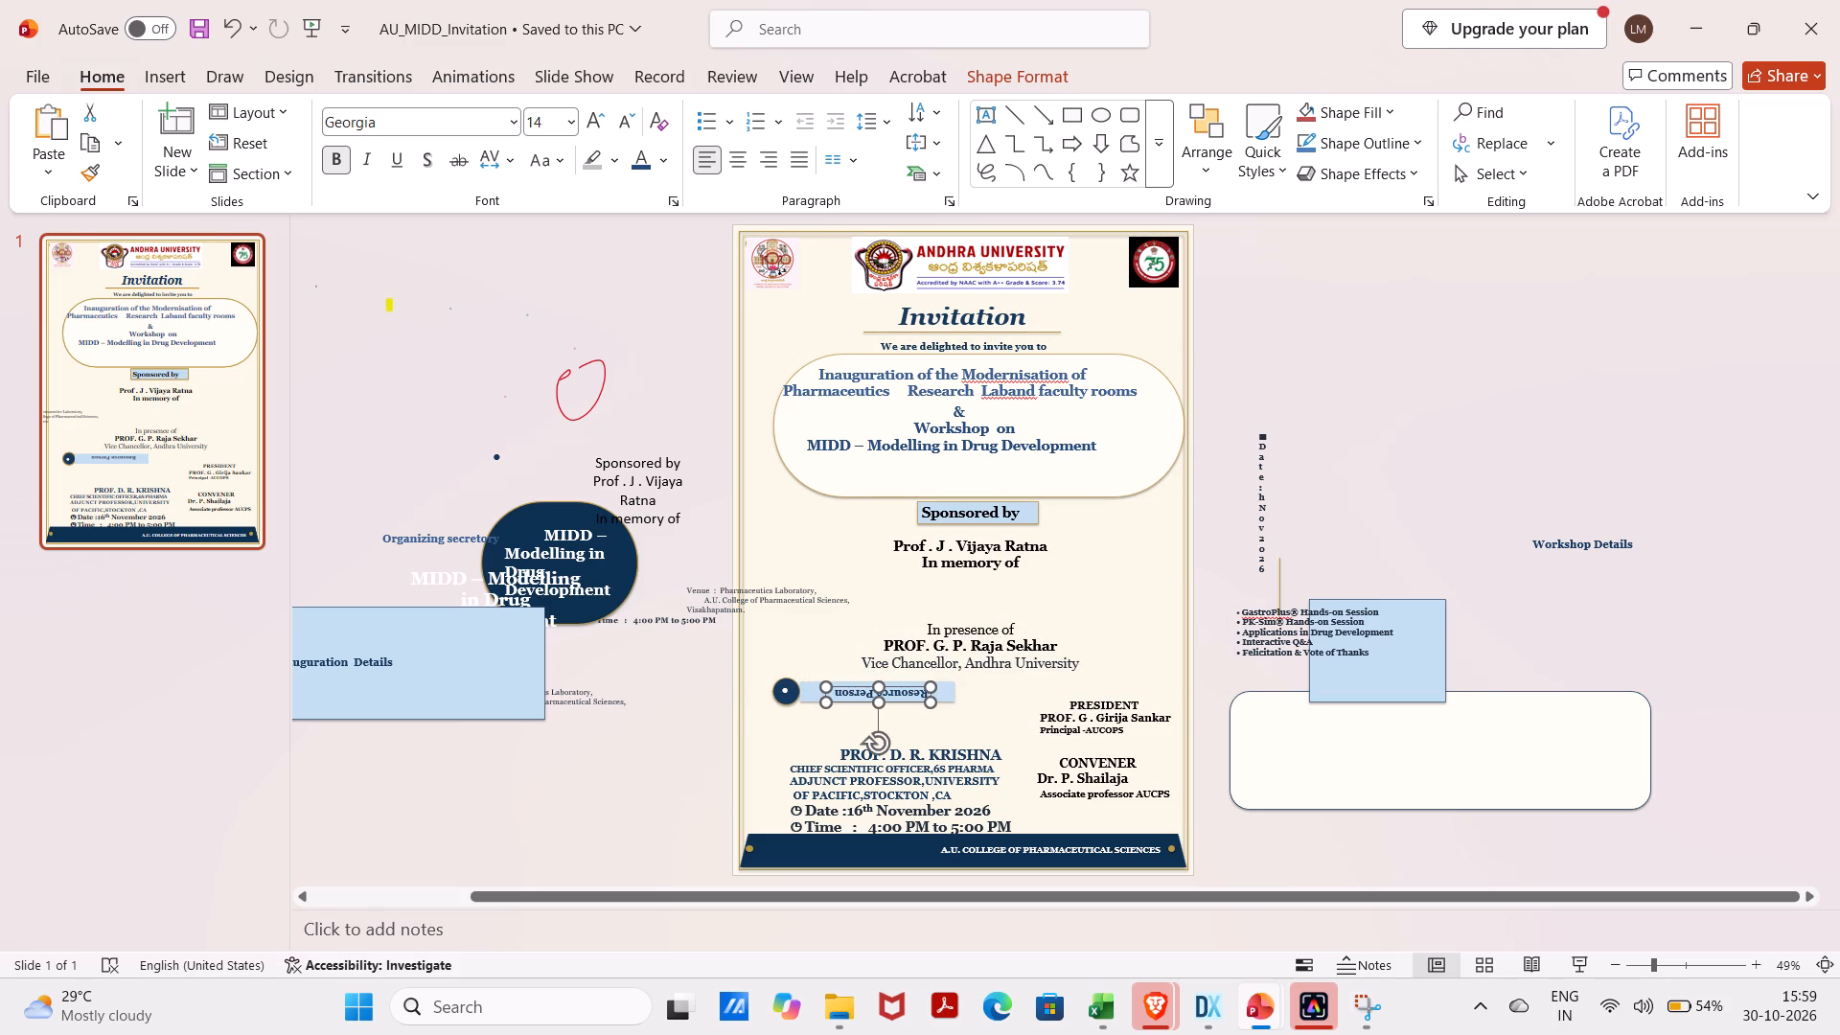
{"action": "left_click_drag", "start_coordinate": [925, 701], "coordinate": [914, 693]}
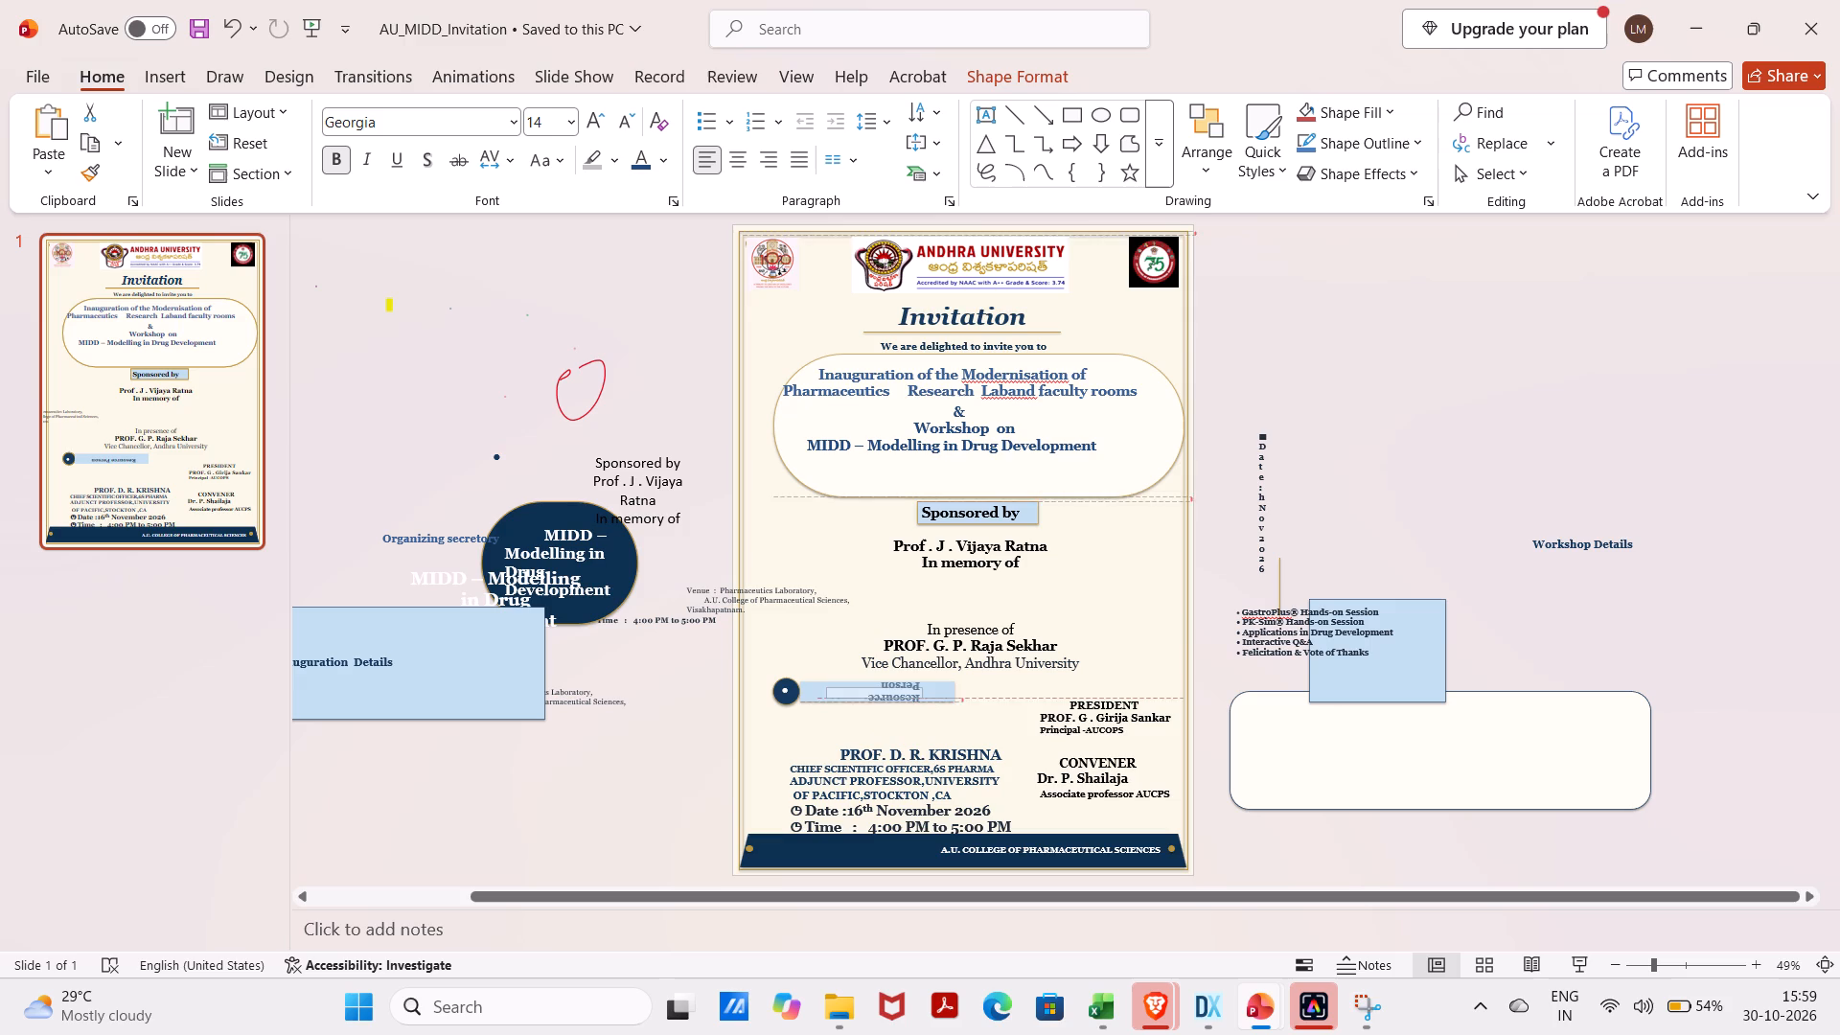
{"action": "left_click_drag", "start_coordinate": [914, 693], "coordinate": [906, 690]}
{"action": "left_click_drag", "start_coordinate": [829, 701], "coordinate": [827, 689]}
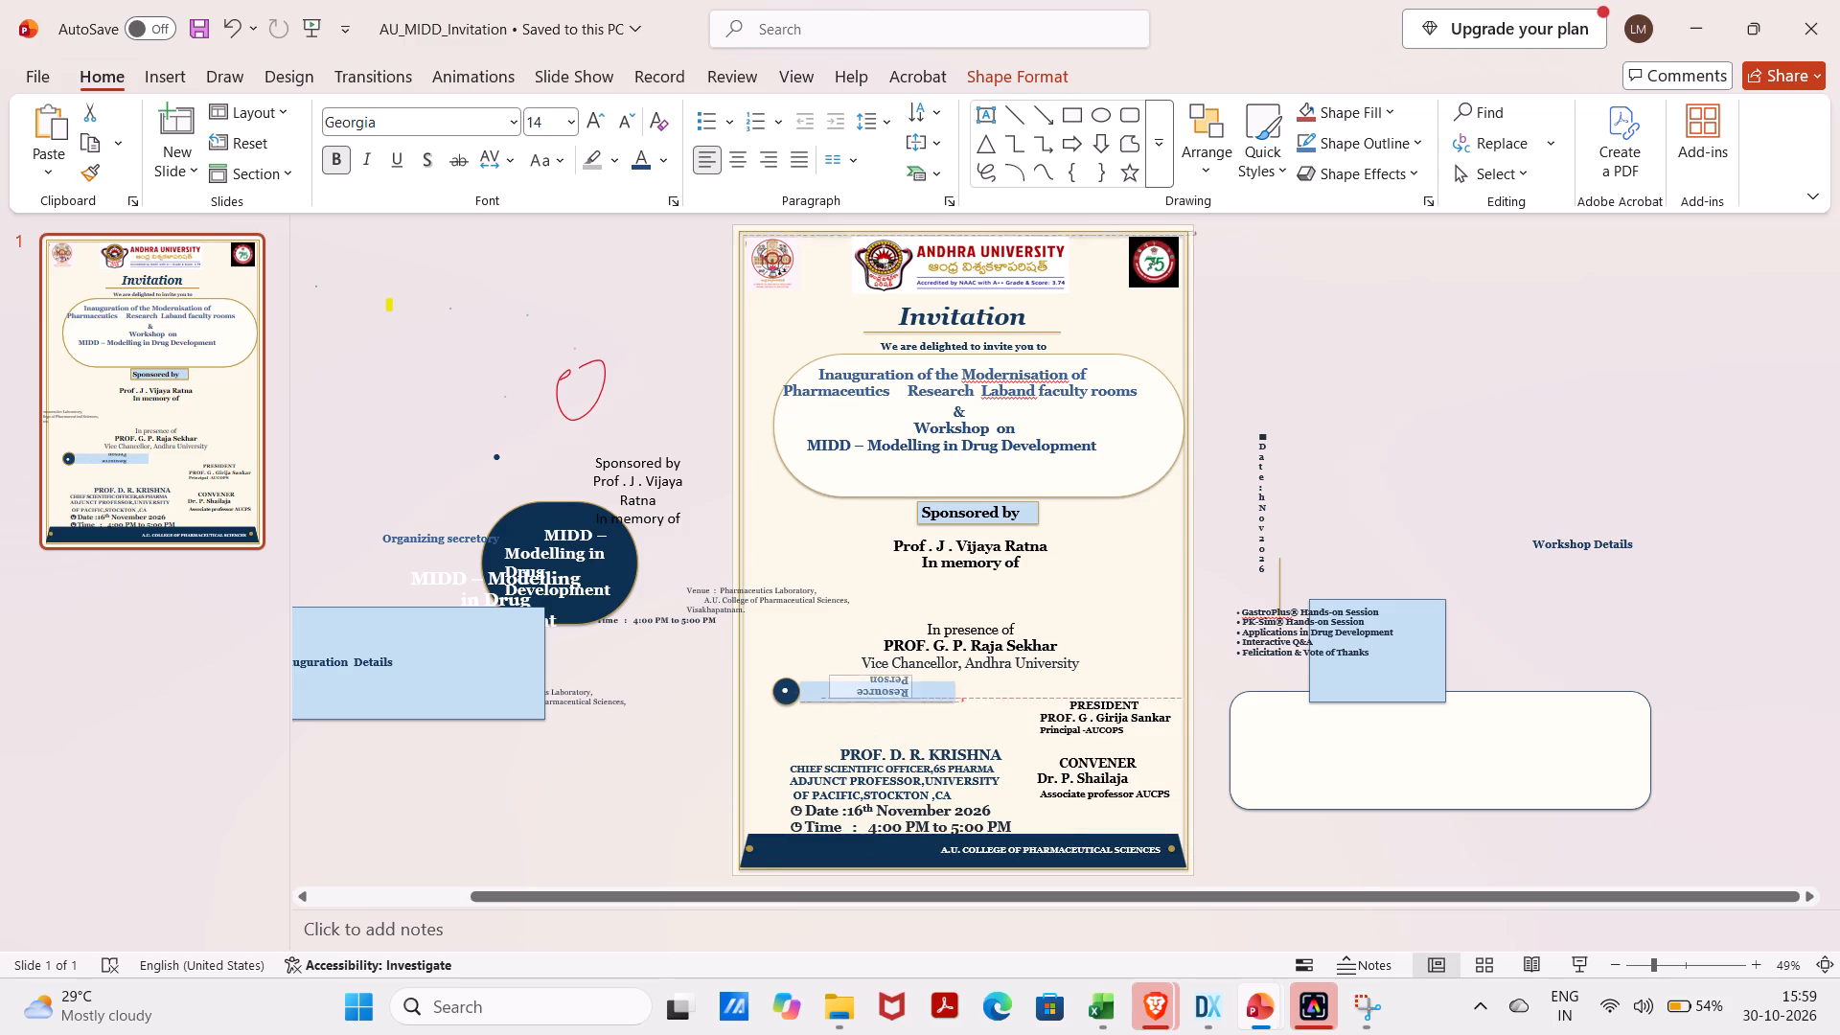
{"action": "left_click_drag", "start_coordinate": [827, 689], "coordinate": [770, 632]}
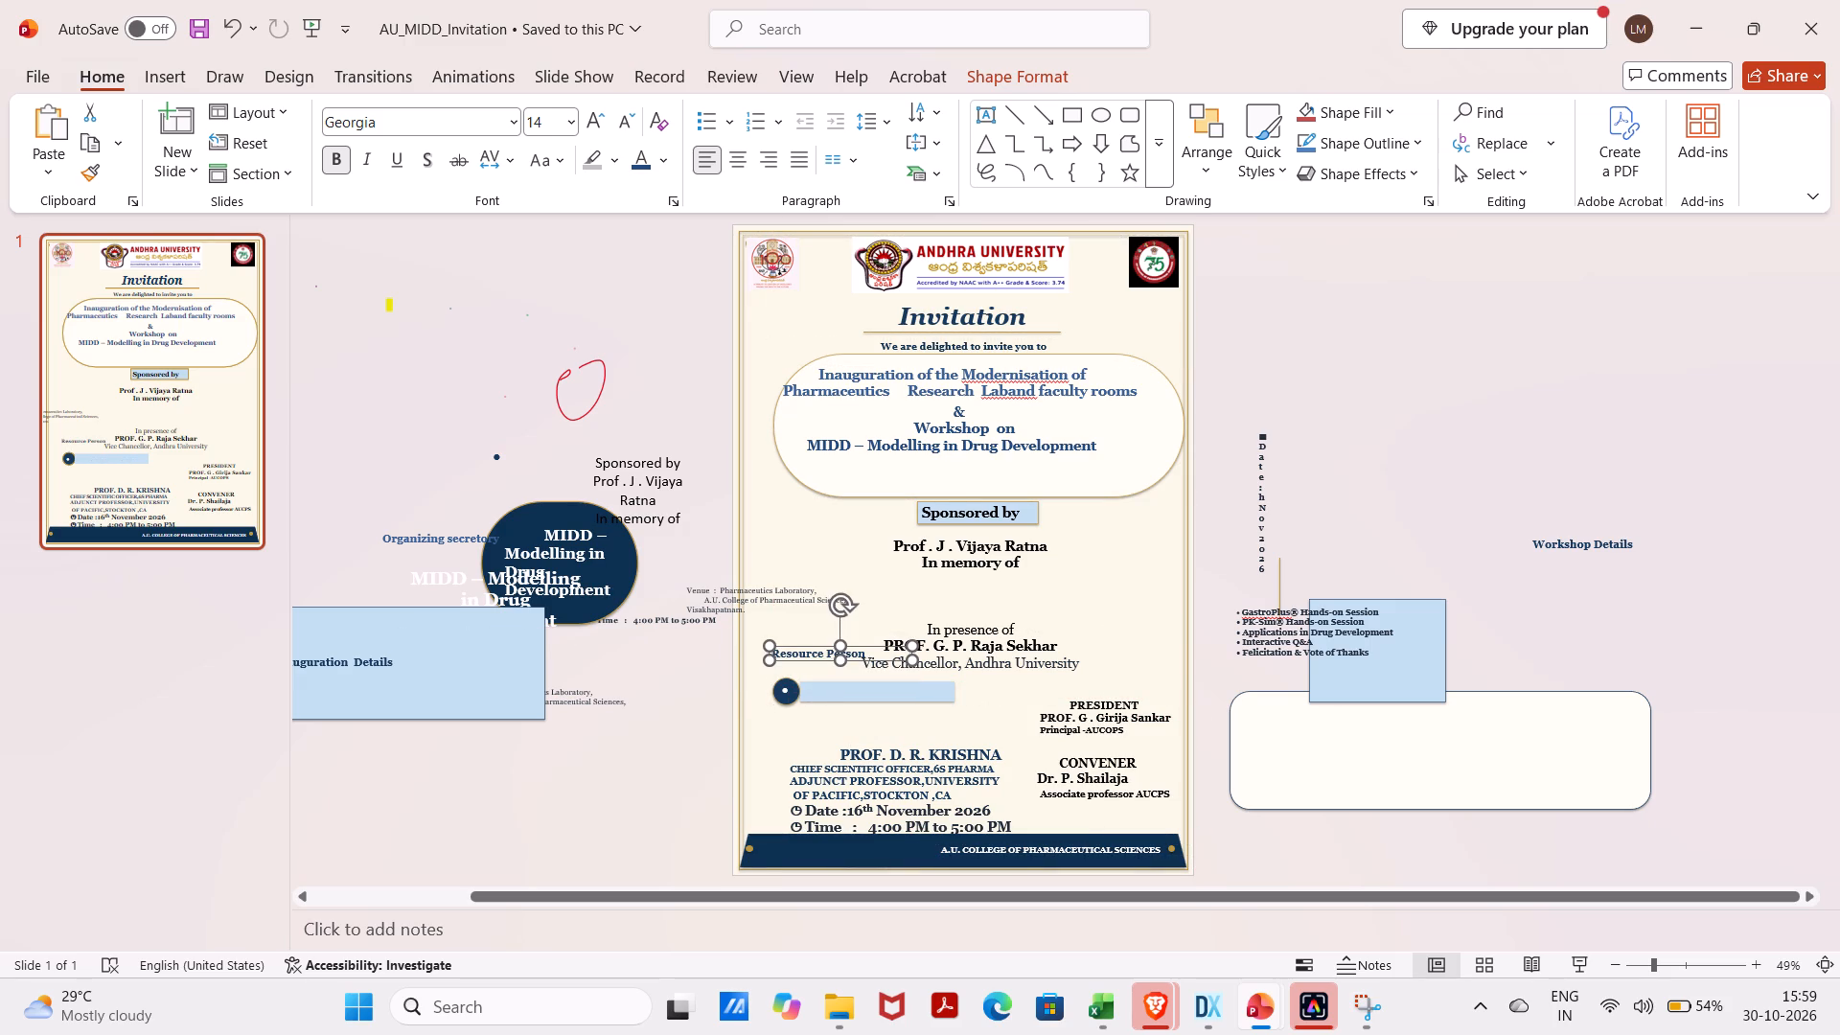
{"action": "left_click_drag", "start_coordinate": [839, 641], "coordinate": [887, 704]}
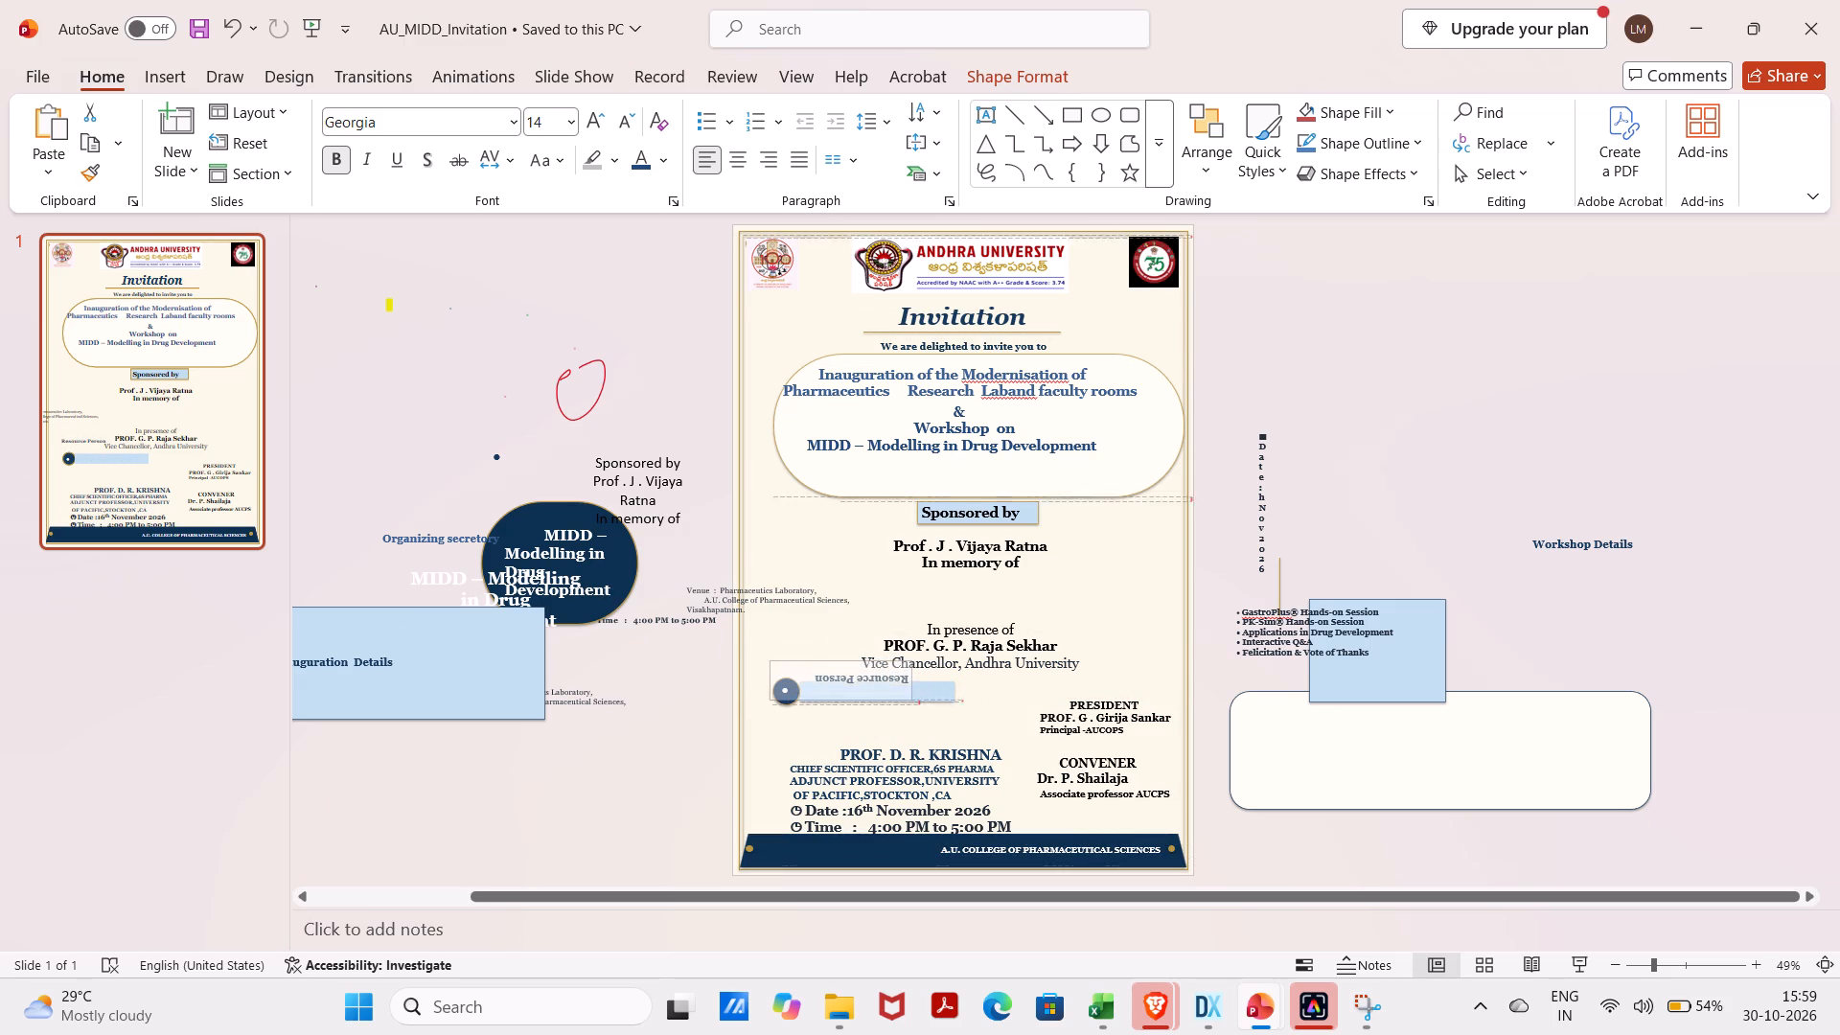
{"action": "left_click_drag", "start_coordinate": [887, 704], "coordinate": [976, 786]}
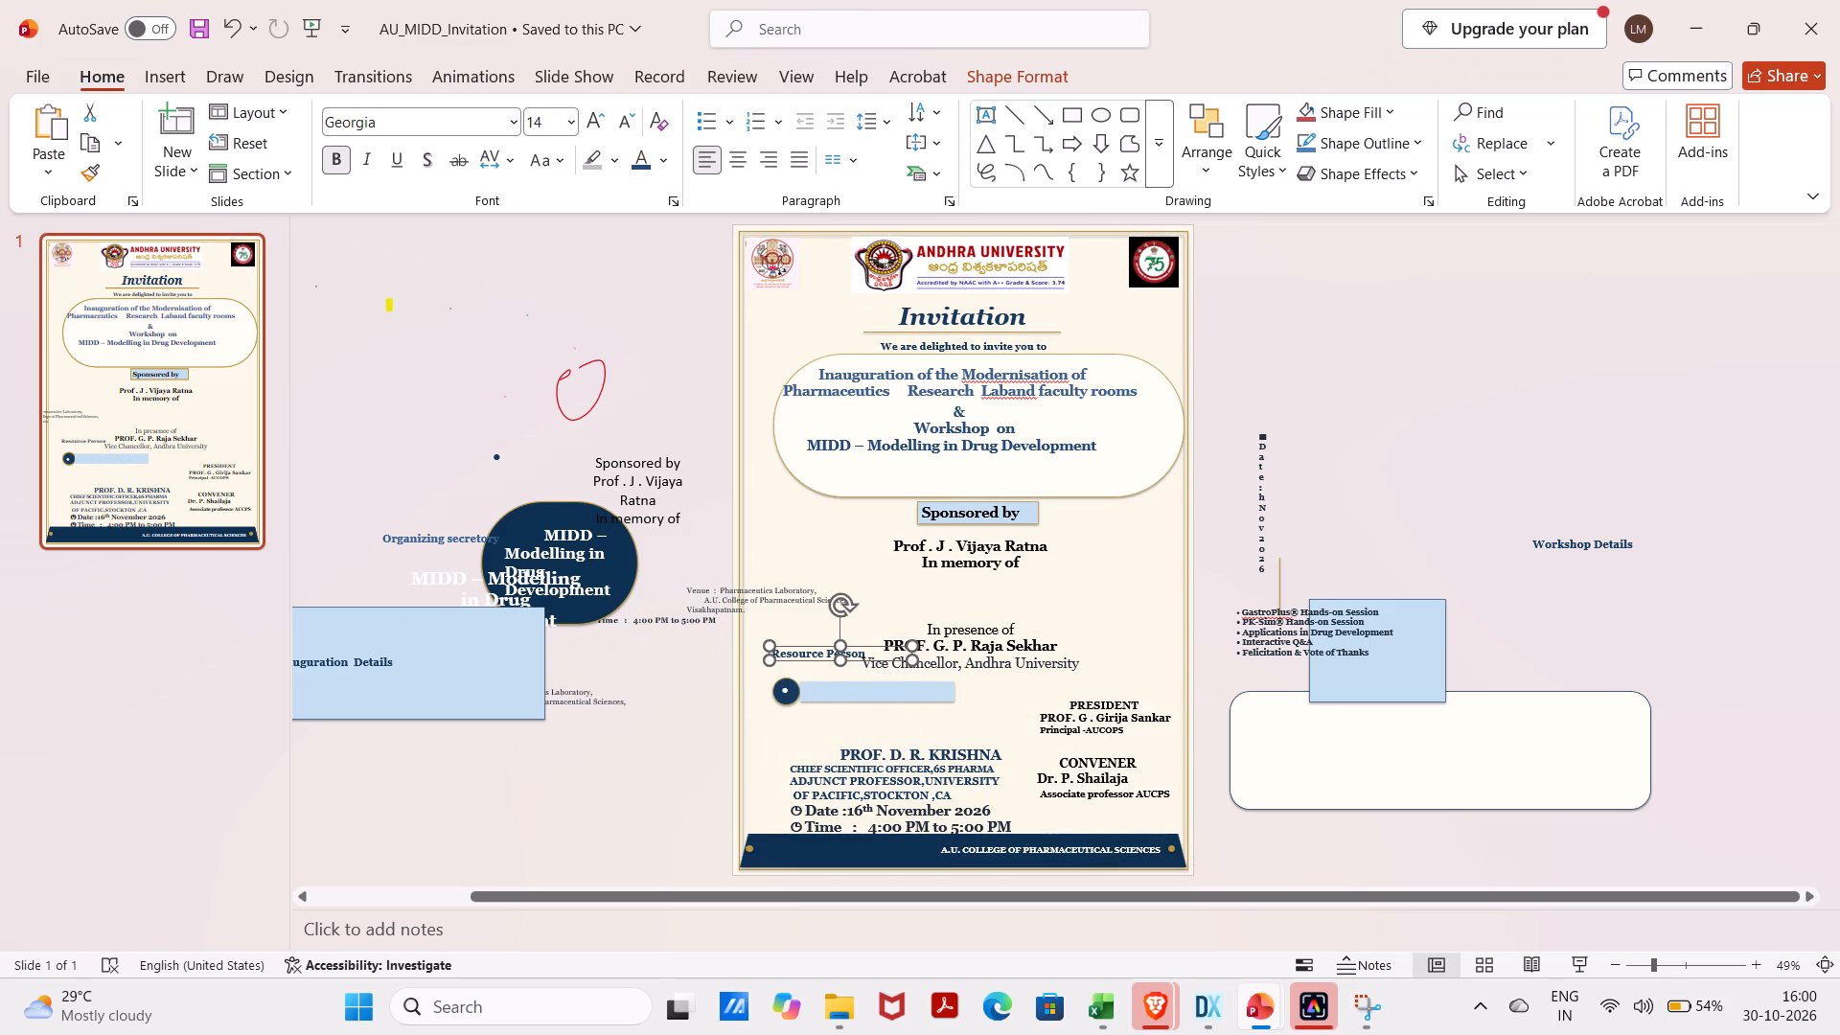
{"action": "left_click_drag", "start_coordinate": [843, 657], "coordinate": [947, 742]}
{"action": "left_click_drag", "start_coordinate": [913, 661], "coordinate": [1046, 737]}
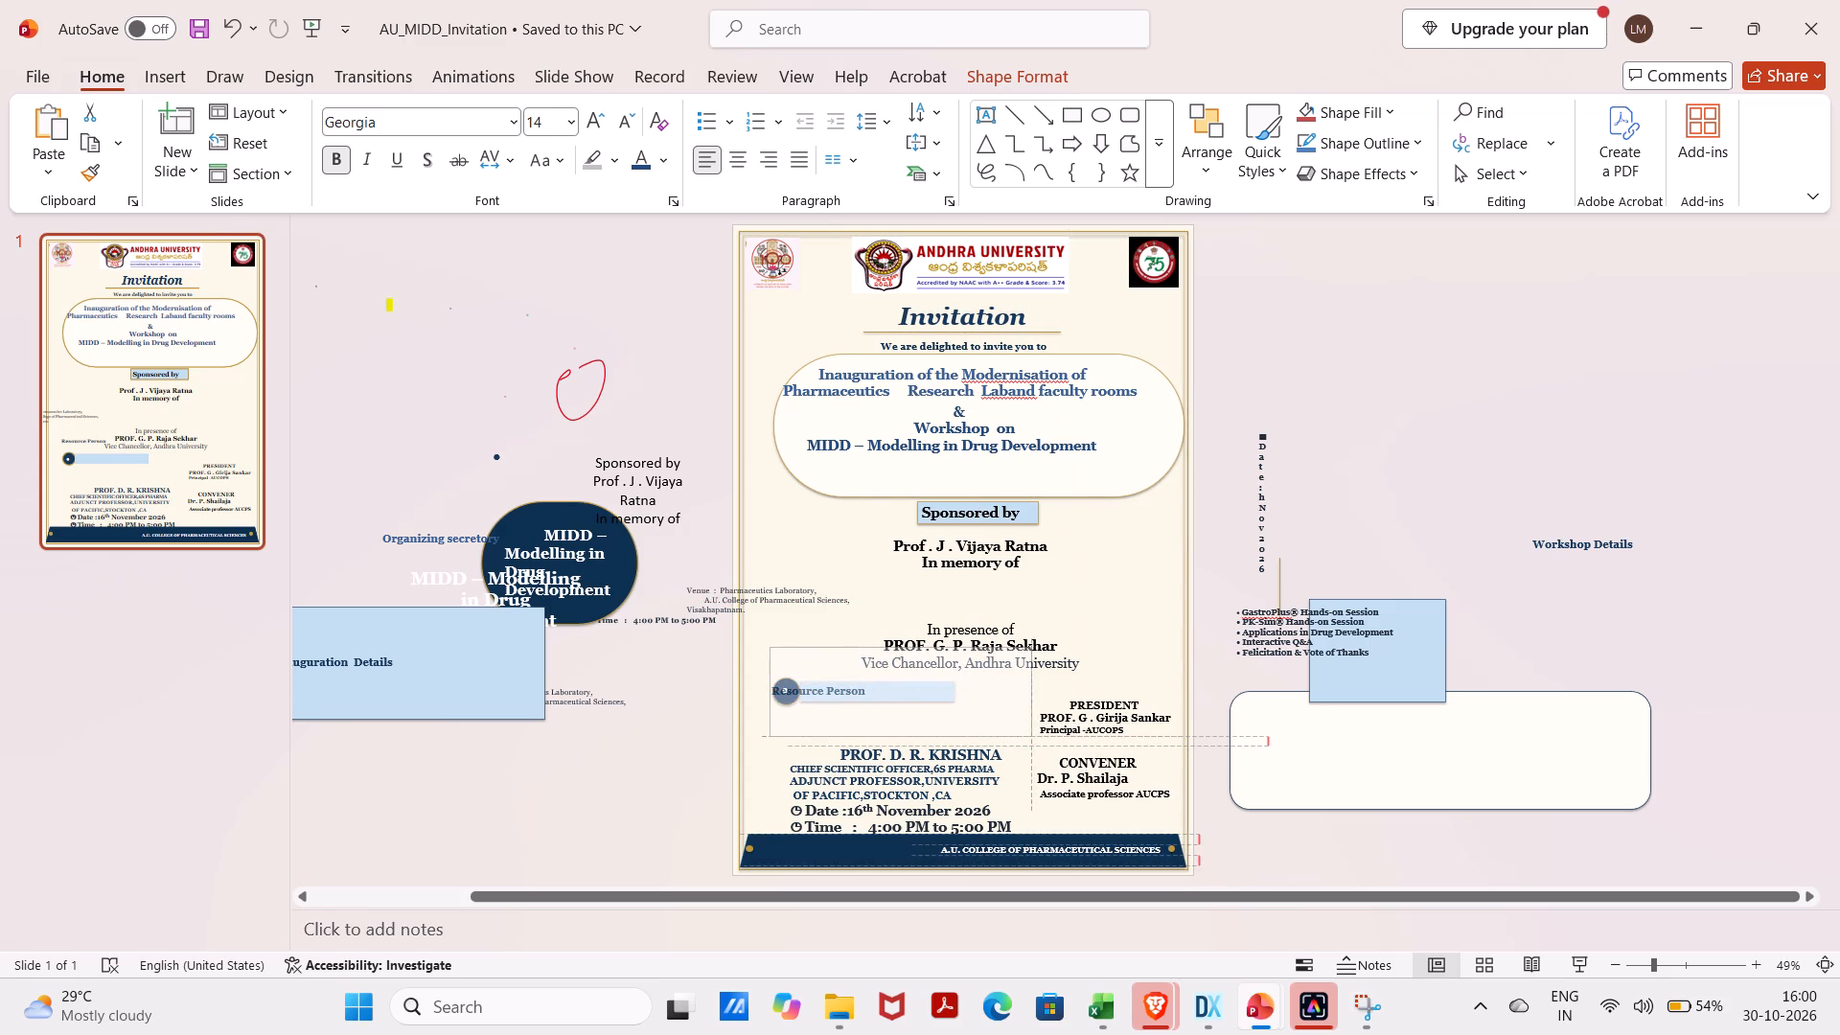
{"action": "left_click_drag", "start_coordinate": [1046, 737], "coordinate": [1096, 736]}
{"action": "left_click_drag", "start_coordinate": [769, 701], "coordinate": [810, 702]}
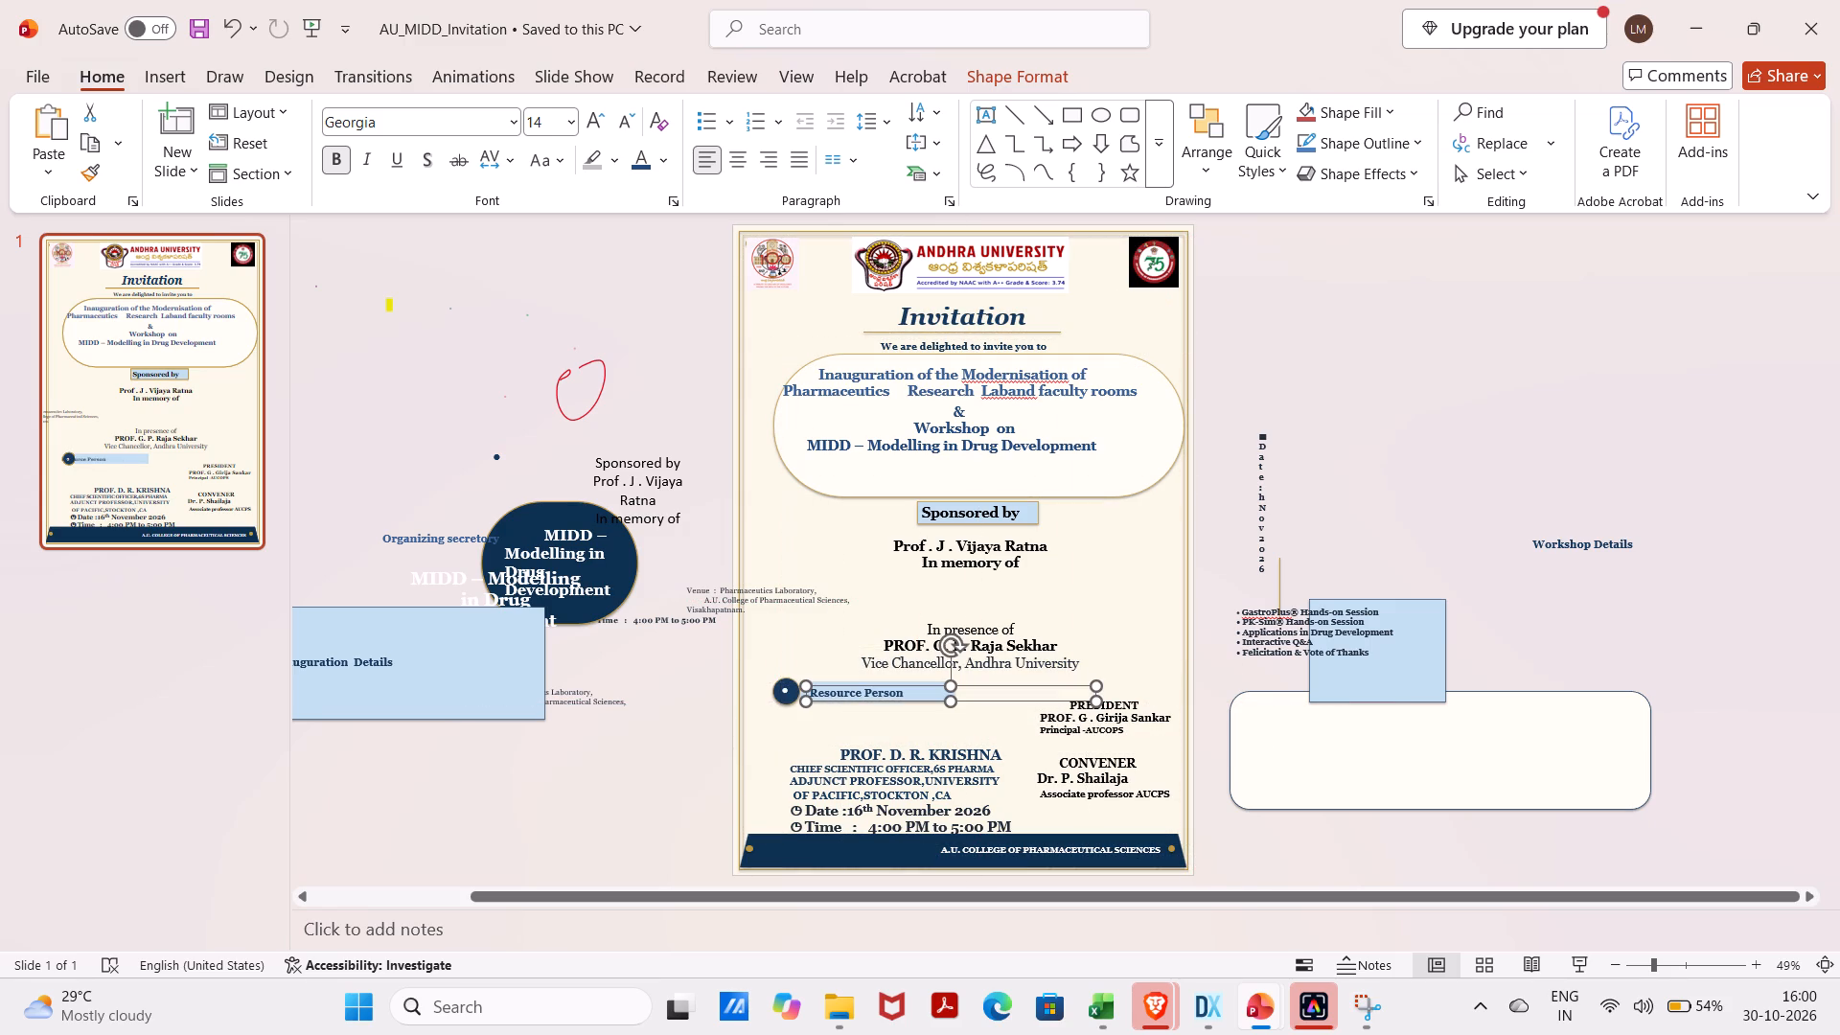
{"action": "left_click", "coordinate": [1307, 477]}
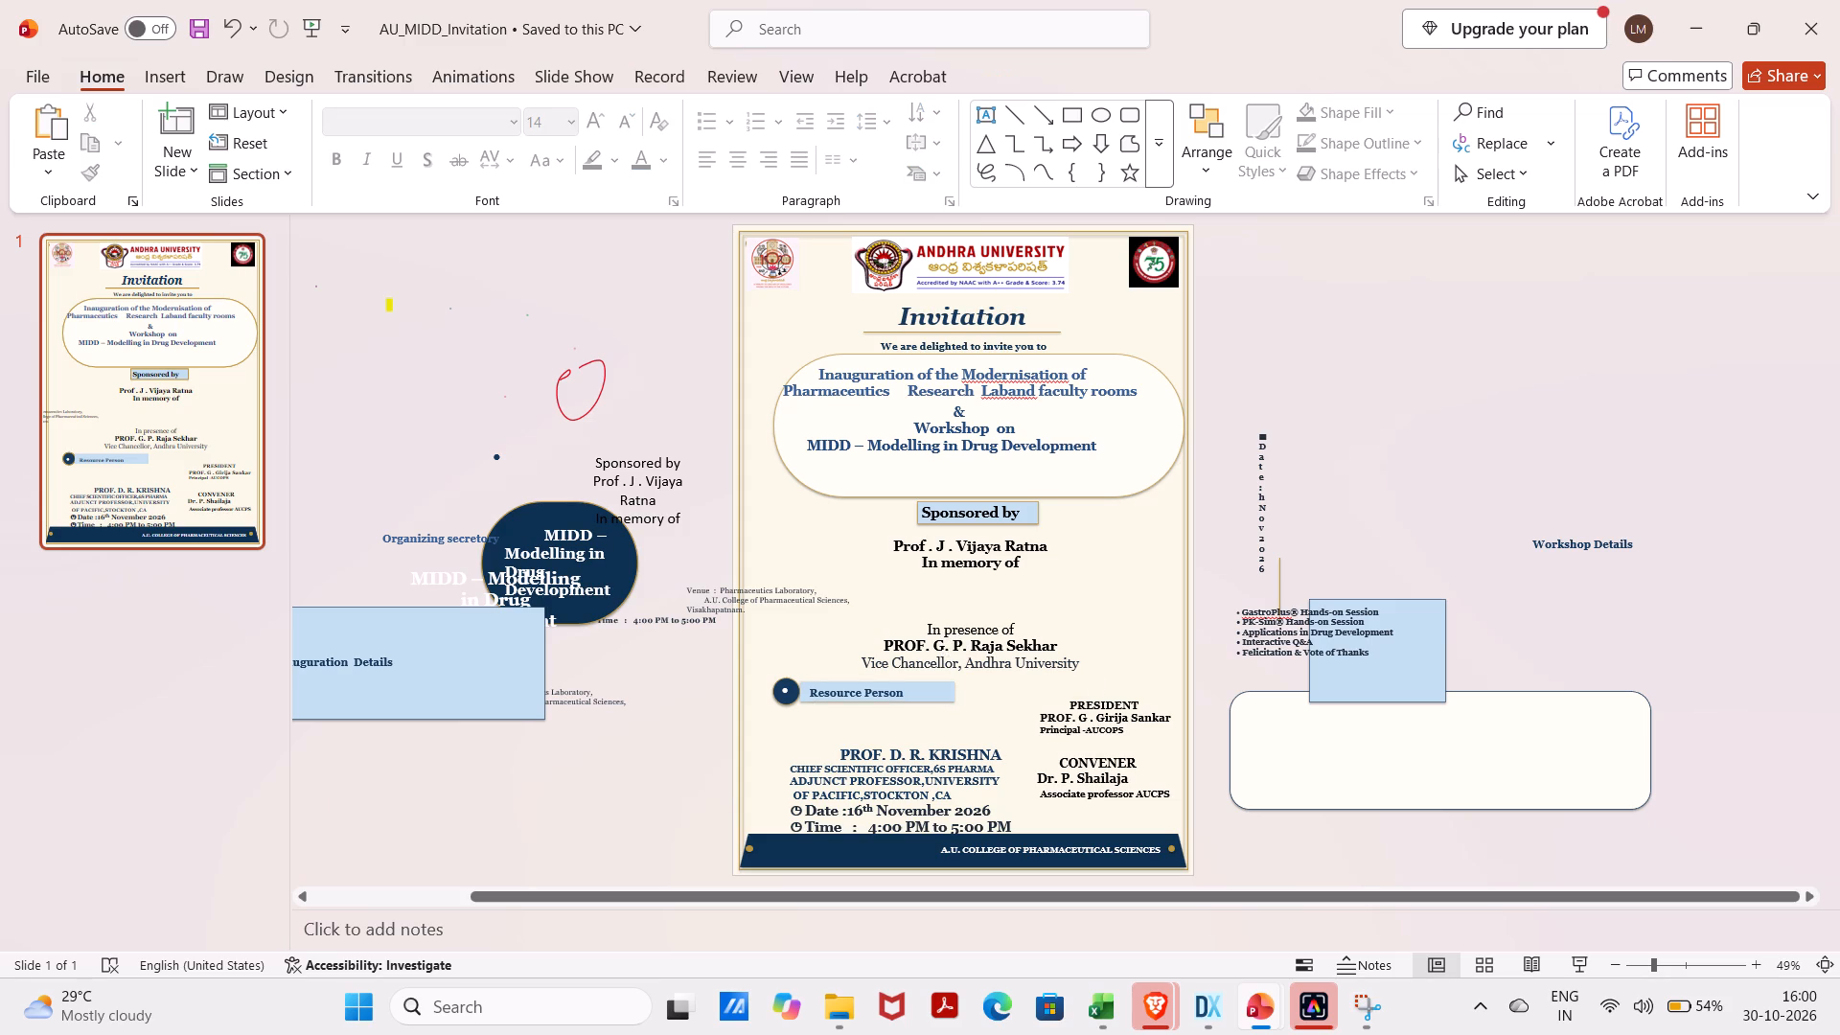
Extend the resource person's details text box up and left so its text sits closer beneath the Resource Person heading.
{"action": "left_click", "coordinate": [1008, 764]}
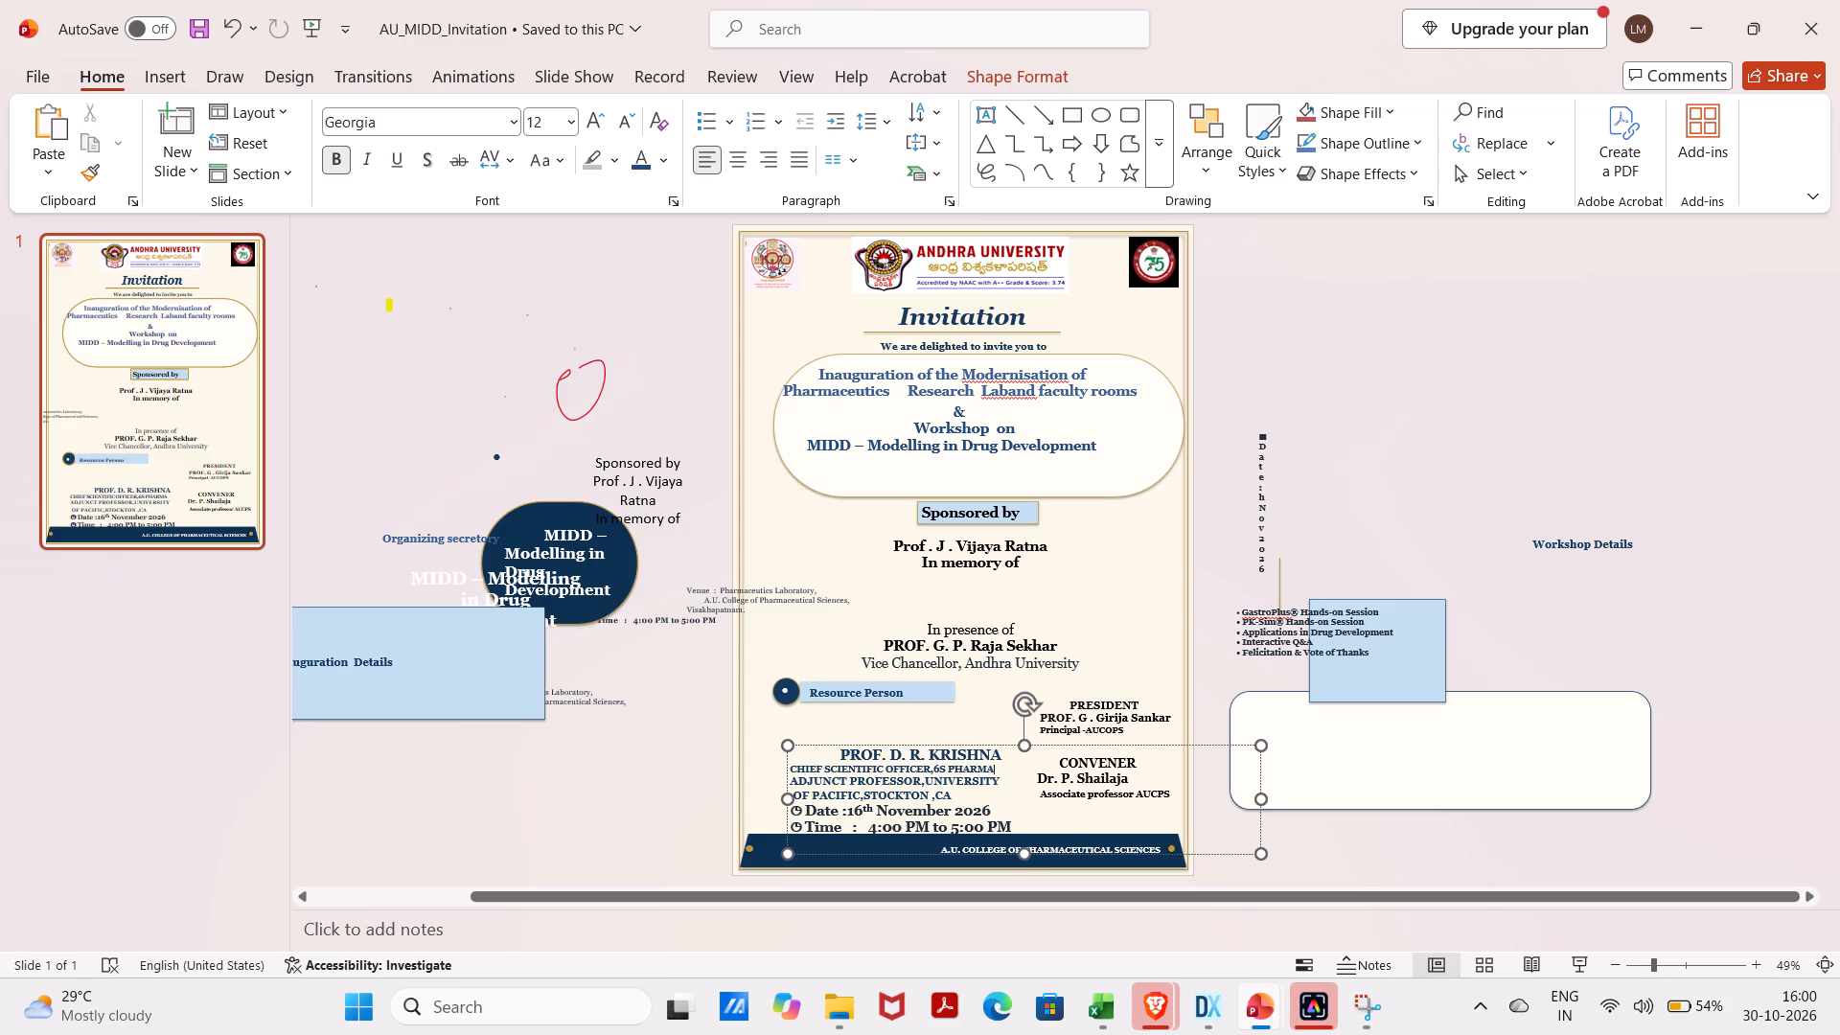
{"action": "left_click_drag", "start_coordinate": [782, 742], "coordinate": [774, 711]}
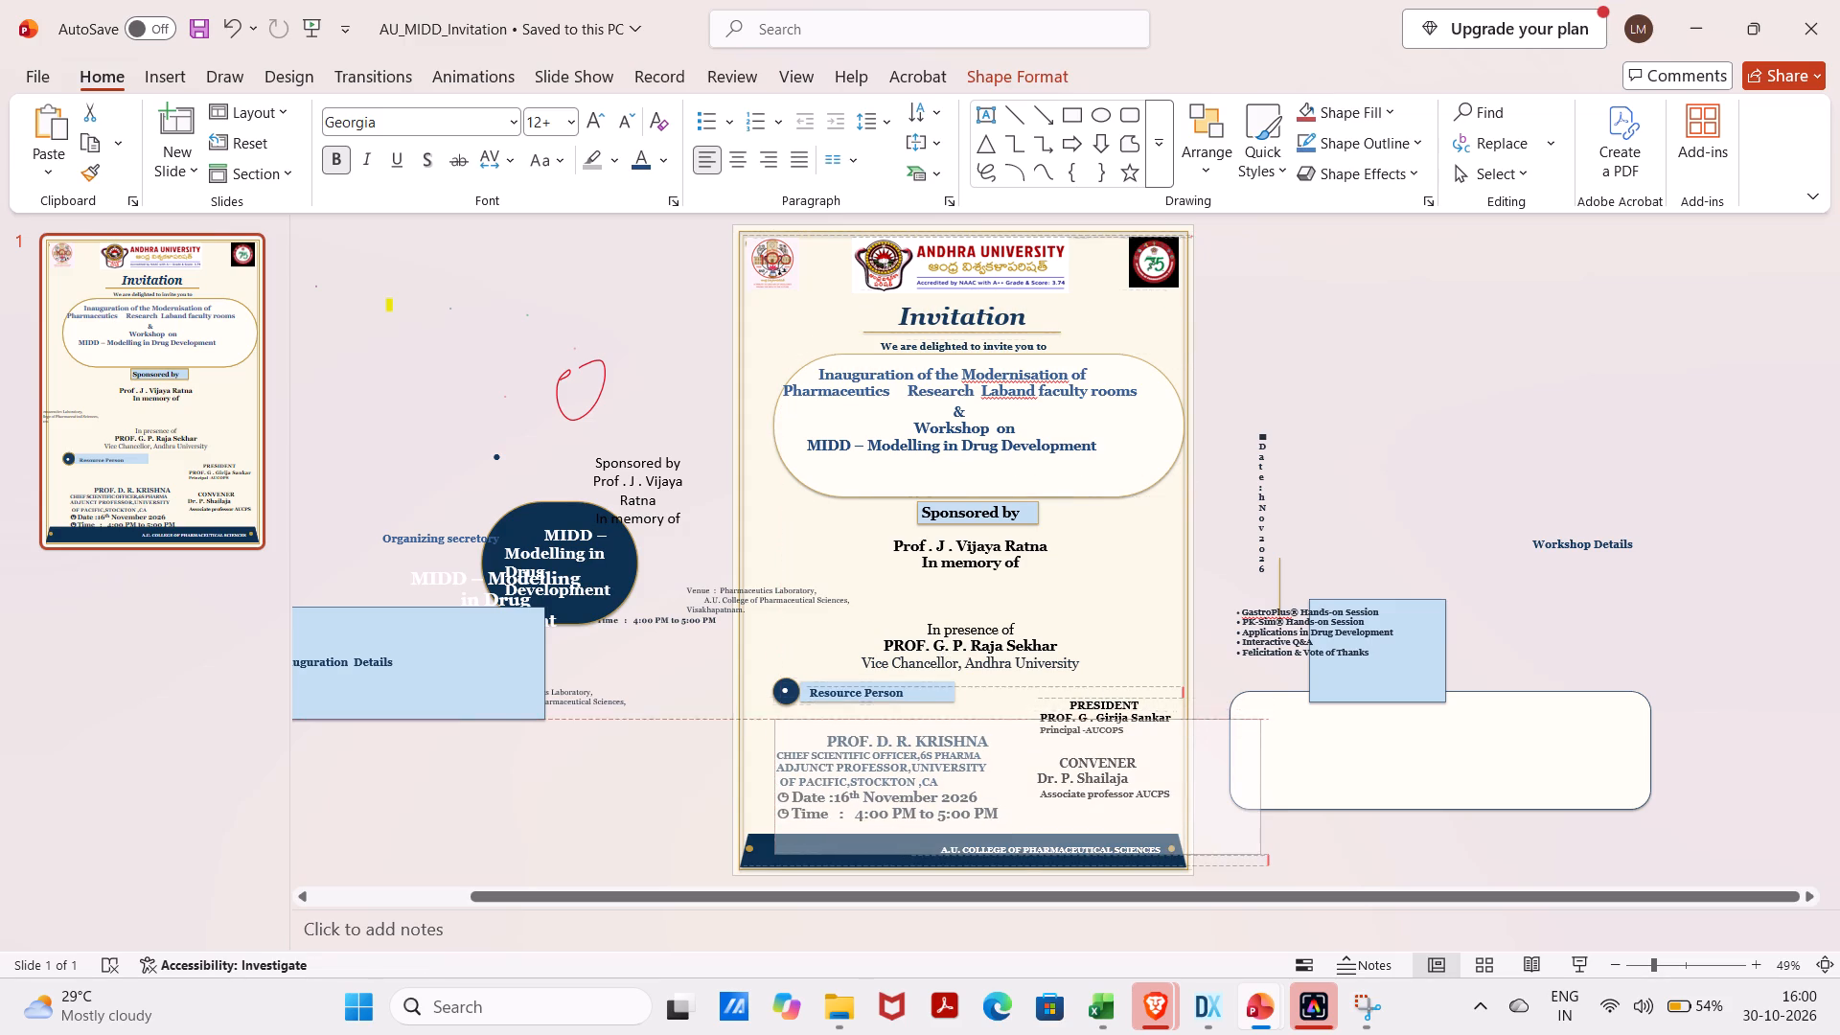
{"action": "left_click_drag", "start_coordinate": [774, 711], "coordinate": [762, 680]}
Set the resource person's designation and affiliation lines to font size 10.5.
{"action": "left_click_drag", "start_coordinate": [932, 764], "coordinate": [780, 737]}
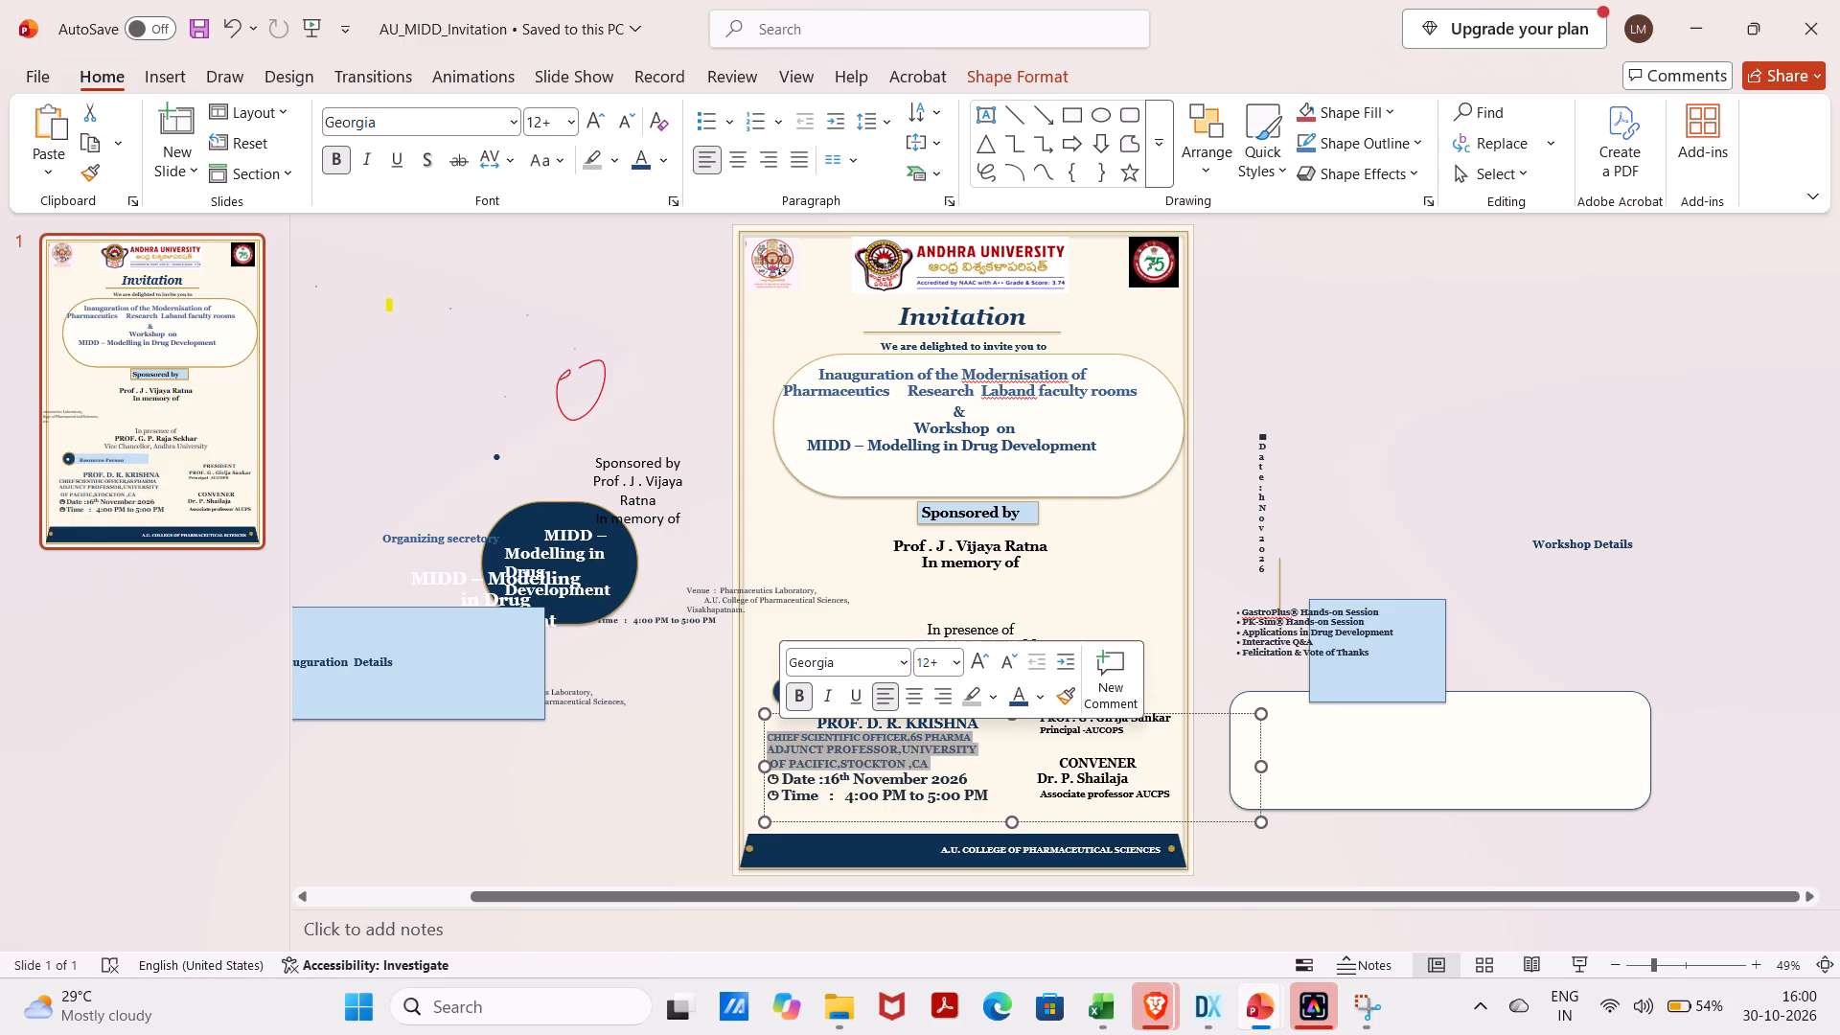
{"action": "left_click", "coordinate": [960, 651]}
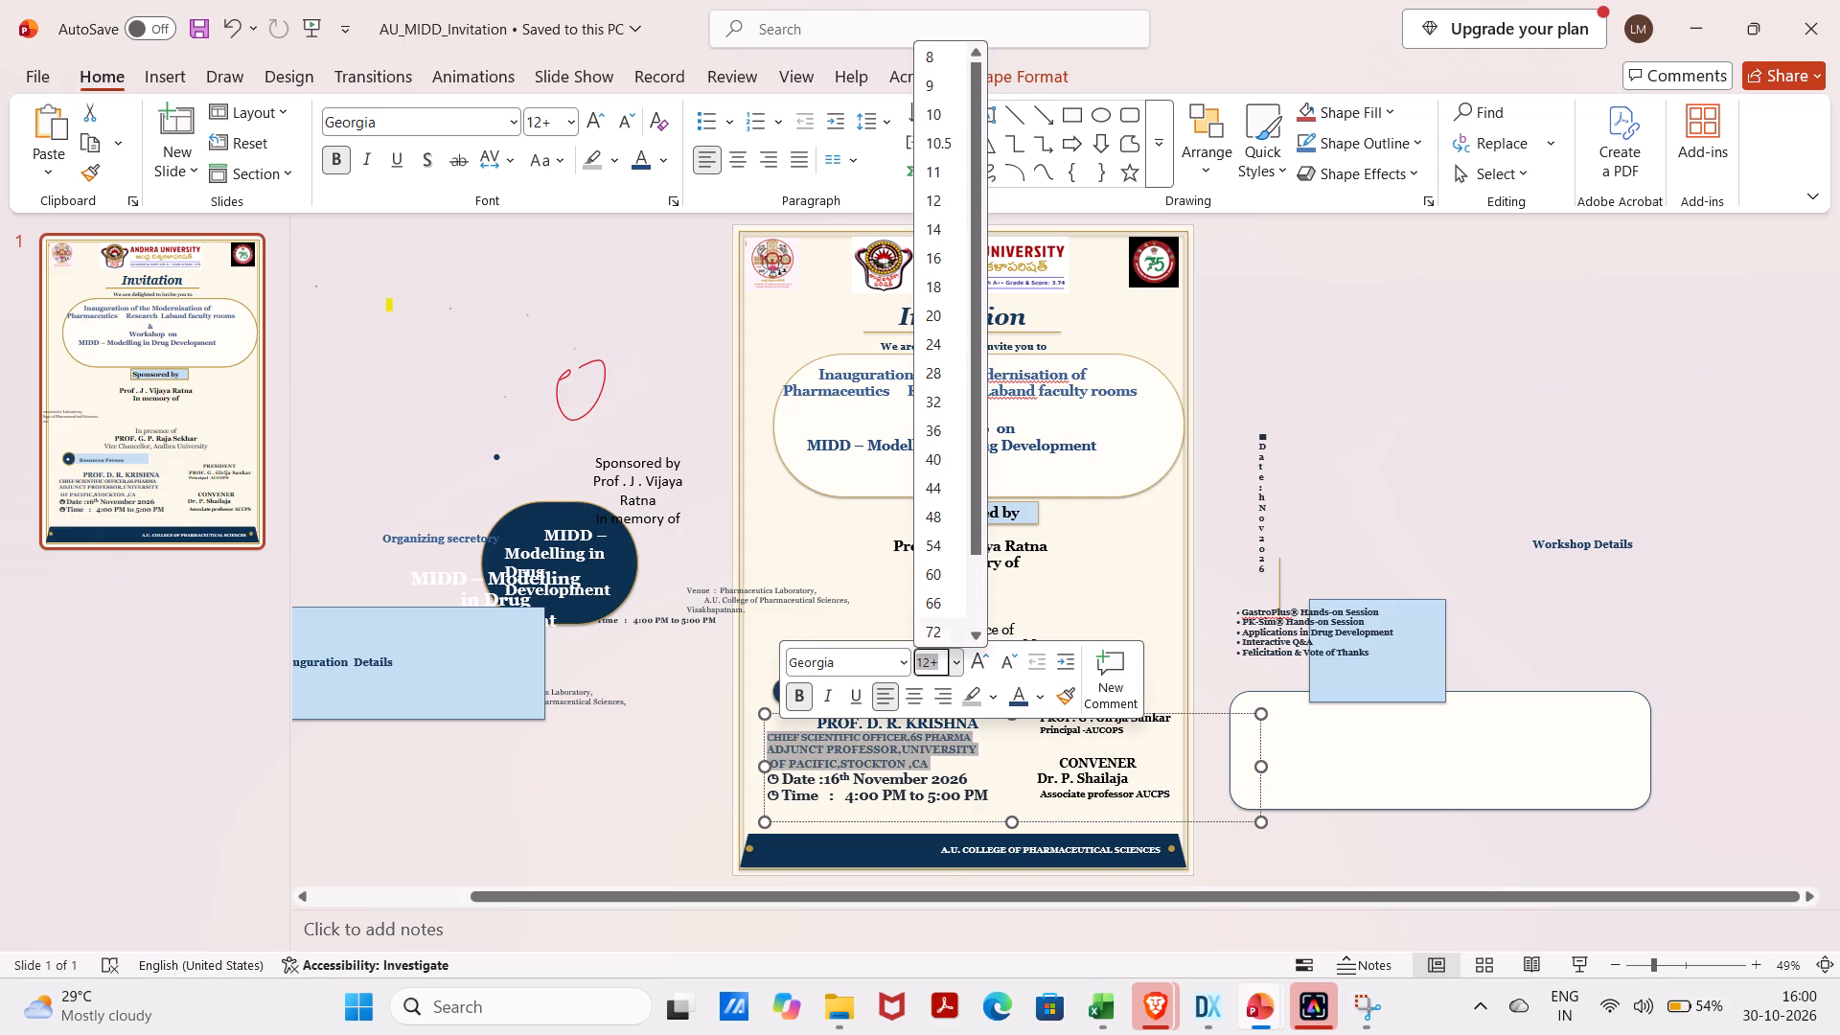
{"action": "left_click", "coordinate": [940, 145]}
{"action": "left_click", "coordinate": [1231, 605]}
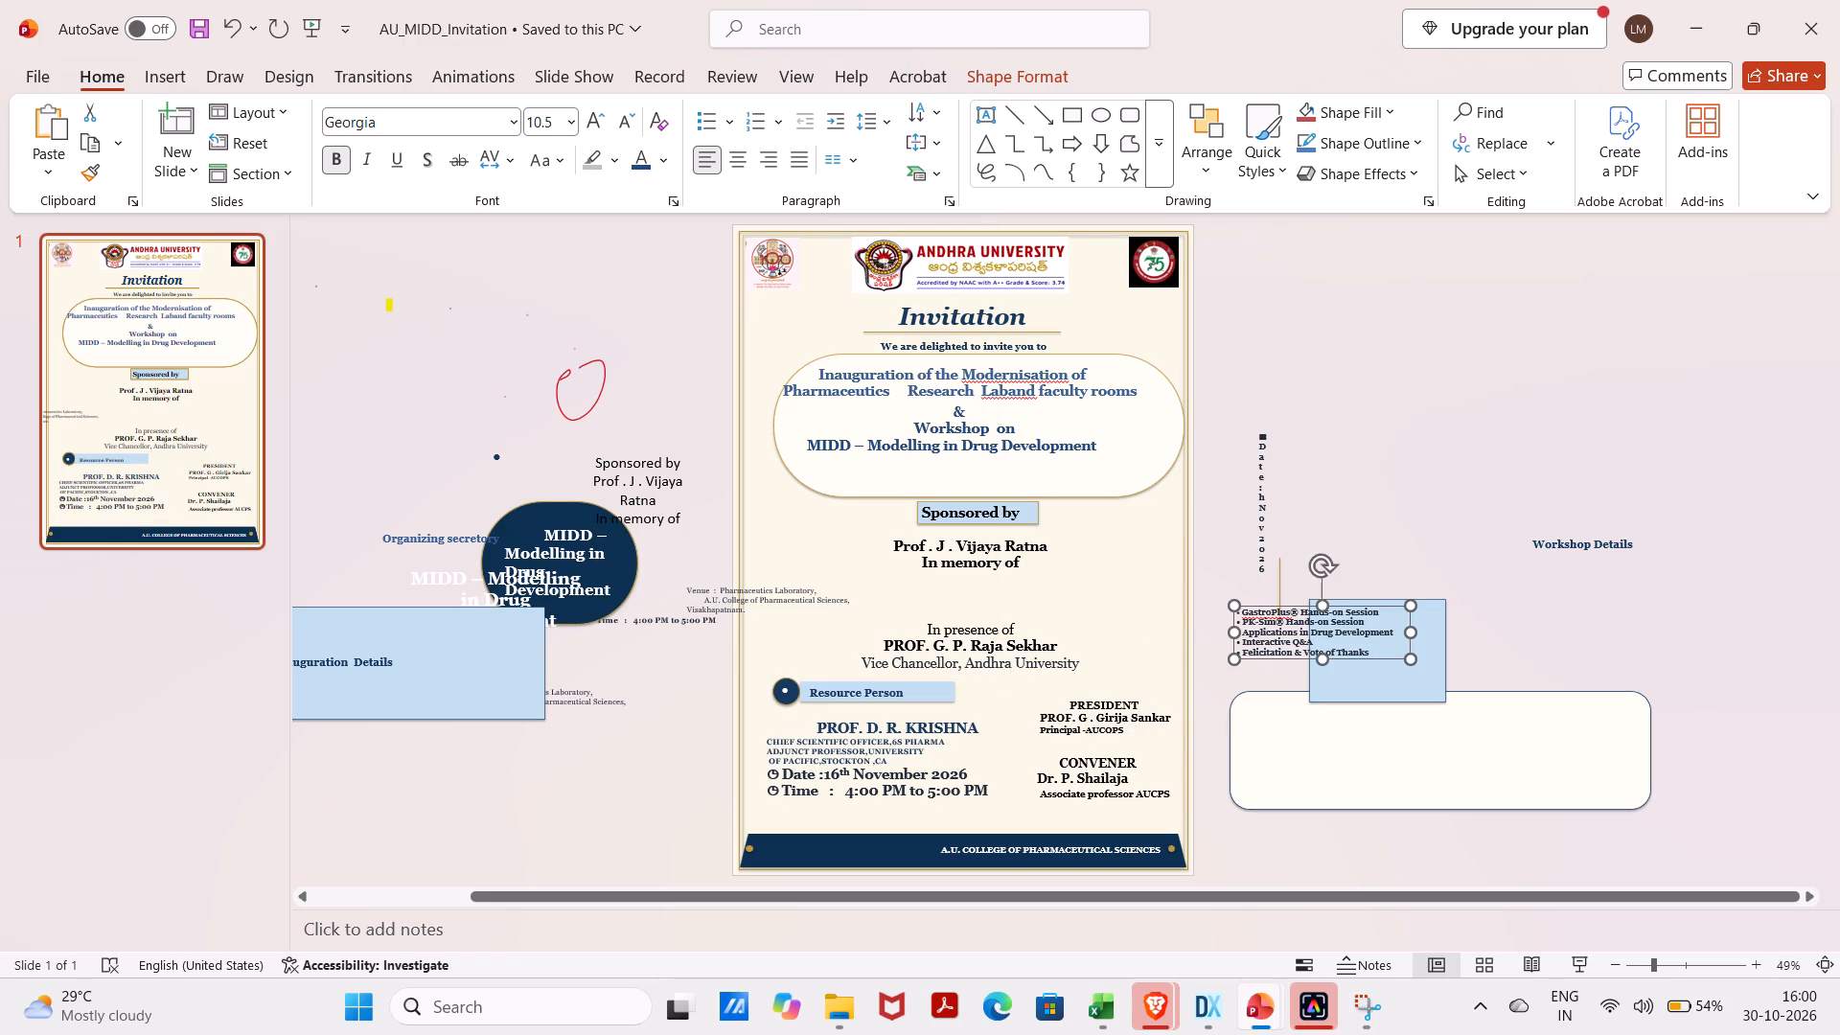
Insert blank space between the resource person's affiliation lines and the Date line.
{"action": "left_click", "coordinate": [911, 764]}
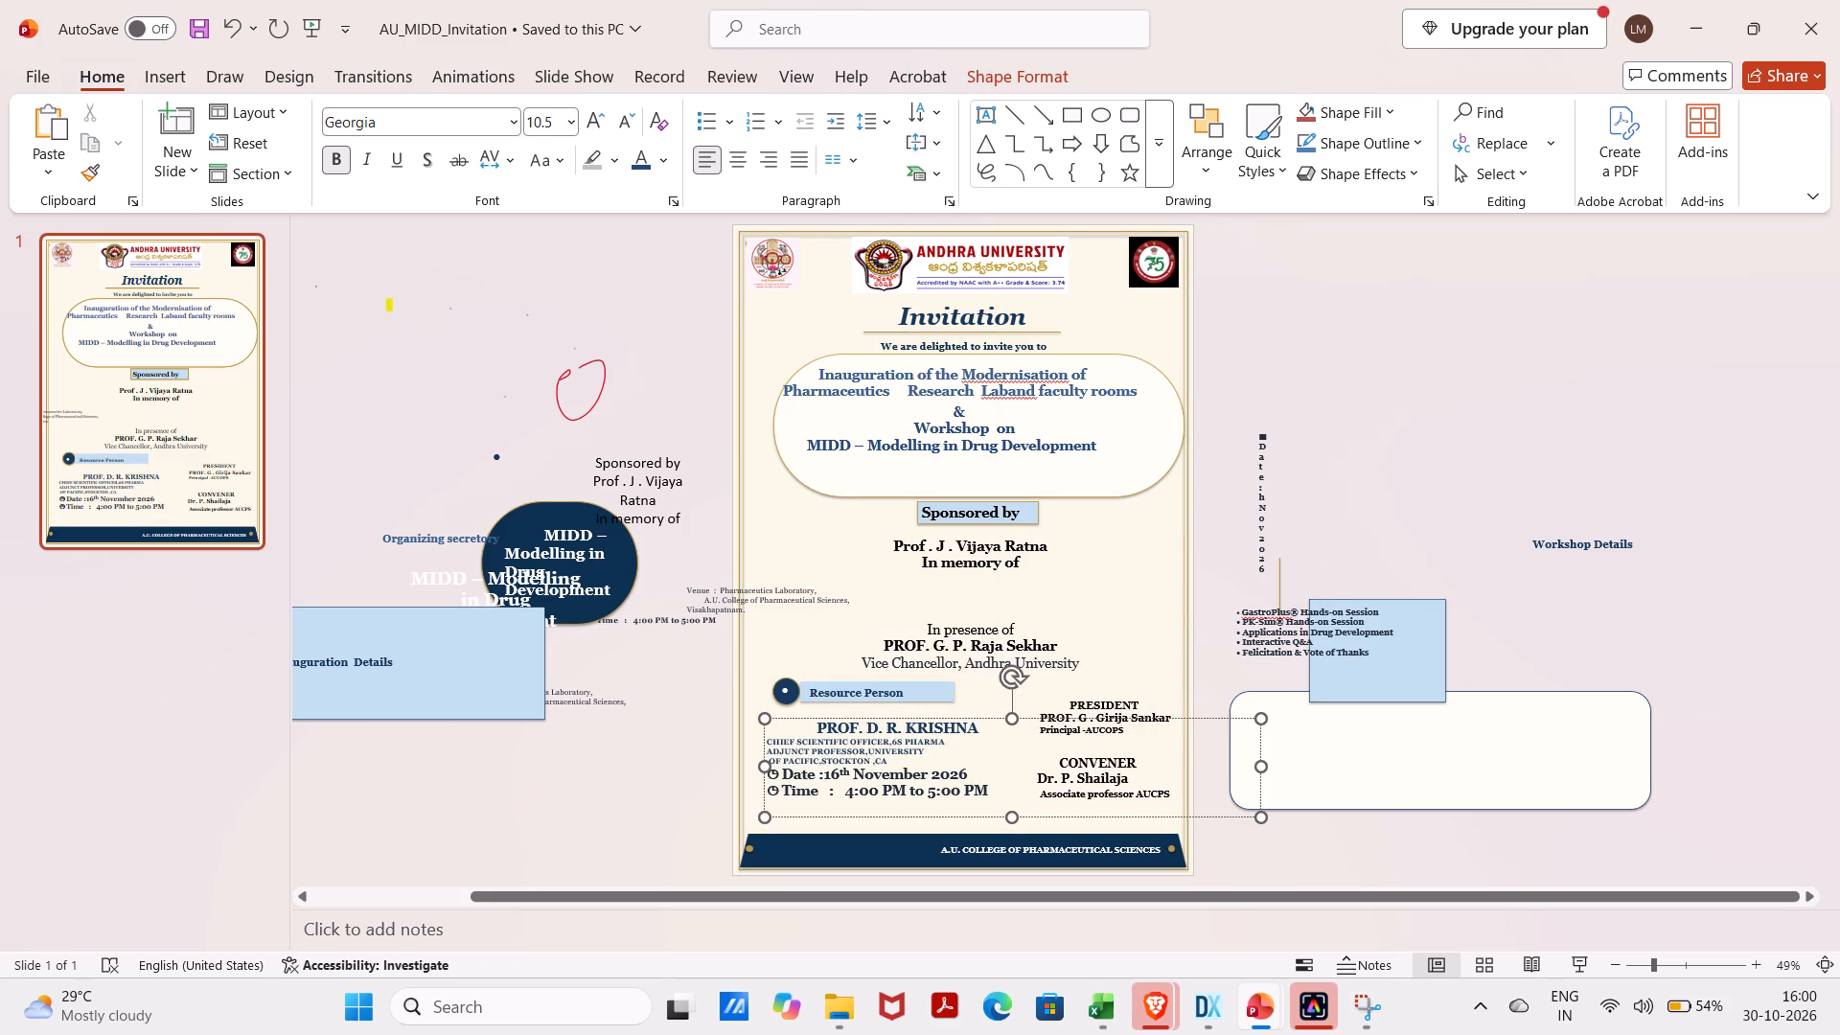
{"action": "key", "text": "Return"}
{"action": "key", "text": "Return"}
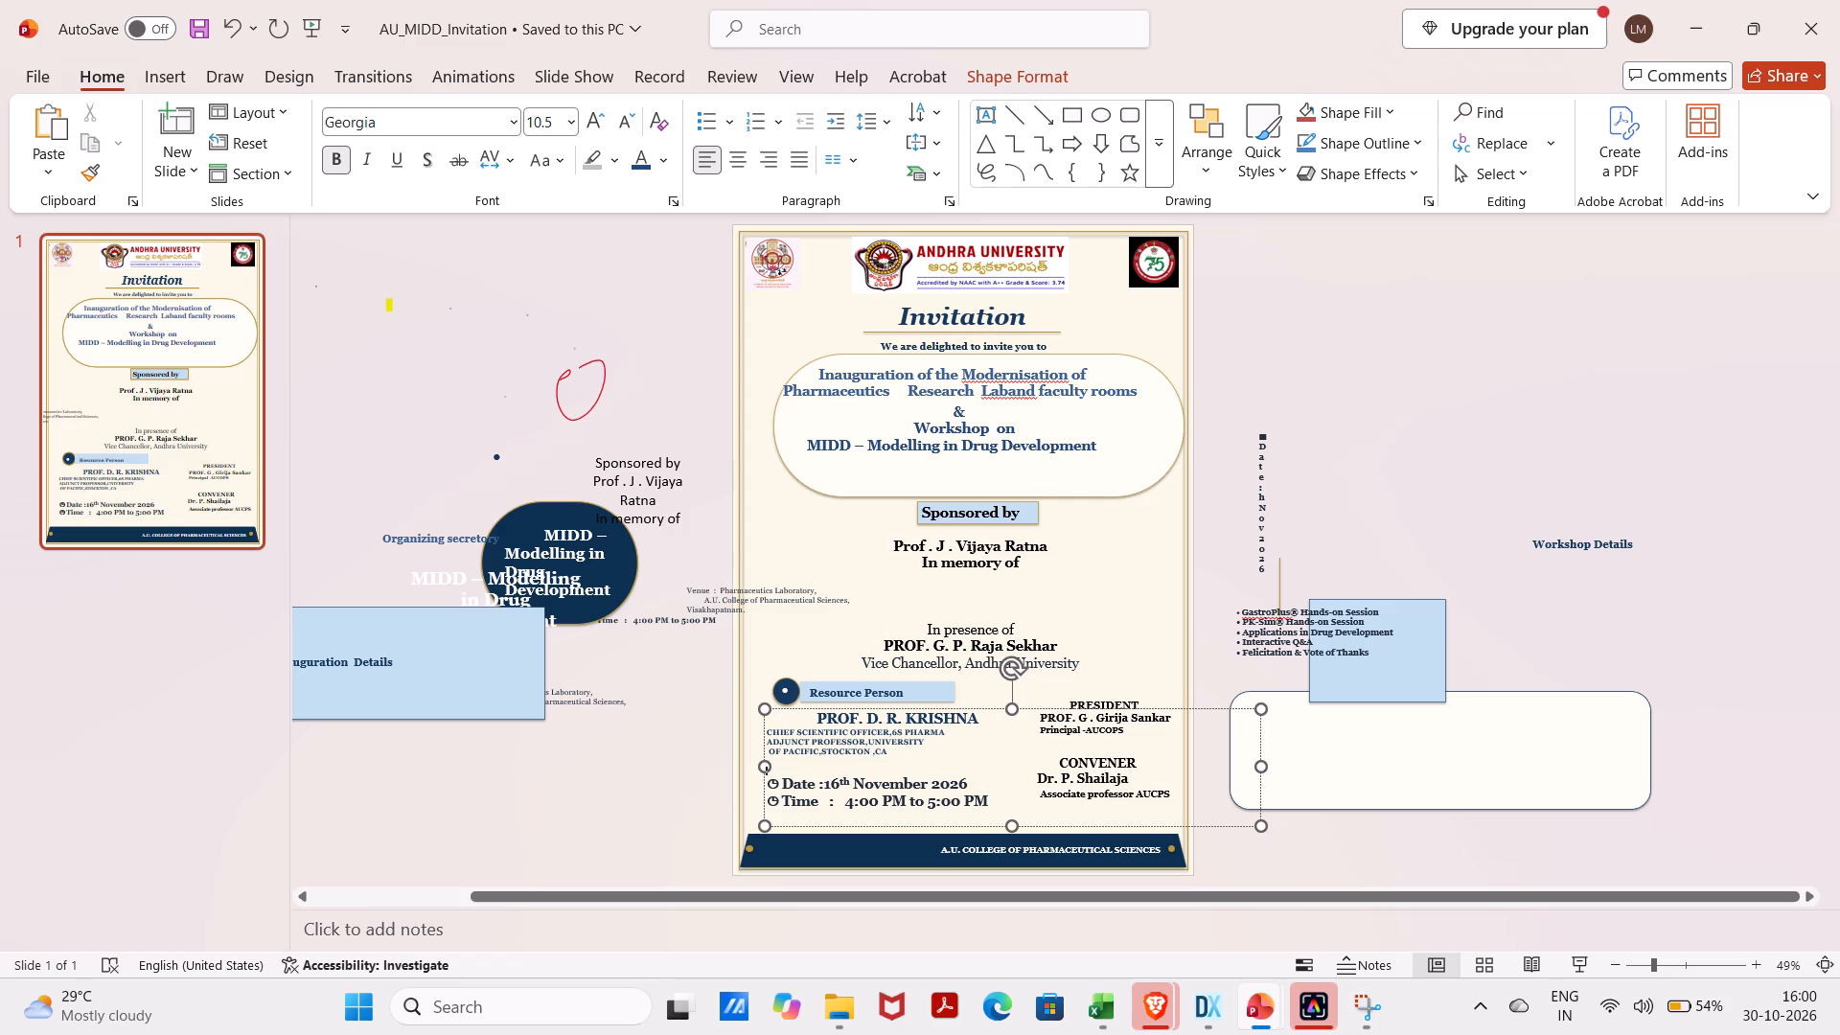
Nudge the resource person's details text box so it sits just beneath the Resource Person heading, near the slide's inner border.
{"action": "left_click", "coordinate": [1001, 800]}
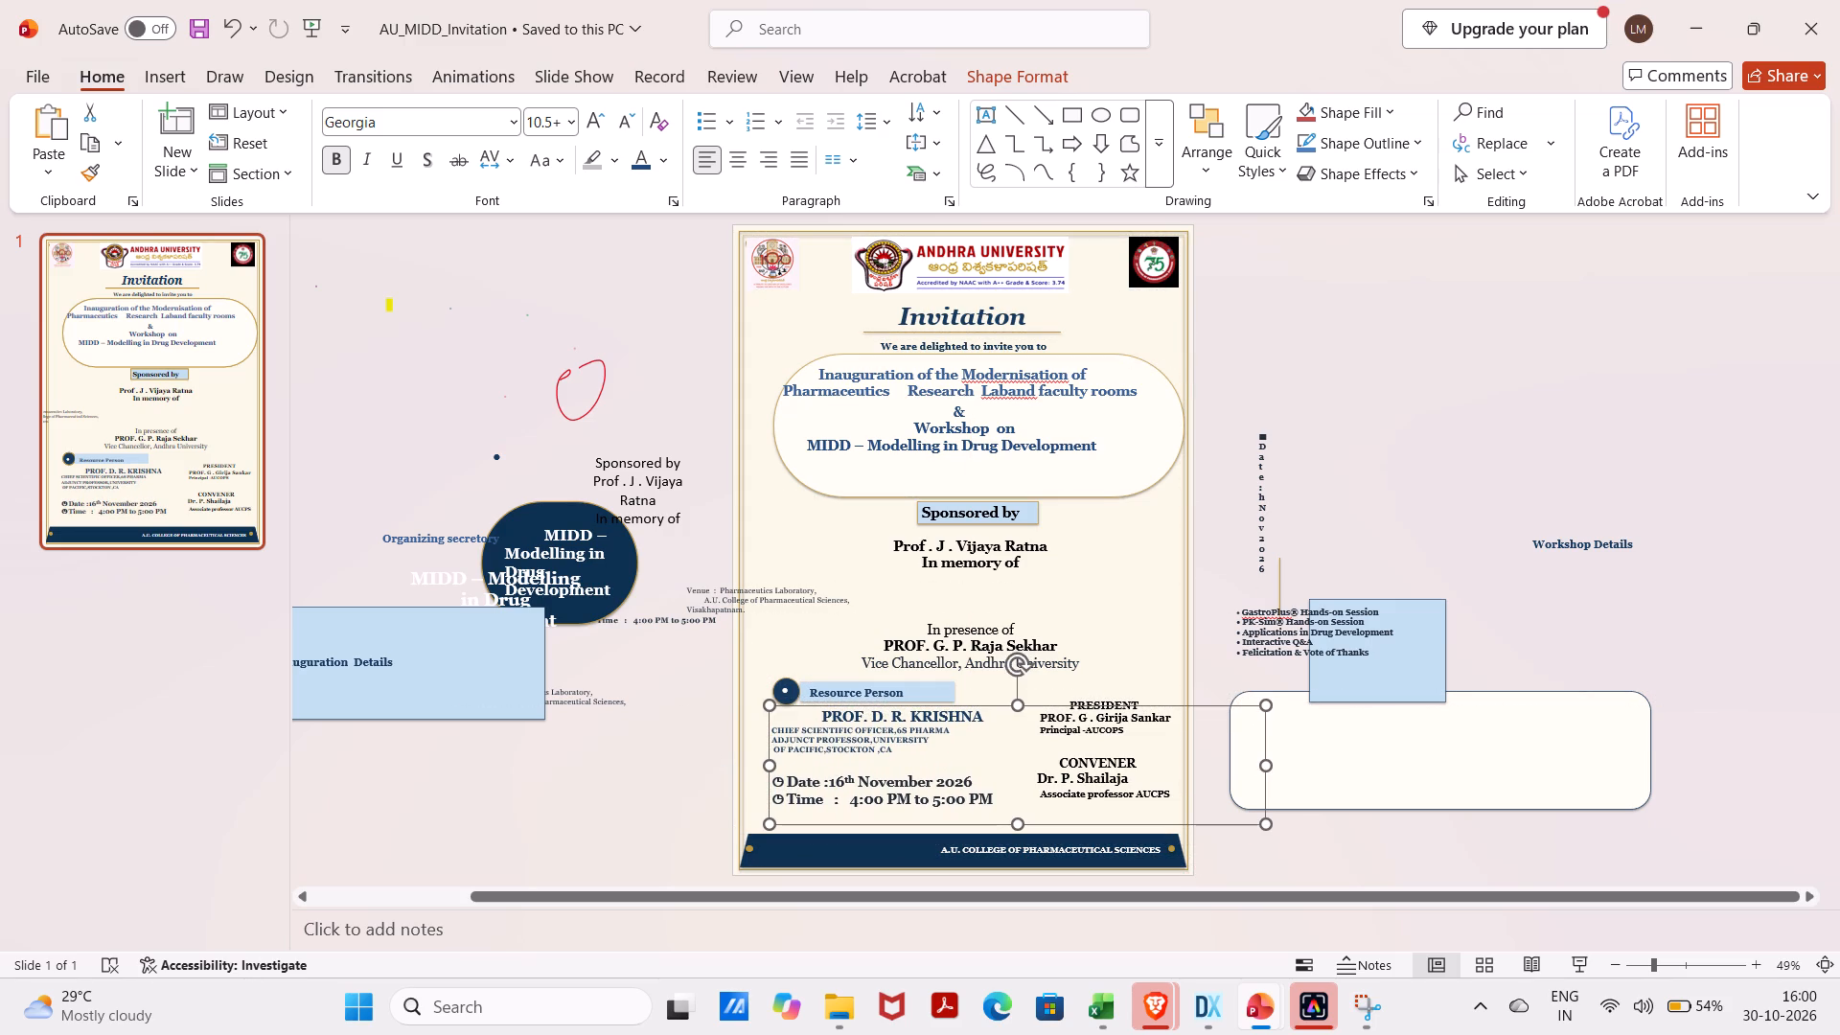
{"action": "left_click_drag", "start_coordinate": [993, 799], "coordinate": [962, 786]}
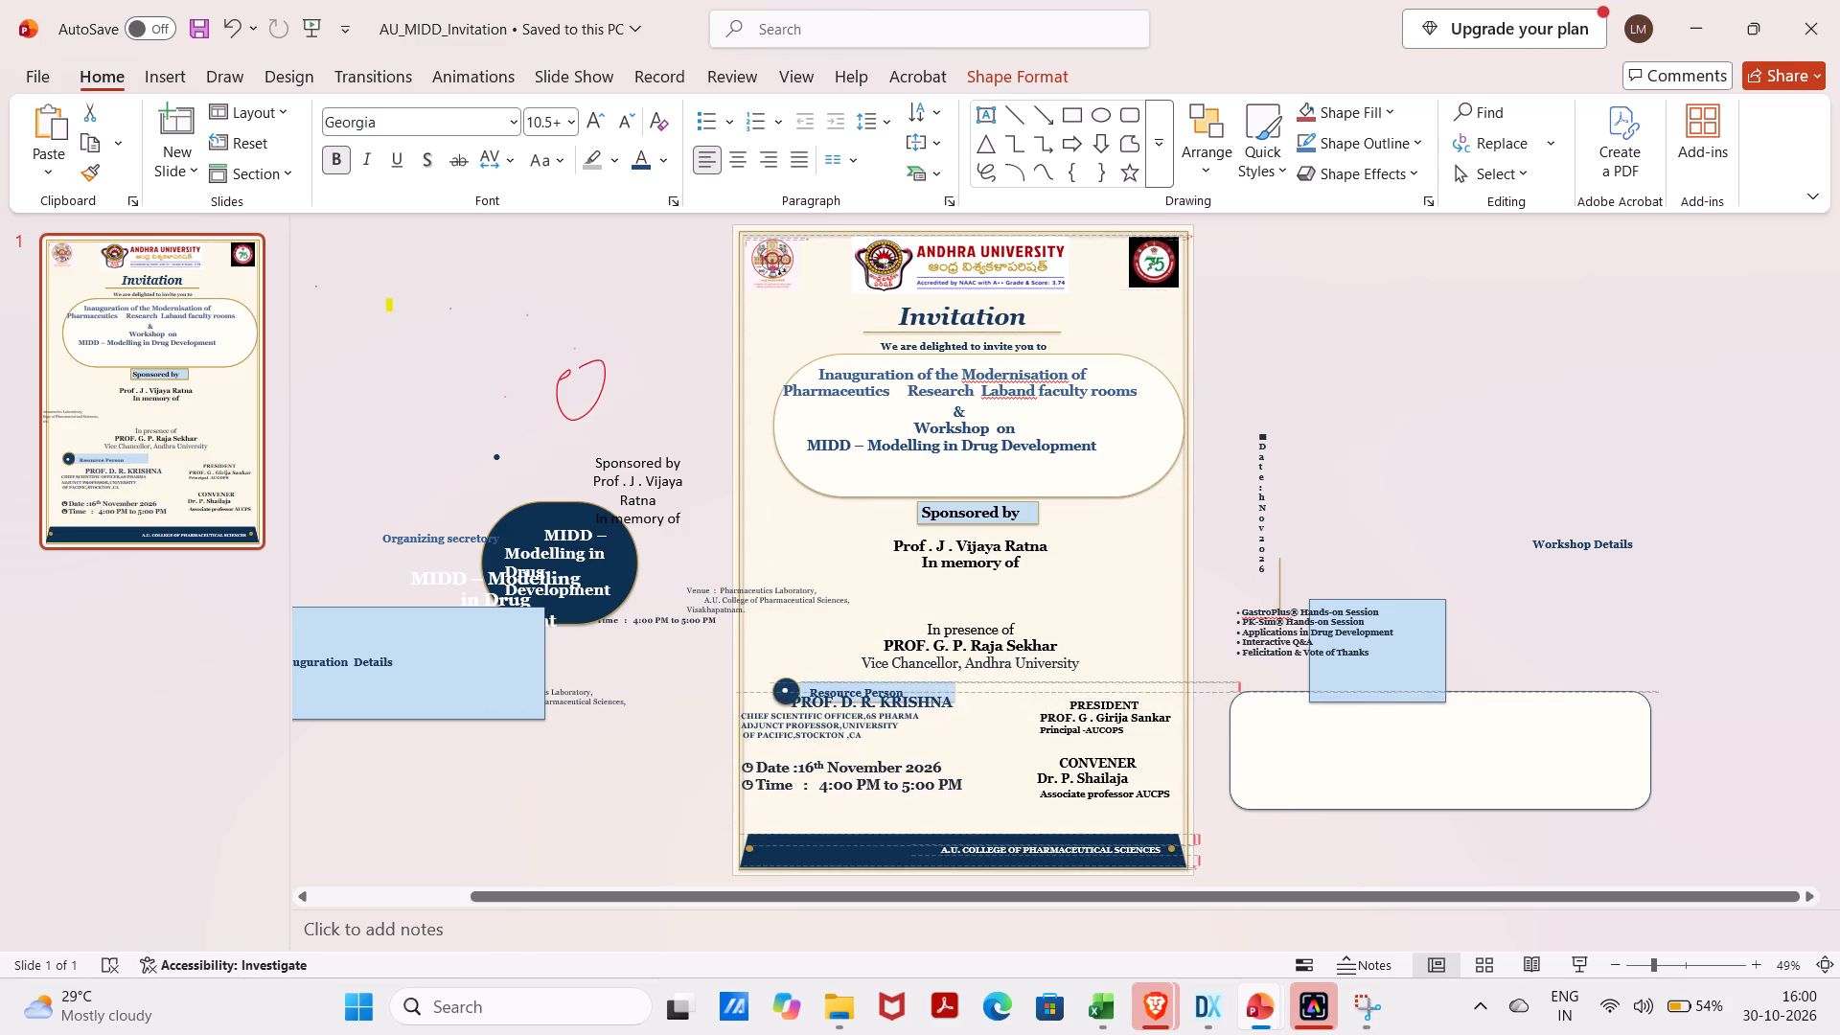
{"action": "left_click_drag", "start_coordinate": [962, 786], "coordinate": [984, 796]}
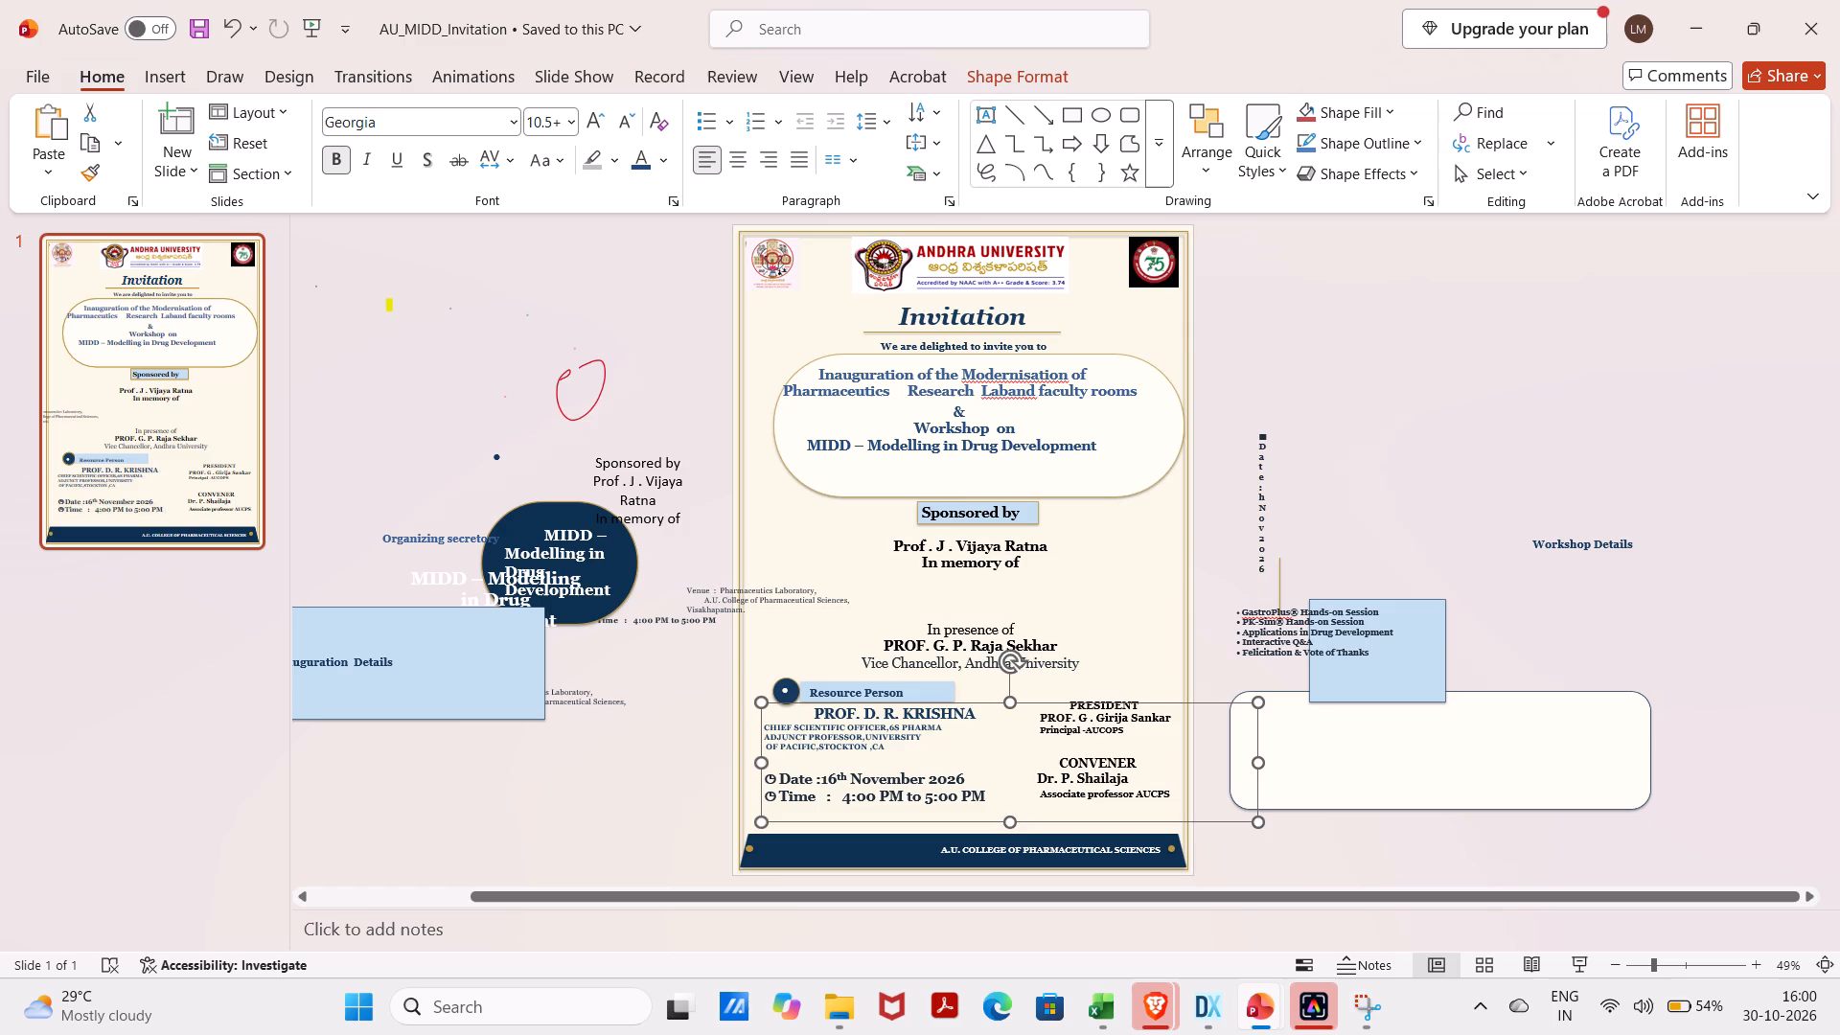
{"action": "left_click", "coordinate": [1093, 656]}
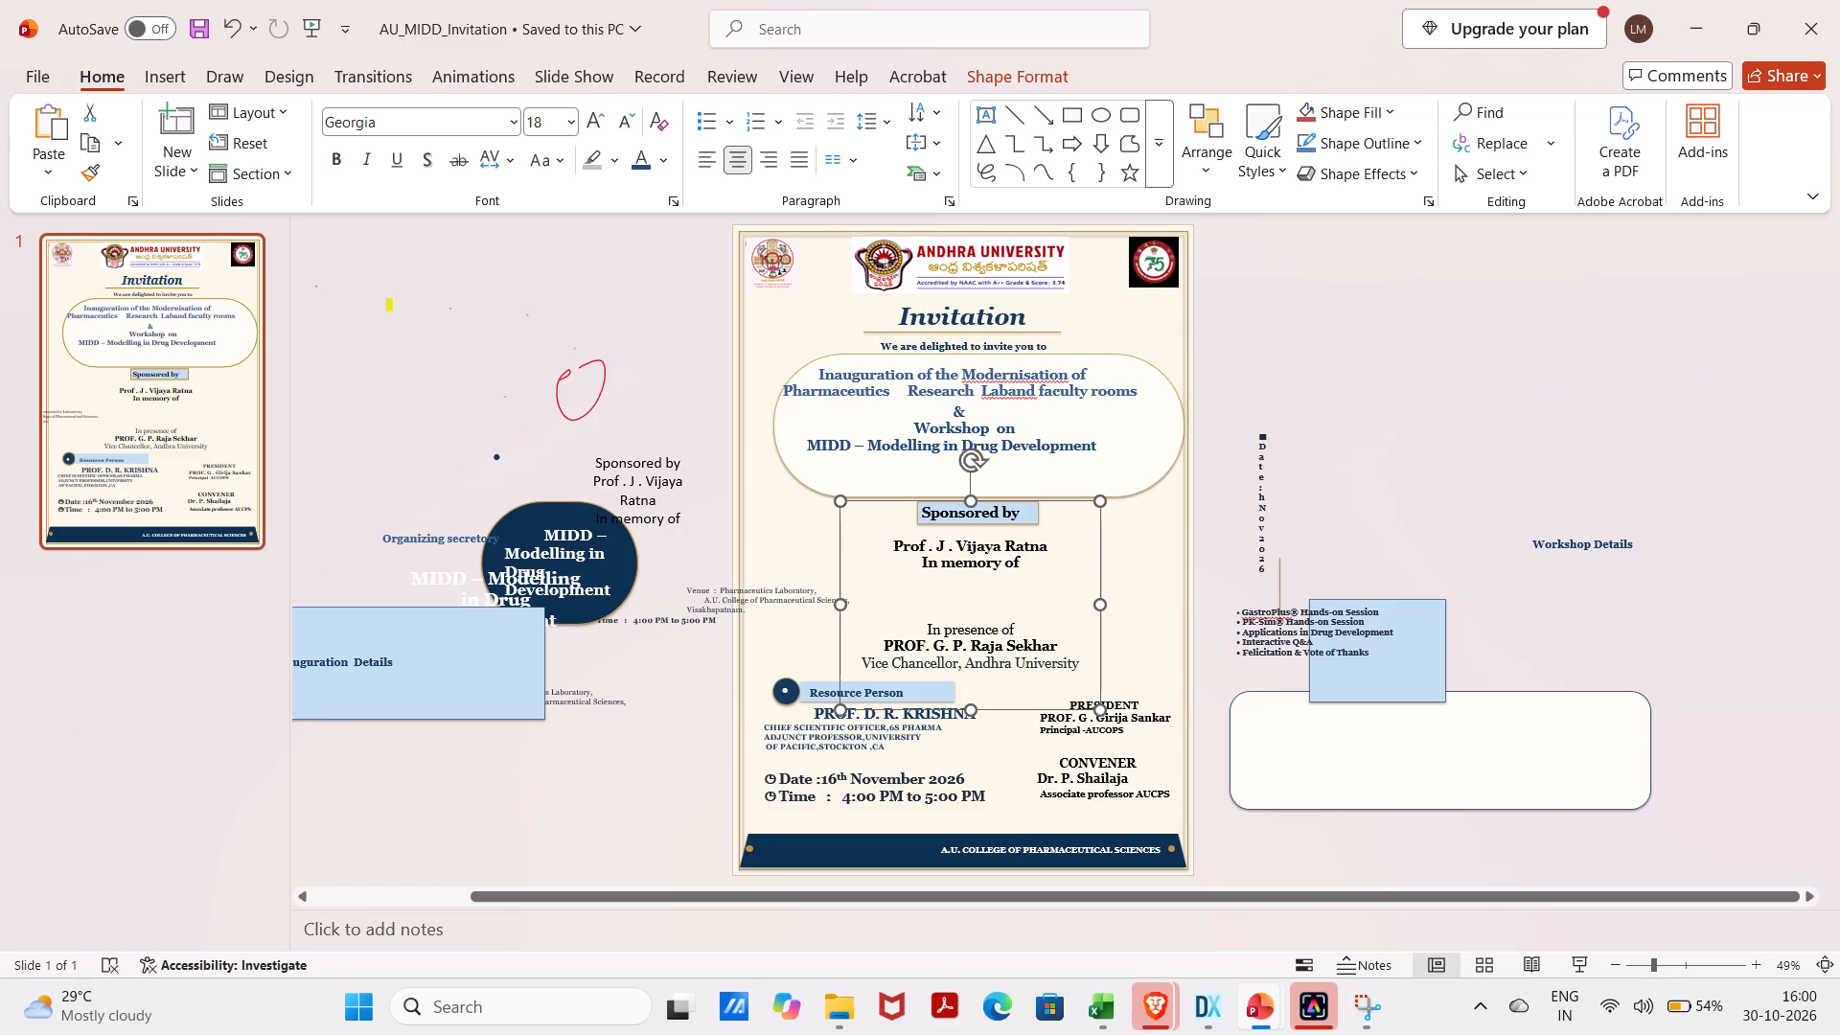
Set the Date and Time lines in the details text box to font size 14.
{"action": "left_click", "coordinate": [985, 796]}
{"action": "left_click", "coordinate": [985, 792]}
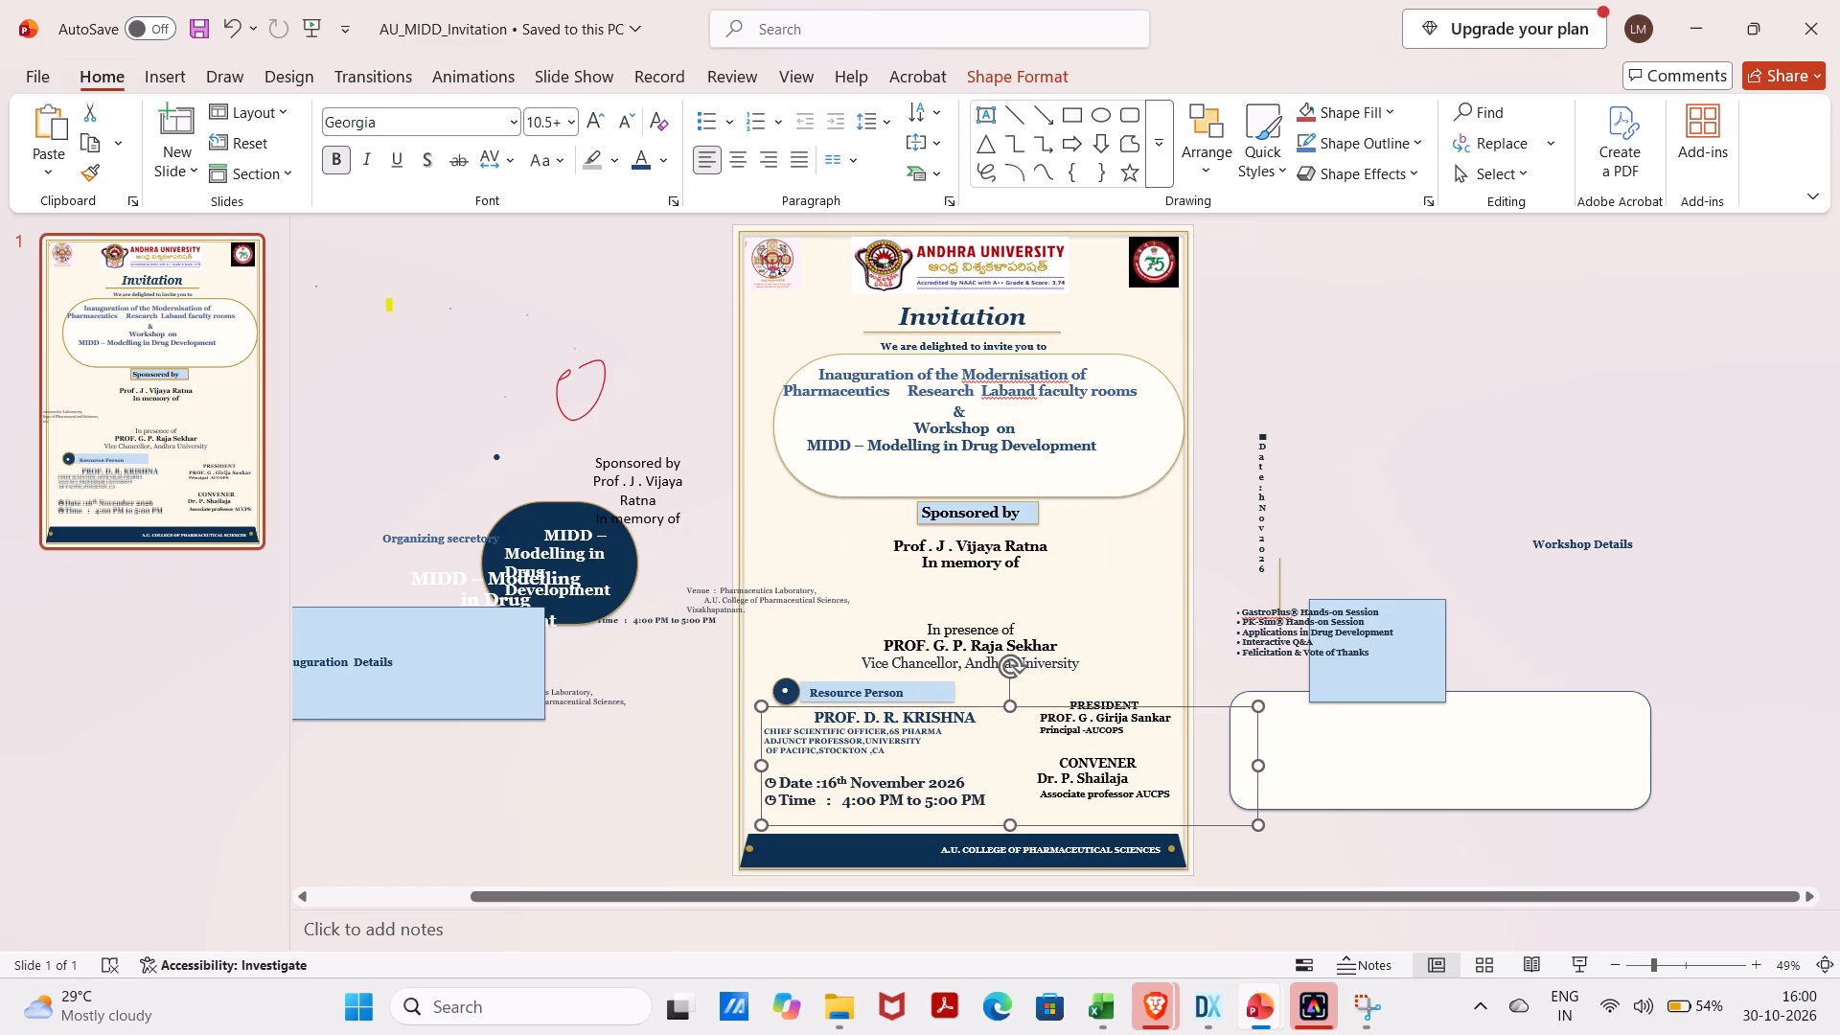
{"action": "left_click_drag", "start_coordinate": [982, 801], "coordinate": [858, 789]}
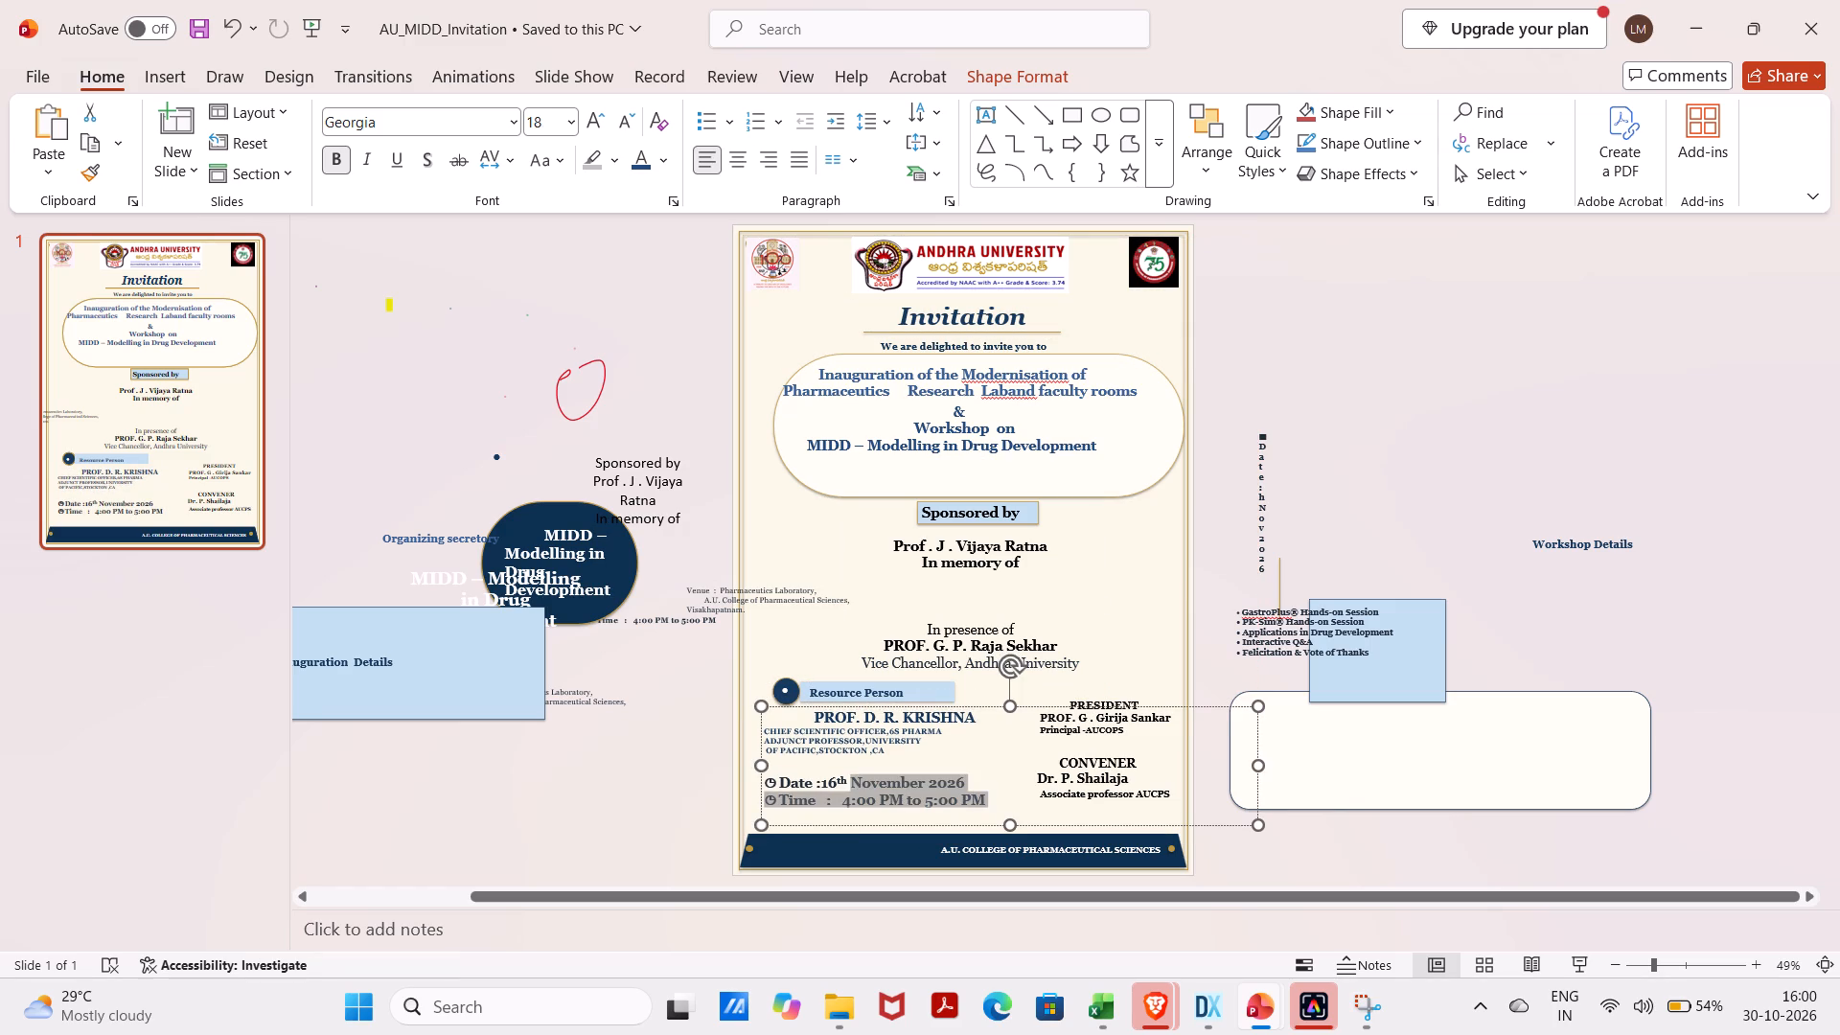
{"action": "left_click_drag", "start_coordinate": [858, 789], "coordinate": [768, 786]}
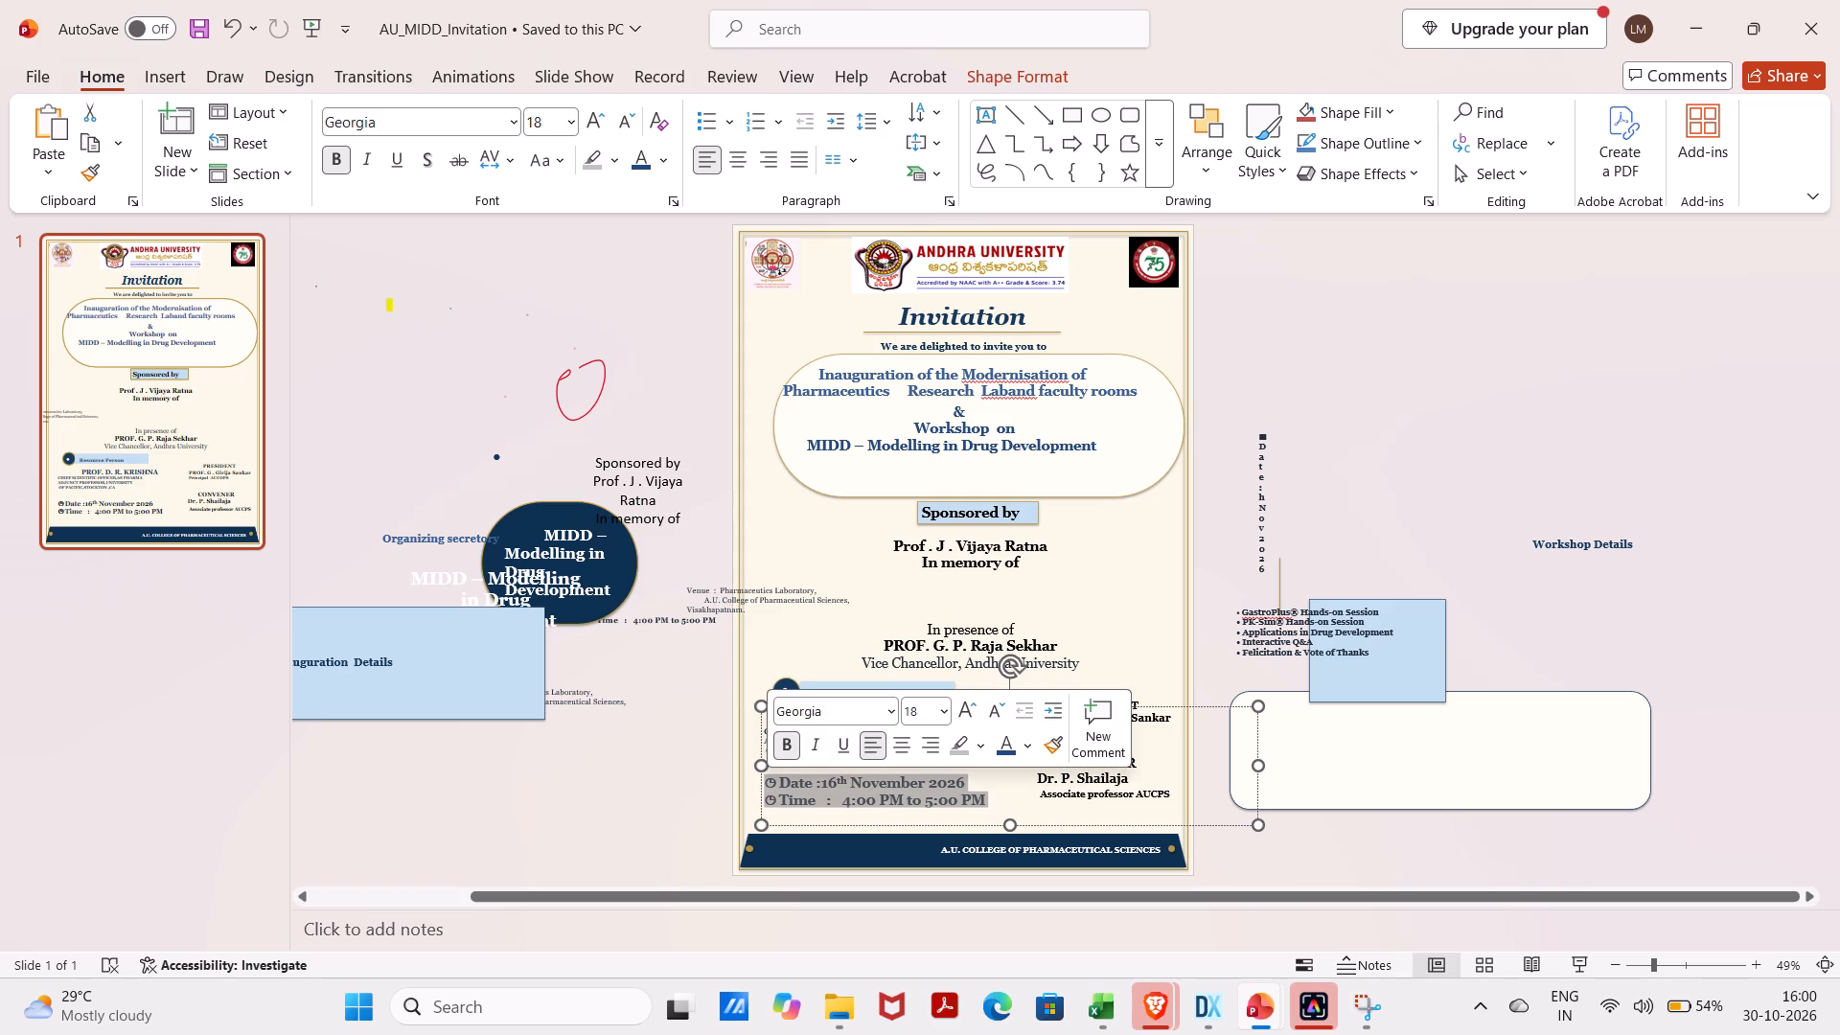
{"action": "left_click", "coordinate": [940, 709]}
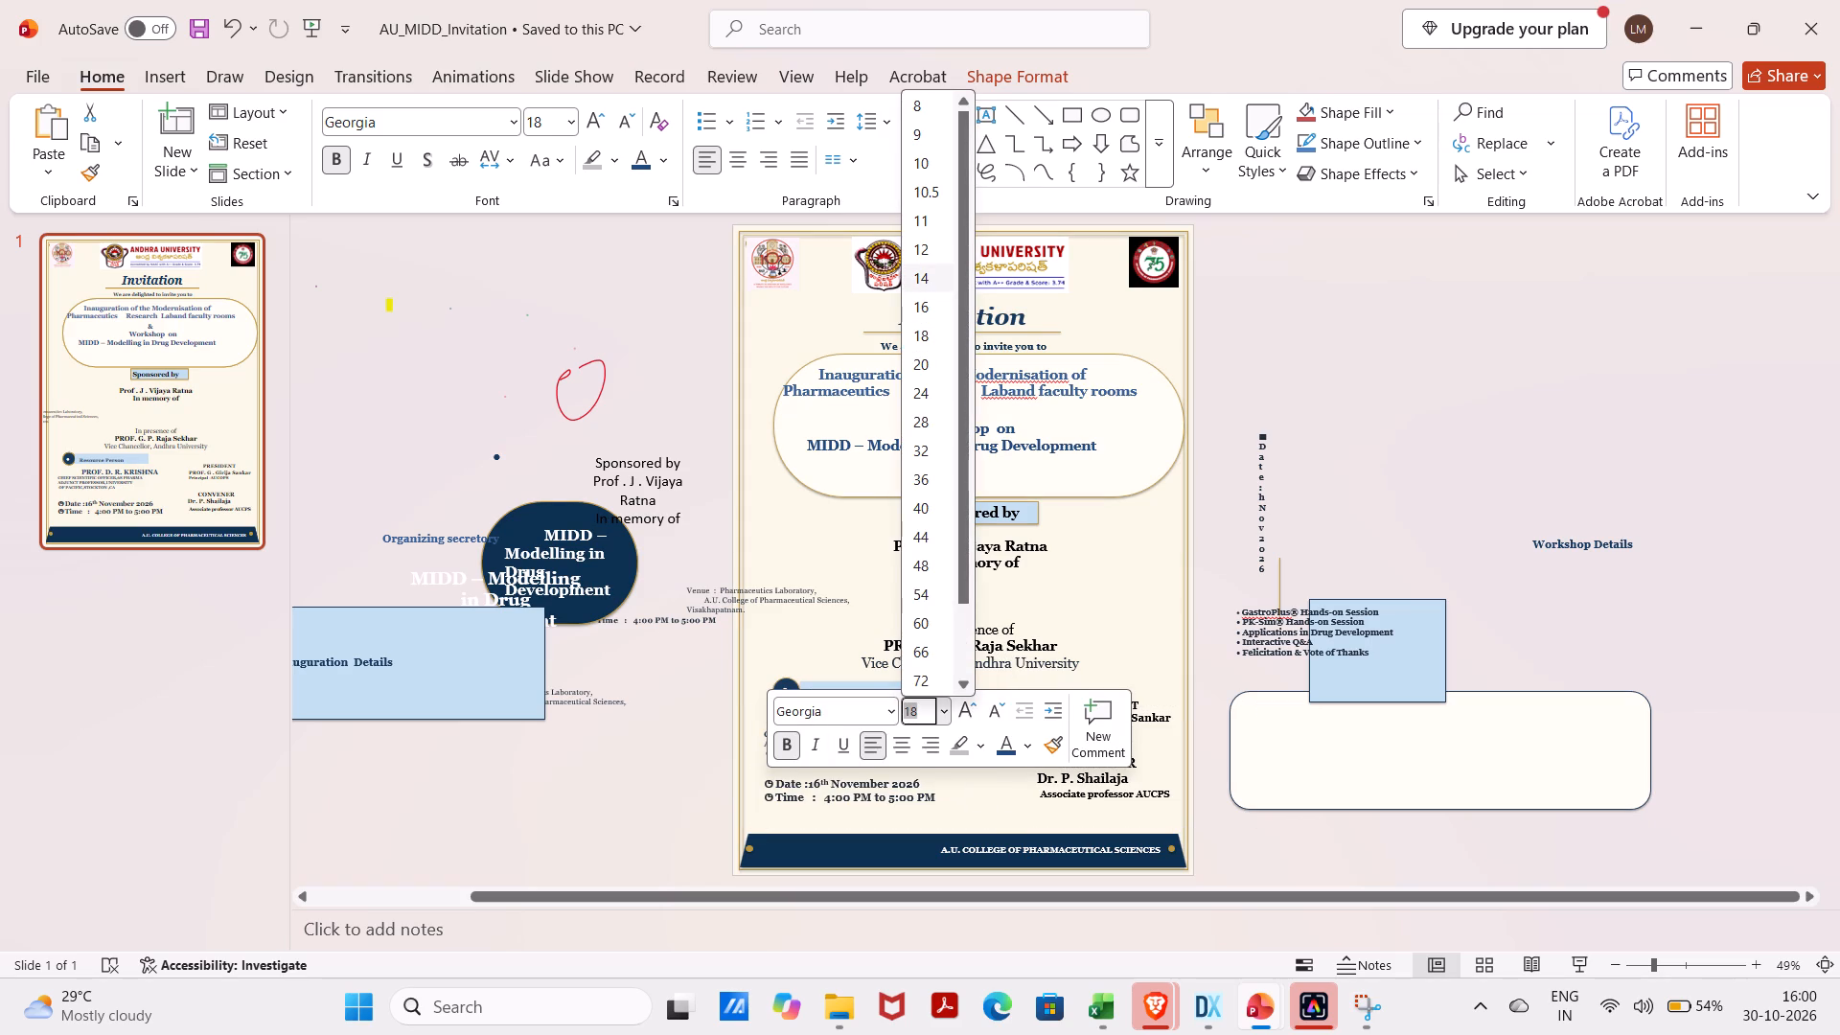
{"action": "left_click", "coordinate": [926, 276]}
{"action": "left_click", "coordinate": [682, 656]}
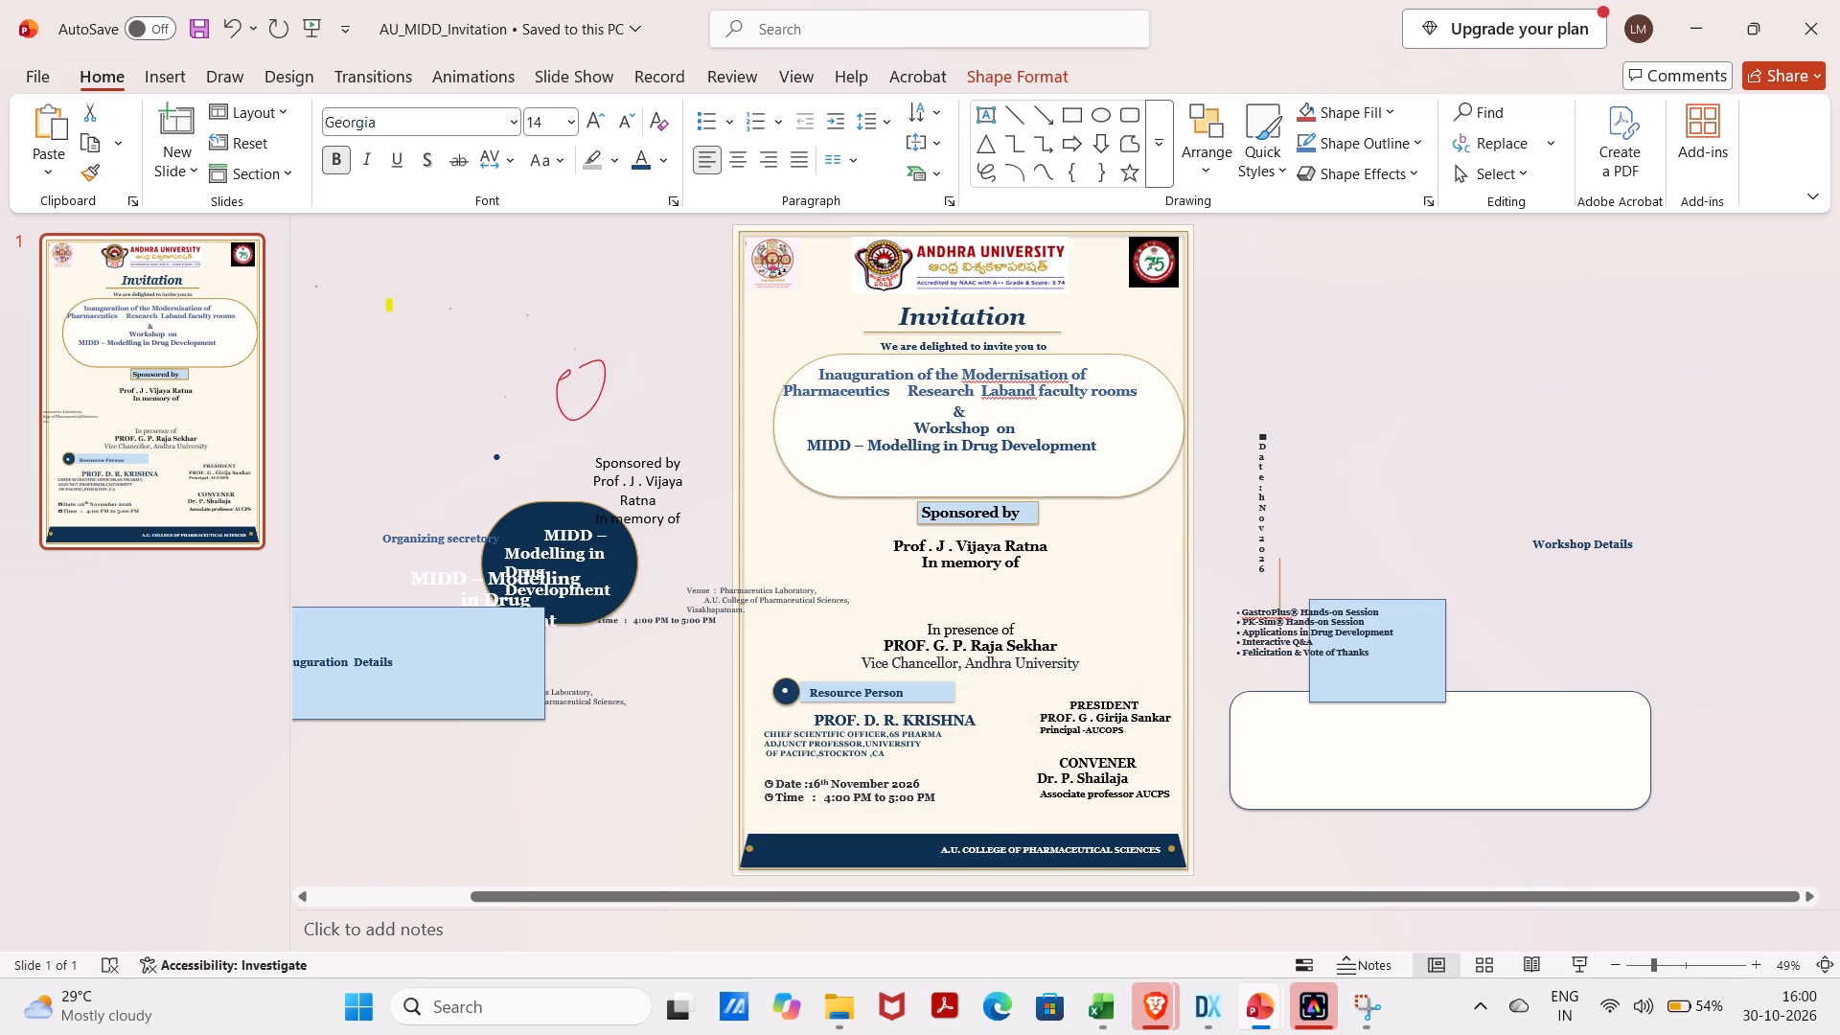
Copy the Venue text from the small separate text box and paste it on a new line below the Time line.
{"action": "left_click_drag", "start_coordinate": [742, 606], "coordinate": [699, 594]}
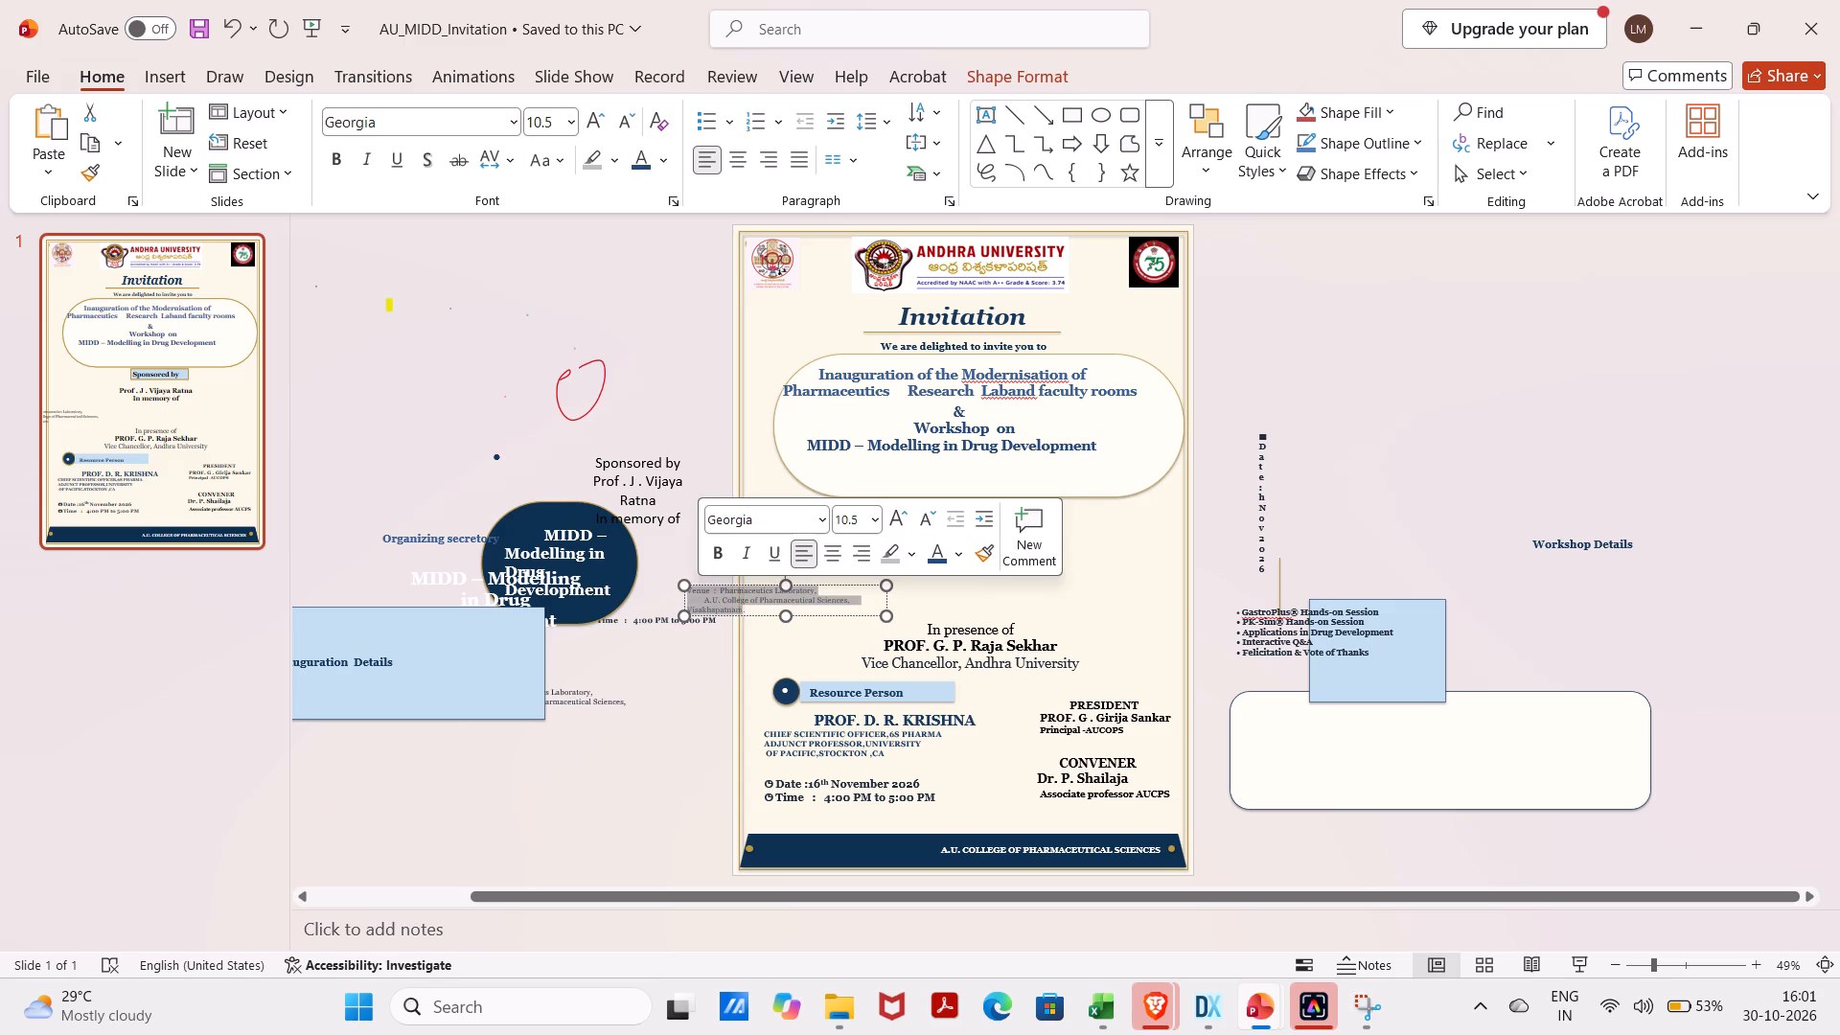
{"action": "key", "text": "ctrl+c"}
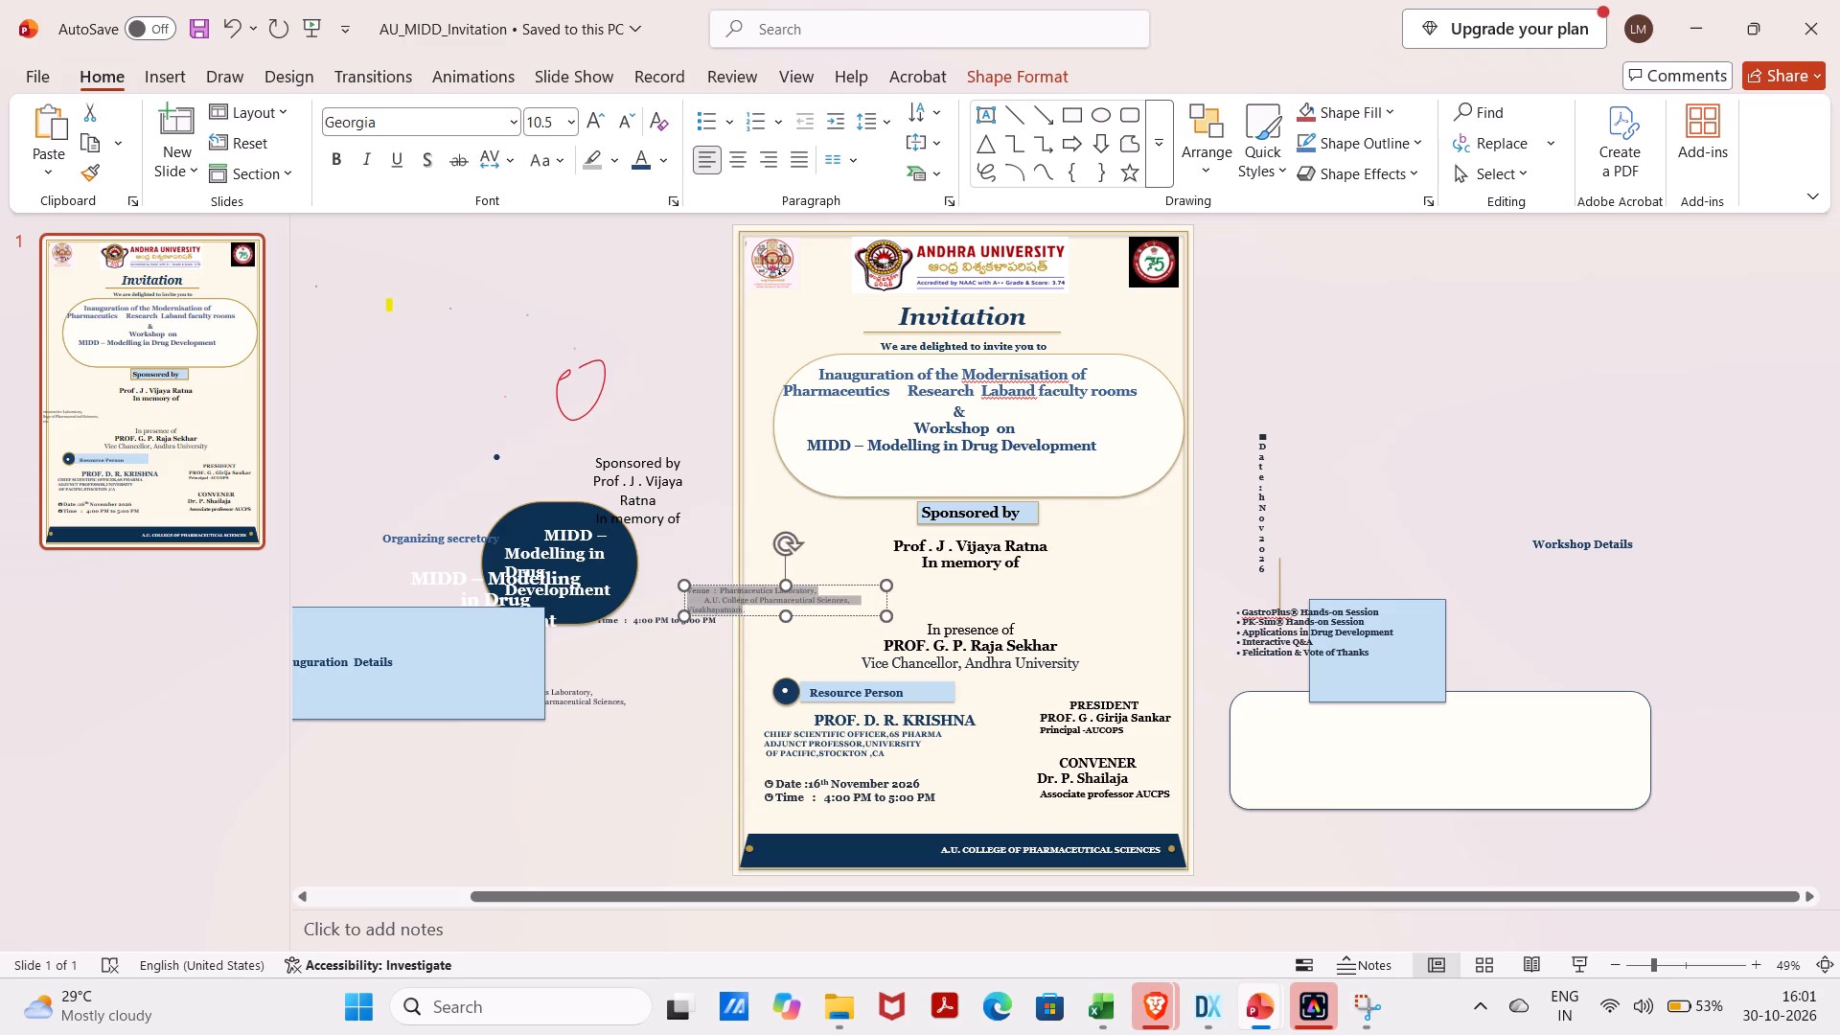
{"action": "left_click", "coordinate": [938, 795]}
{"action": "key", "text": "Return"}
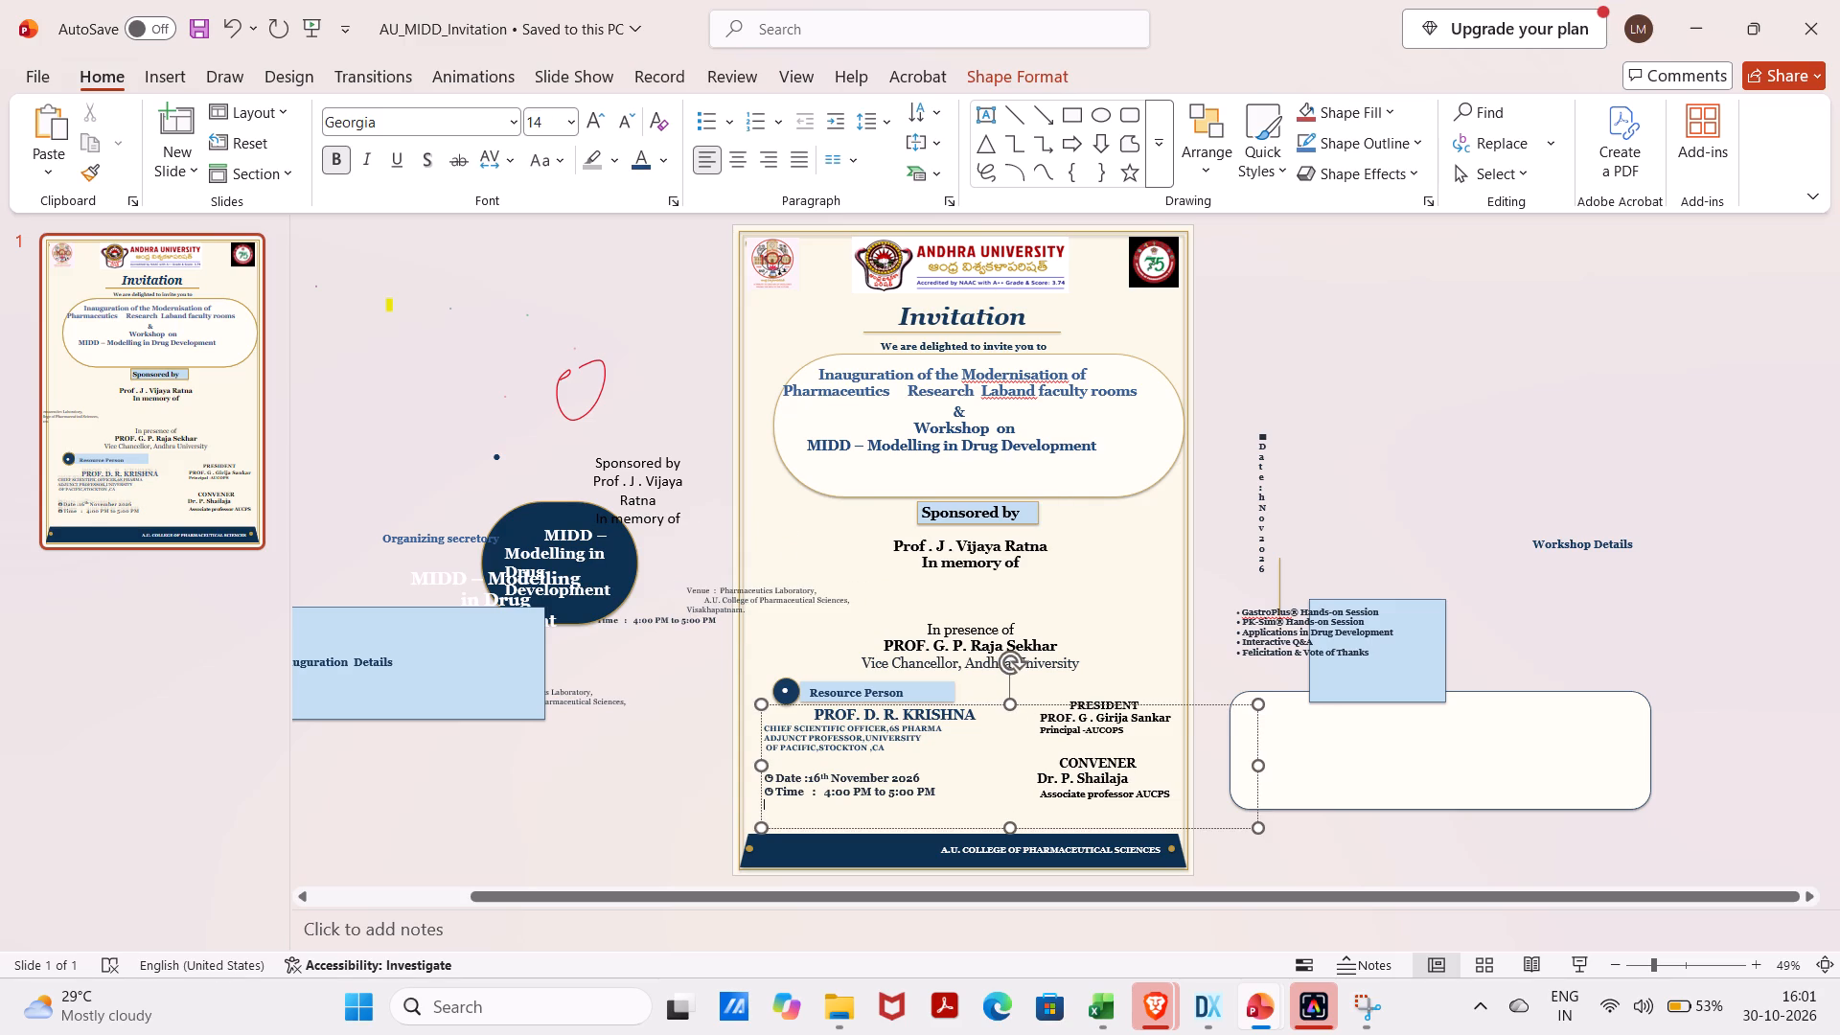
{"action": "key", "text": "ctrl+v"}
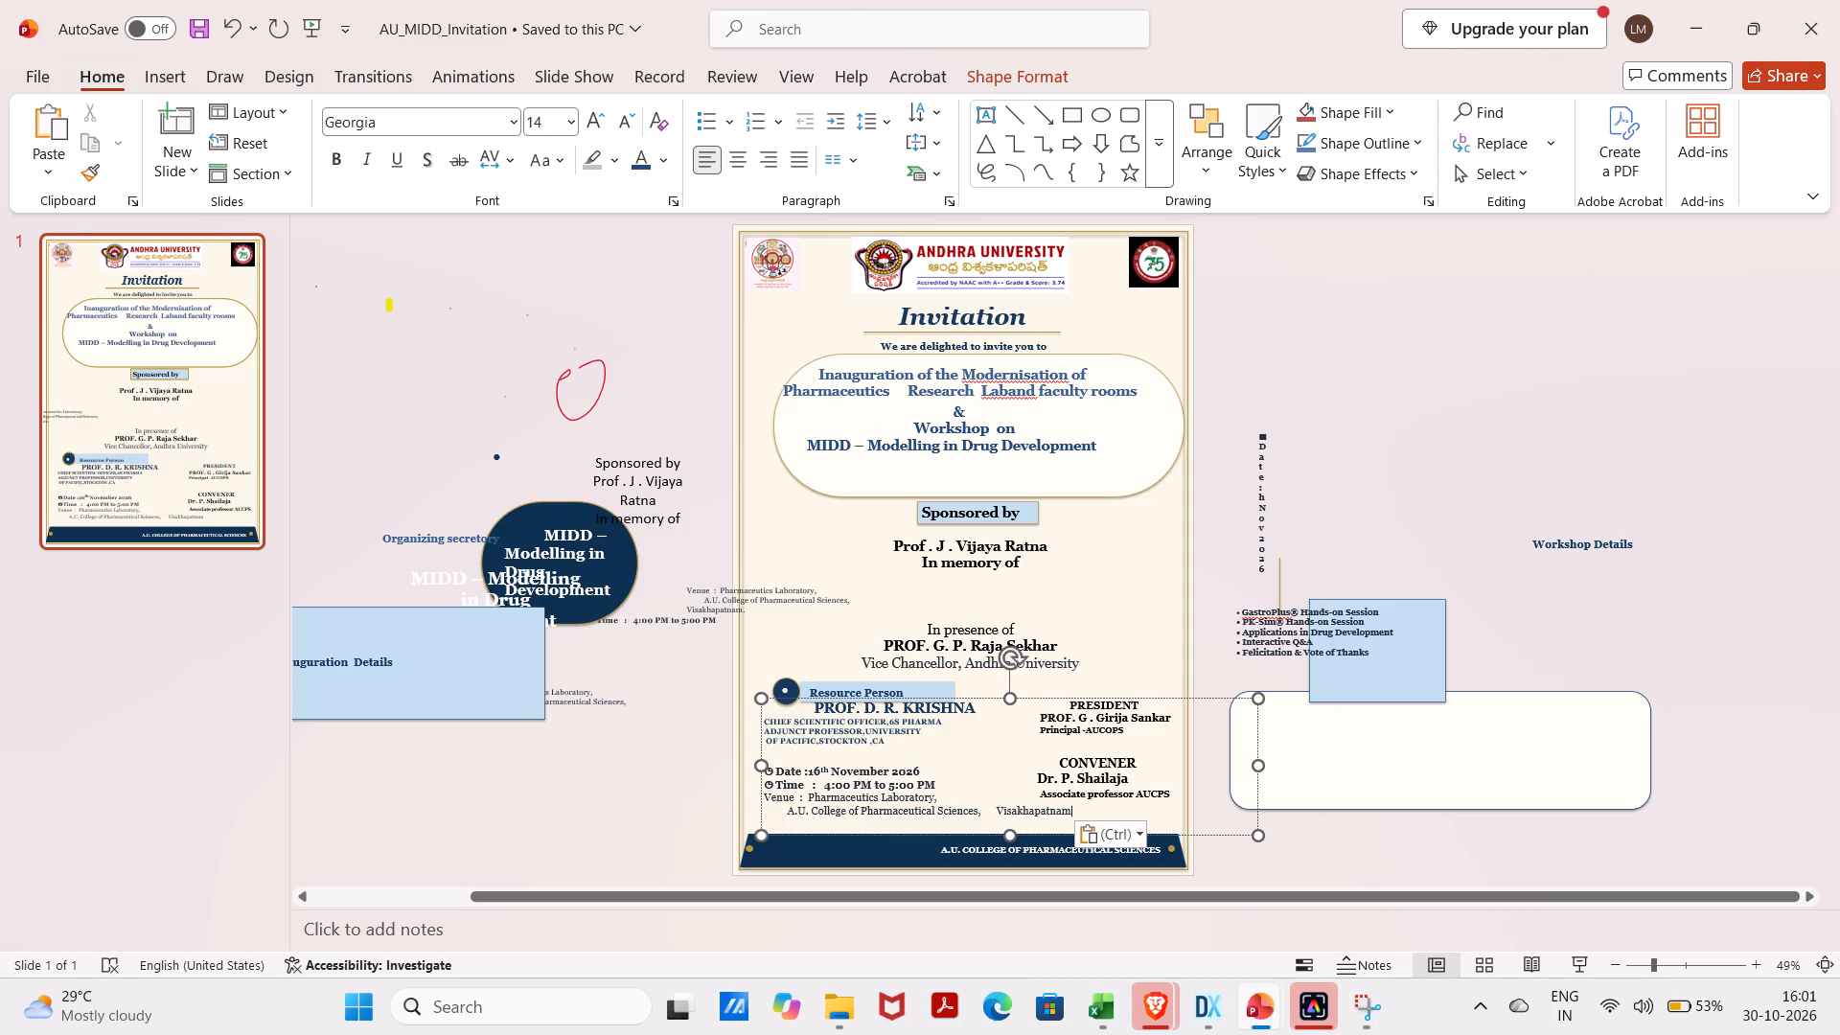
Remove the extra spaces before Visakhapatnam in the pasted venue, leaving only a comma after Pharmaceutical Sciences.
{"action": "left_click", "coordinate": [1077, 814]}
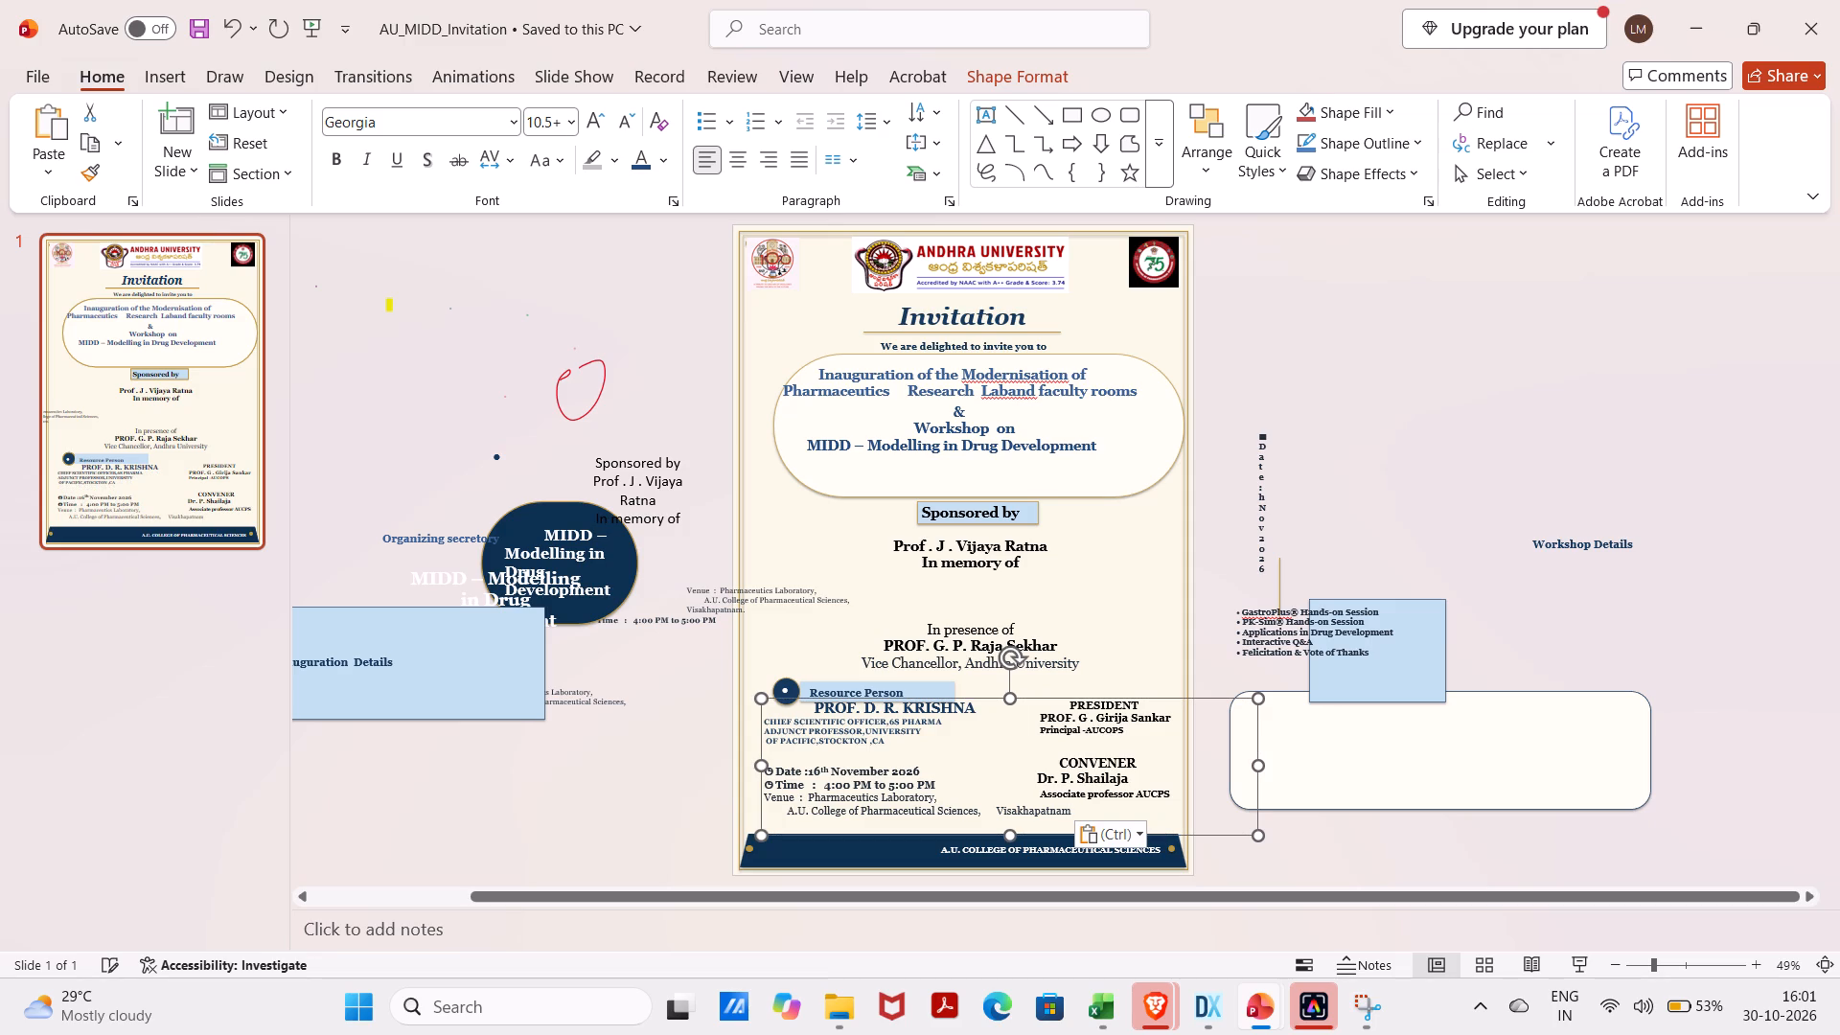
{"action": "left_click", "coordinate": [999, 815]}
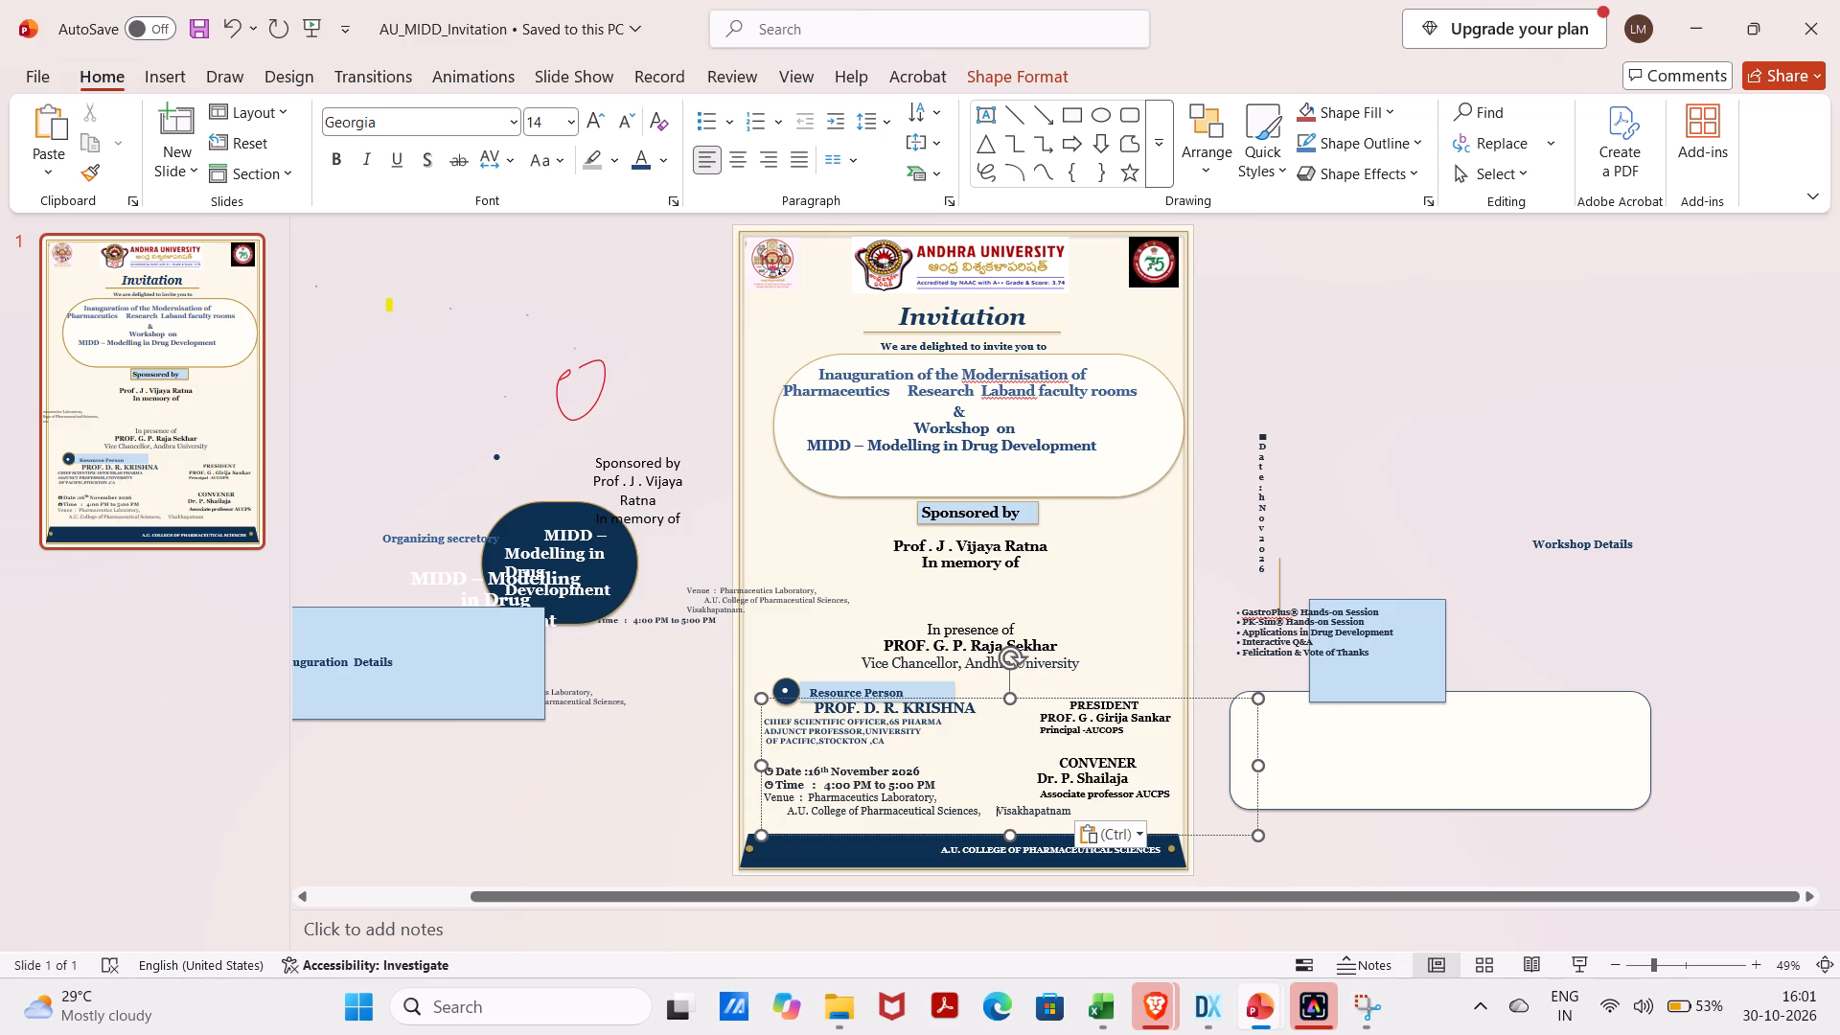
{"action": "key", "text": "BackSpace"}
{"action": "key", "text": "BackSpace"}
{"action": "key", "text": "BackSpace"}
{"action": "key", "text": "BackSpace"}
{"action": "key", "text": "BackSpace"}
{"action": "key", "text": "BackSpace"}
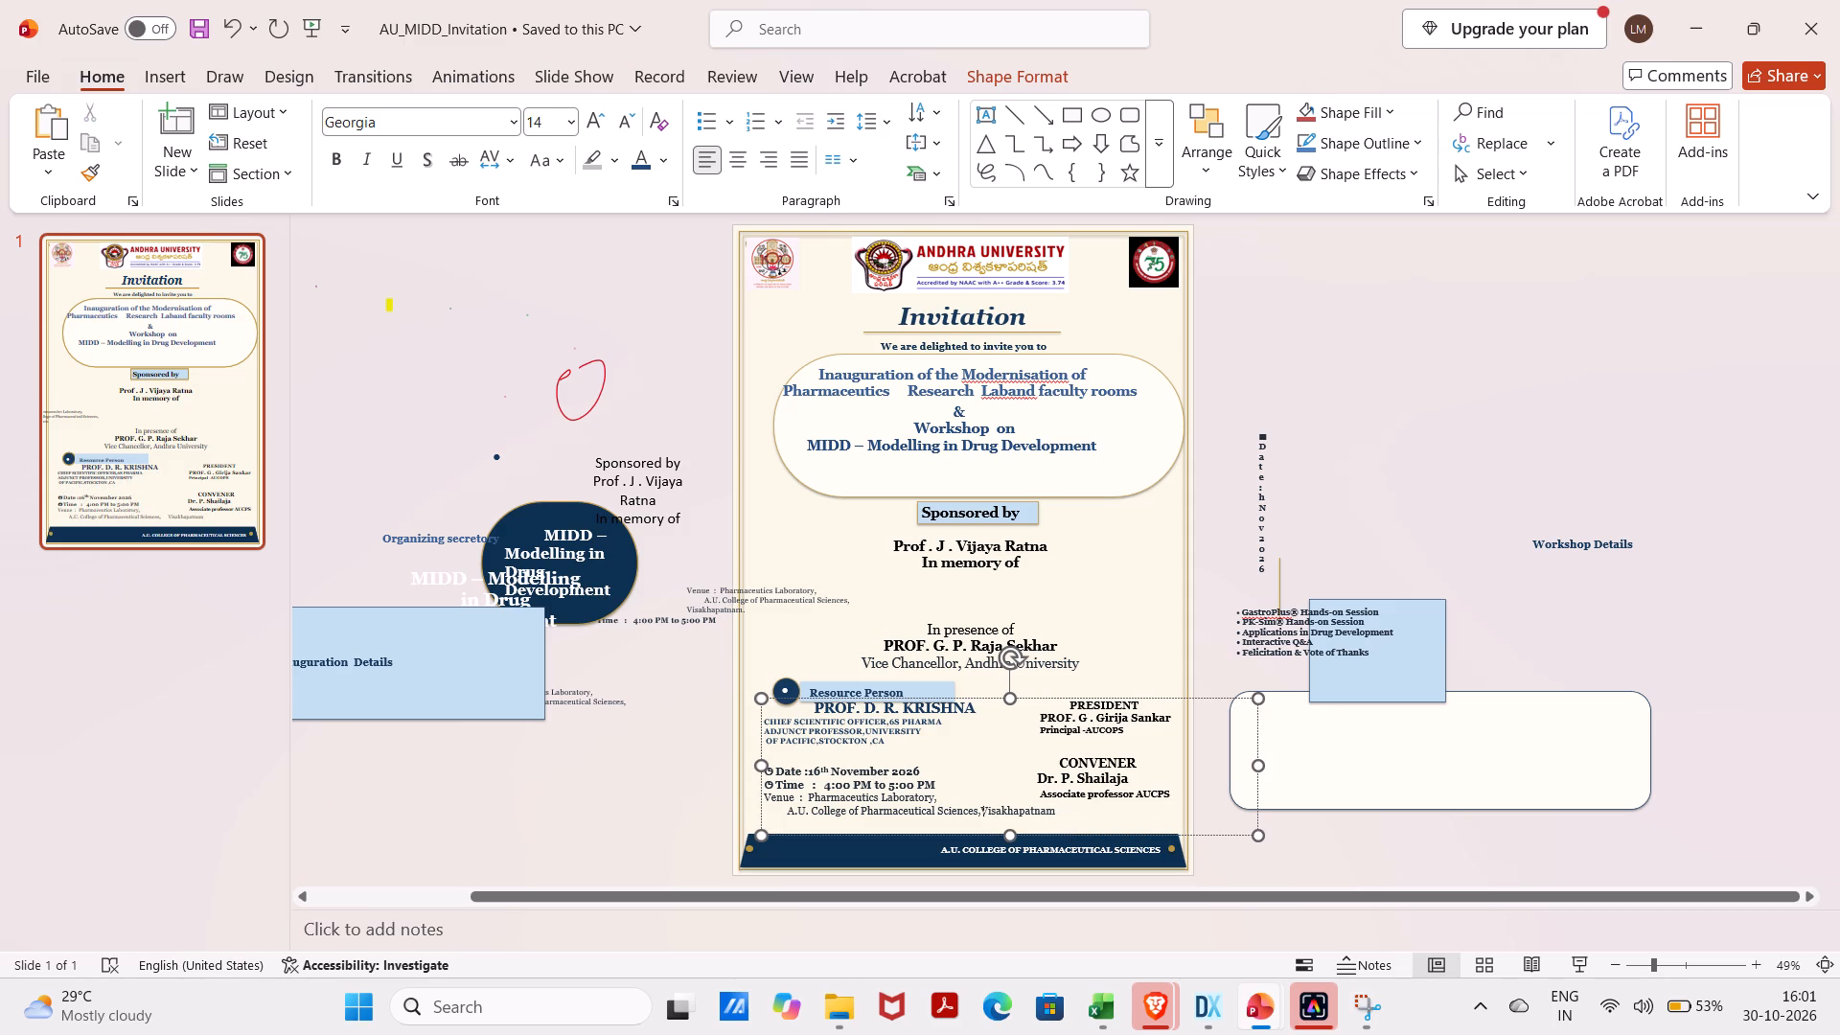
{"action": "key", "text": "BackSpace"}
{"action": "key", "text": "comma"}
Make both lines of the pasted Venue text bold.
{"action": "left_click", "coordinate": [1064, 813]}
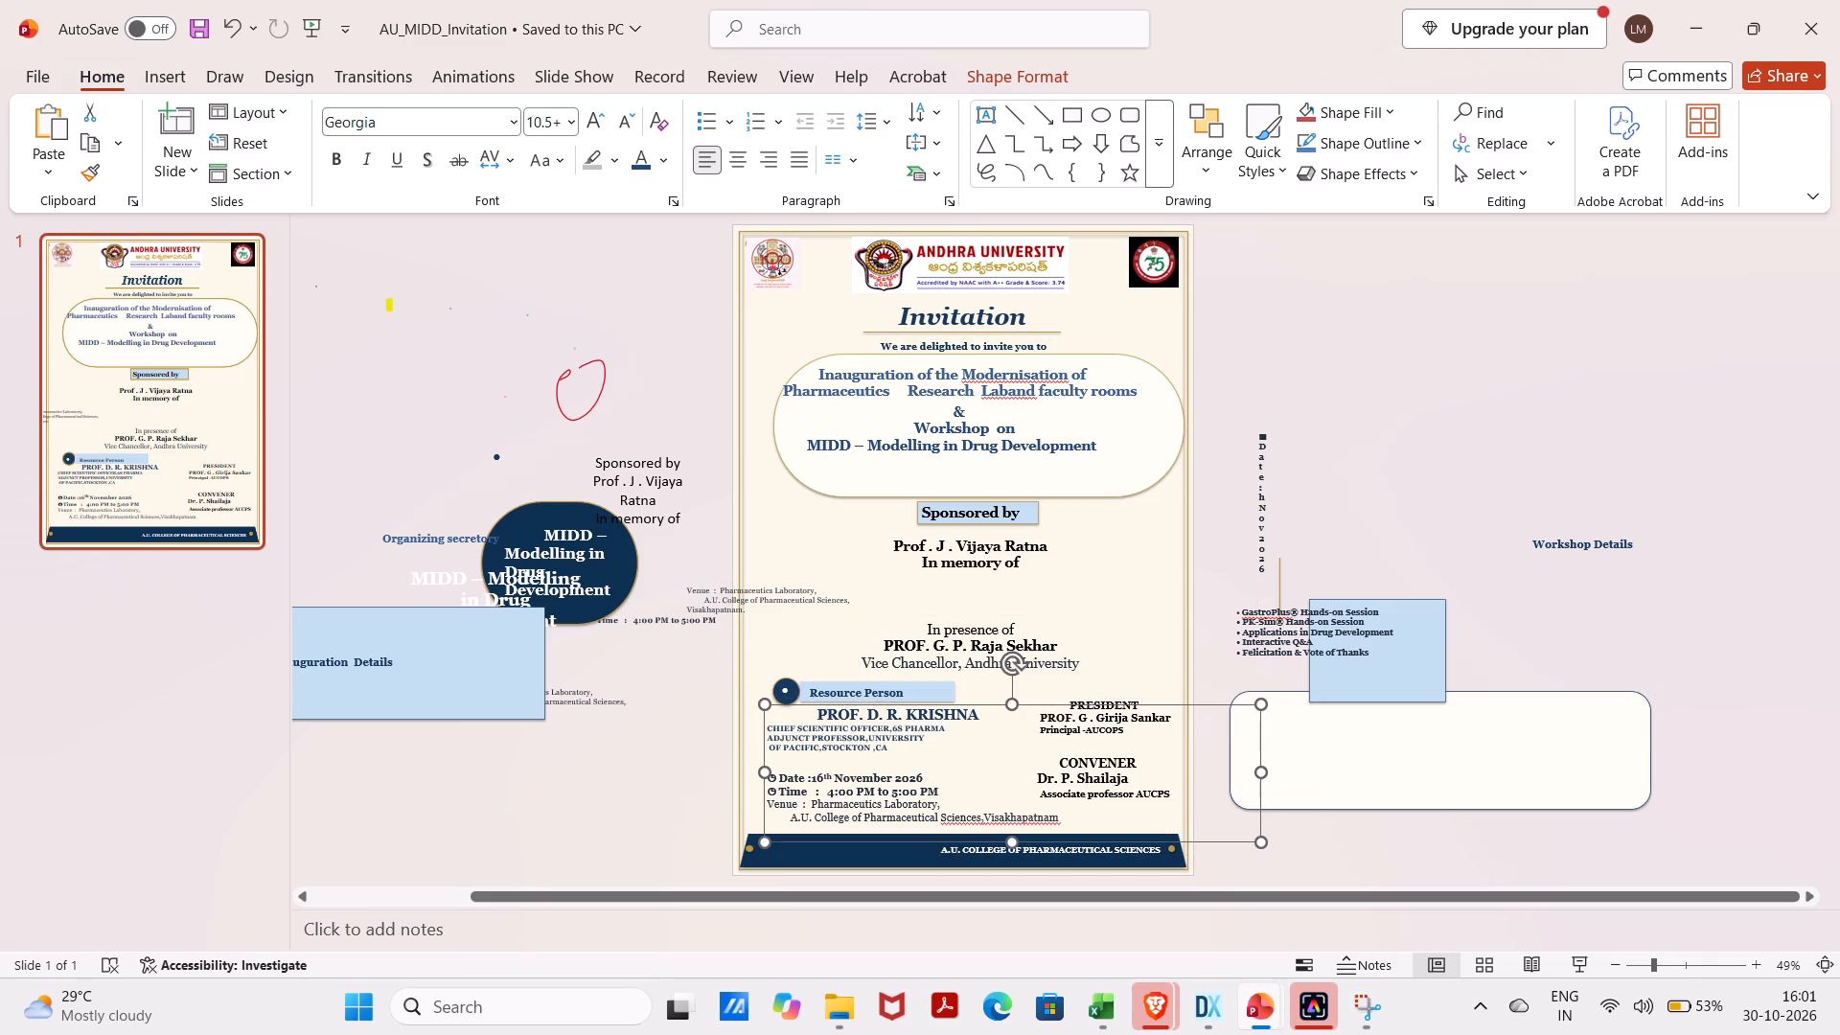
{"action": "left_click_drag", "start_coordinate": [1057, 821], "coordinate": [768, 804]}
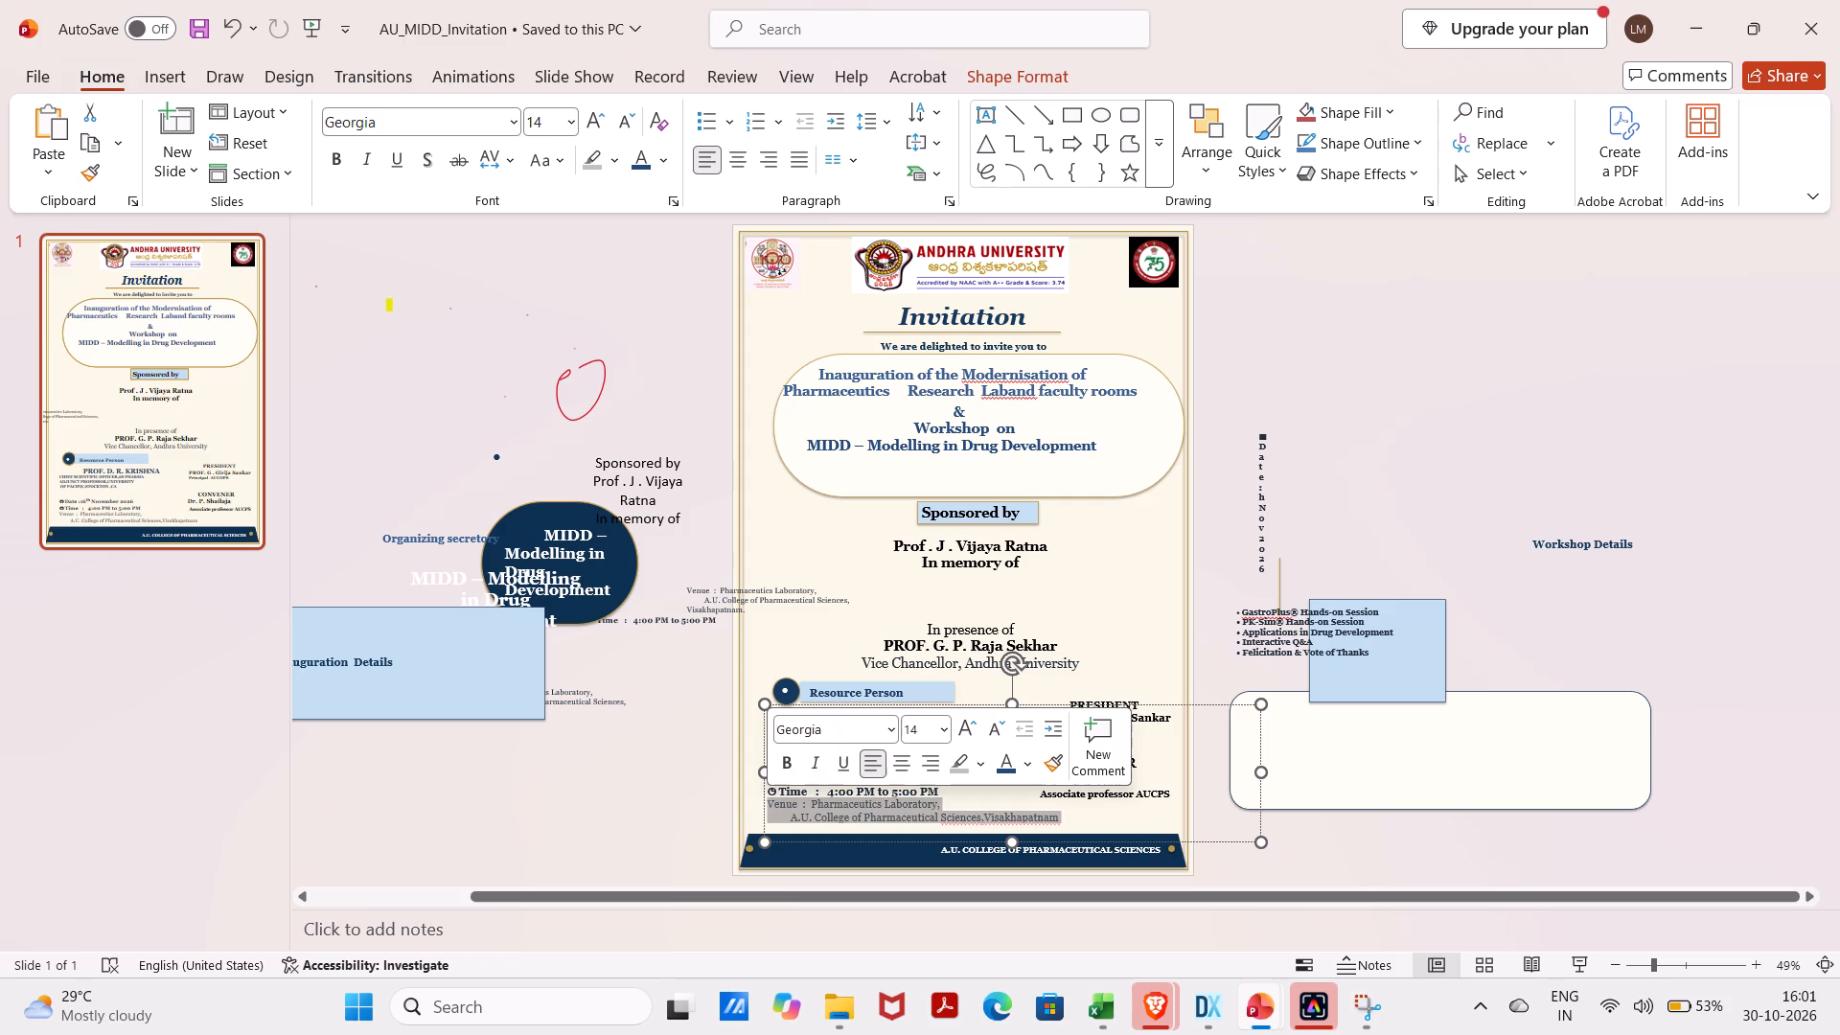
{"action": "left_click", "coordinate": [780, 772]}
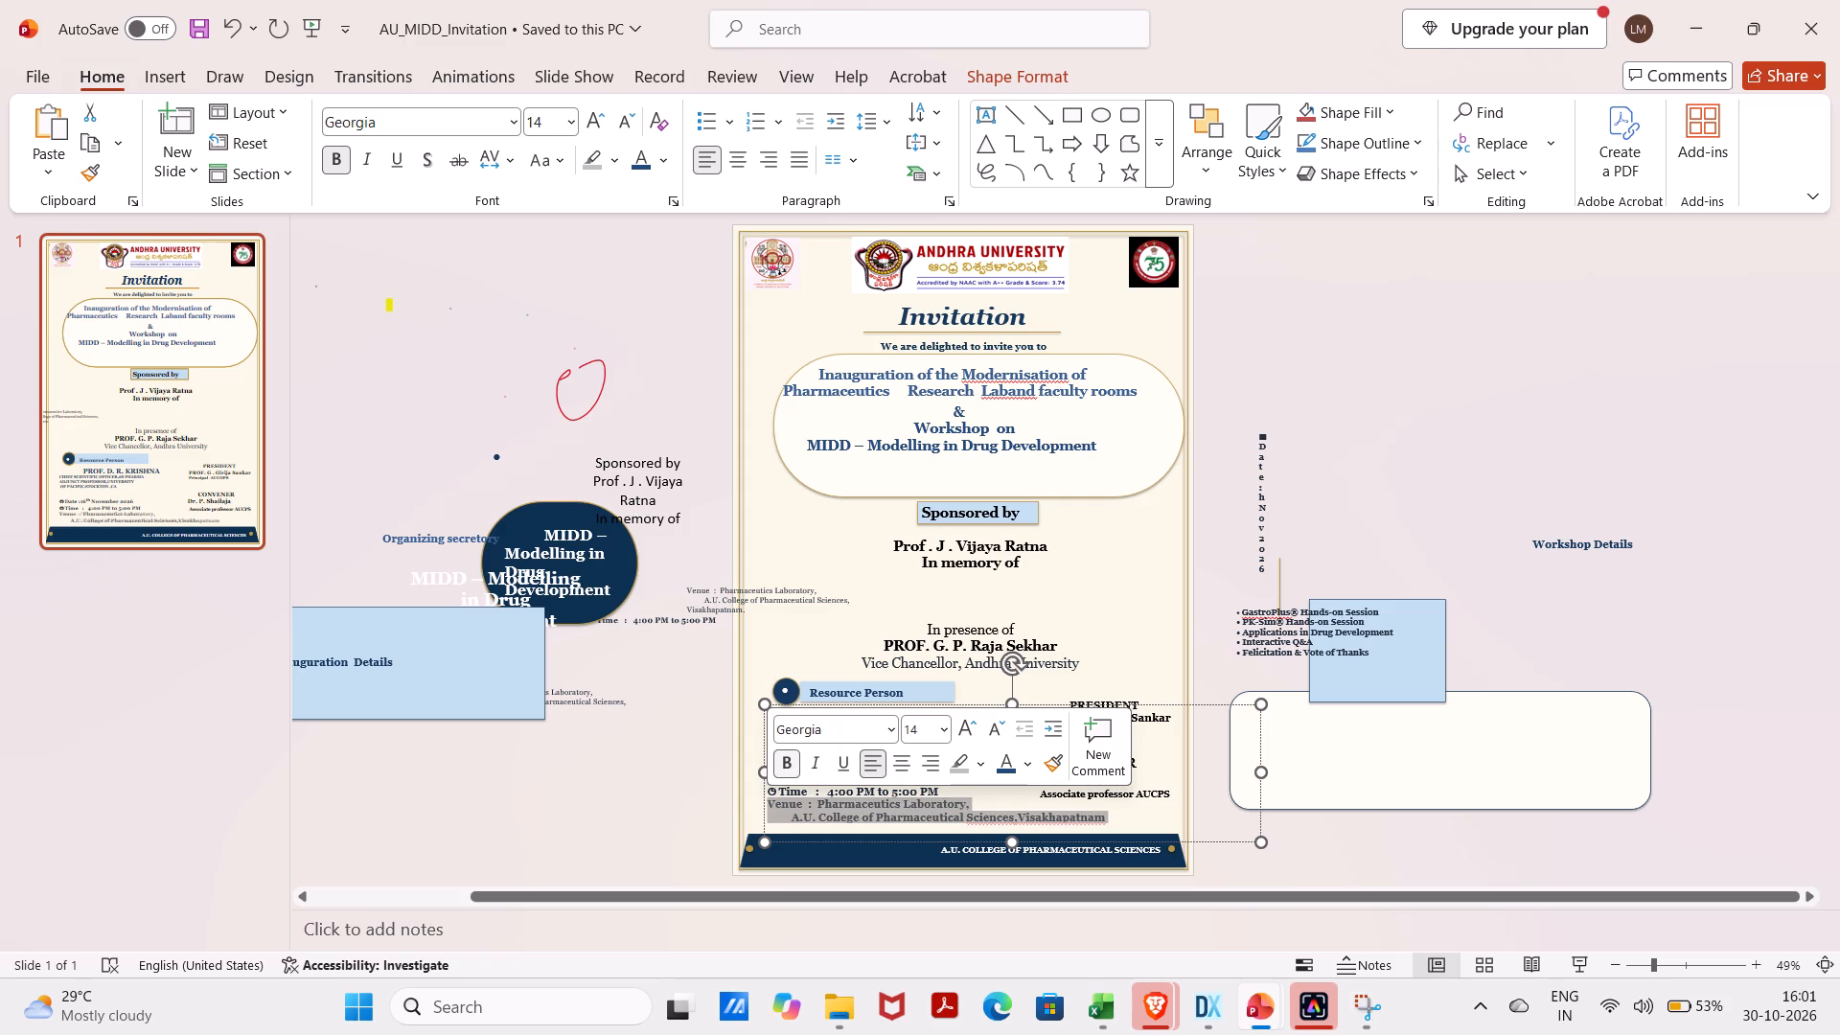
{"action": "left_click", "coordinate": [659, 813]}
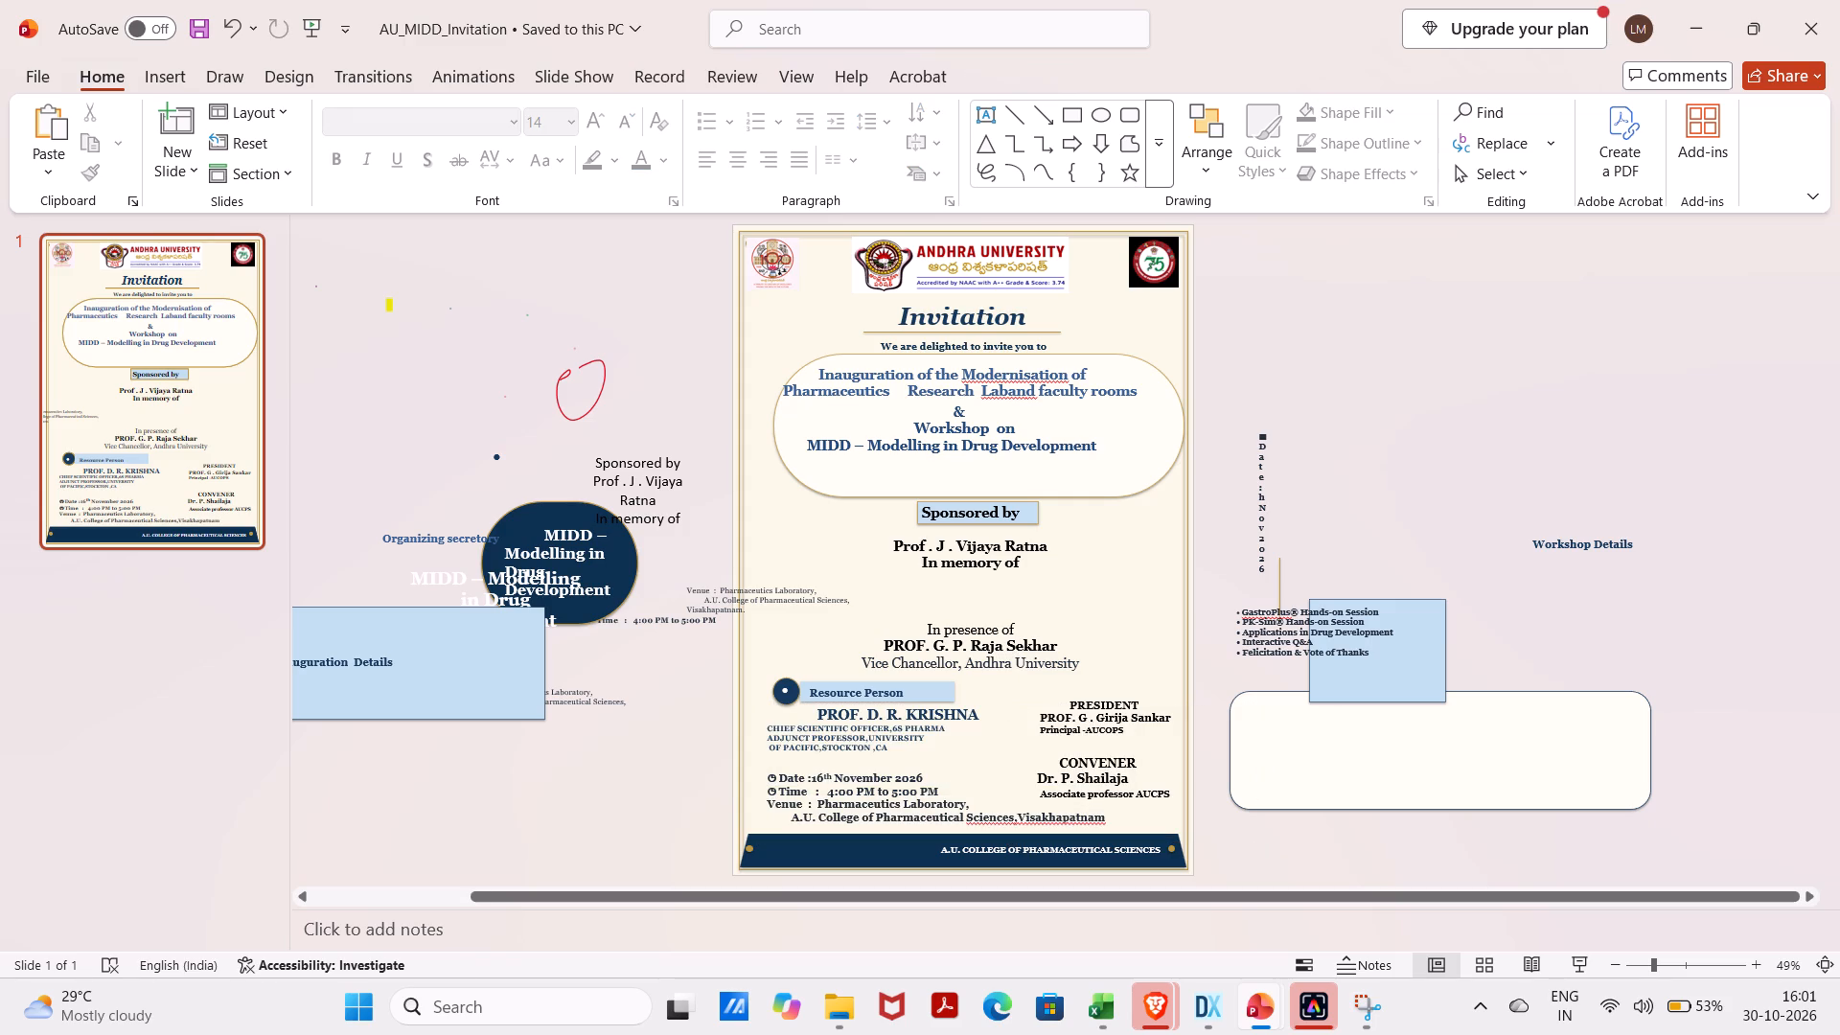
Widen the A.U. College of Pharmaceutical Sciences footer text box across the slide so its text is centred in the dark-blue band.
{"action": "left_click", "coordinate": [977, 852]}
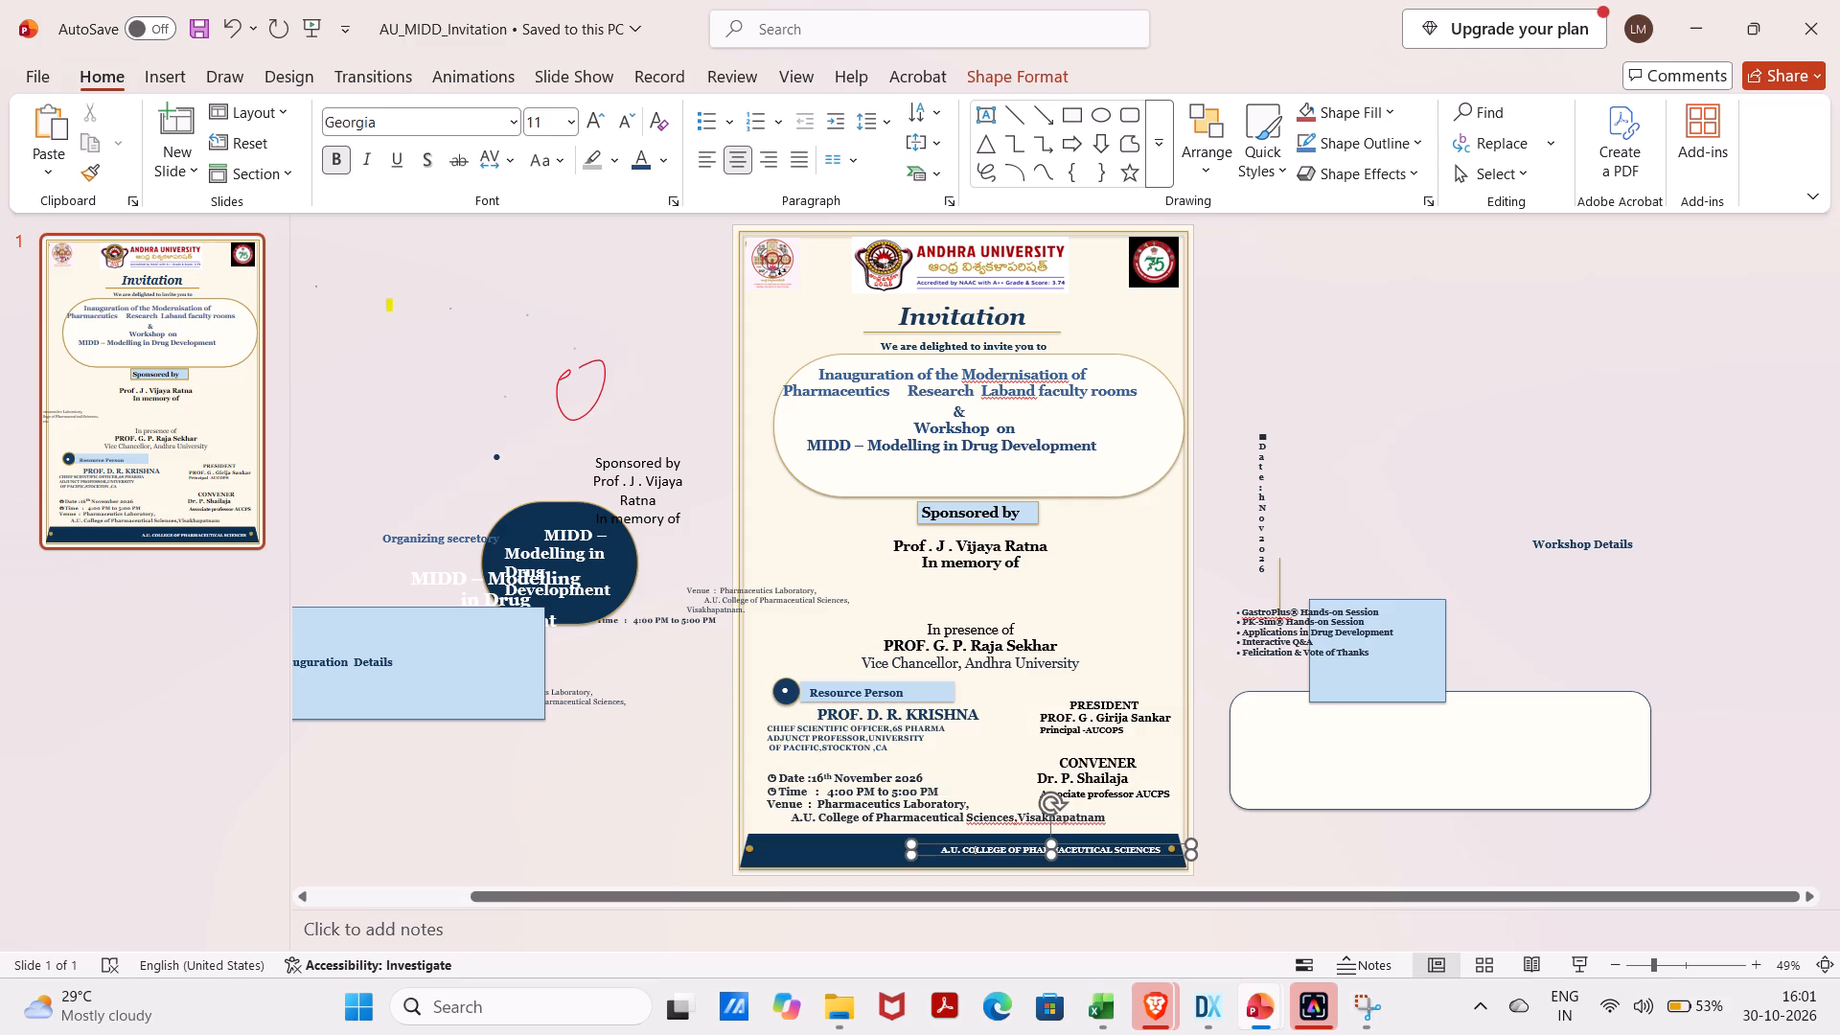
{"action": "left_click_drag", "start_coordinate": [911, 845], "coordinate": [841, 847]}
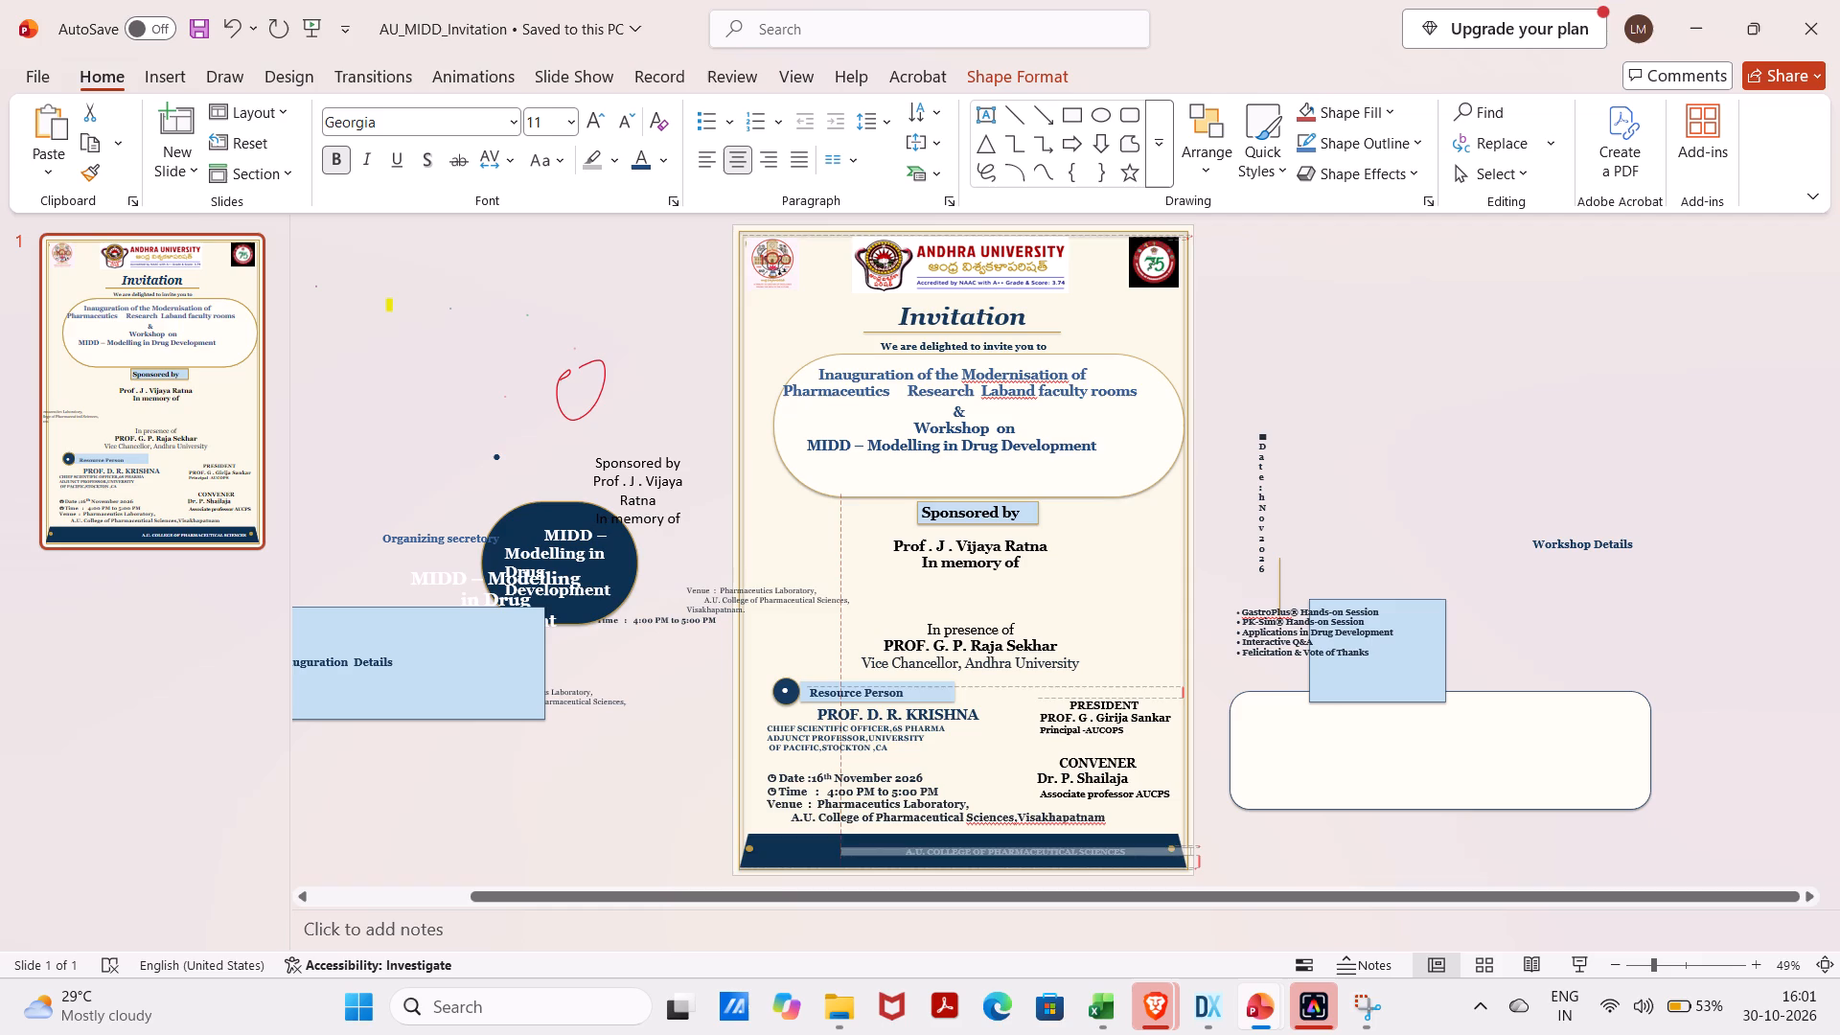
{"action": "left_click_drag", "start_coordinate": [841, 847], "coordinate": [751, 845]}
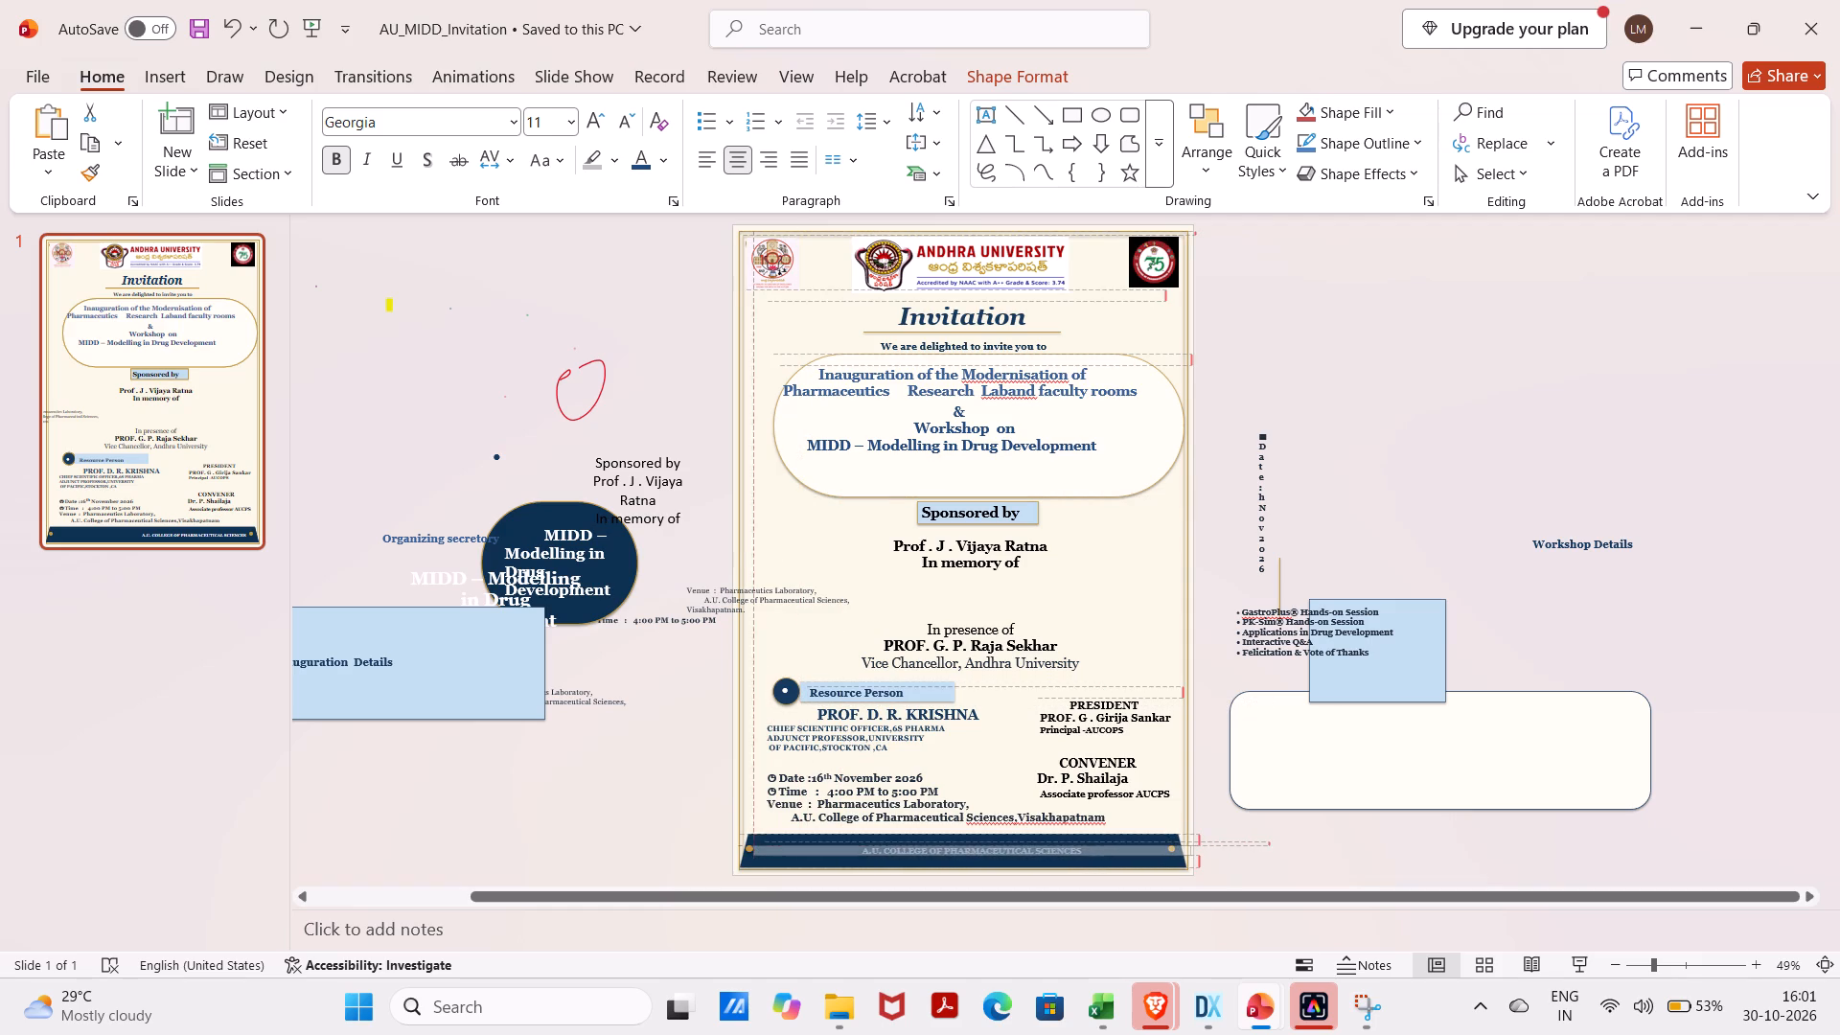
{"action": "left_click_drag", "start_coordinate": [751, 845], "coordinate": [719, 843]}
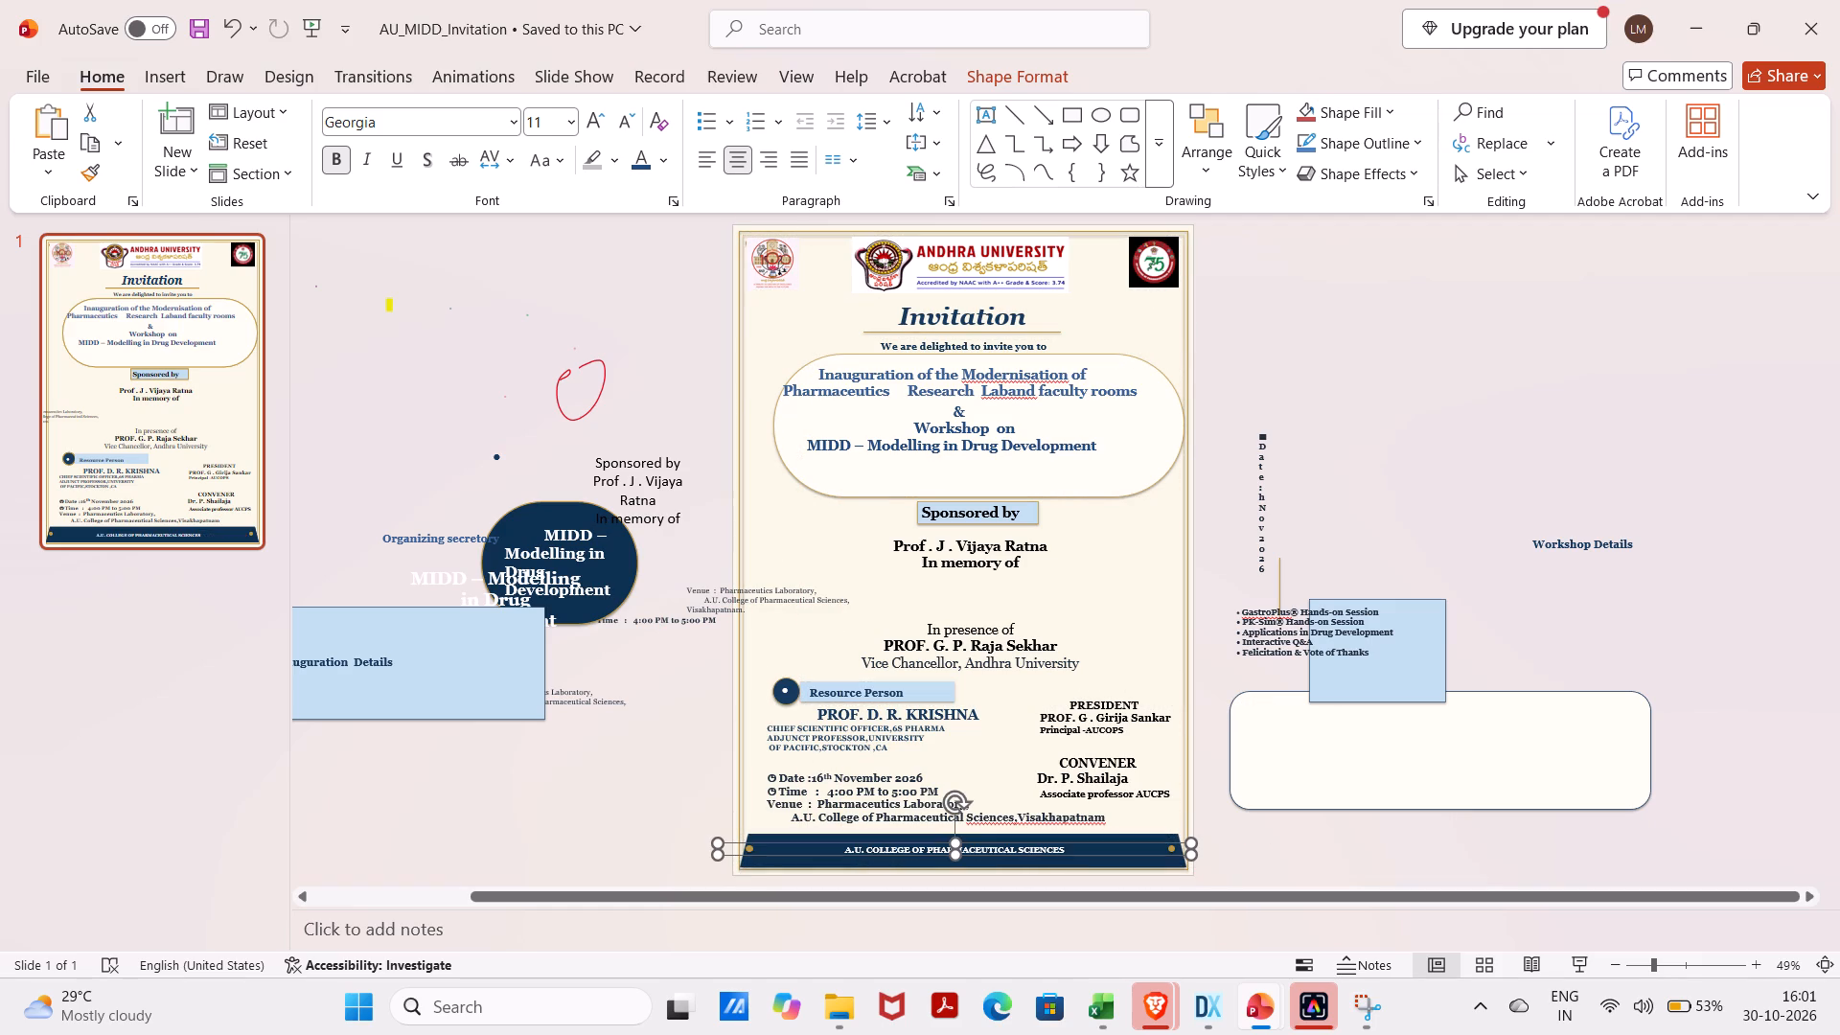
{"action": "left_click", "coordinate": [1326, 847]}
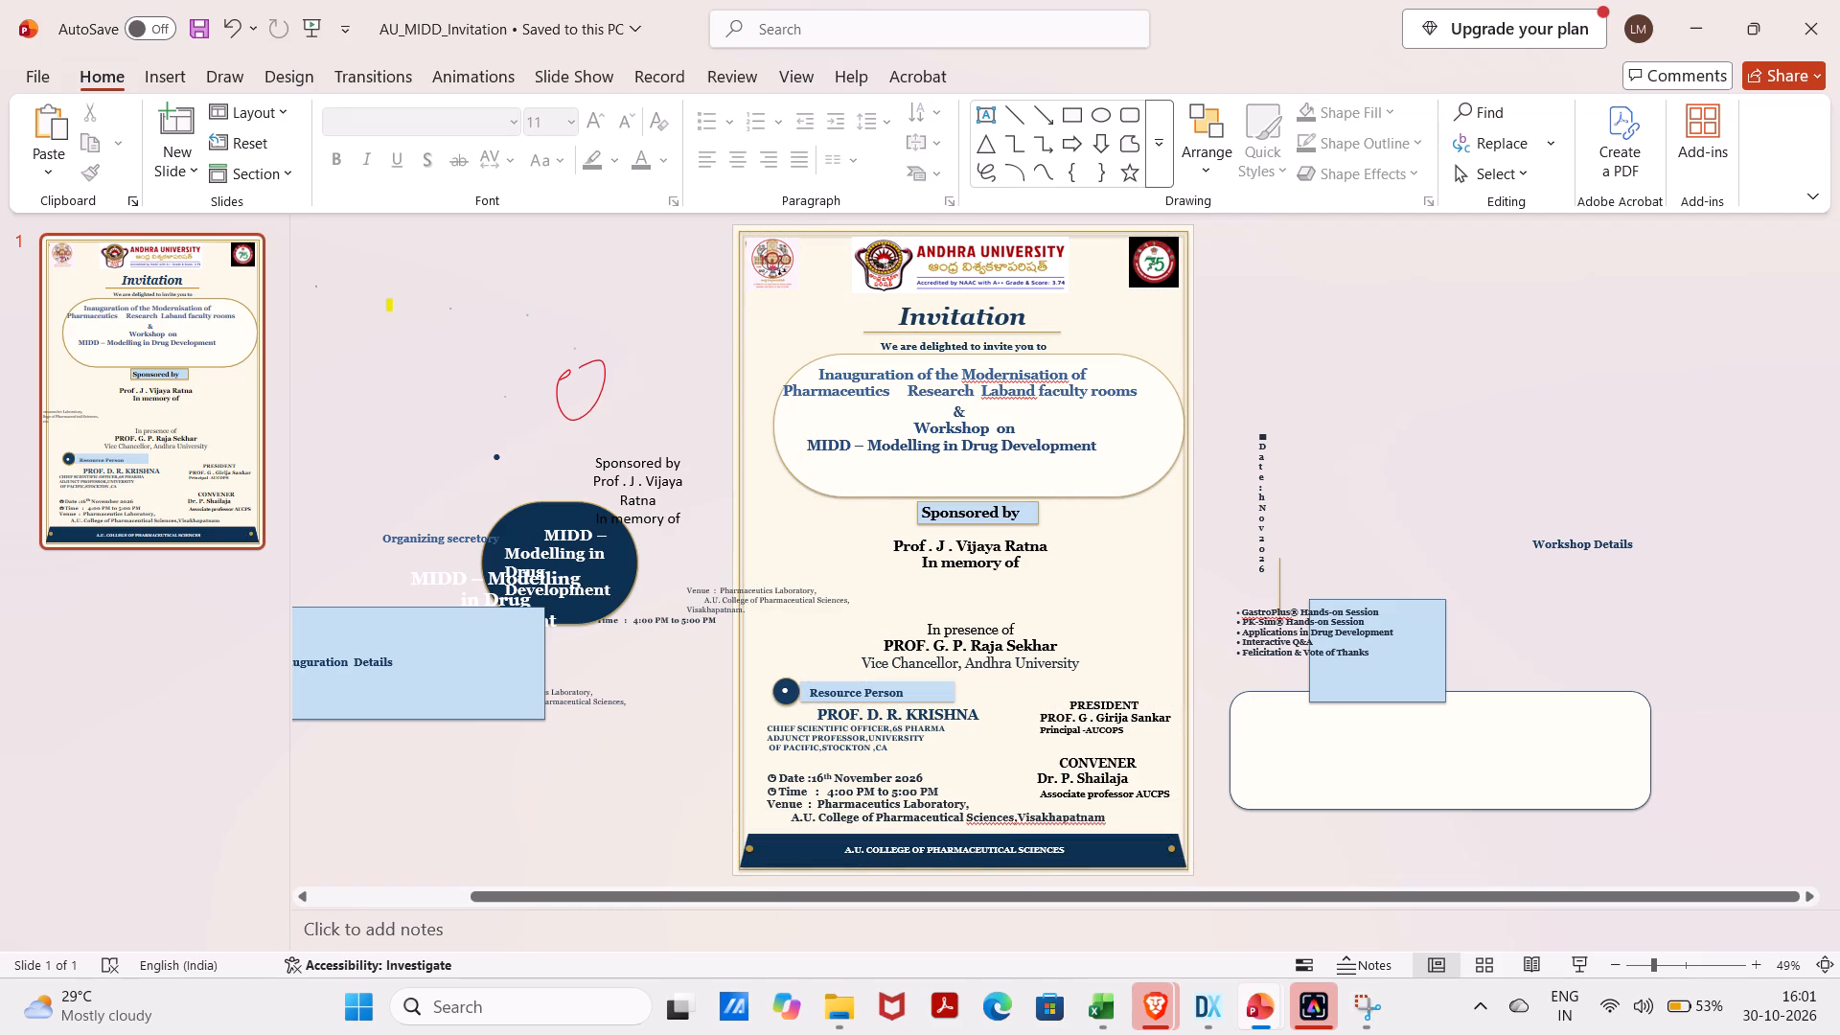
Delete the CONVENER heading above the associate professor's name.
{"action": "left_click", "coordinate": [1143, 765]}
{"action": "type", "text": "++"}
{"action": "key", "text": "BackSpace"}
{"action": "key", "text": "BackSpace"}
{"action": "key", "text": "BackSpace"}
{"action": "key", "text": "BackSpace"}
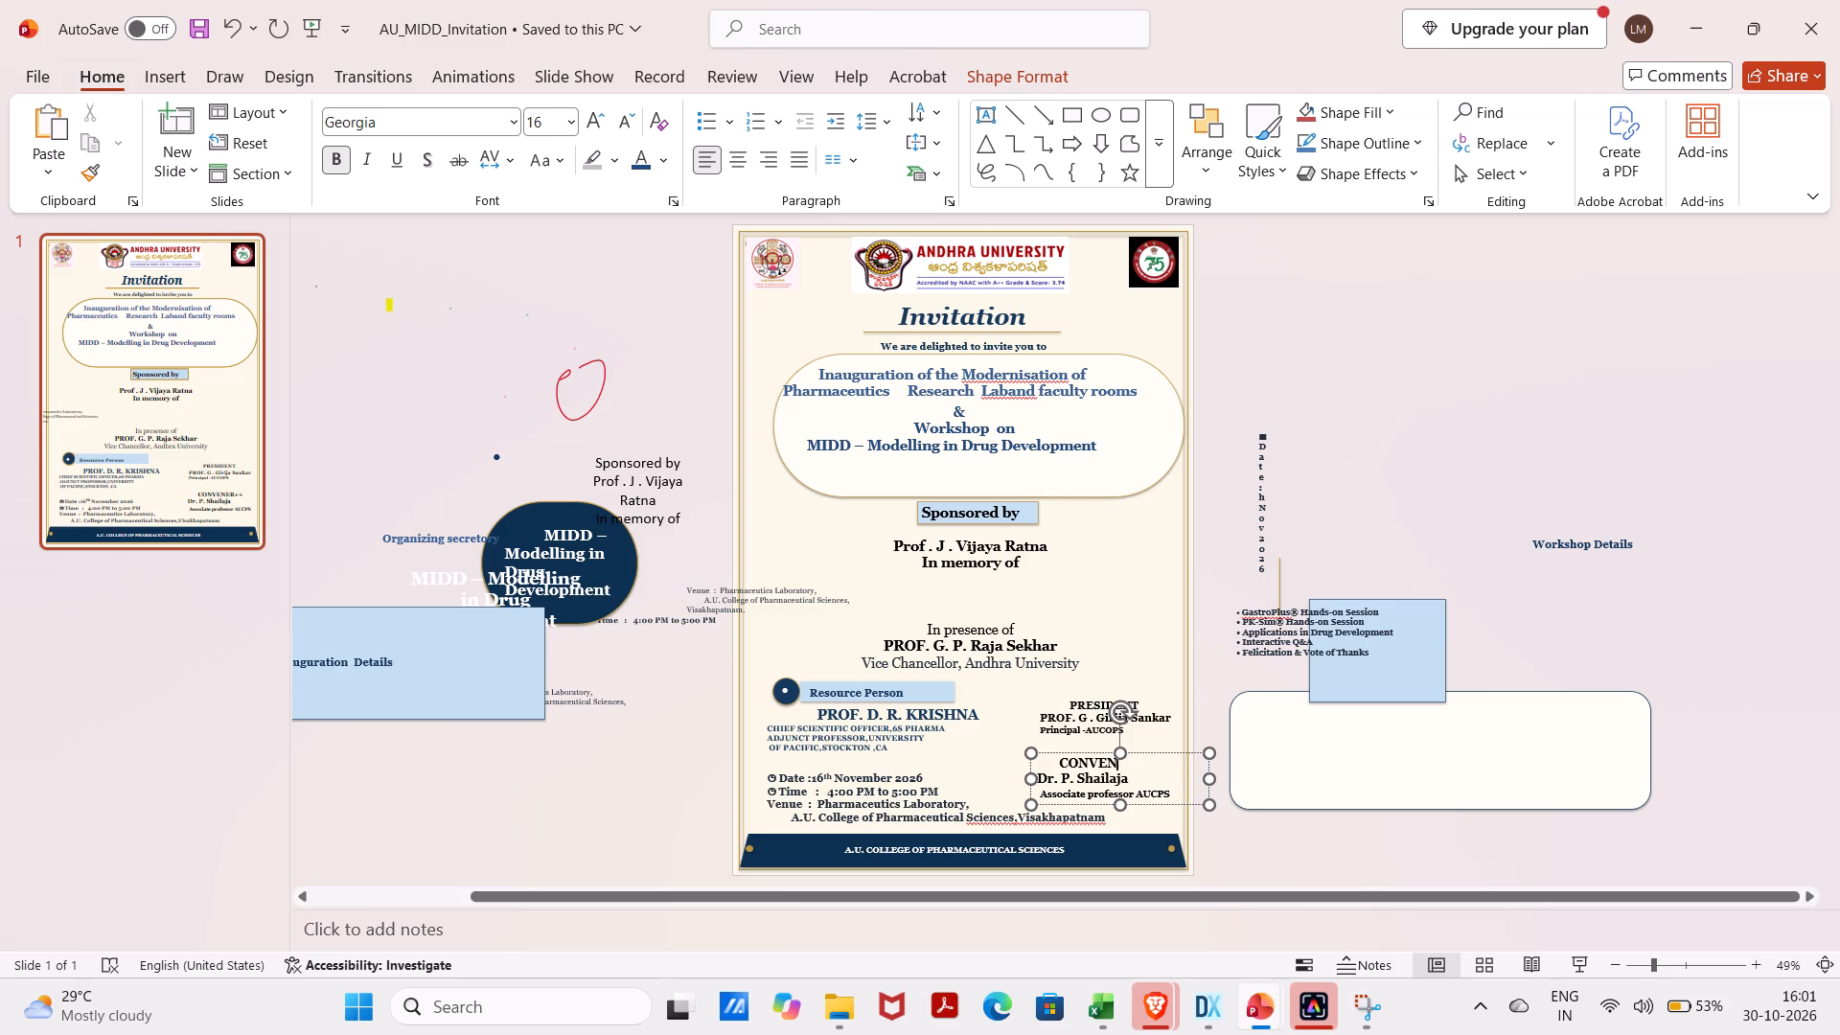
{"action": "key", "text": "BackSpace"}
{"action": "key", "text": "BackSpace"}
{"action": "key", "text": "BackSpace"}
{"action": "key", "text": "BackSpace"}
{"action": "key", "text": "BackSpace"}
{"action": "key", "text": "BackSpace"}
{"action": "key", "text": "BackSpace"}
Delete the PRESIDENT heading above the principal's name.
{"action": "left_click", "coordinate": [1141, 701]}
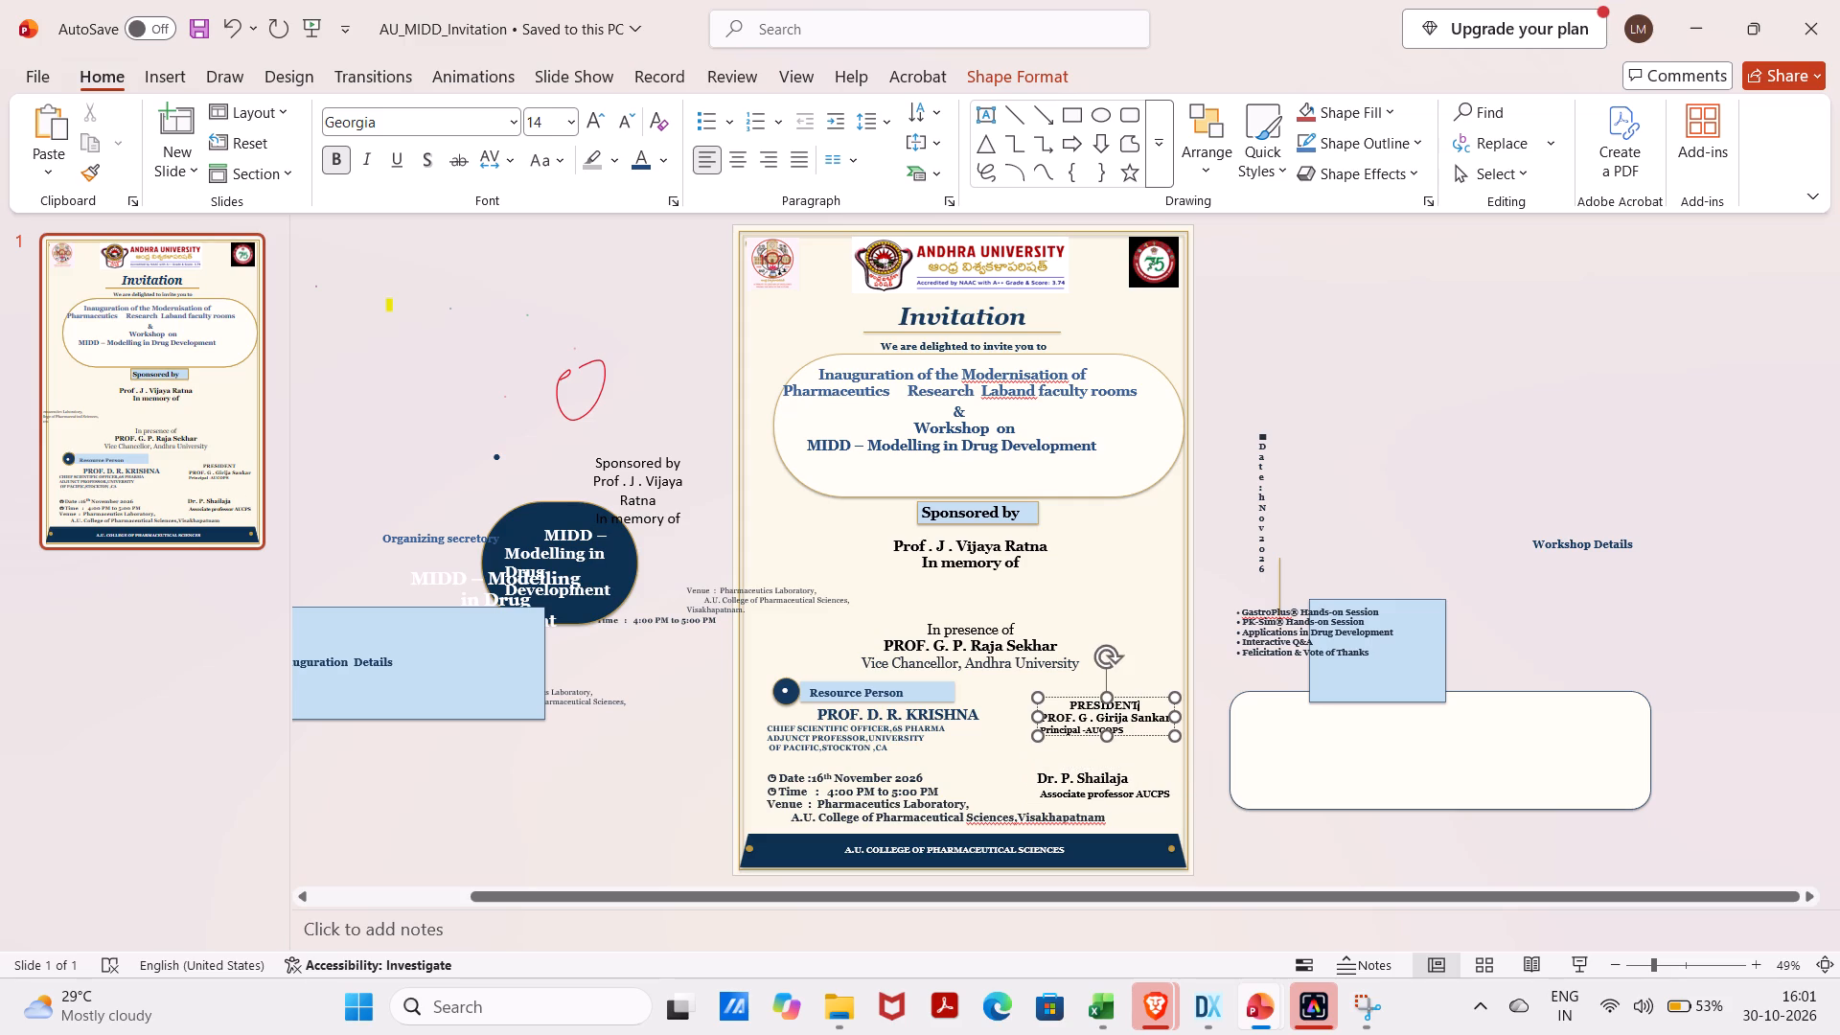
{"action": "key", "text": "BackSpace"}
{"action": "key", "text": "BackSpace"}
{"action": "key", "text": "BackSpace"}
{"action": "key", "text": "BackSpace"}
{"action": "key", "text": "BackSpace"}
{"action": "key", "text": "BackSpace"}
{"action": "key", "text": "BackSpace"}
{"action": "key", "text": "BackSpace"}
{"action": "key", "text": "BackSpace"}
Enter the heading "Organised by" above the principal's name.
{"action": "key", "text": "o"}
{"action": "key", "text": "BackSpace"}
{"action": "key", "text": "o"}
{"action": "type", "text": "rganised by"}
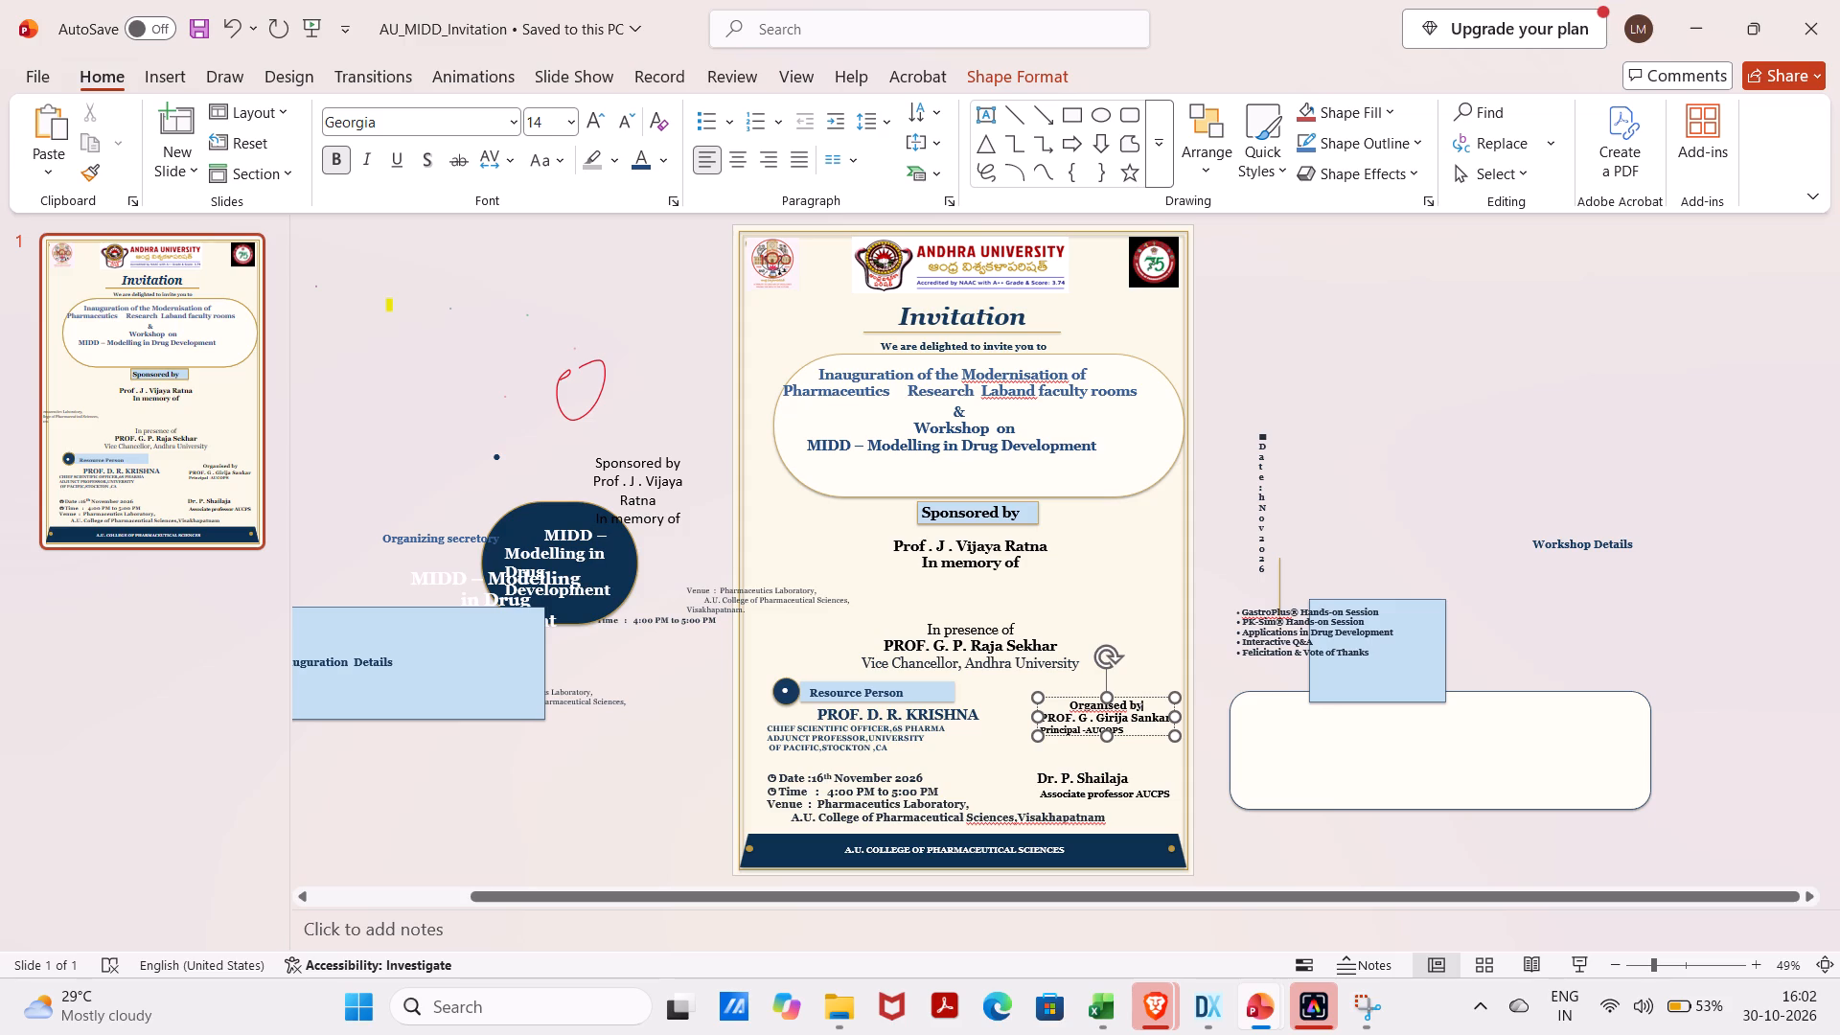
{"action": "left_click", "coordinate": [1132, 768]}
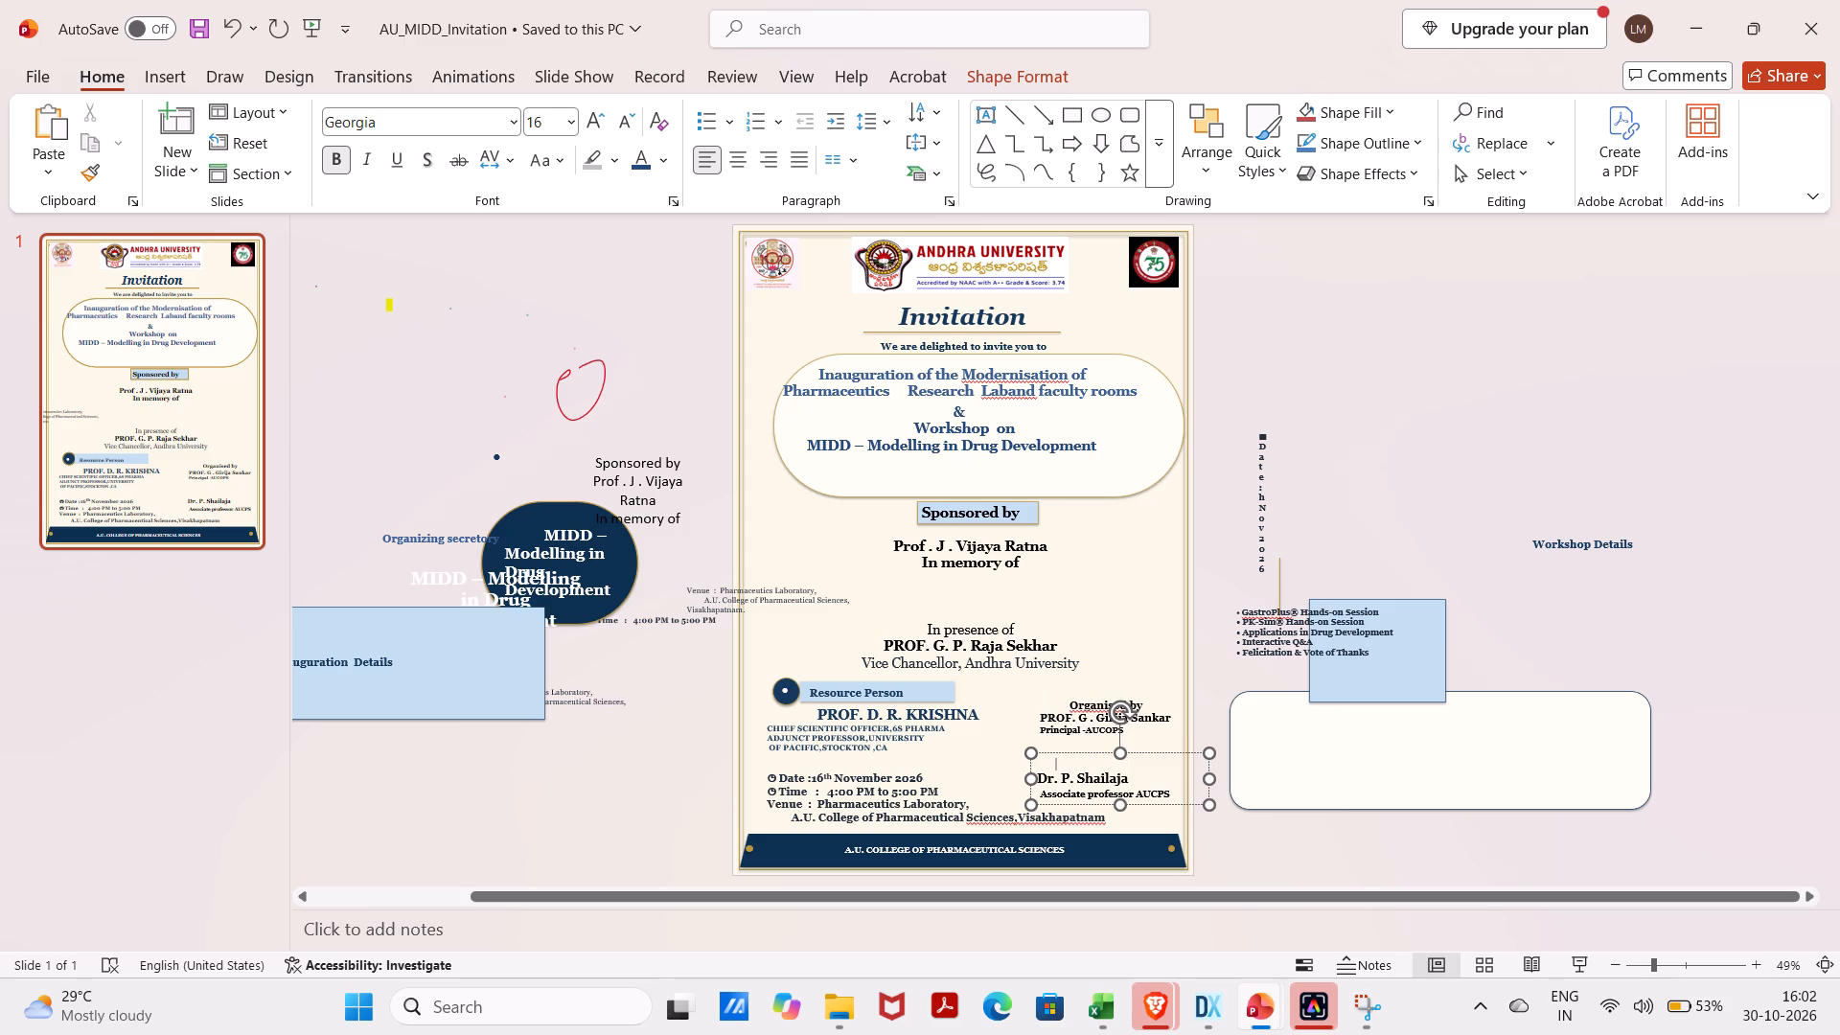
Set the font size of the "Organised by" heading to 18.
{"action": "left_click_drag", "start_coordinate": [1143, 699], "coordinate": [1089, 707]}
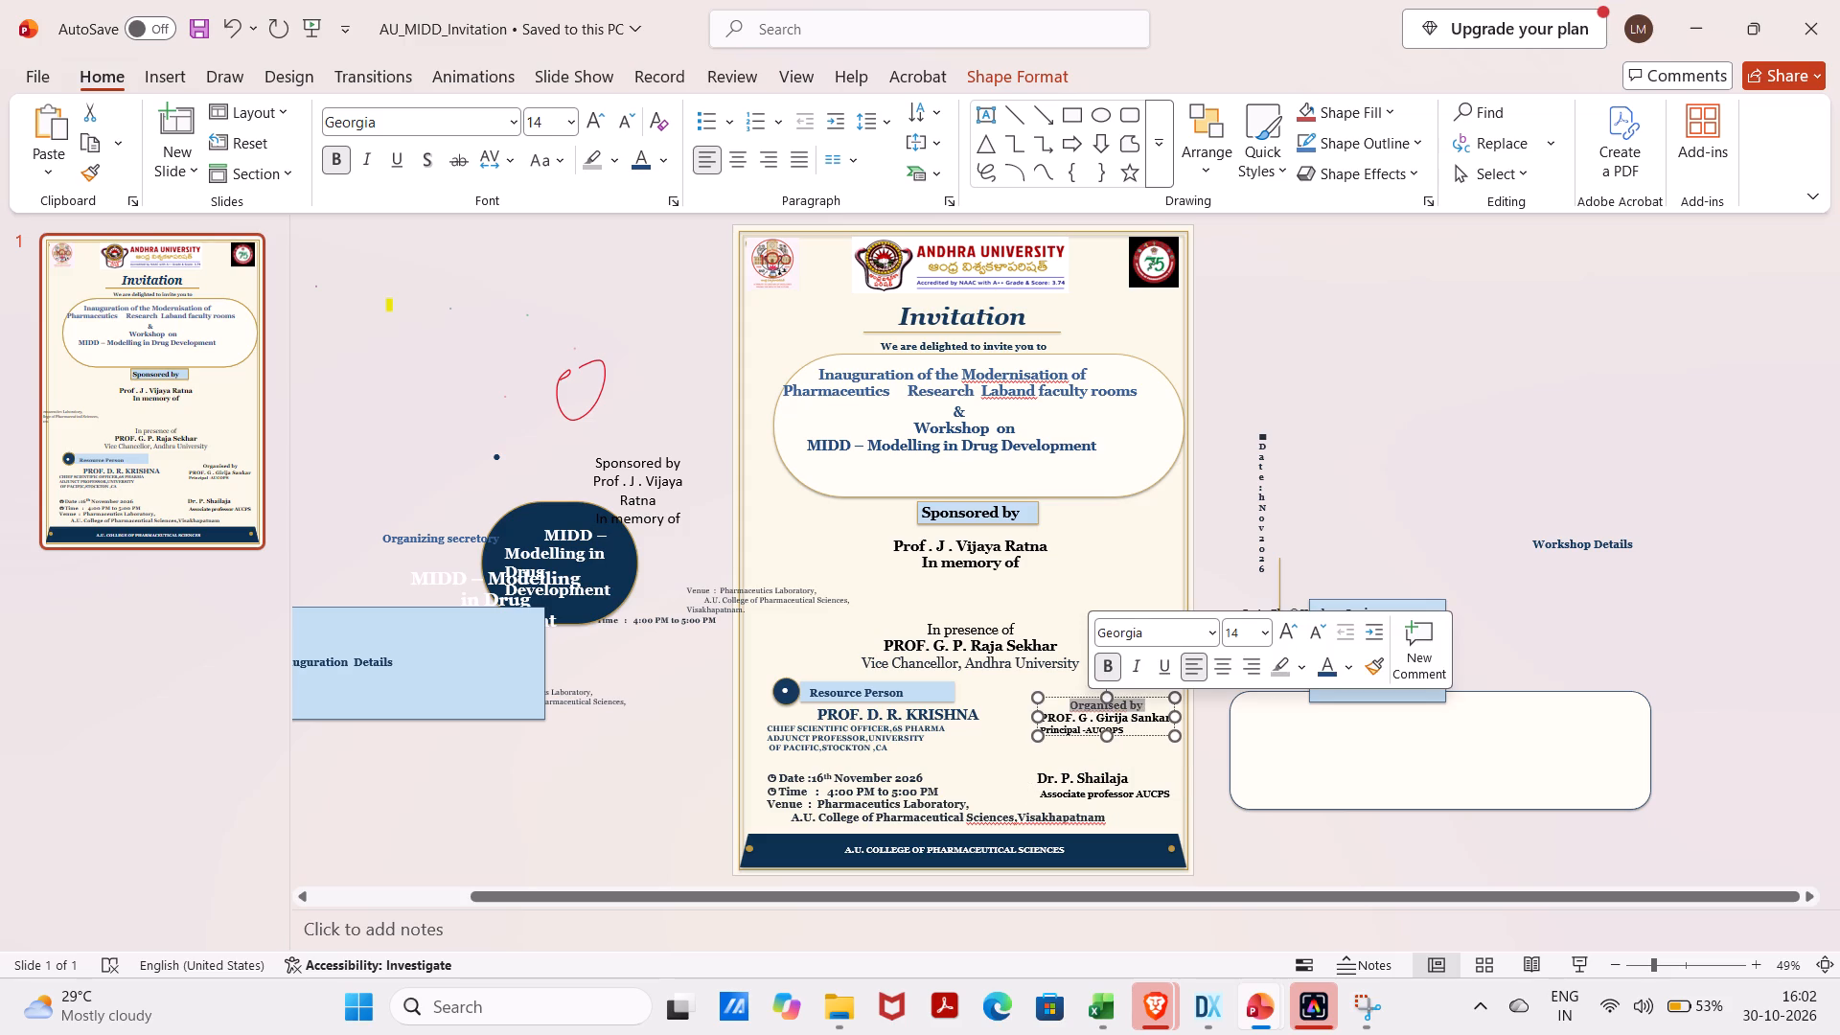
{"action": "left_click", "coordinate": [1264, 625]}
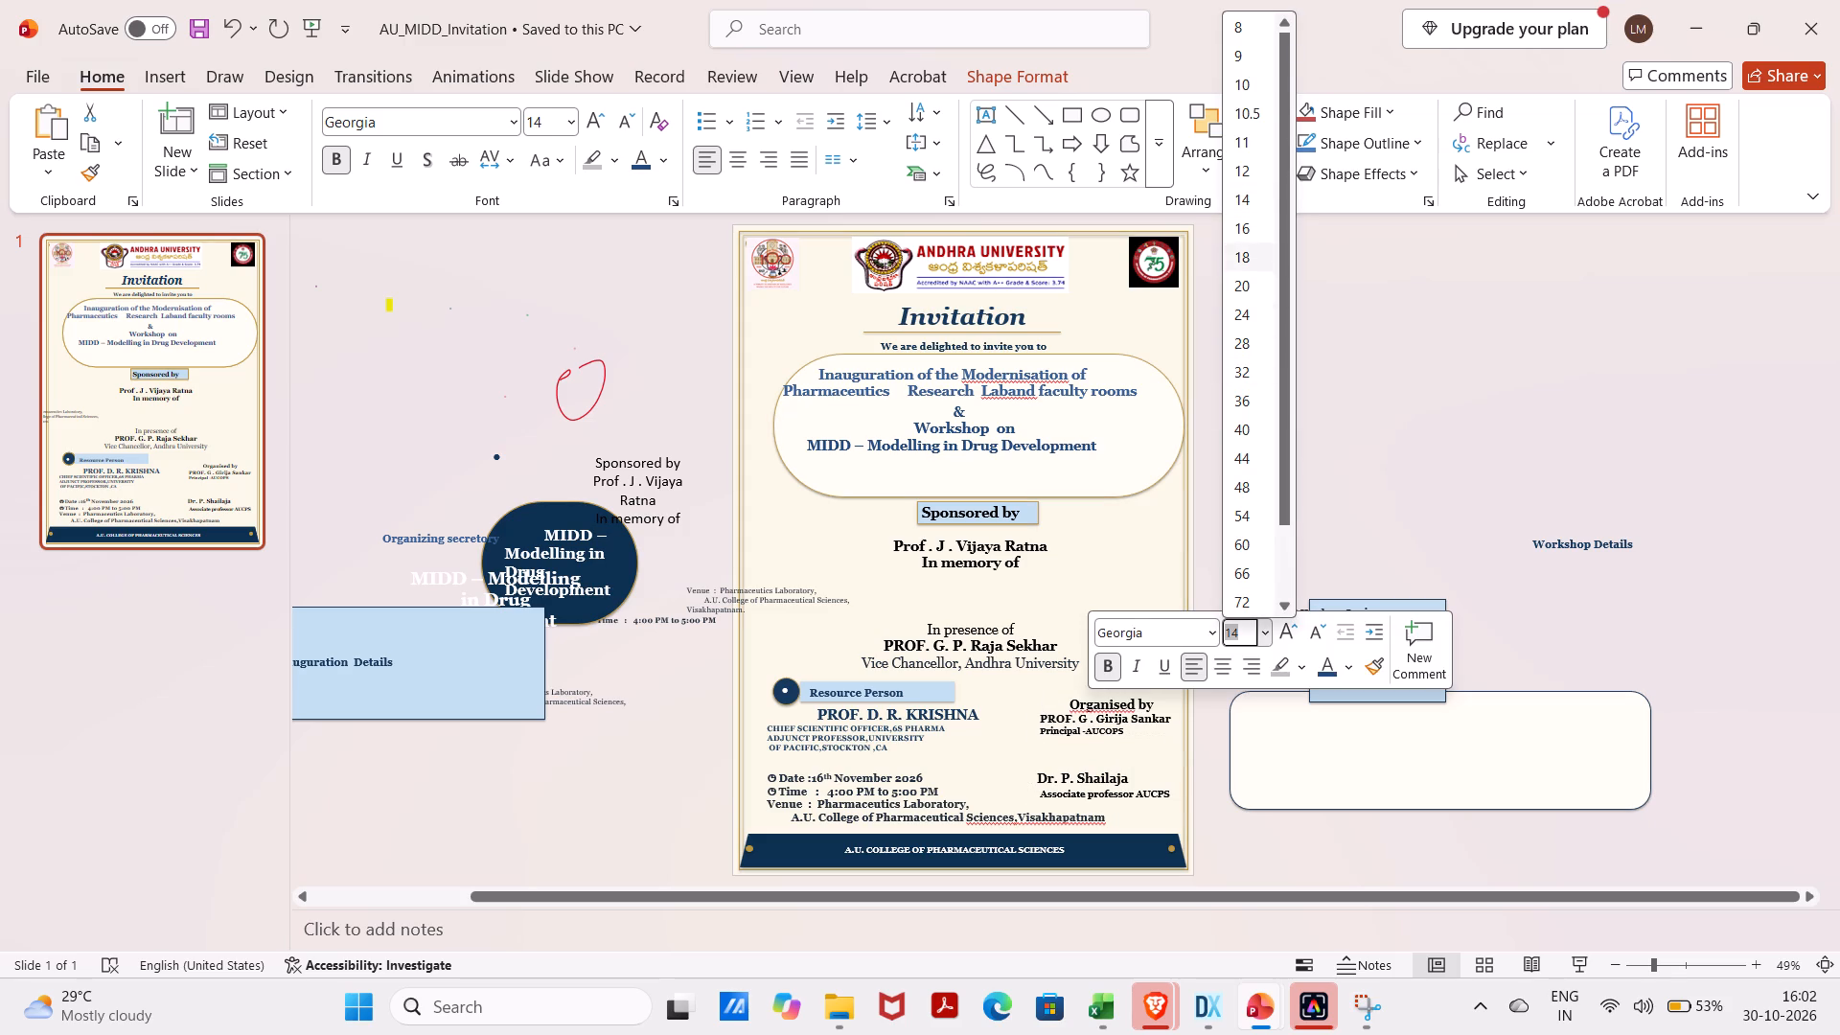
{"action": "left_click", "coordinate": [1245, 256]}
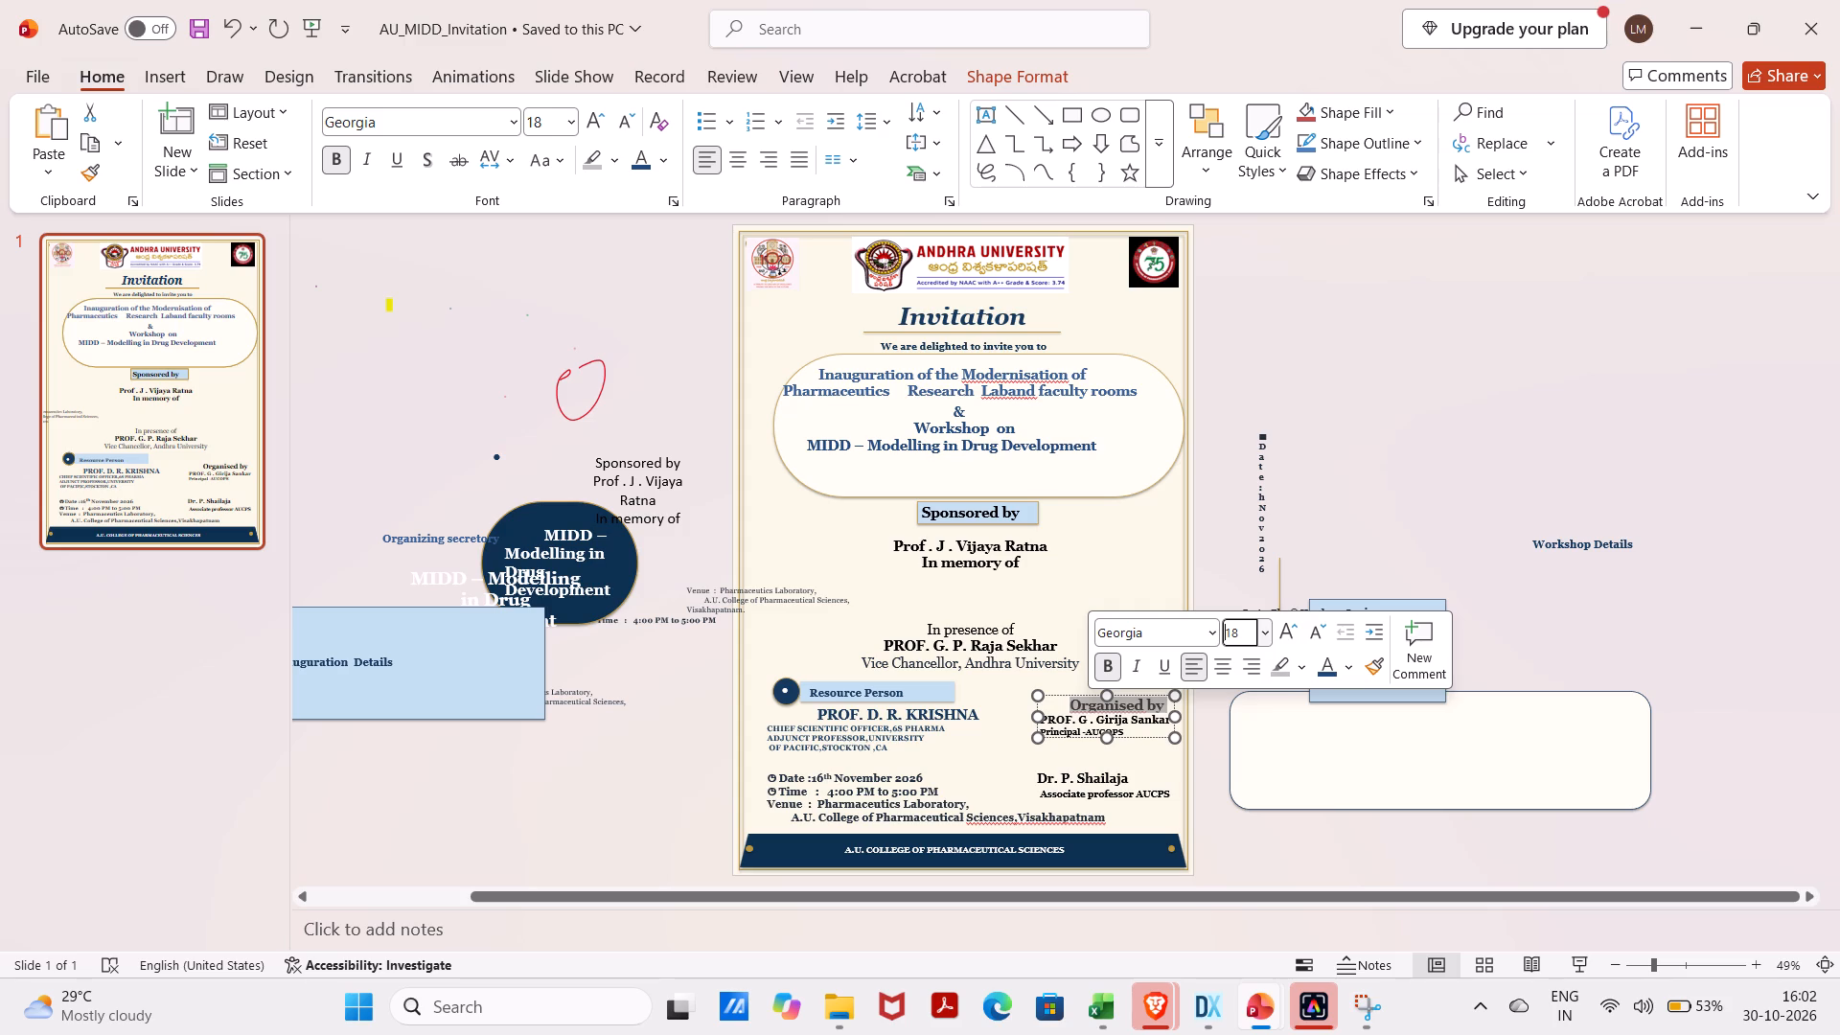
Move the principal's text block slightly up and place the associate professor's block directly beneath it under the "Organised by" heading.
{"action": "left_click_drag", "start_coordinate": [1039, 694], "coordinate": [1037, 678]}
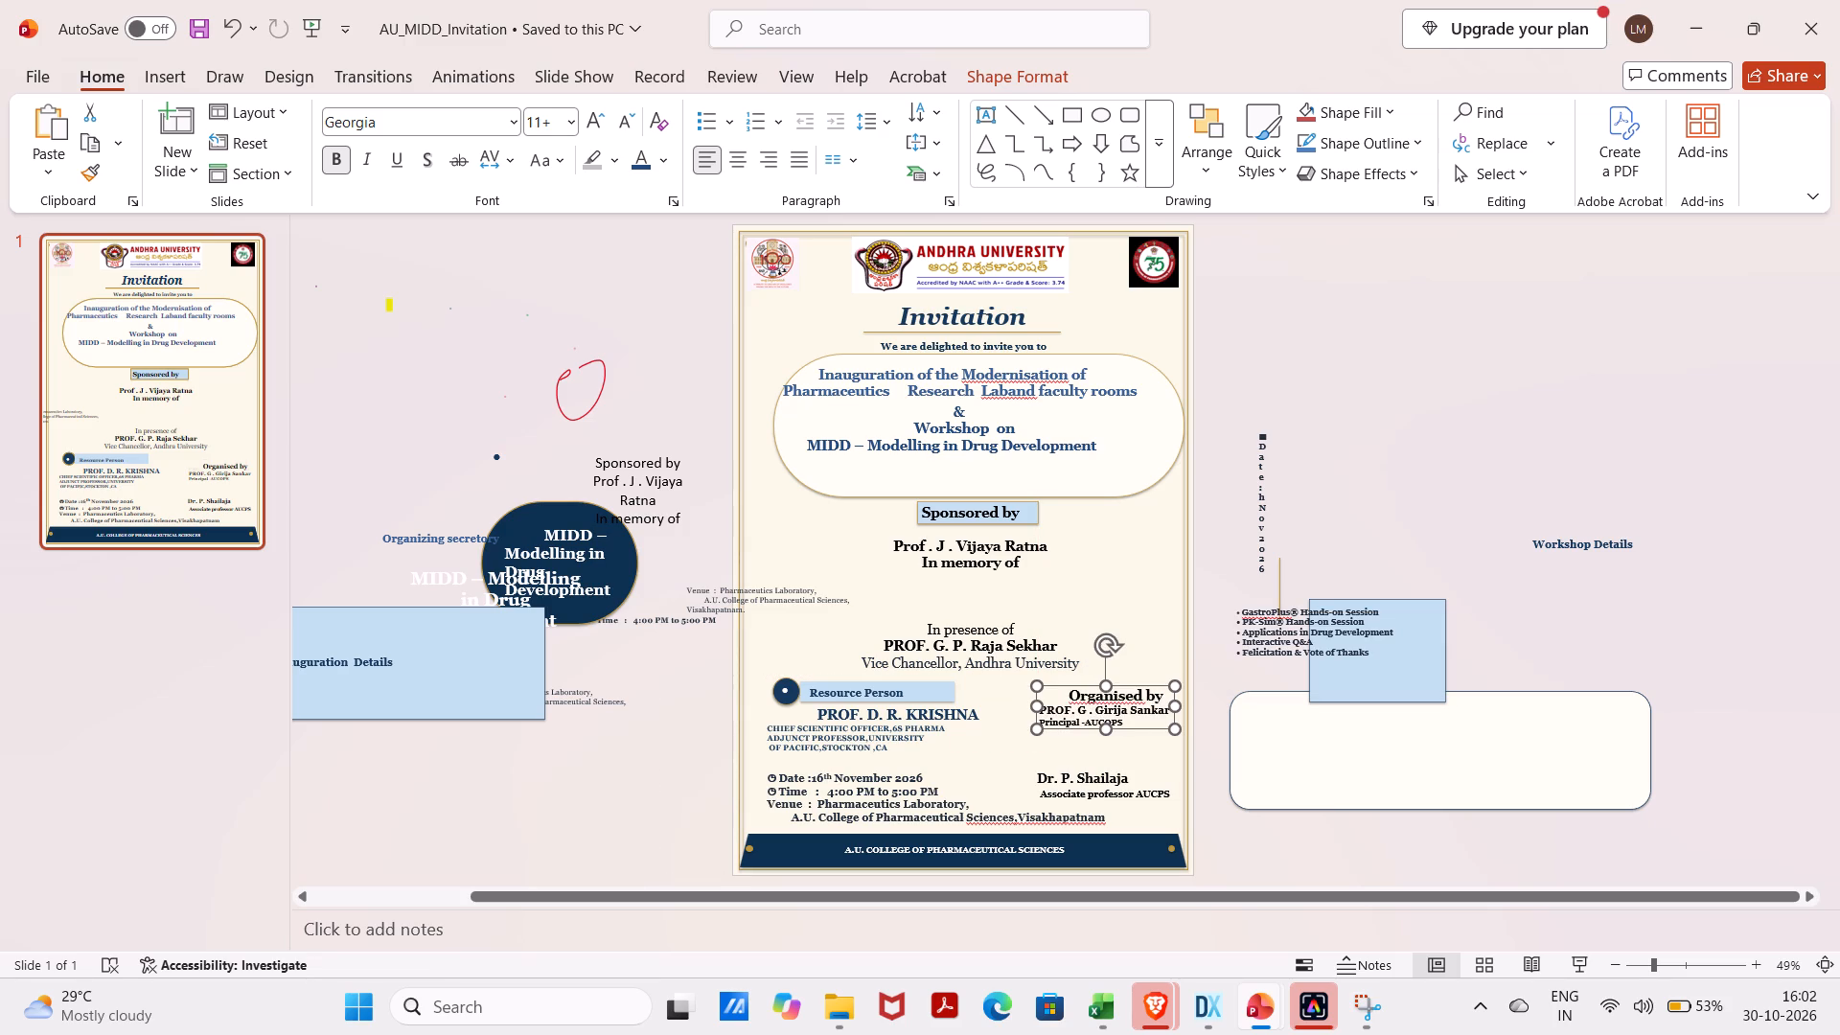
{"action": "left_click", "coordinate": [1059, 793]}
{"action": "left_click_drag", "start_coordinate": [1031, 753], "coordinate": [1031, 710]}
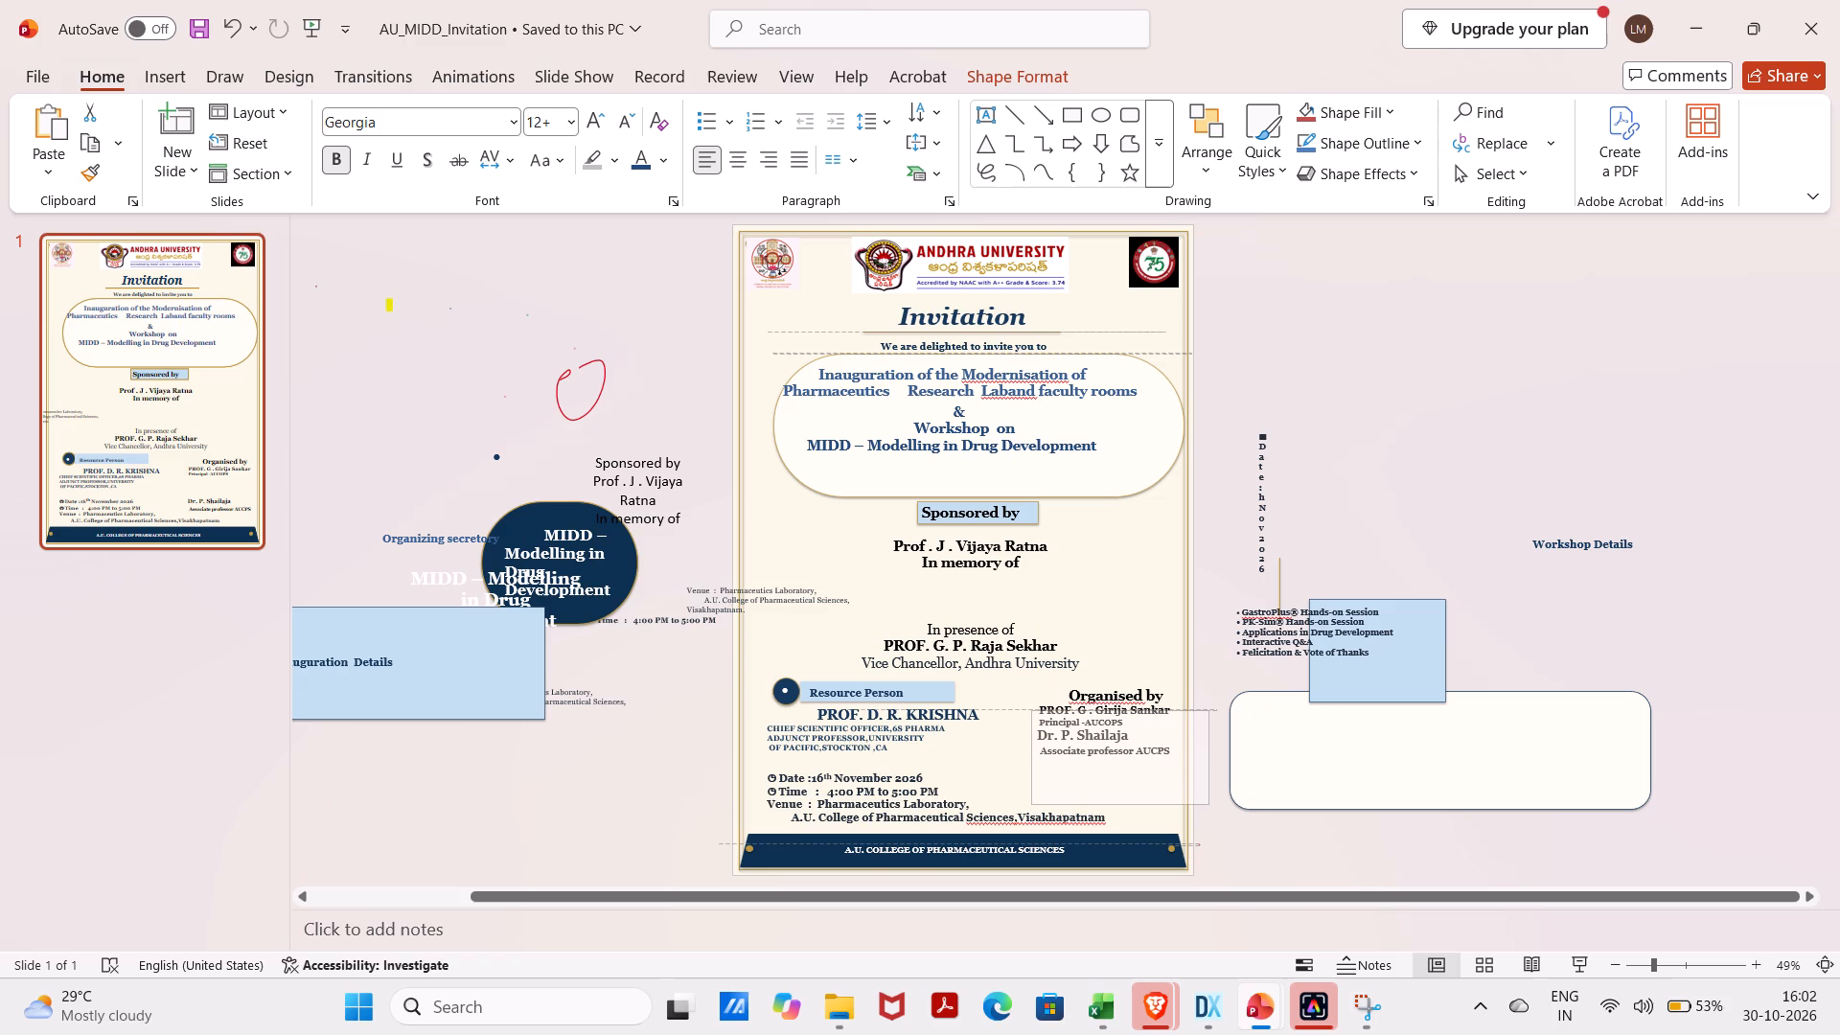
{"action": "left_click_drag", "start_coordinate": [1031, 710], "coordinate": [1035, 713]}
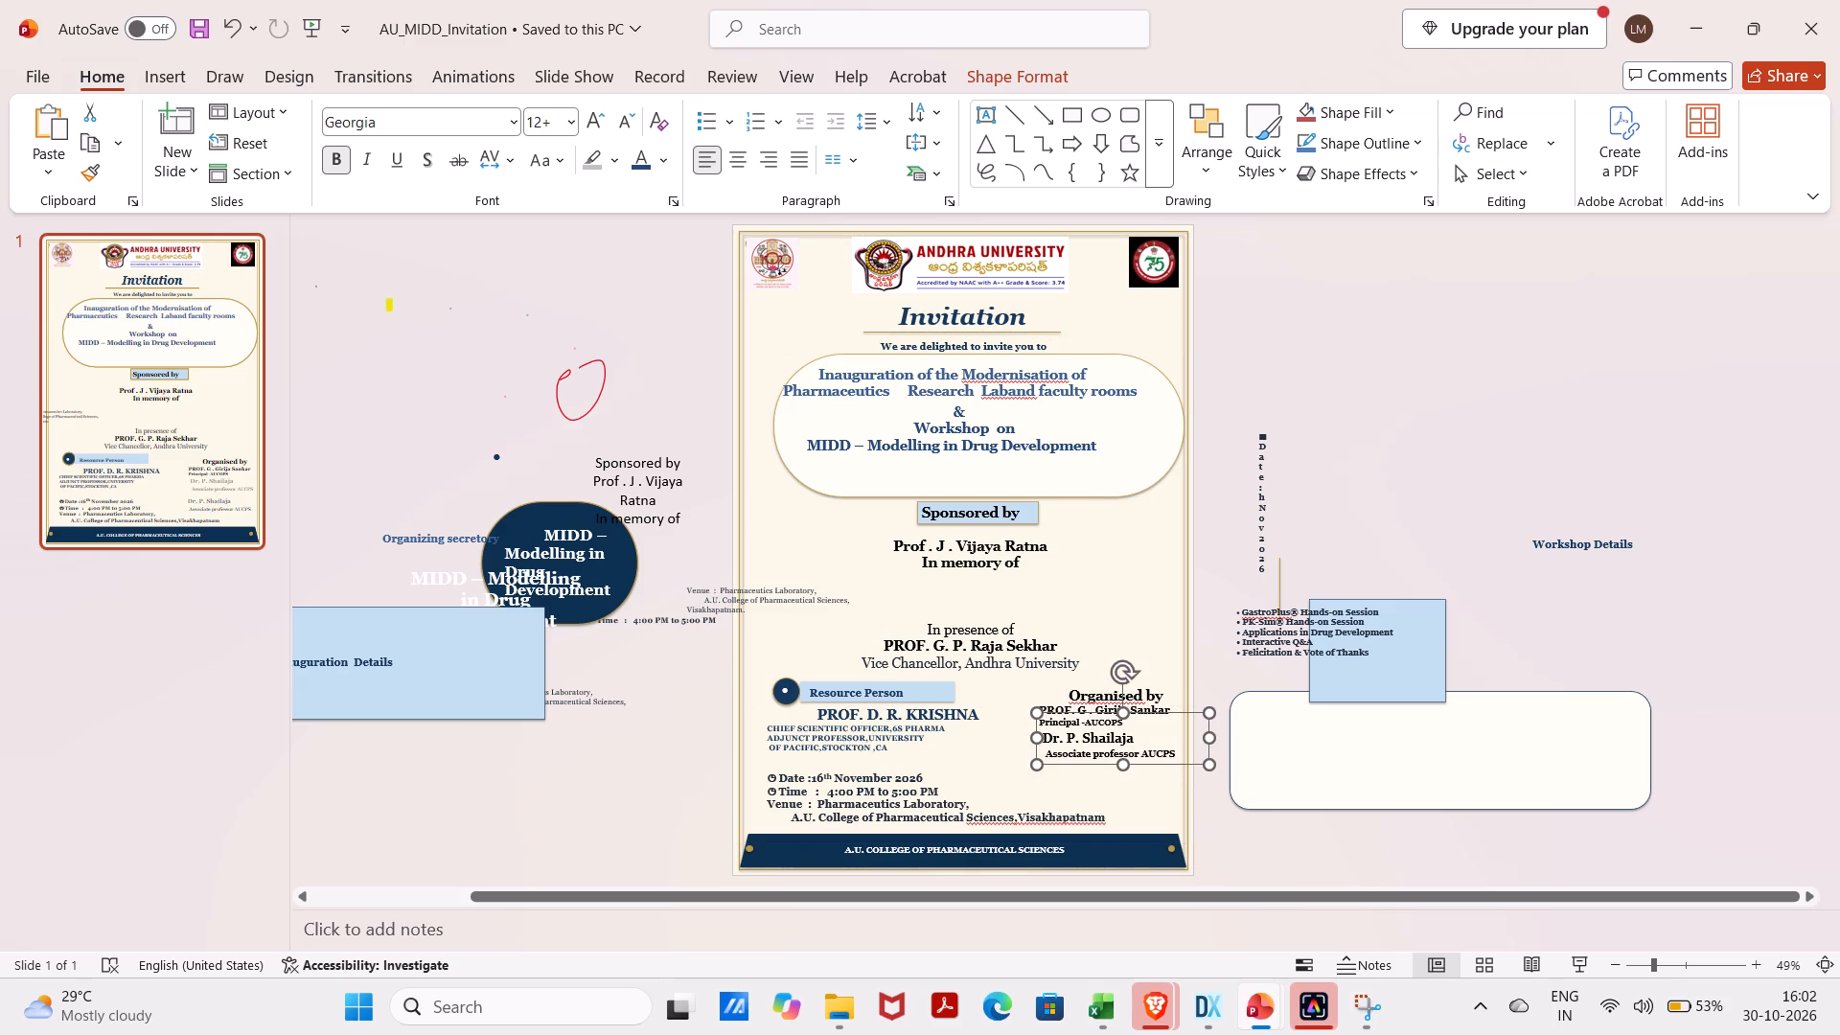
{"action": "left_click", "coordinate": [1458, 493]}
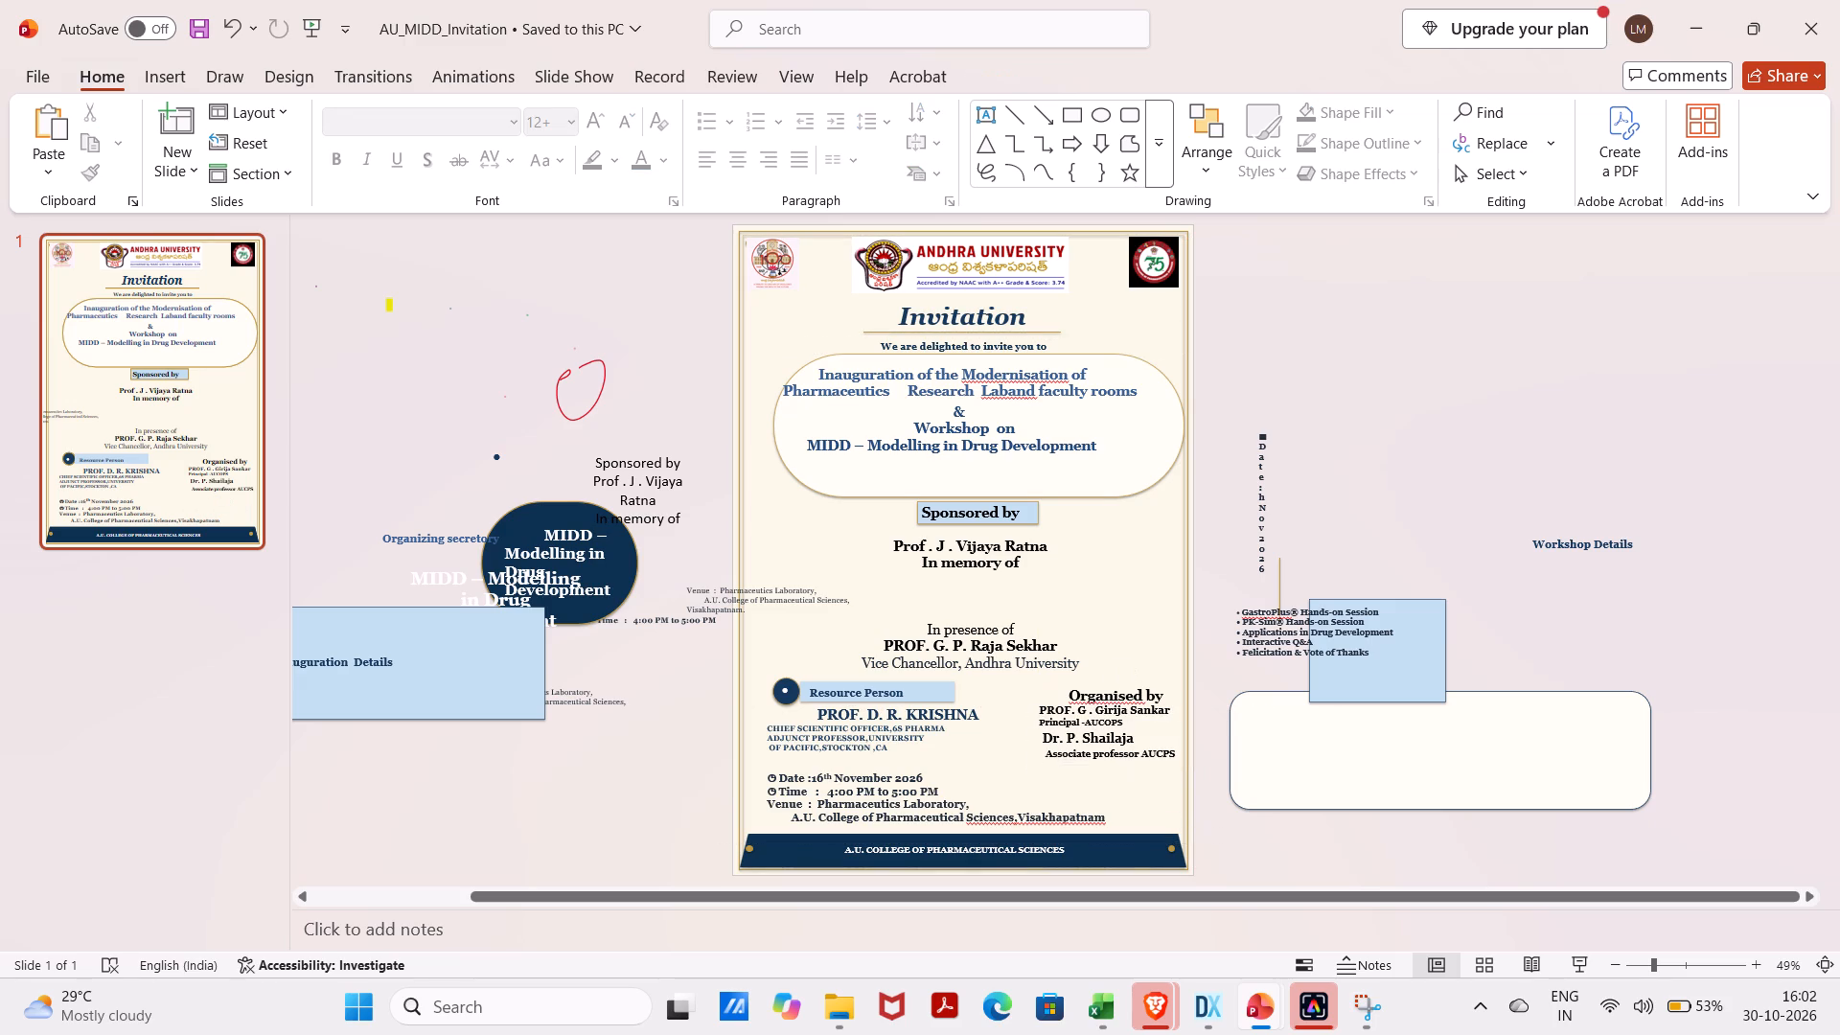
Delete the leftover small Venue text box overlapping the slide's edge beside the "In memory of" line.
{"action": "left_click", "coordinate": [853, 605]}
{"action": "left_click", "coordinate": [768, 599]}
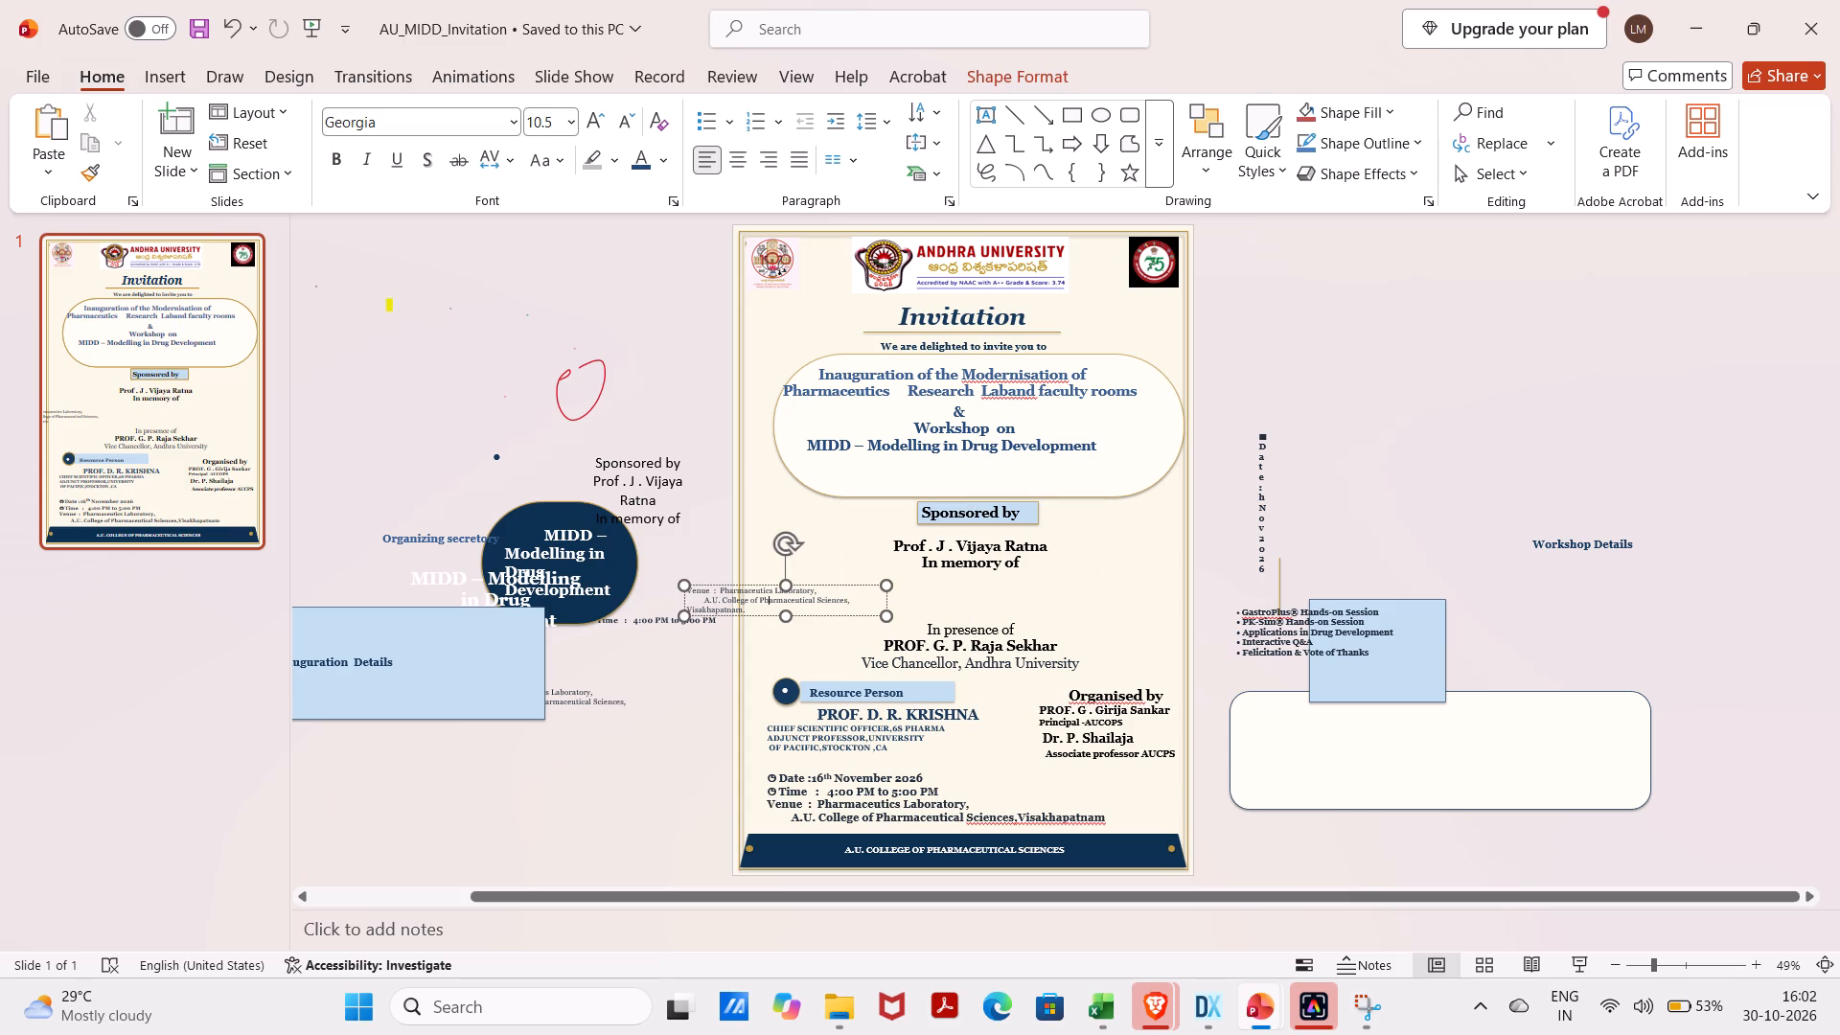
{"action": "left_click", "coordinate": [687, 581]}
{"action": "key", "text": "BackSpace"}
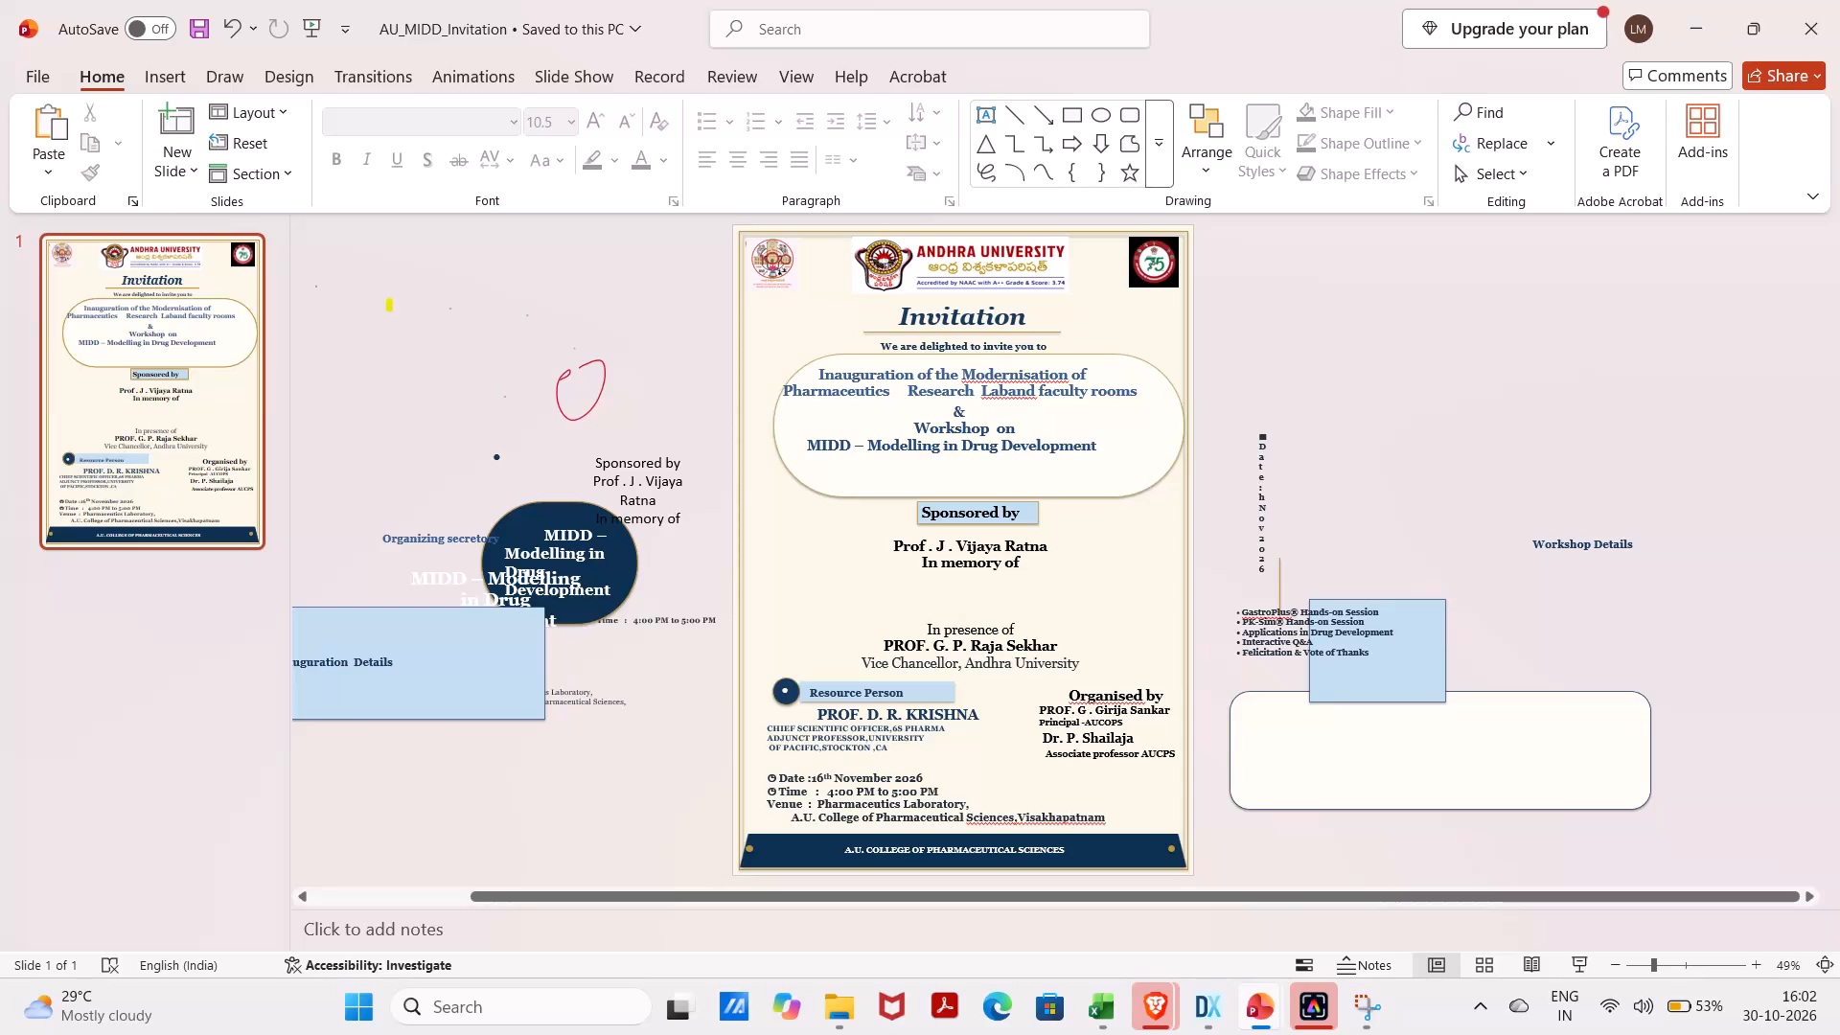
Insert the missing space between "Lab" and "and" in the inauguration title.
{"action": "left_click", "coordinate": [1012, 397]}
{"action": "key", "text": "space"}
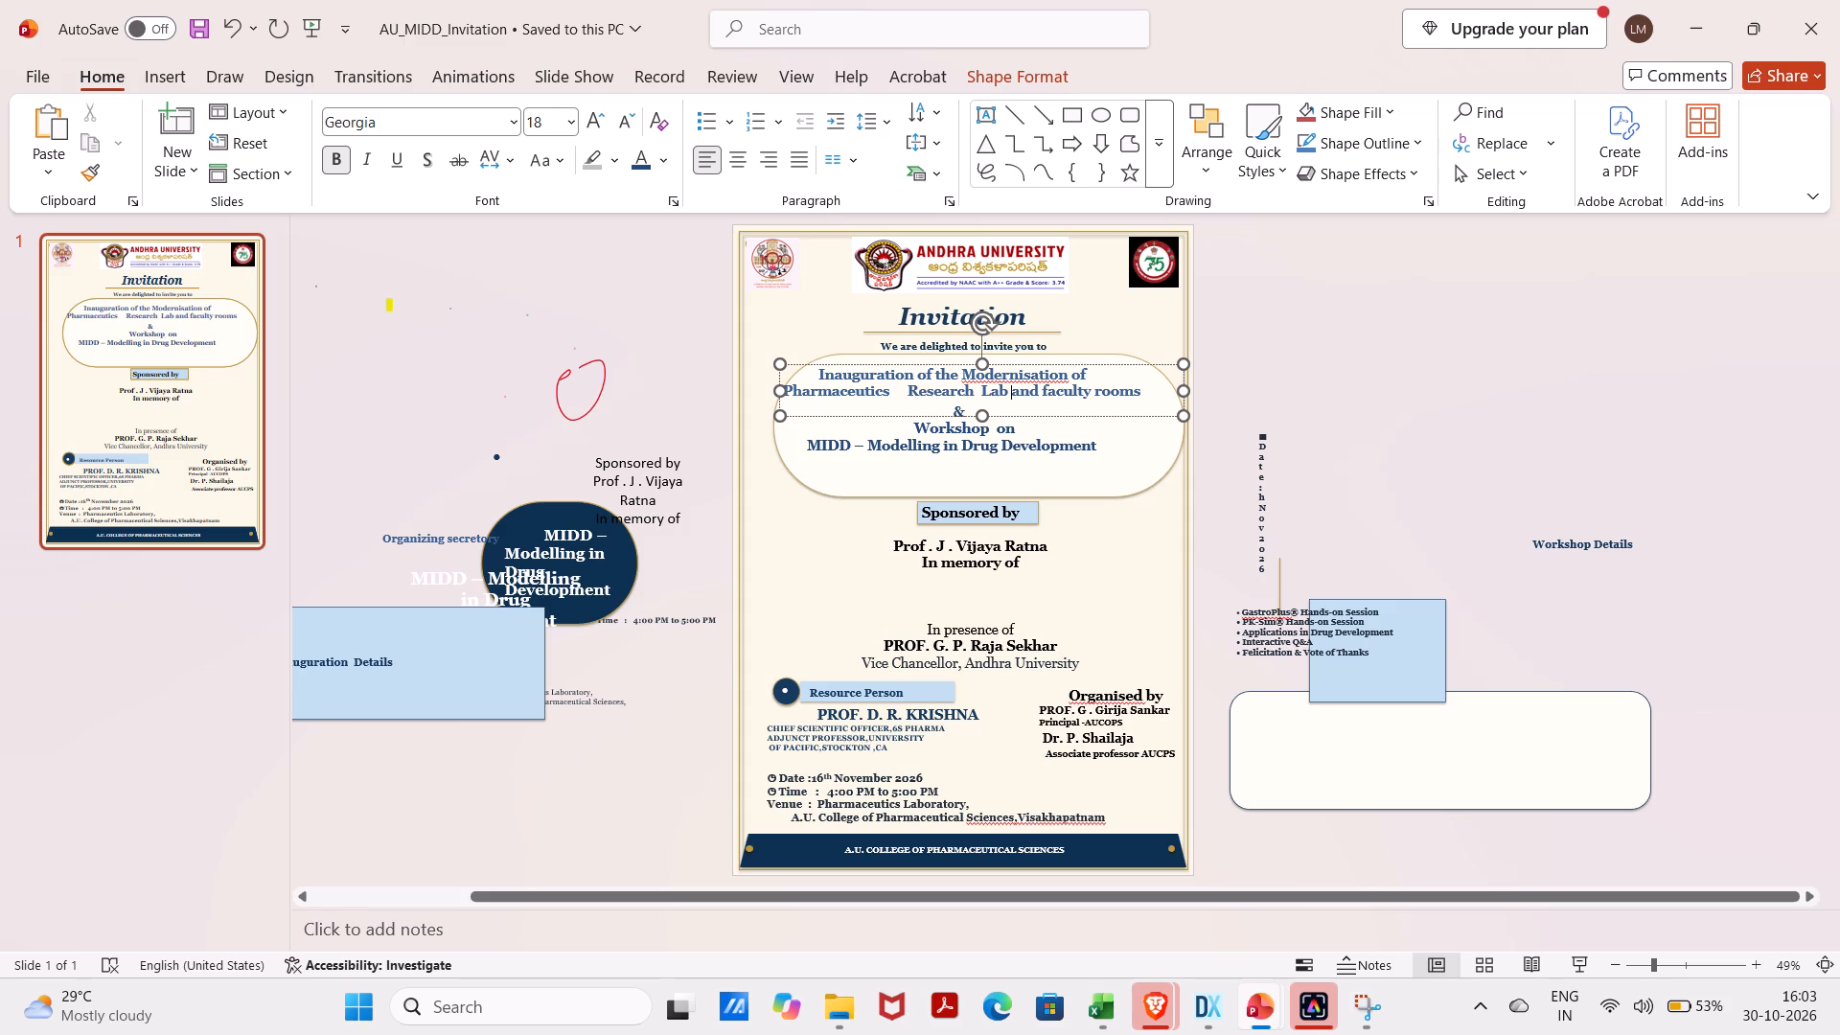
Narrow the inauguration title text box from its left side so its text shifts right within the rounded frame.
{"action": "left_click_drag", "start_coordinate": [785, 418], "coordinate": [797, 416]}
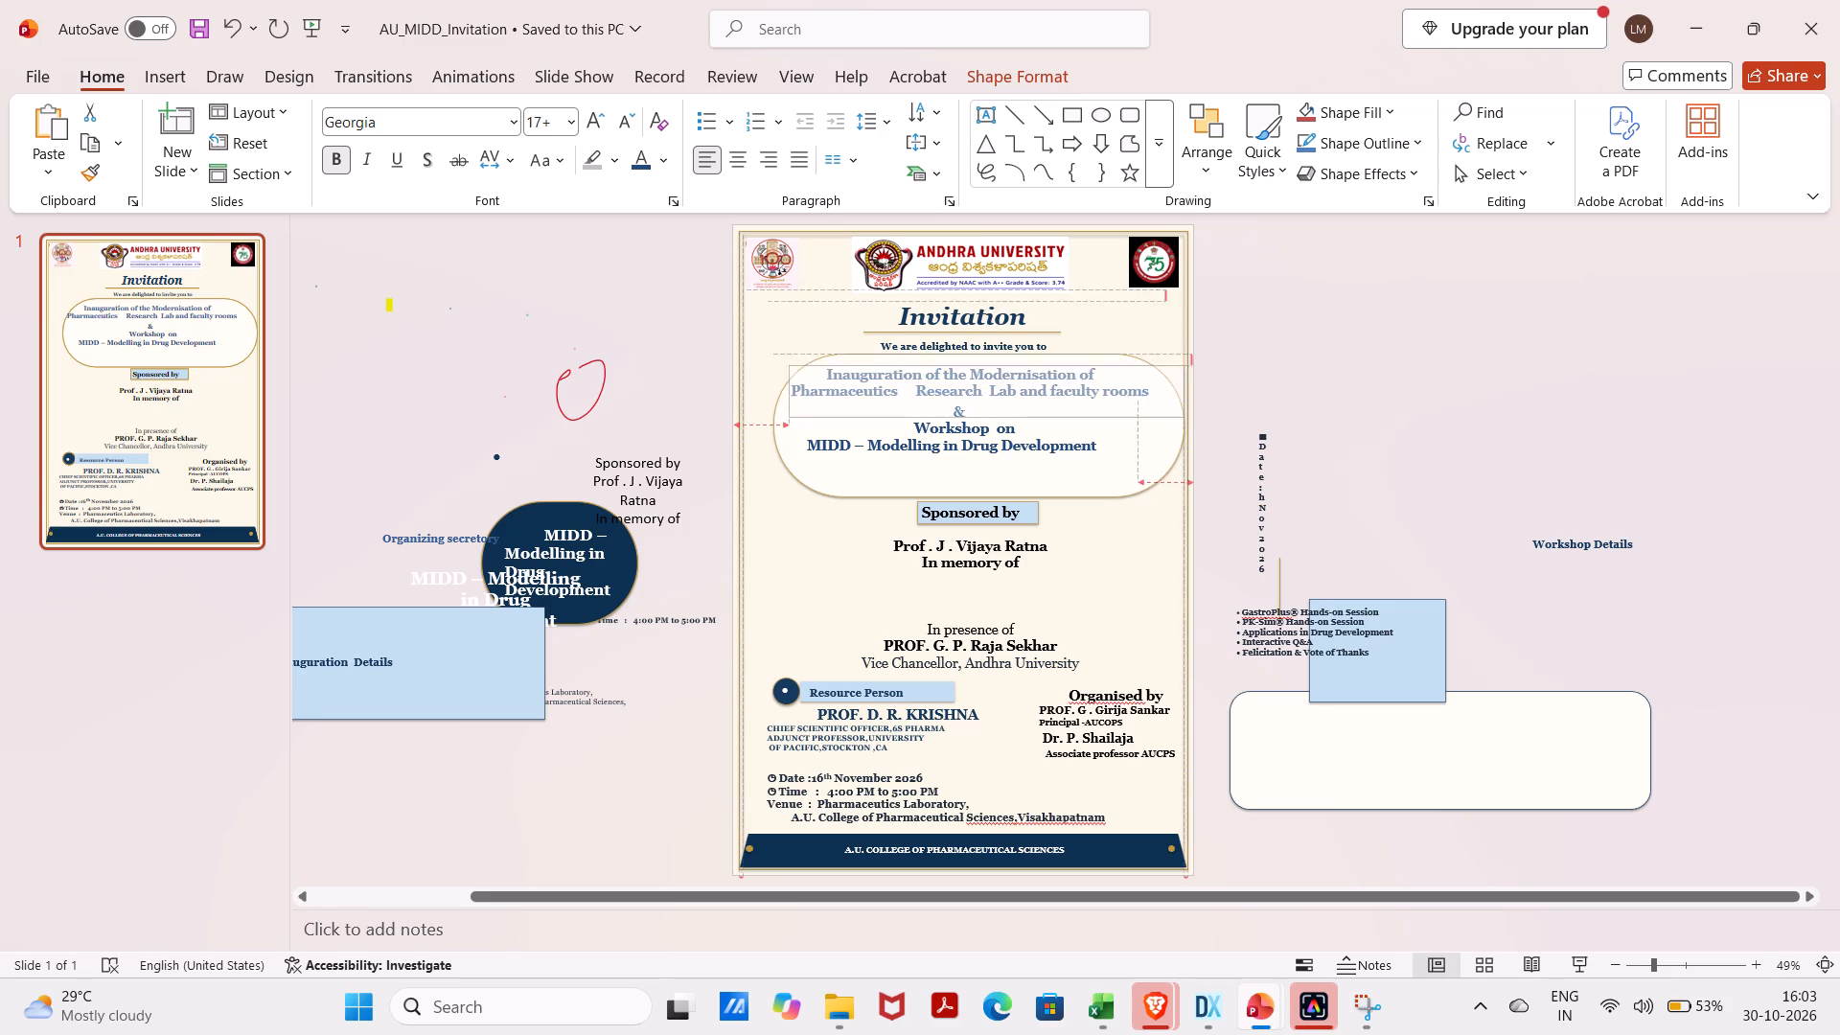
{"action": "left_click_drag", "start_coordinate": [797, 416], "coordinate": [798, 412]}
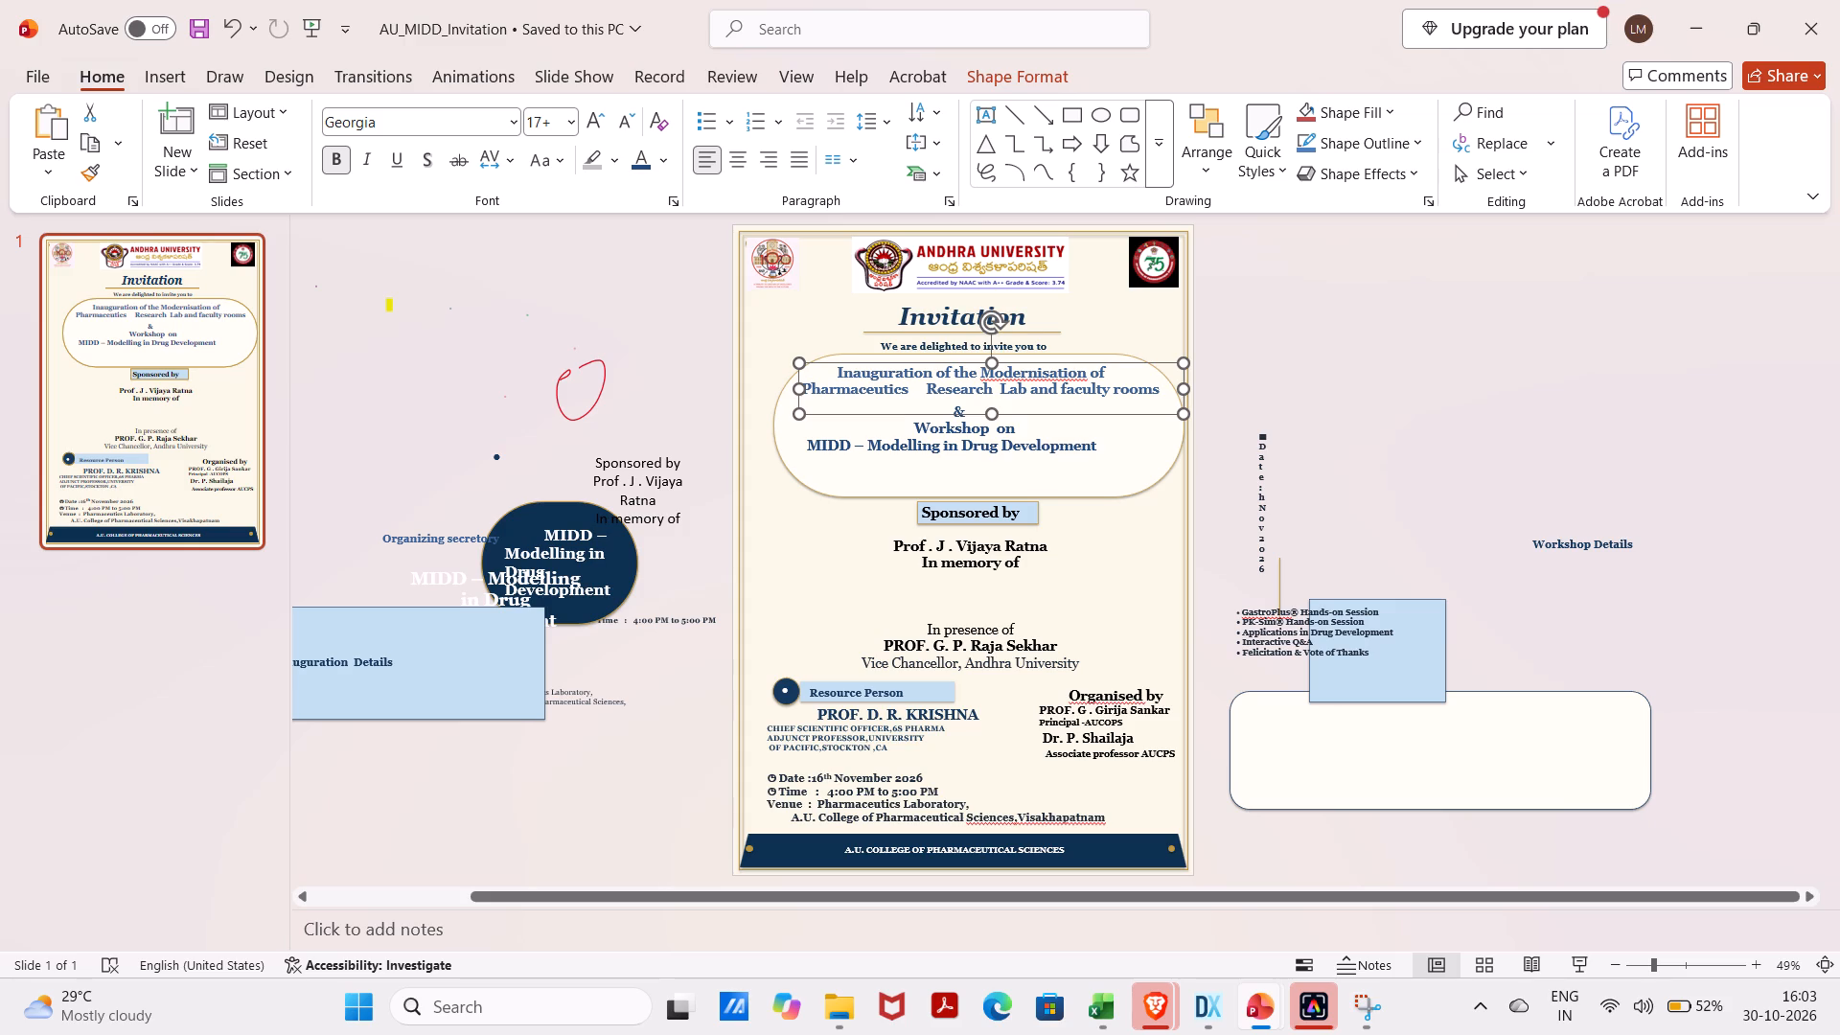
{"action": "left_click", "coordinate": [1288, 350]}
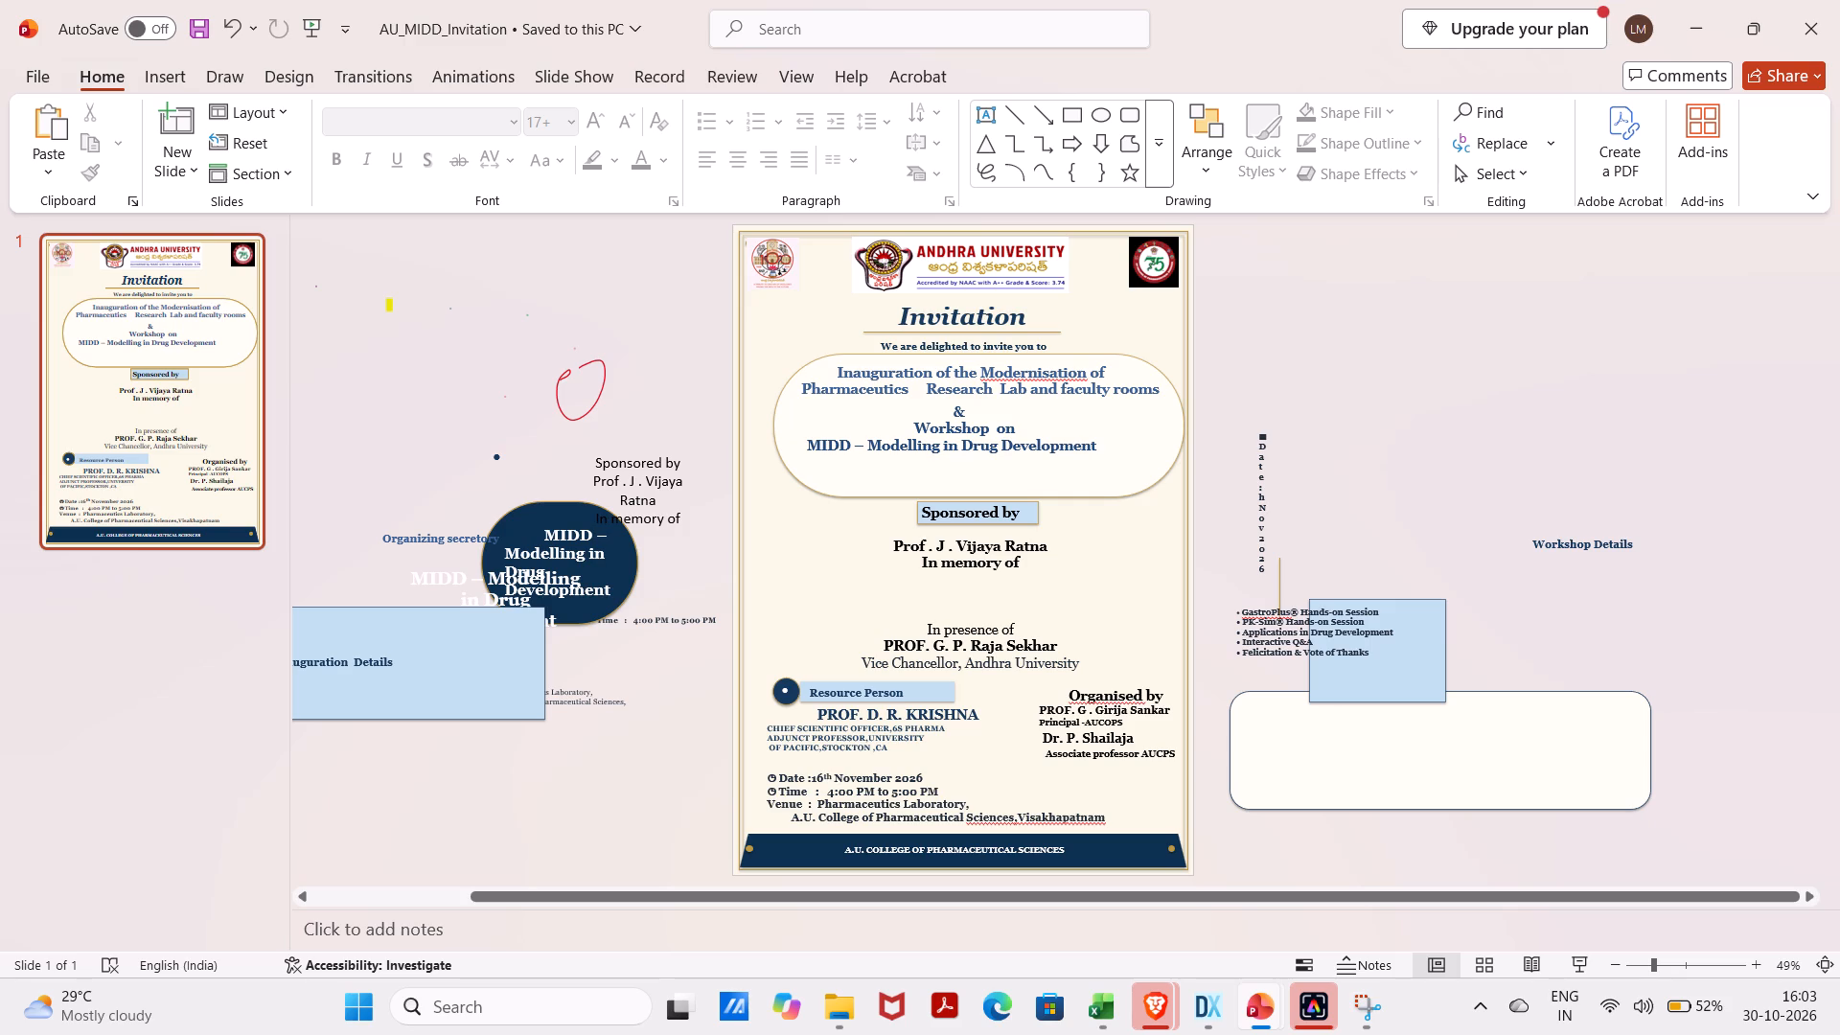
Remove the extra spaces between "Pharmaceutics" and "Research" in the inauguration title.
{"action": "left_click", "coordinate": [923, 394]}
{"action": "key", "text": "BackSpace"}
{"action": "key", "text": "BackSpace"}
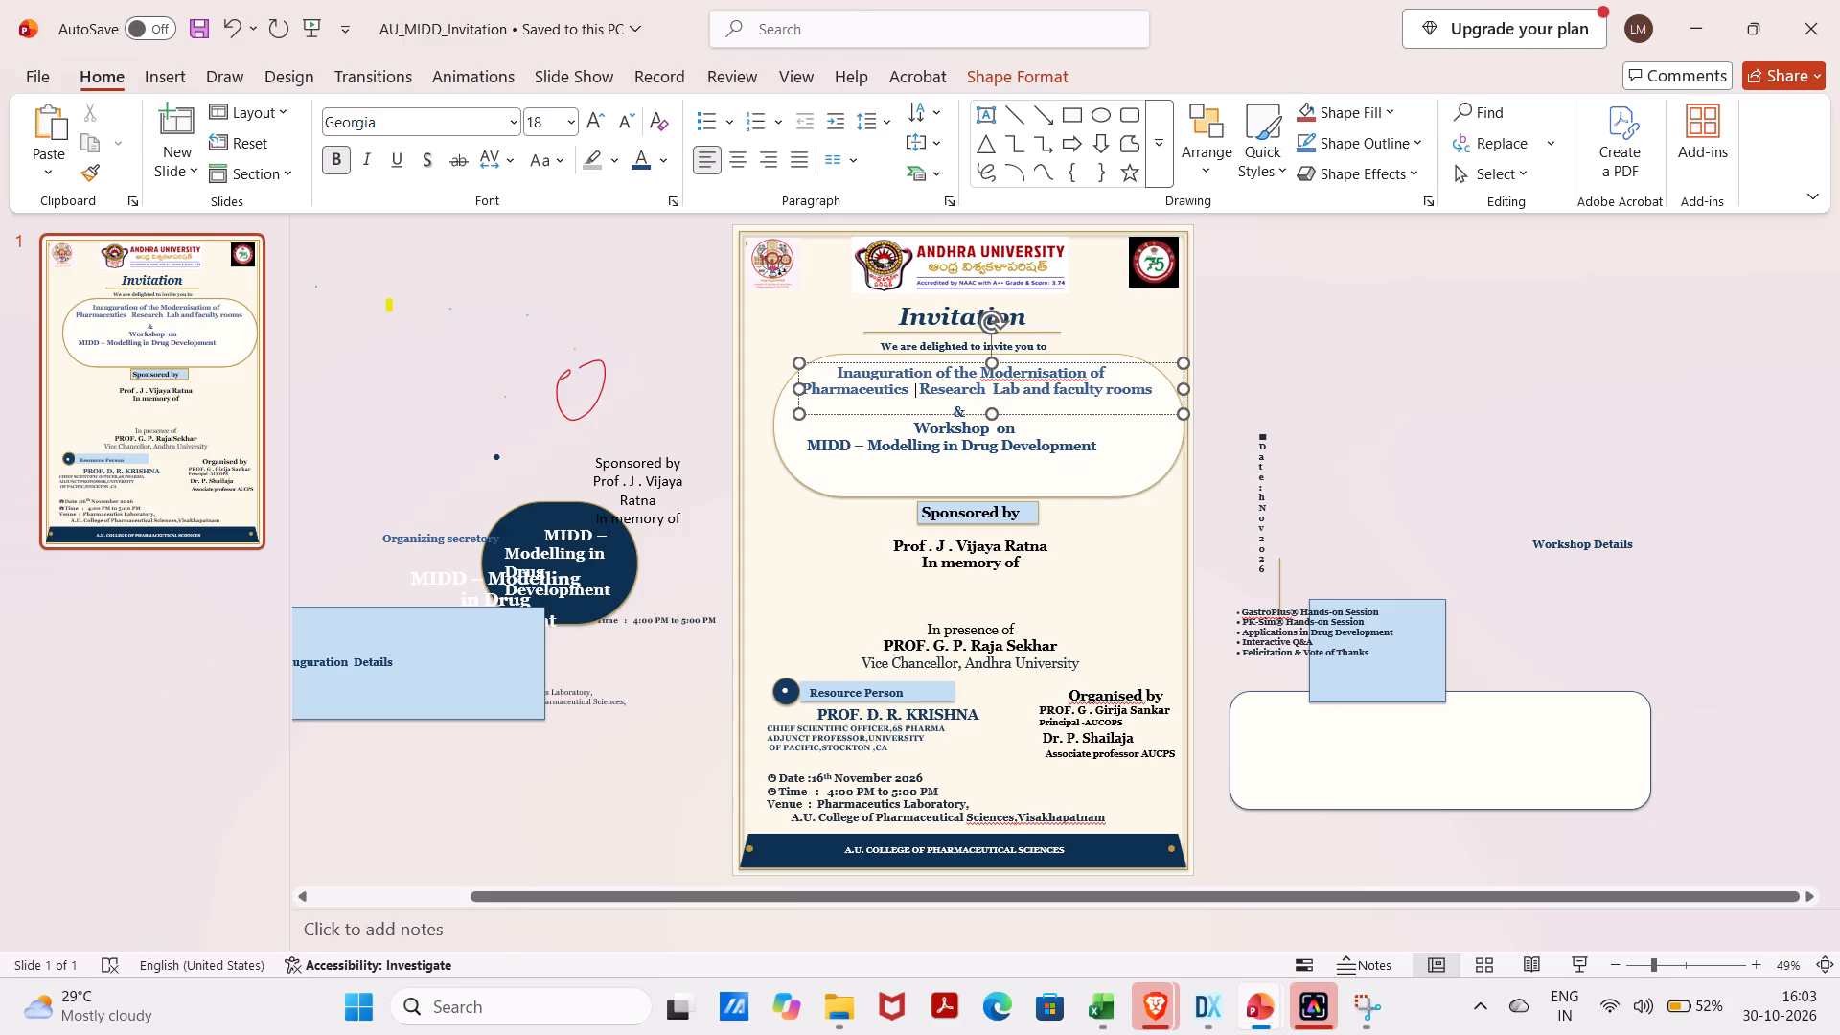
Extend the "In memory of" line under the sponsor's name to read "In memory of her In laws,".
{"action": "left_click", "coordinate": [1040, 562]}
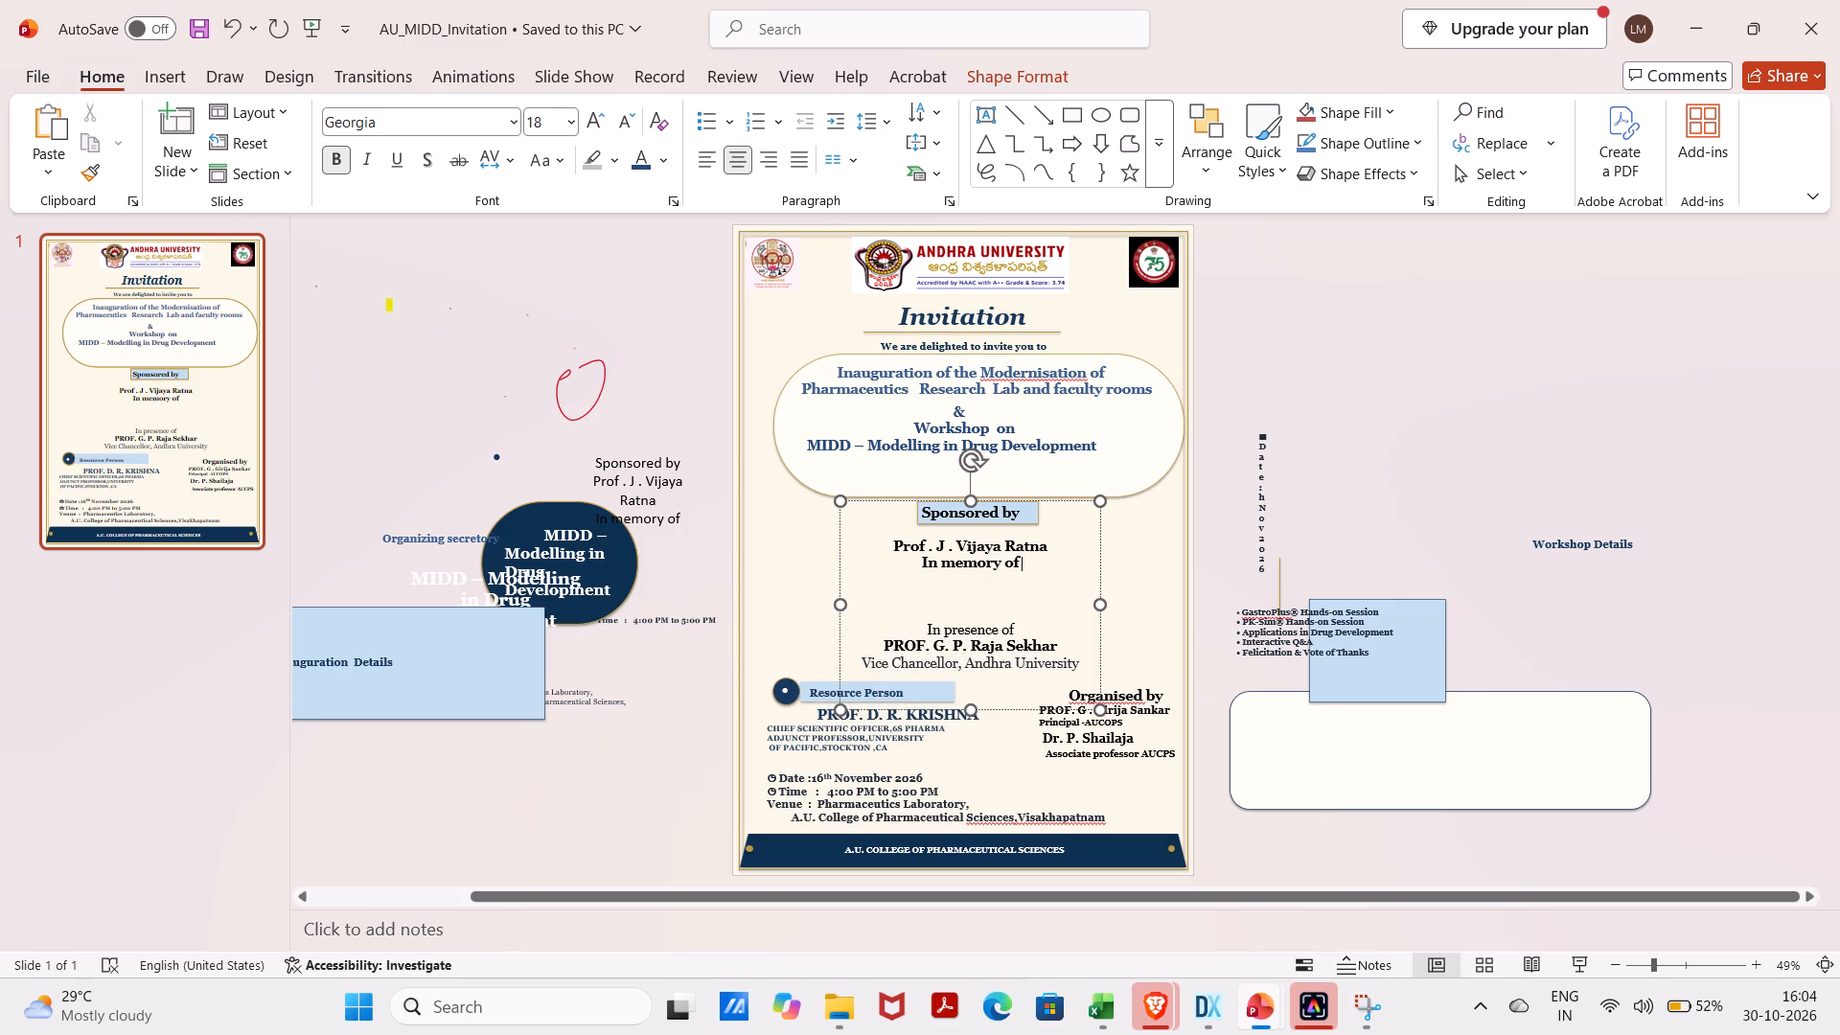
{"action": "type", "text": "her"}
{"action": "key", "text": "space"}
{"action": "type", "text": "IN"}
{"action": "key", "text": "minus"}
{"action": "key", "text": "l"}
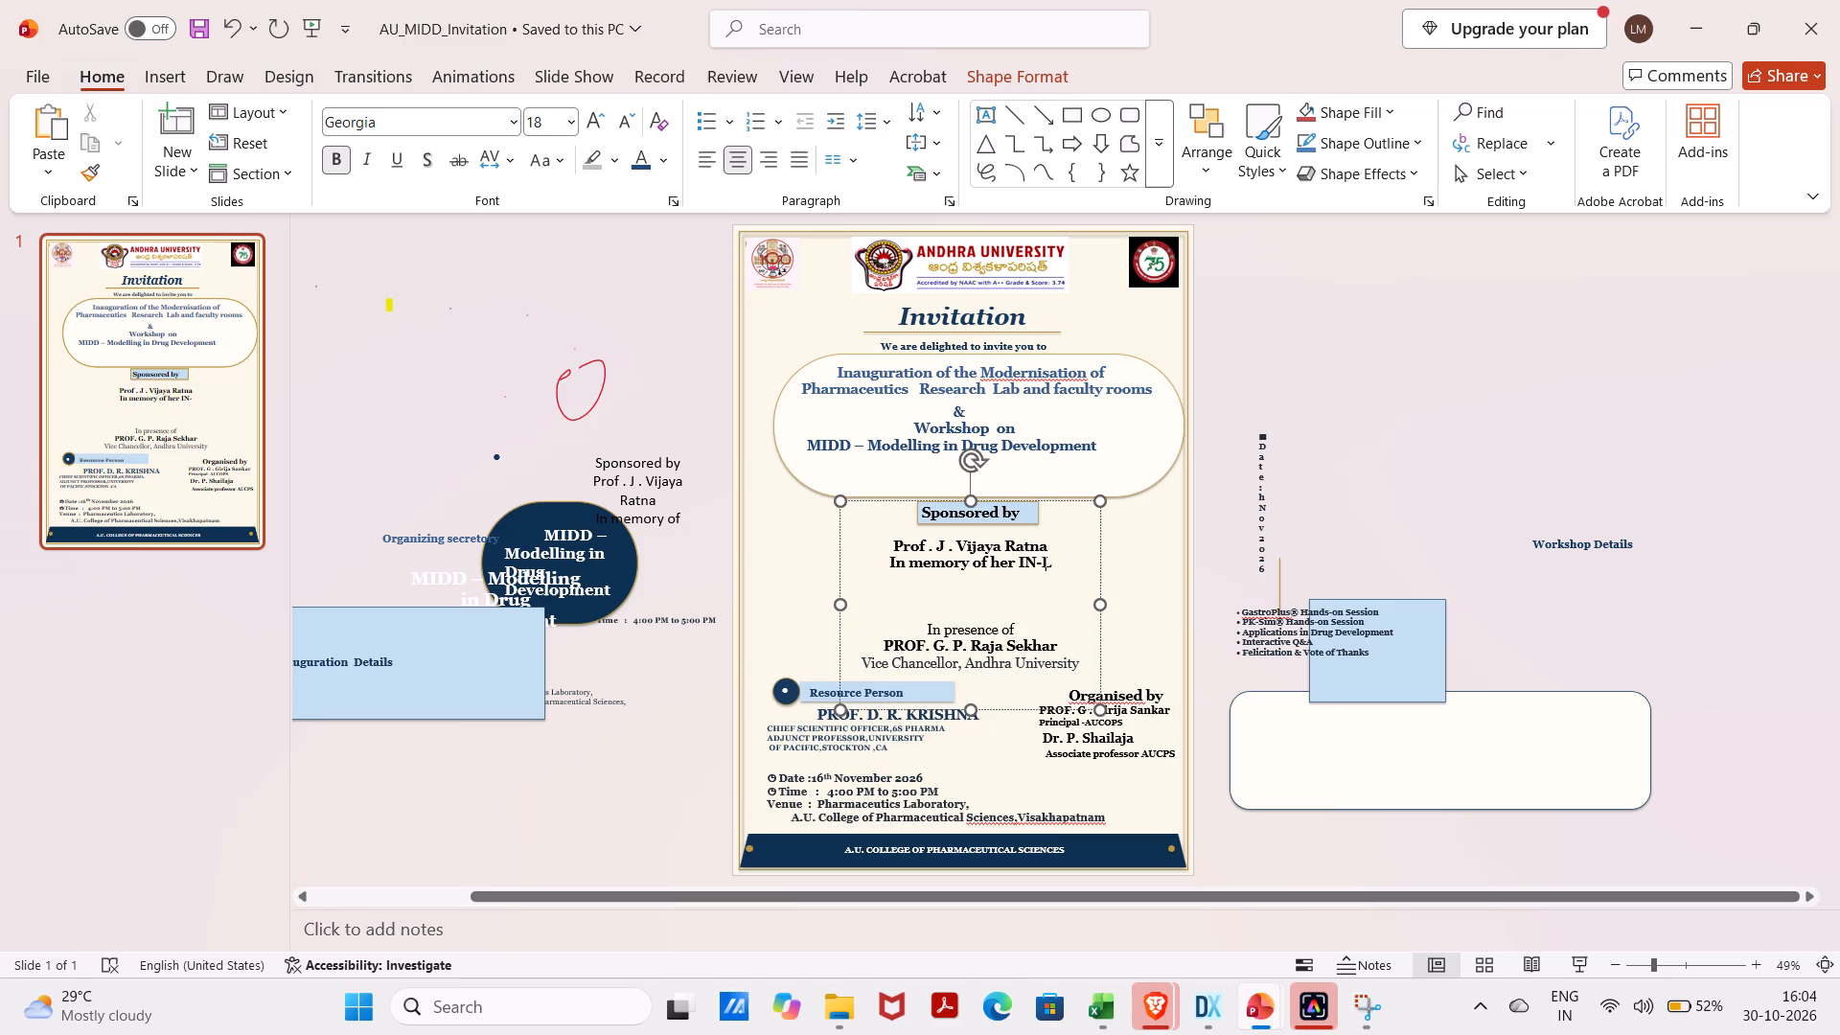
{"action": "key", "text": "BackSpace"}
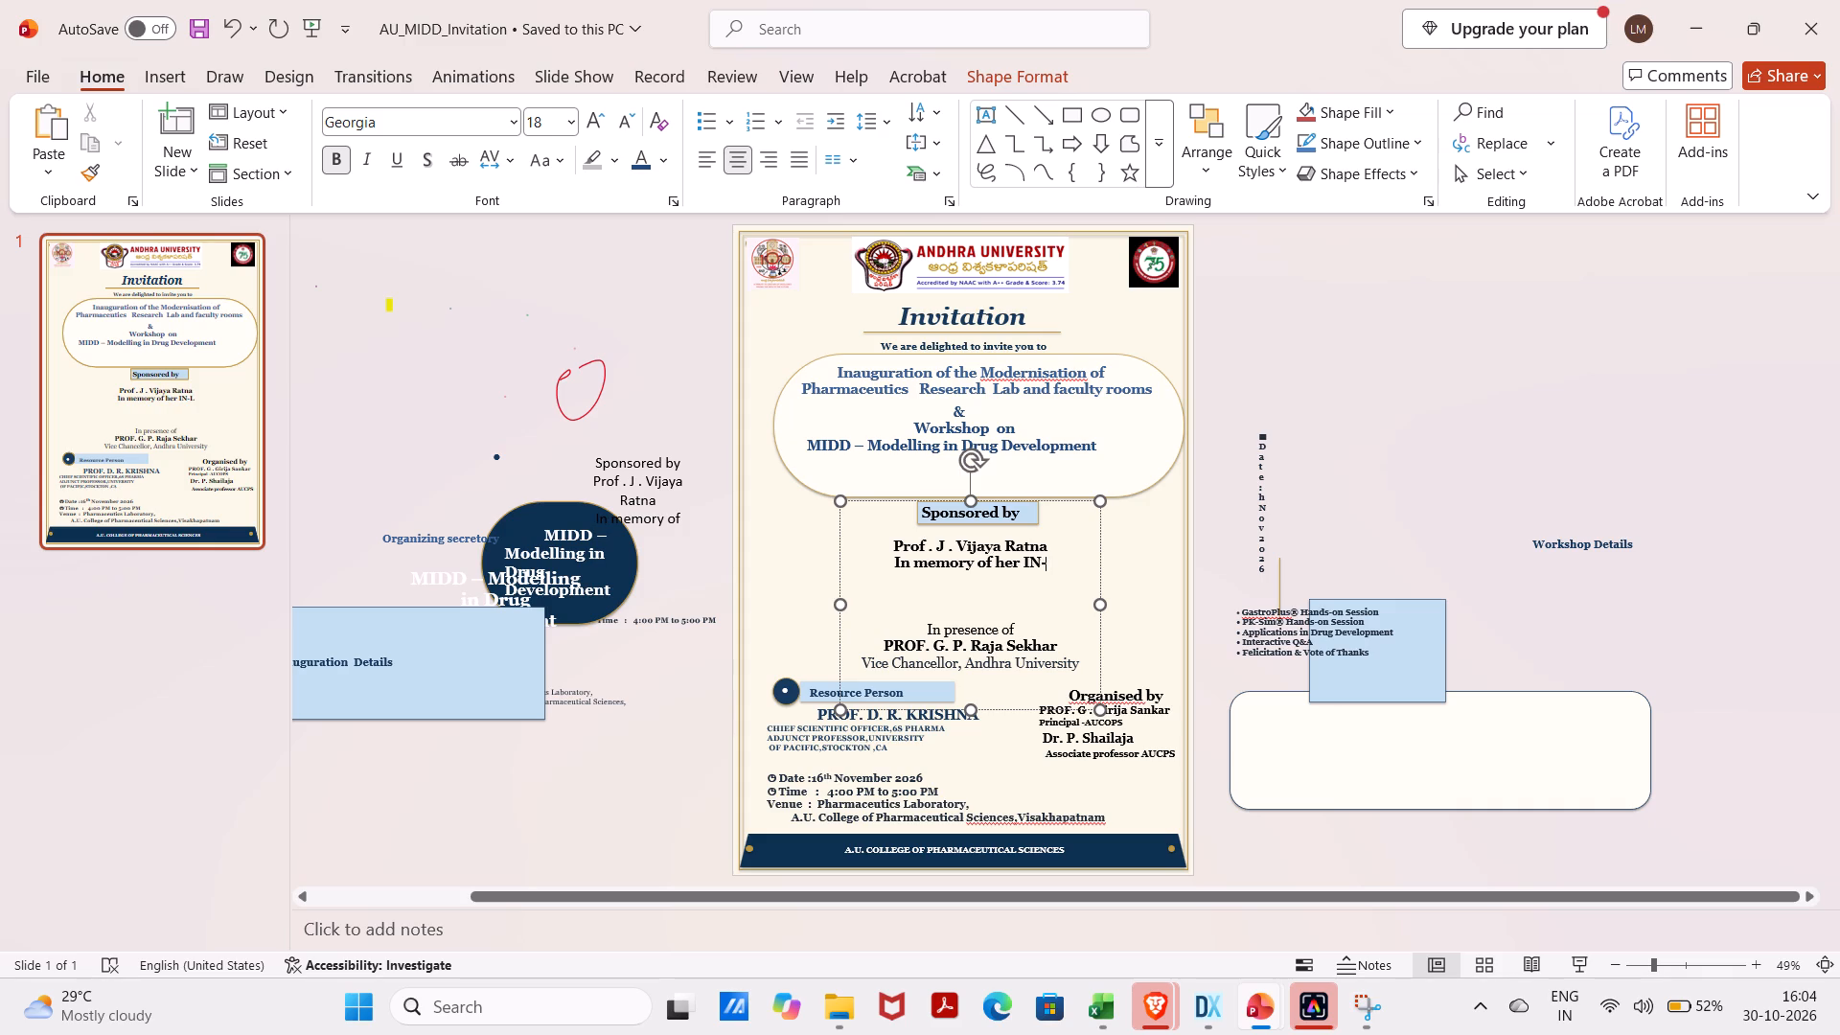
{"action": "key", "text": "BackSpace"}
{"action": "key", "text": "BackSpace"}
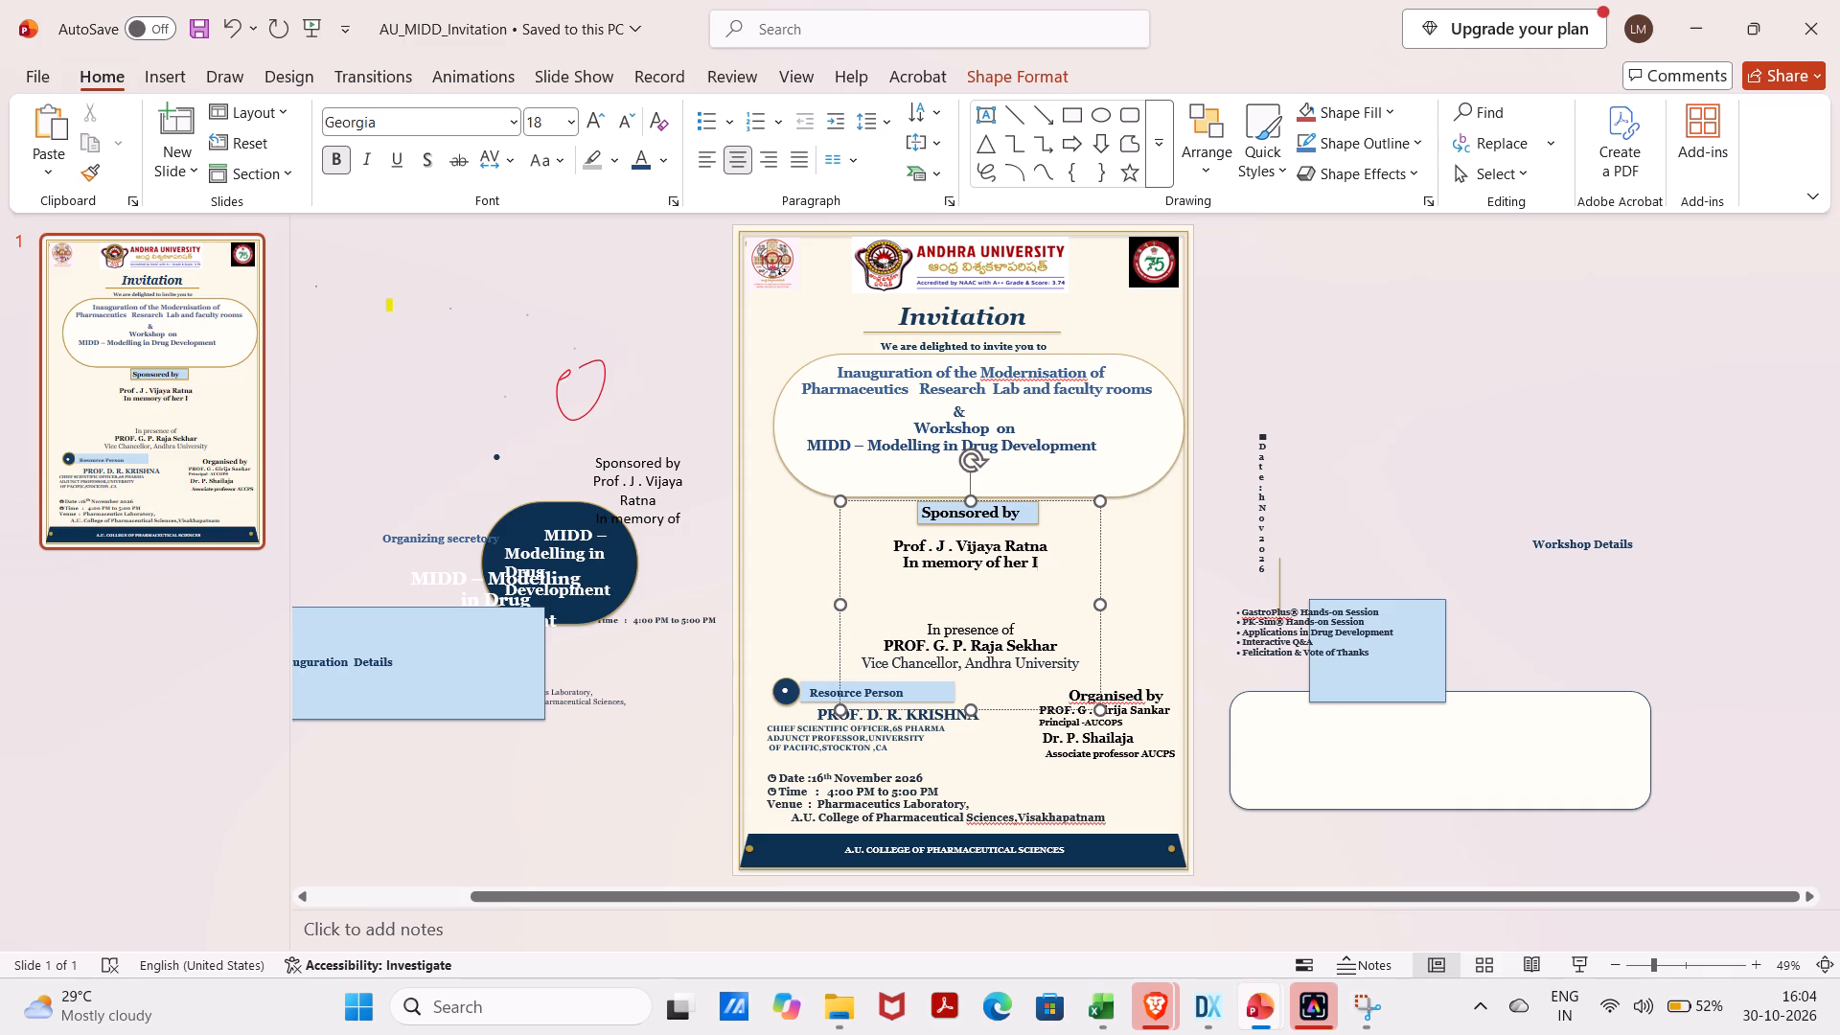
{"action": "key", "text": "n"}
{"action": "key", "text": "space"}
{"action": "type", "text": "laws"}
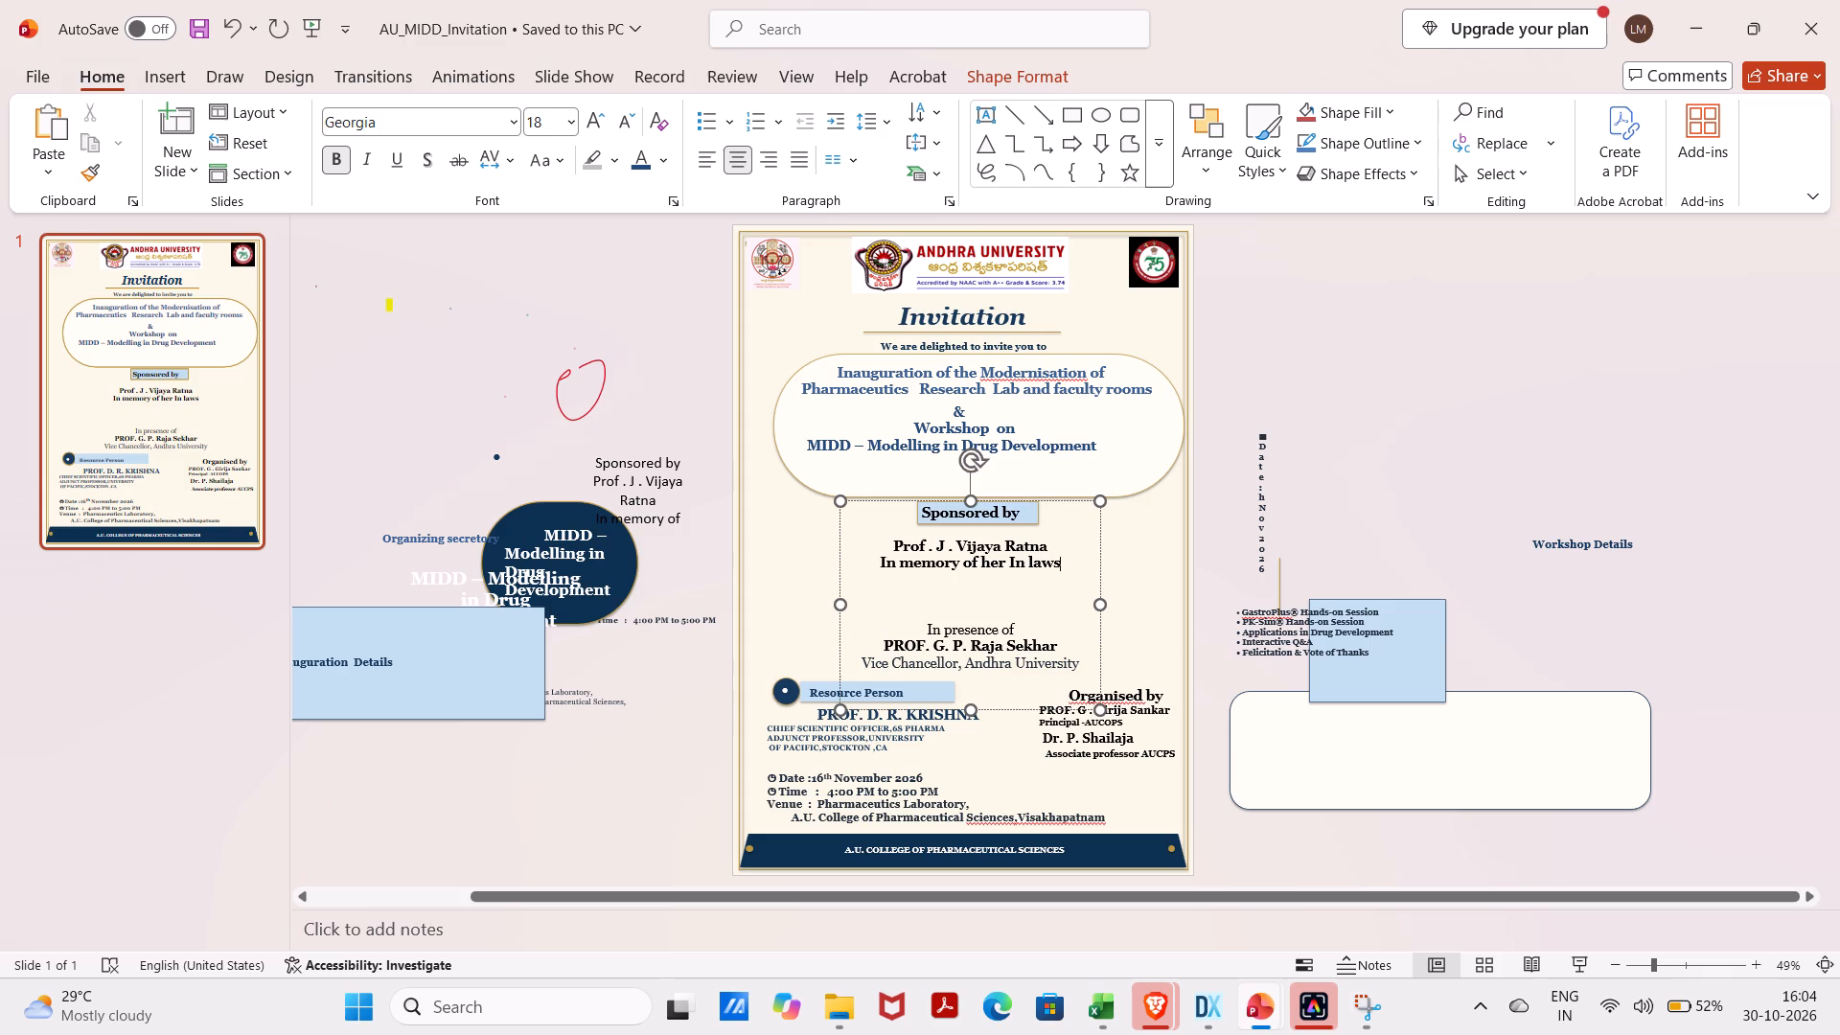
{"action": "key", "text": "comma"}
Add the father-in-law's name on a new line under "In memory of her In laws,", beginning with "Sri" and ending with "garu".
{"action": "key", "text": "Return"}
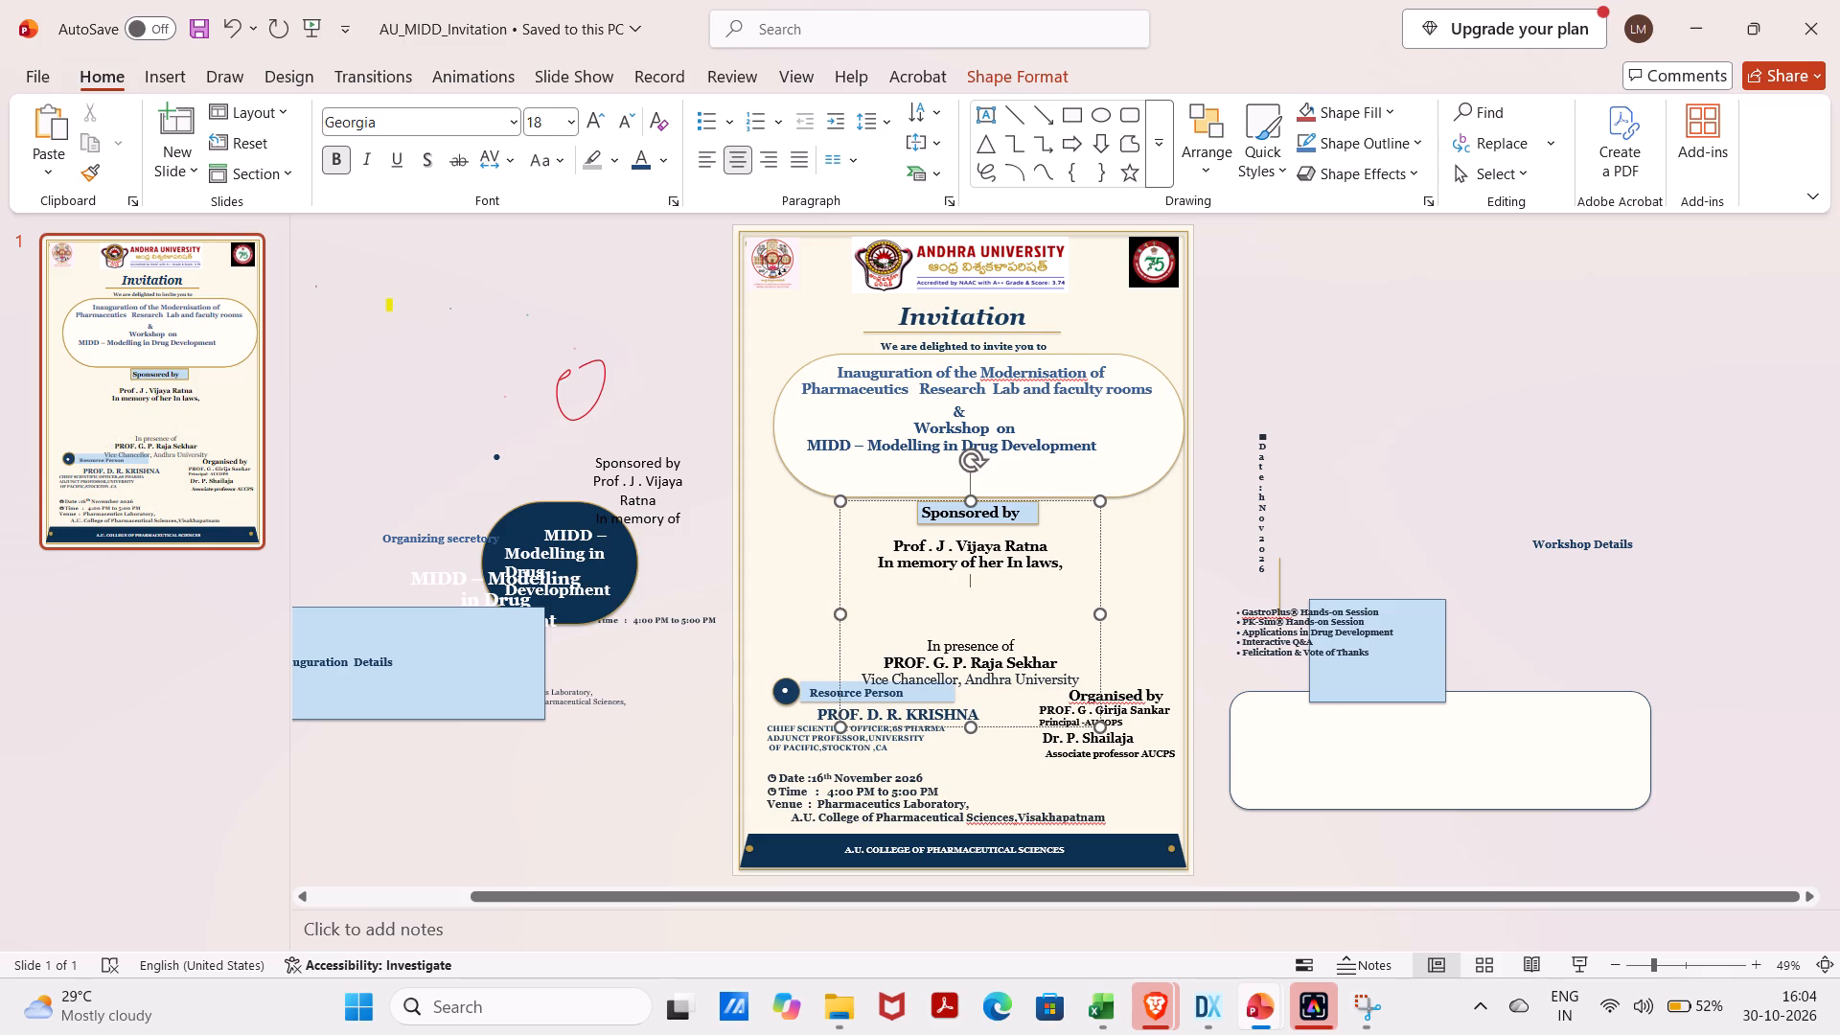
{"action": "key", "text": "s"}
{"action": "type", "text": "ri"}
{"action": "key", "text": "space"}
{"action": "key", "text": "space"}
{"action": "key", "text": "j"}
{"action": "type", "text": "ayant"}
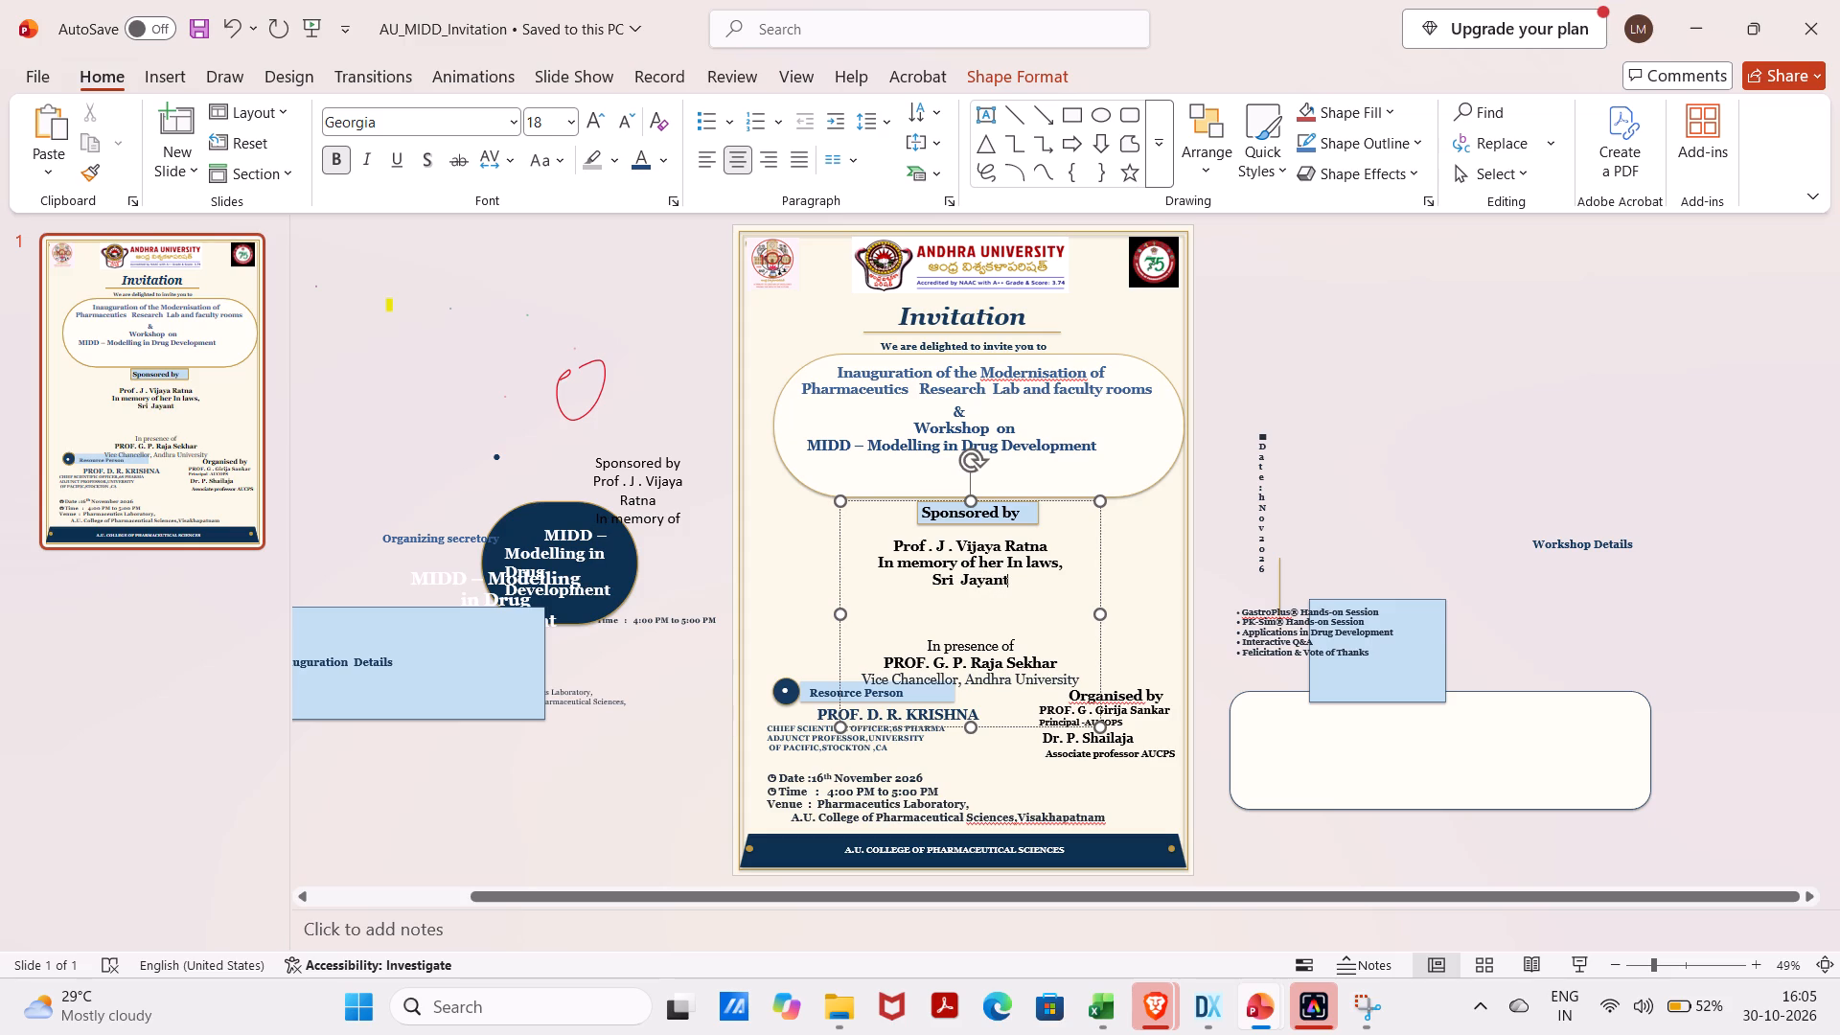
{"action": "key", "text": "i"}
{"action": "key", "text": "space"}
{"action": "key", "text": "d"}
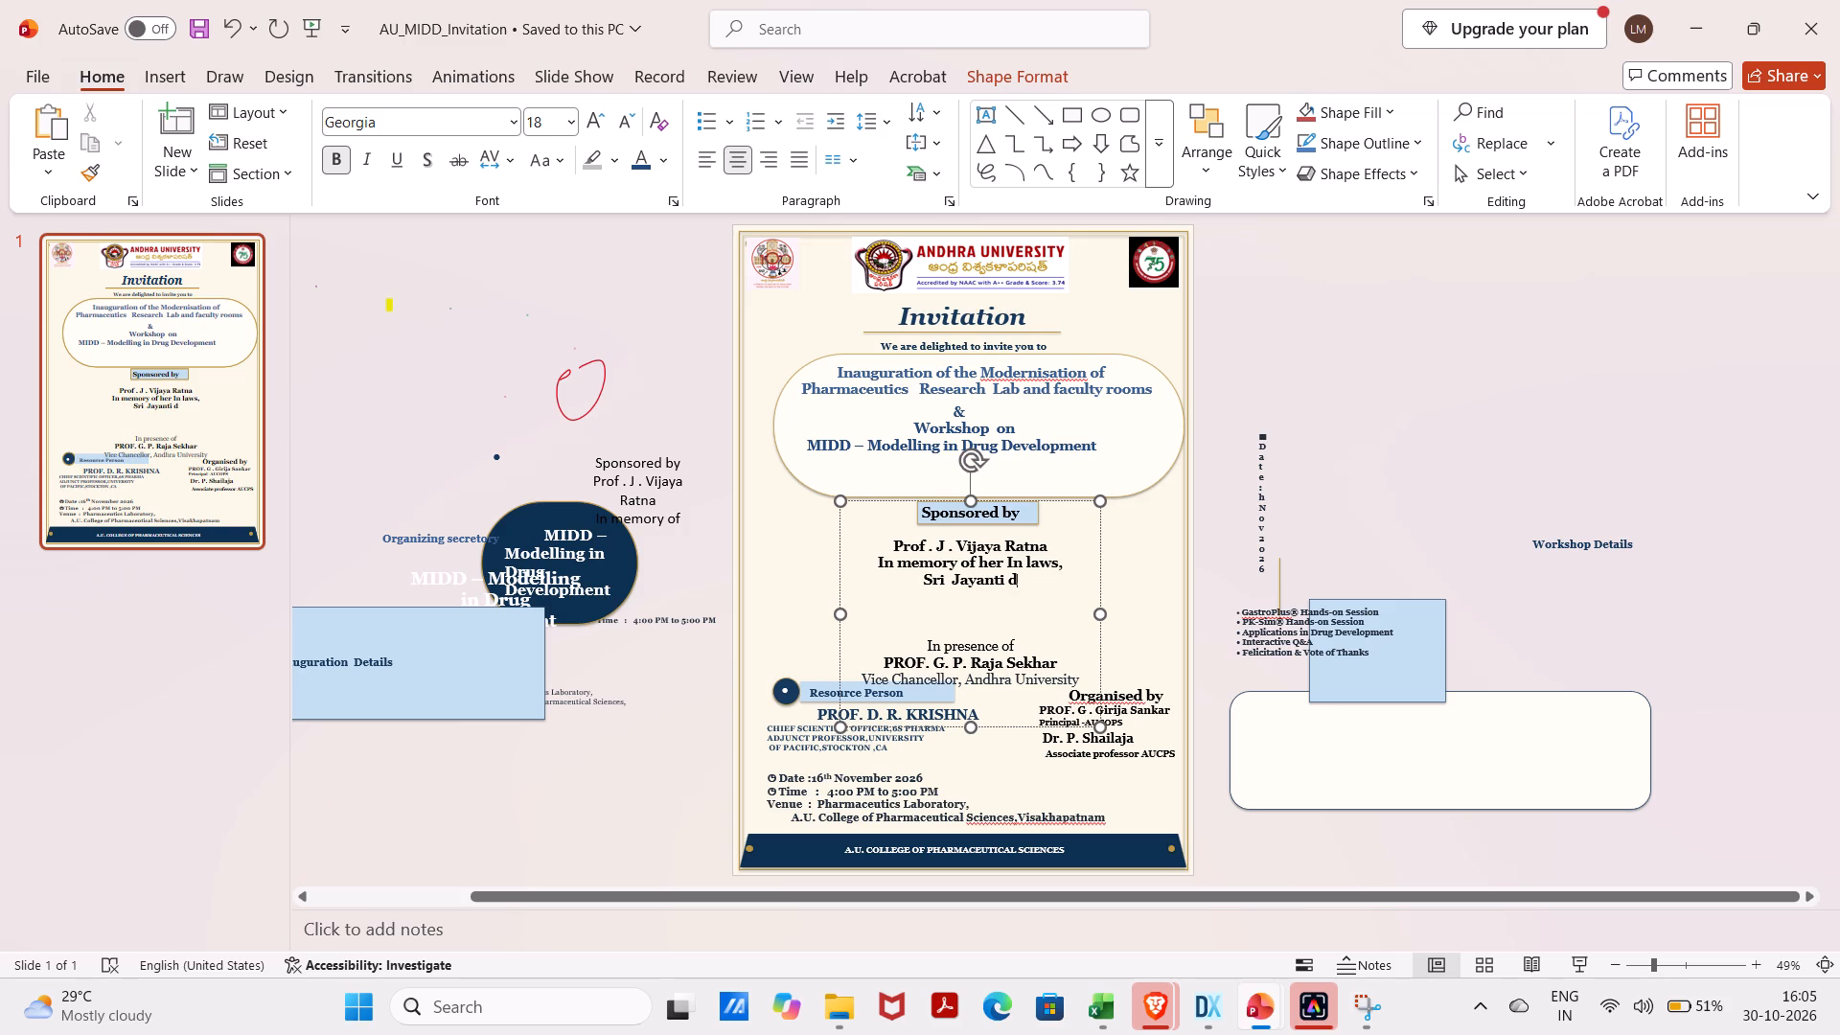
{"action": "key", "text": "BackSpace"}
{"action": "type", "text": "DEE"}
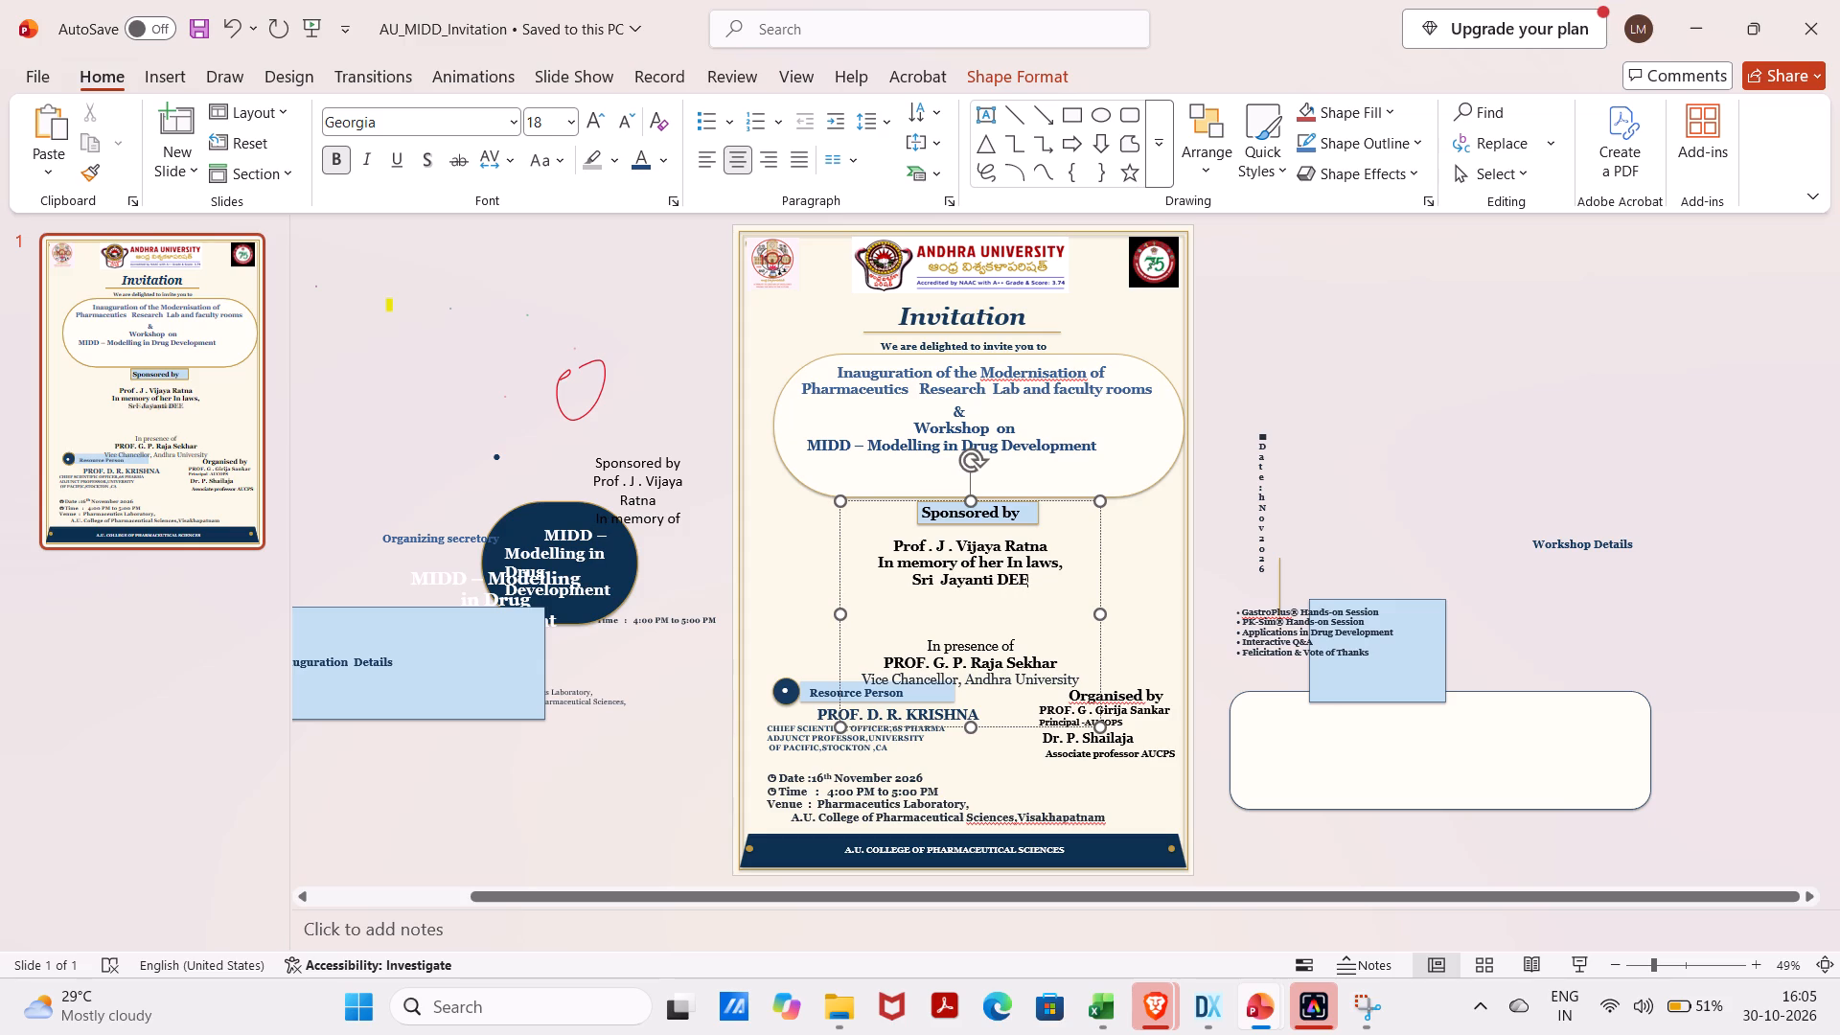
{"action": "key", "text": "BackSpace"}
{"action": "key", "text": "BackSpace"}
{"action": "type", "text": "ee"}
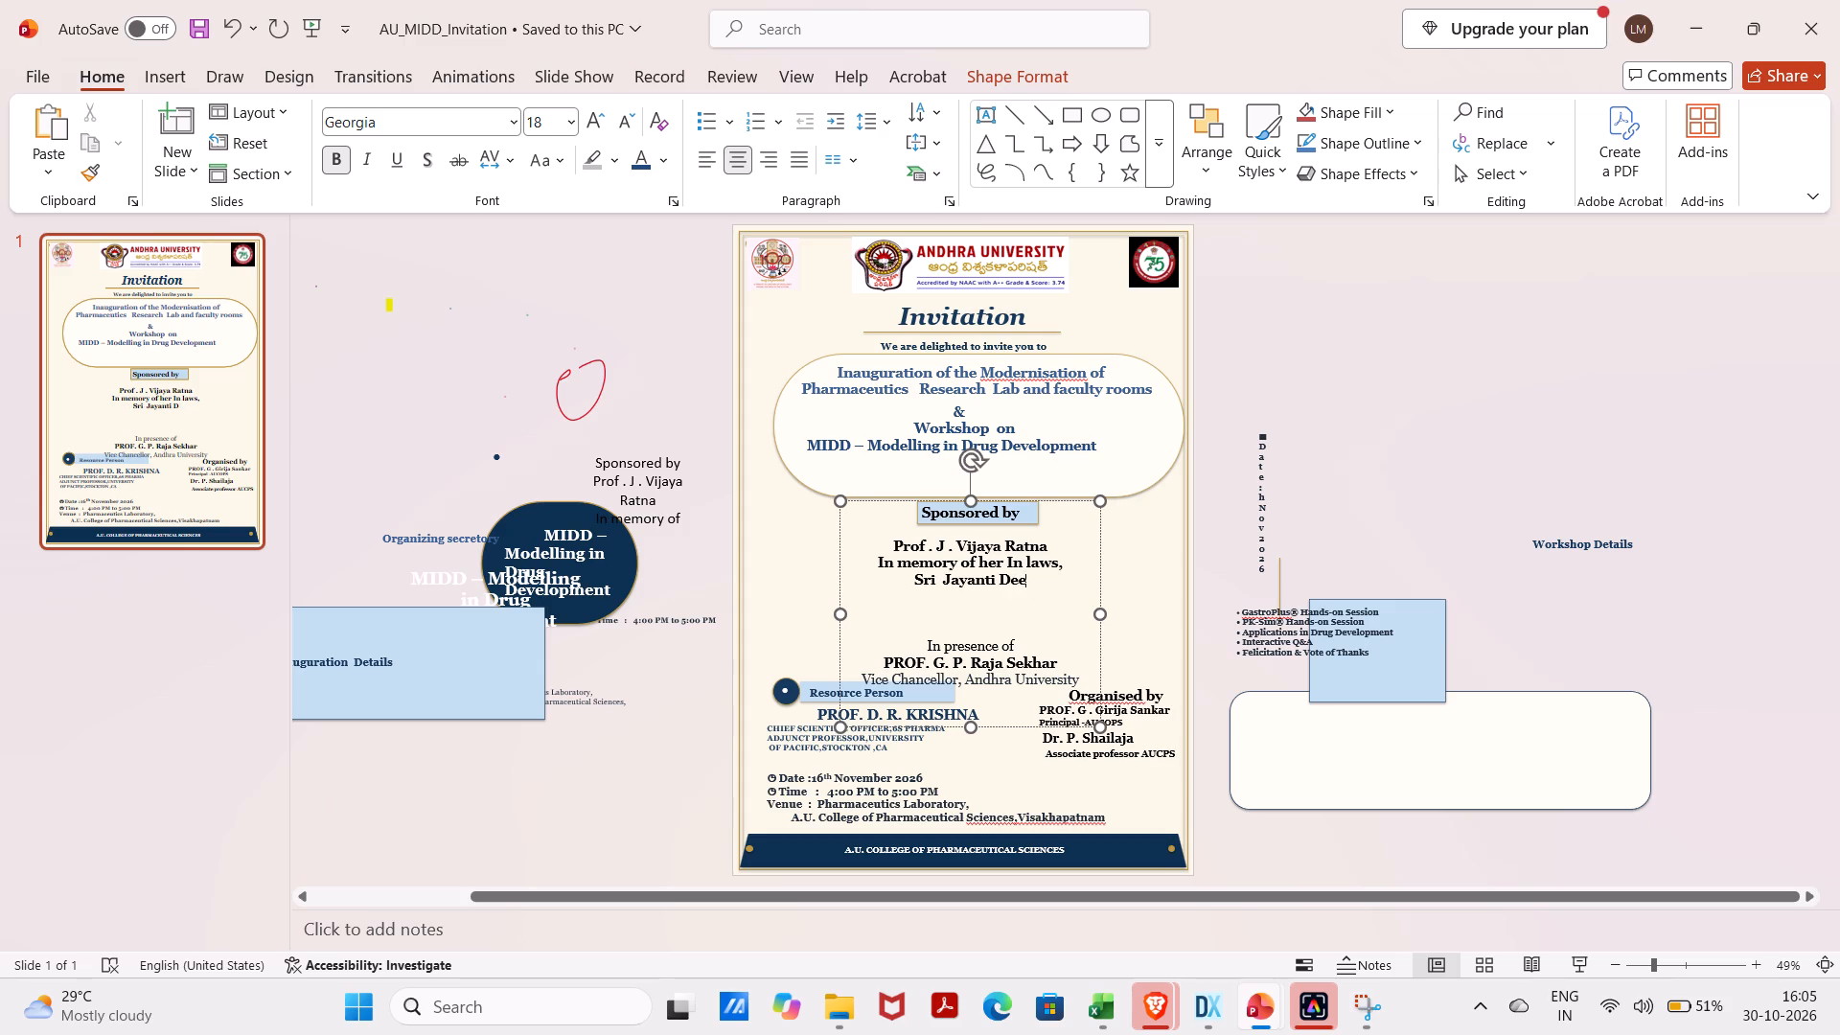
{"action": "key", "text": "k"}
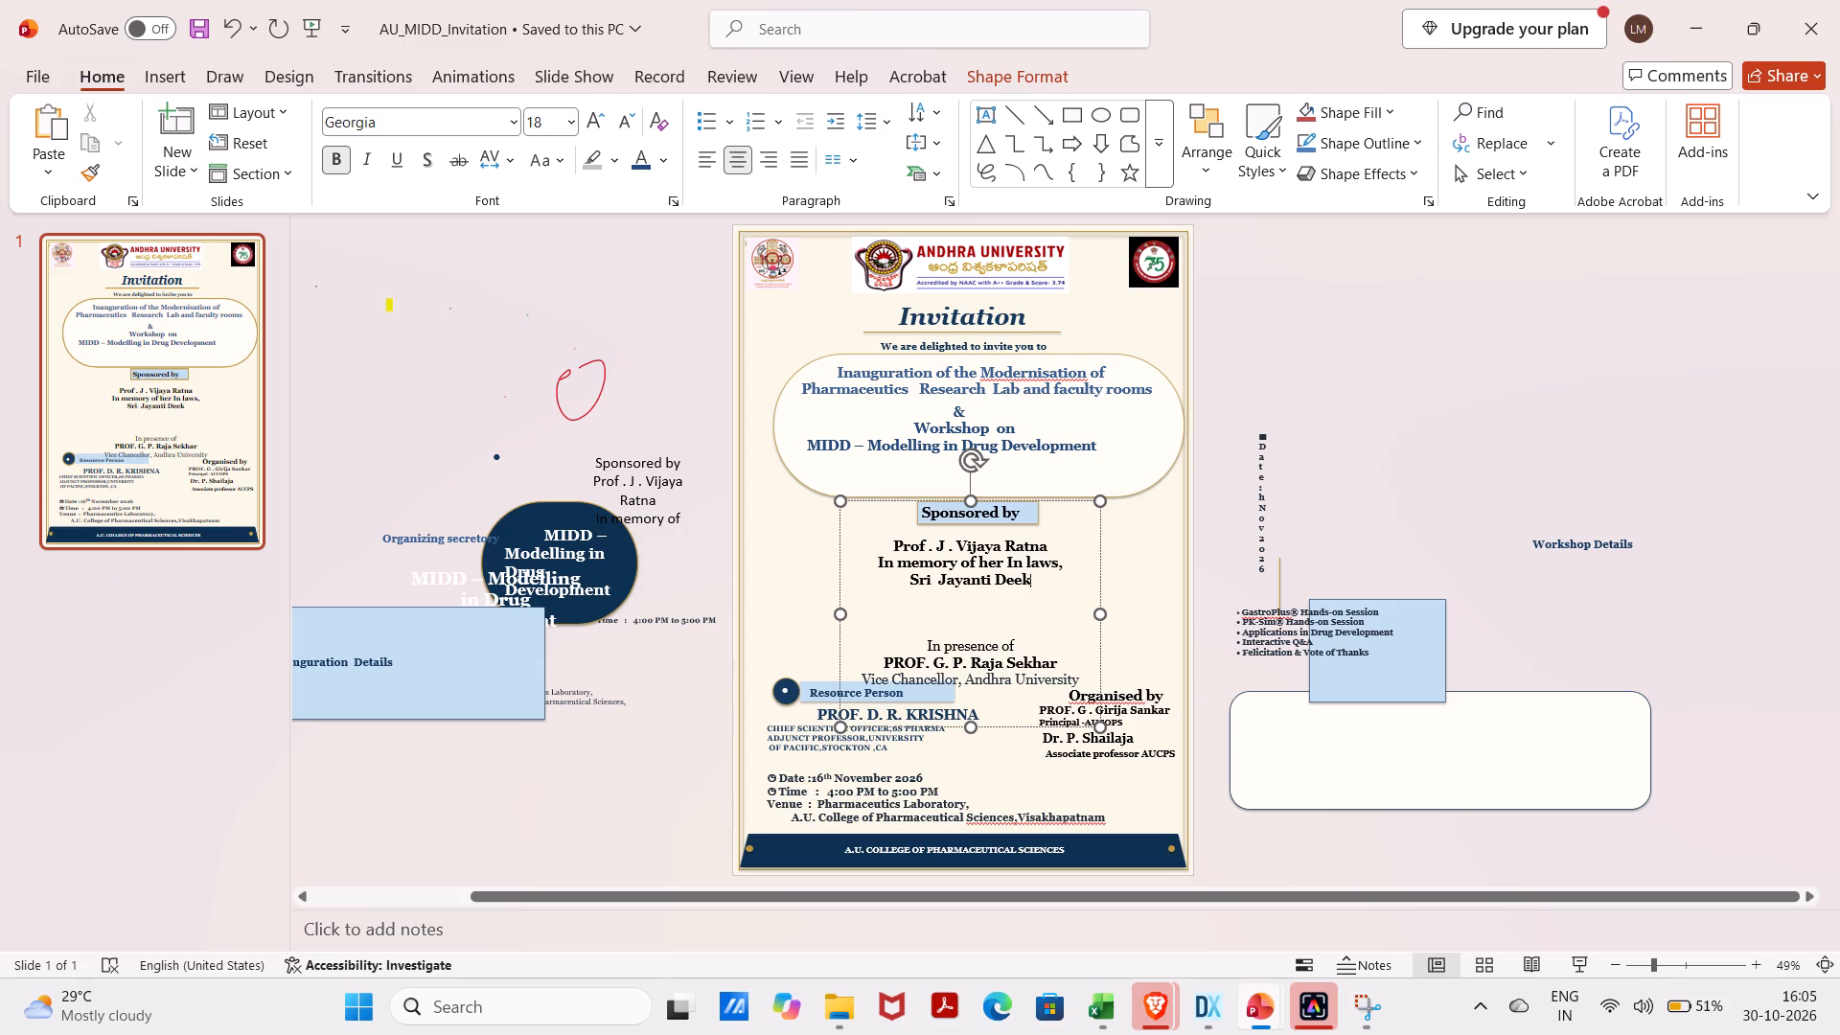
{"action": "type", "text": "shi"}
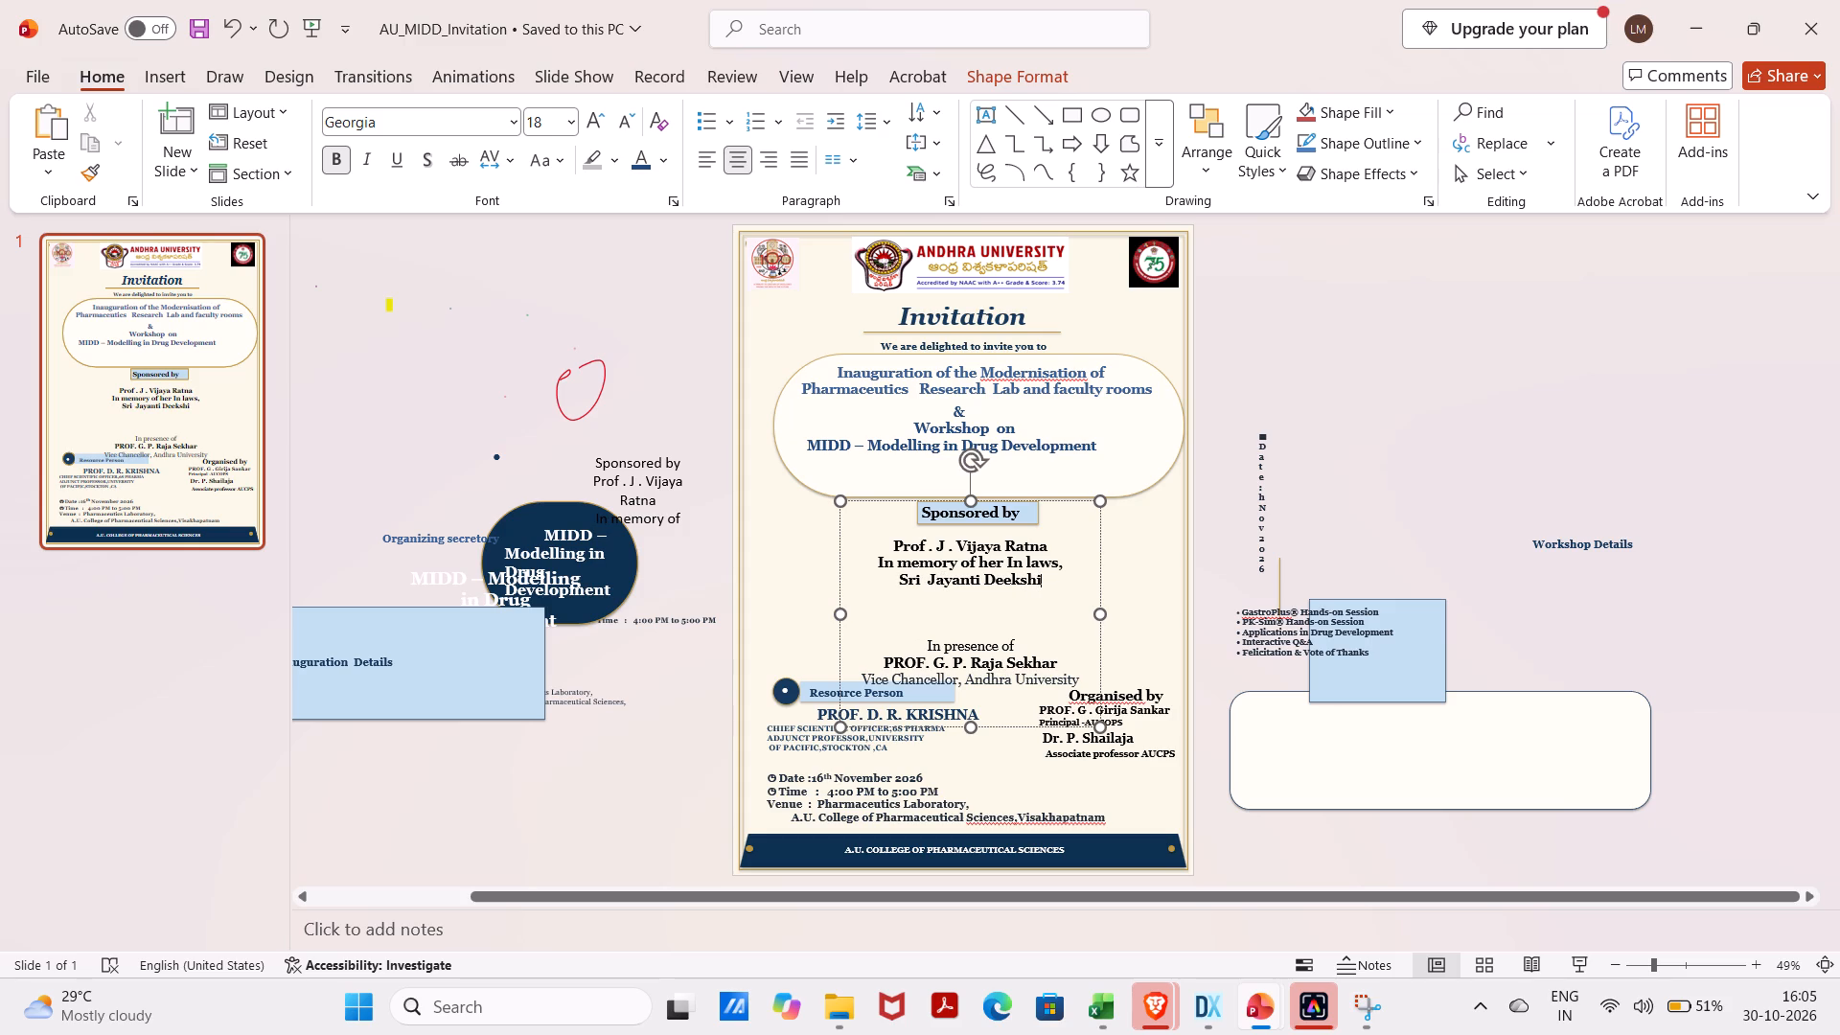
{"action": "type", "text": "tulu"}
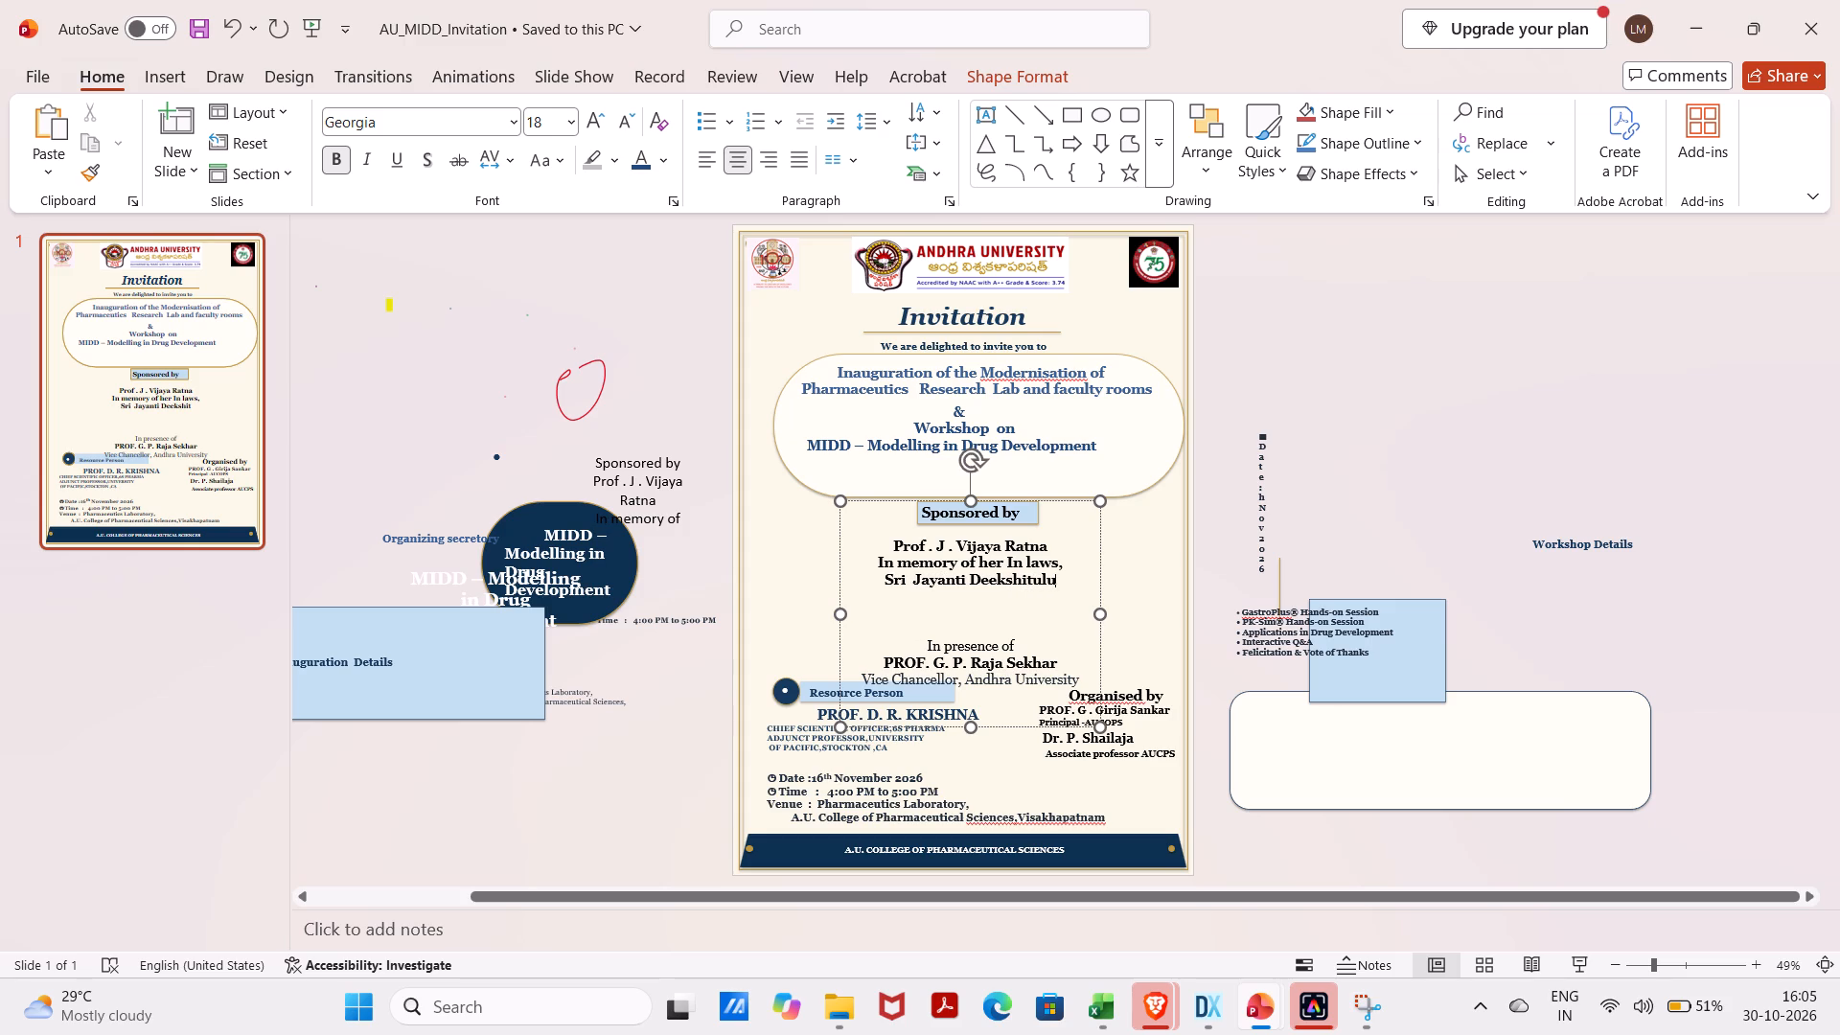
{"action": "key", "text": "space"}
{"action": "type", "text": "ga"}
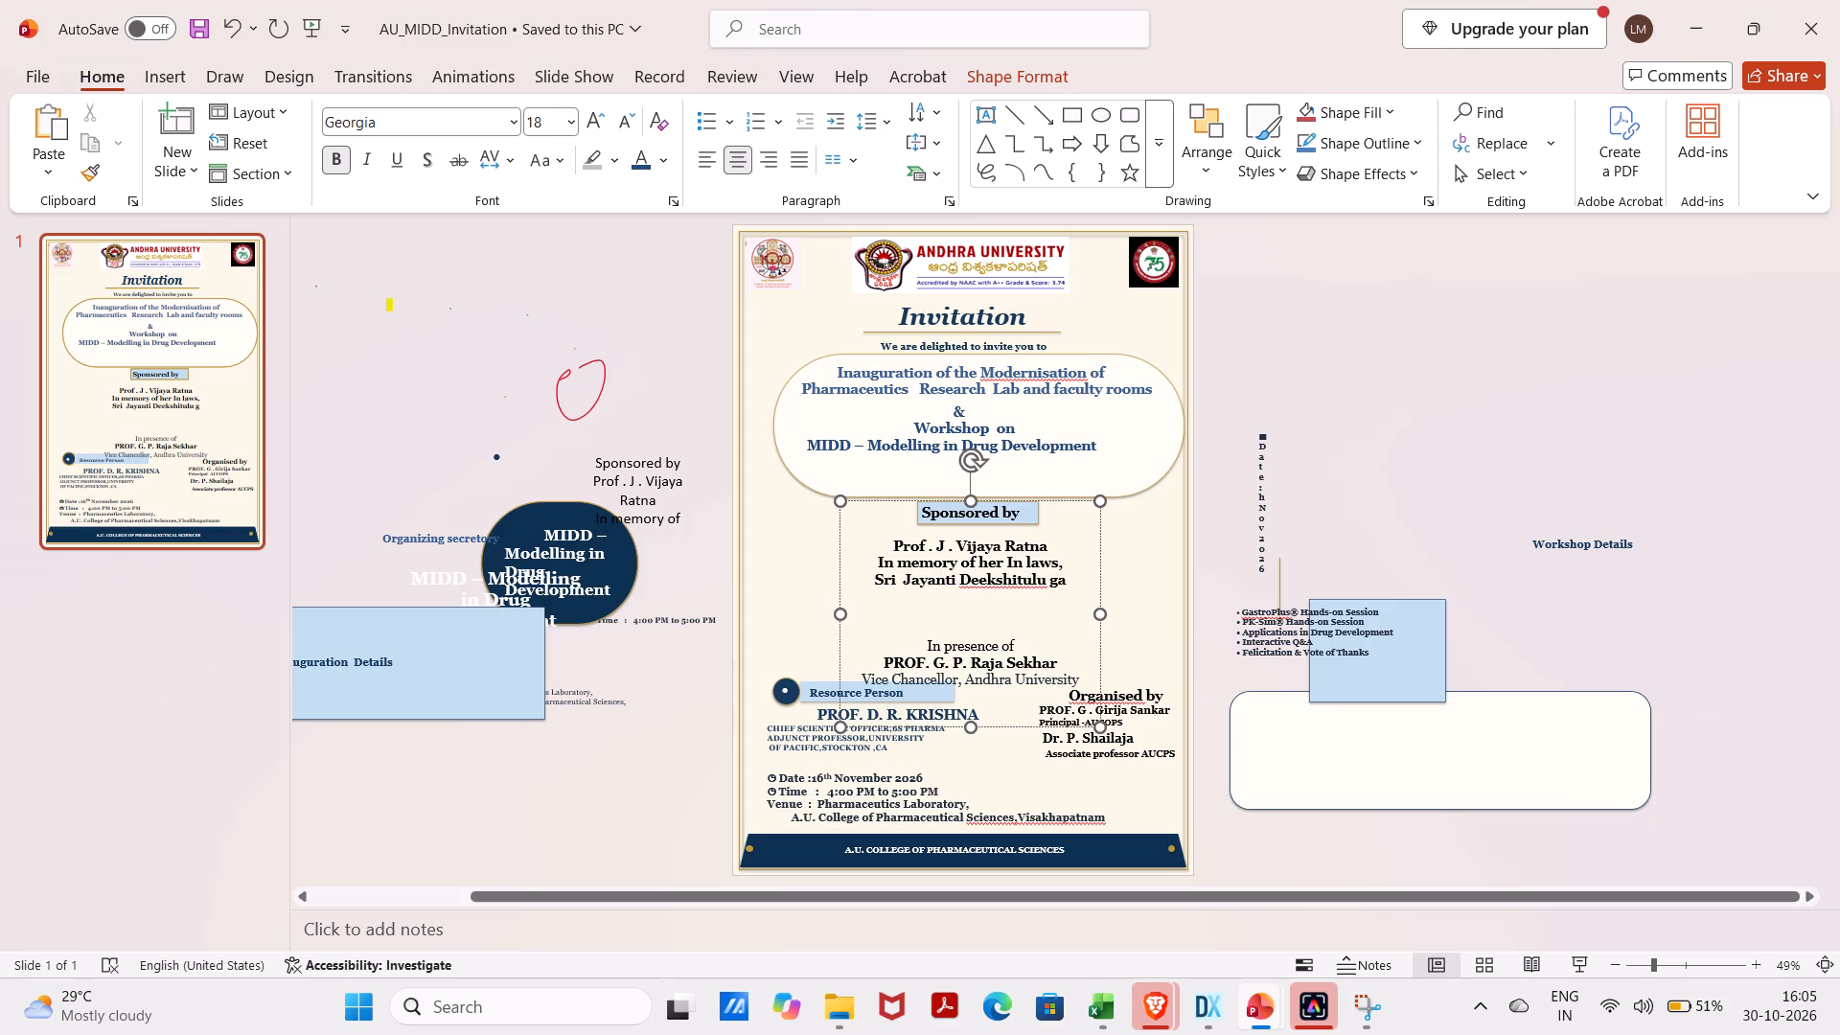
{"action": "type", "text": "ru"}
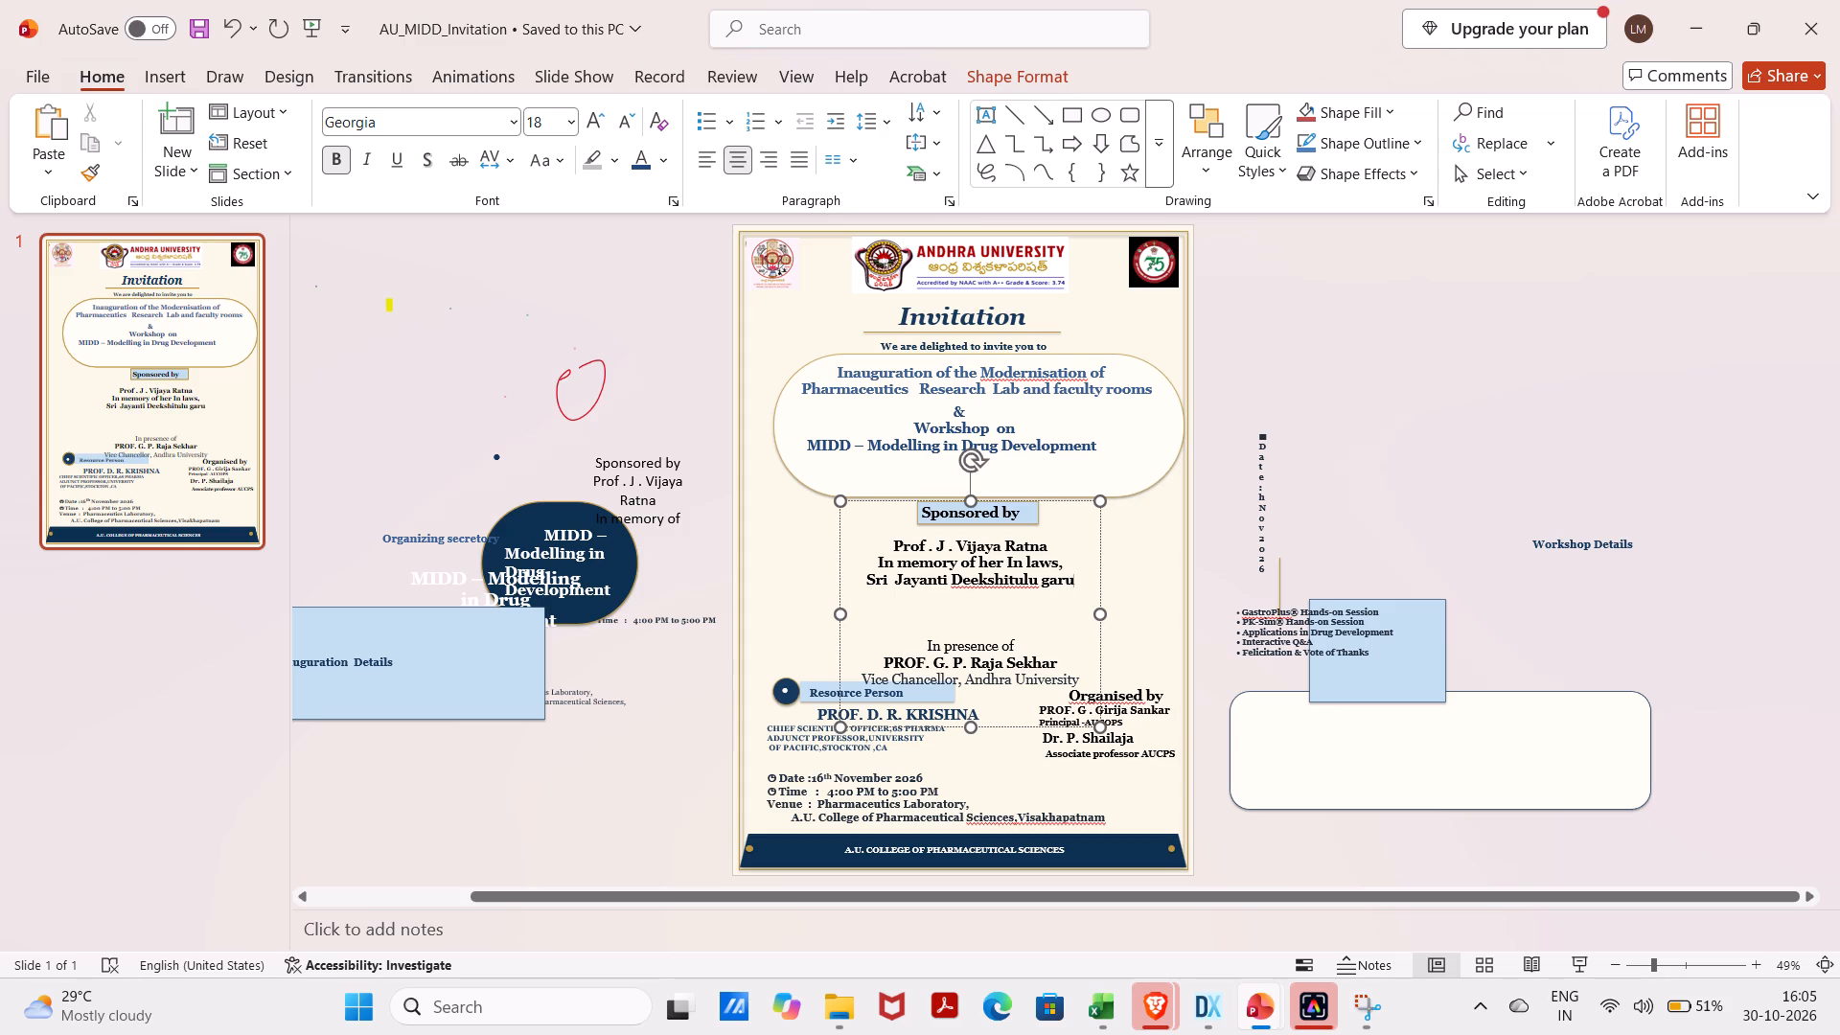
Add the mother-in-law's name on a new line below the father-in-law's, beginning with "Smt" and ending with "garu".
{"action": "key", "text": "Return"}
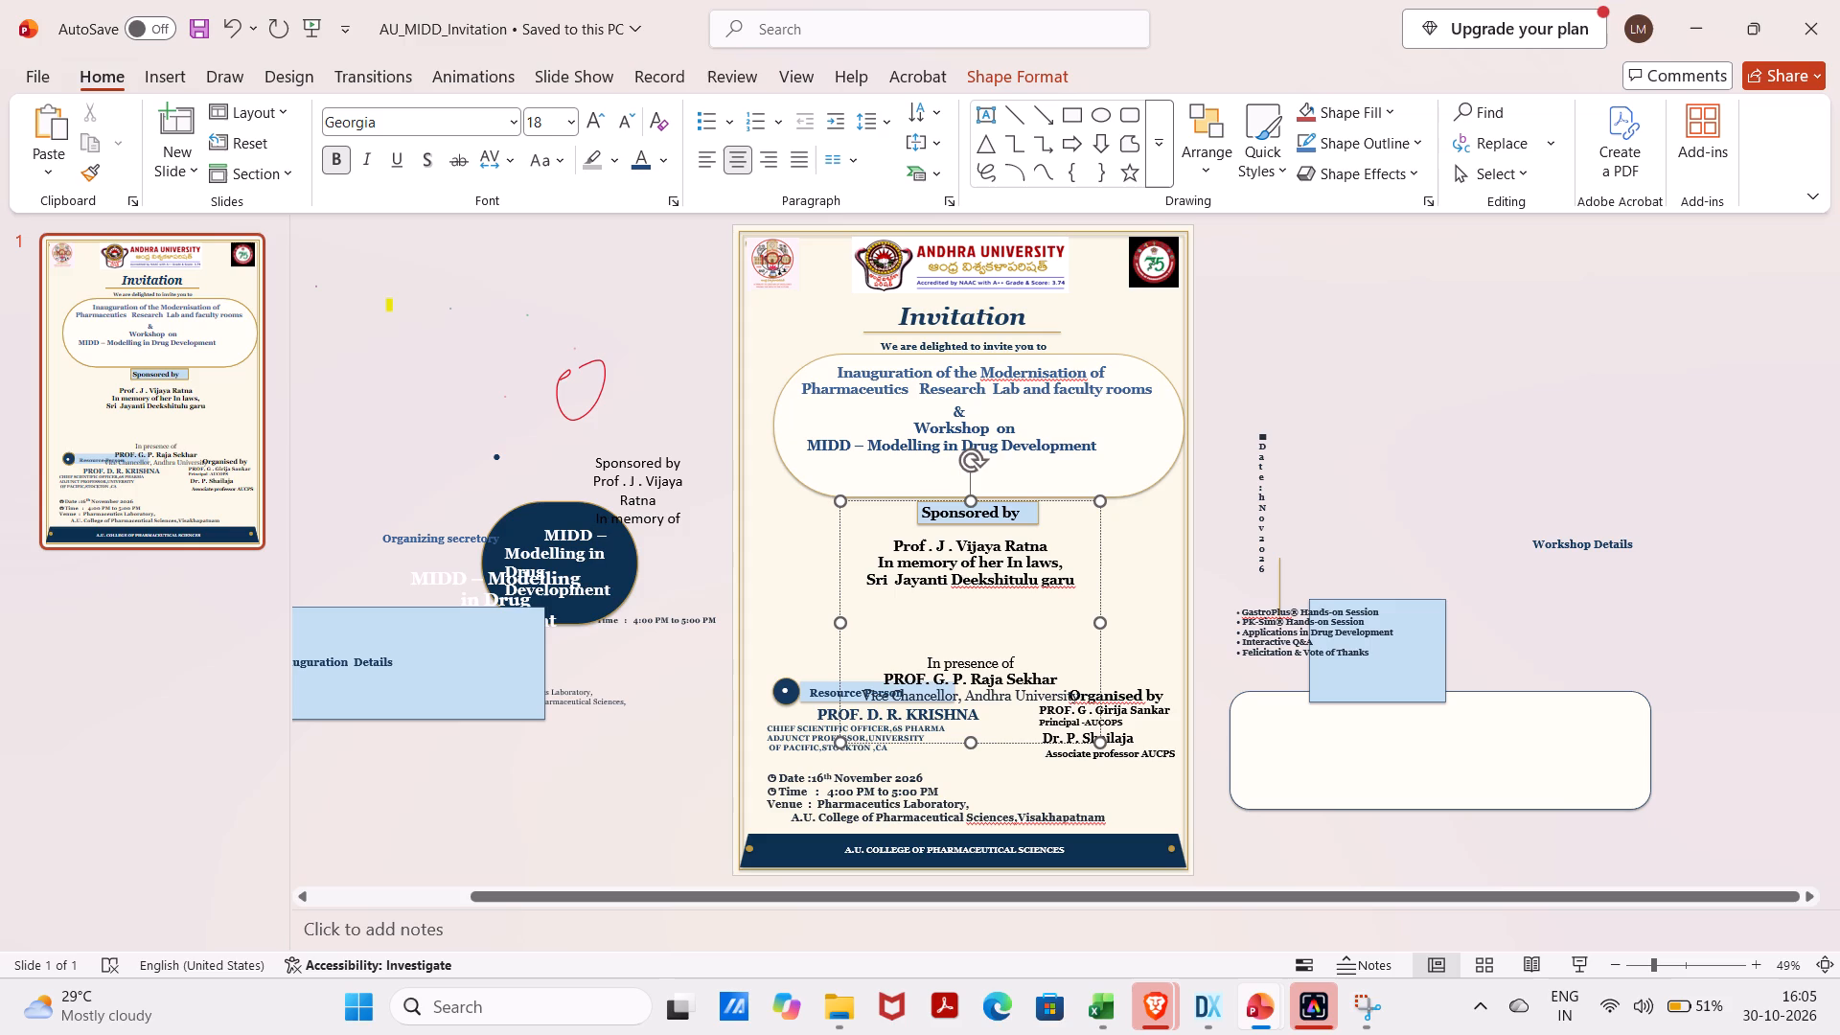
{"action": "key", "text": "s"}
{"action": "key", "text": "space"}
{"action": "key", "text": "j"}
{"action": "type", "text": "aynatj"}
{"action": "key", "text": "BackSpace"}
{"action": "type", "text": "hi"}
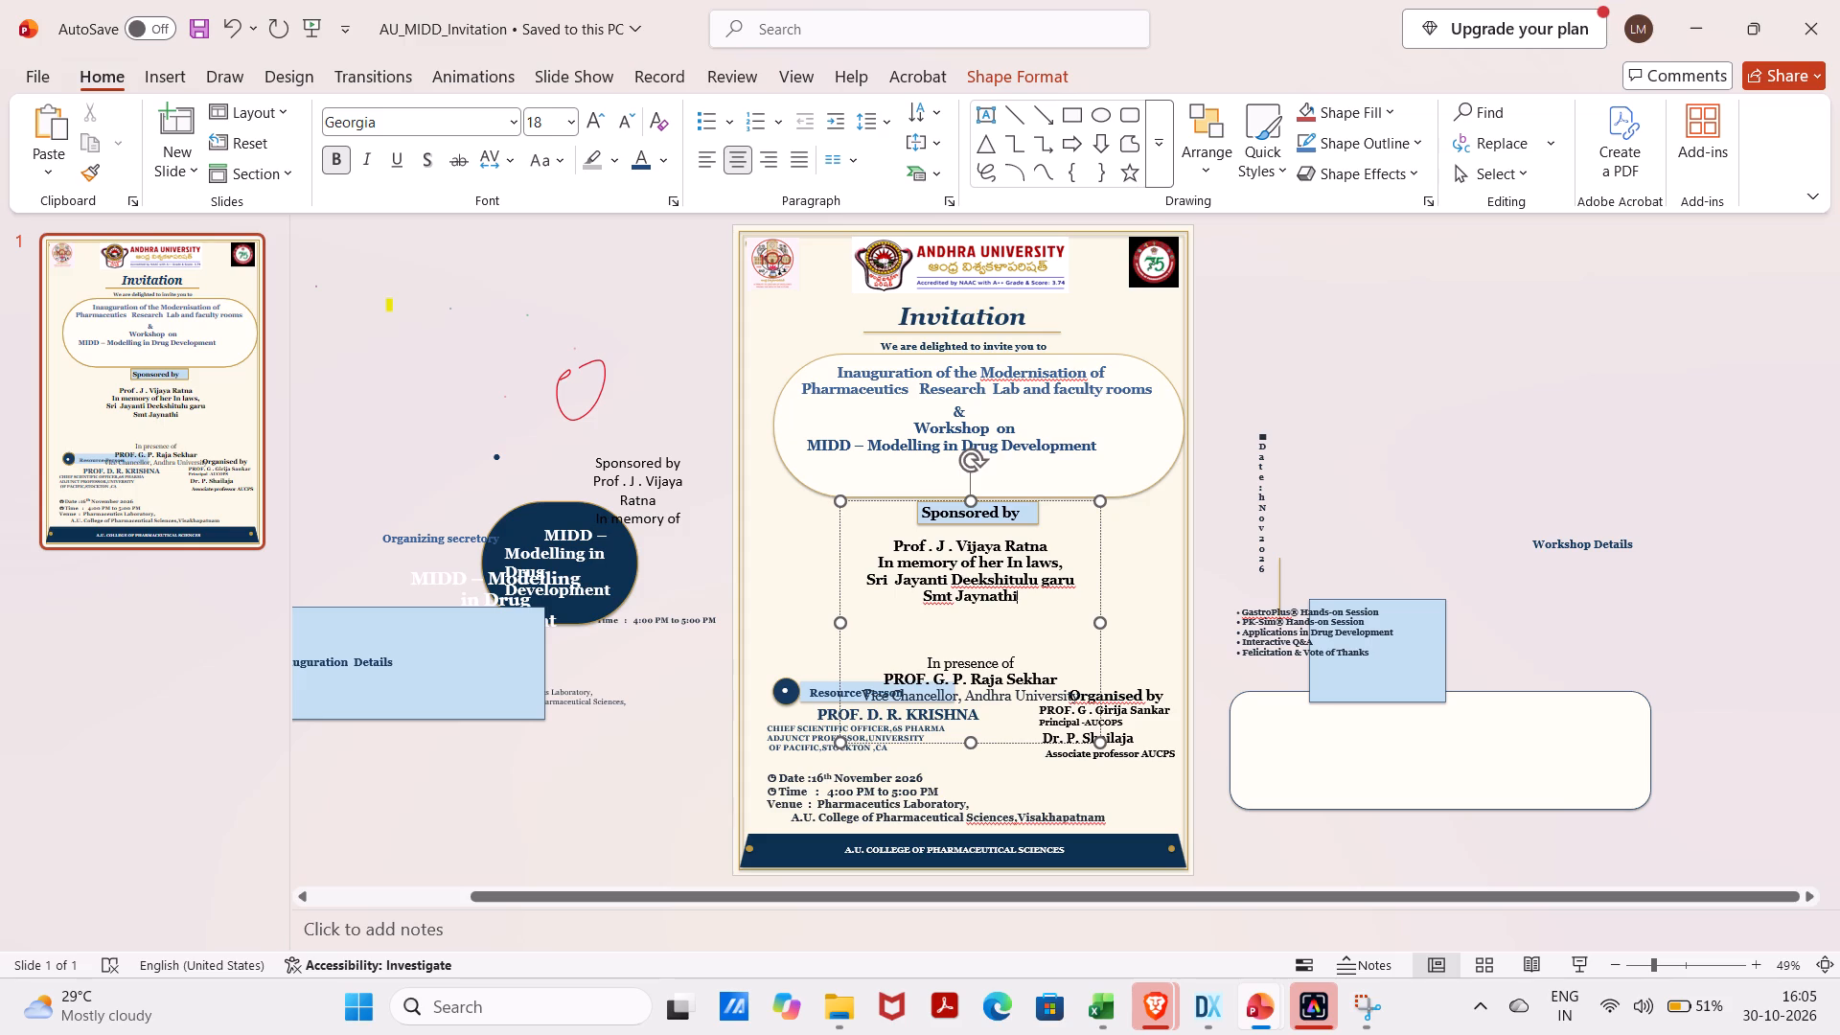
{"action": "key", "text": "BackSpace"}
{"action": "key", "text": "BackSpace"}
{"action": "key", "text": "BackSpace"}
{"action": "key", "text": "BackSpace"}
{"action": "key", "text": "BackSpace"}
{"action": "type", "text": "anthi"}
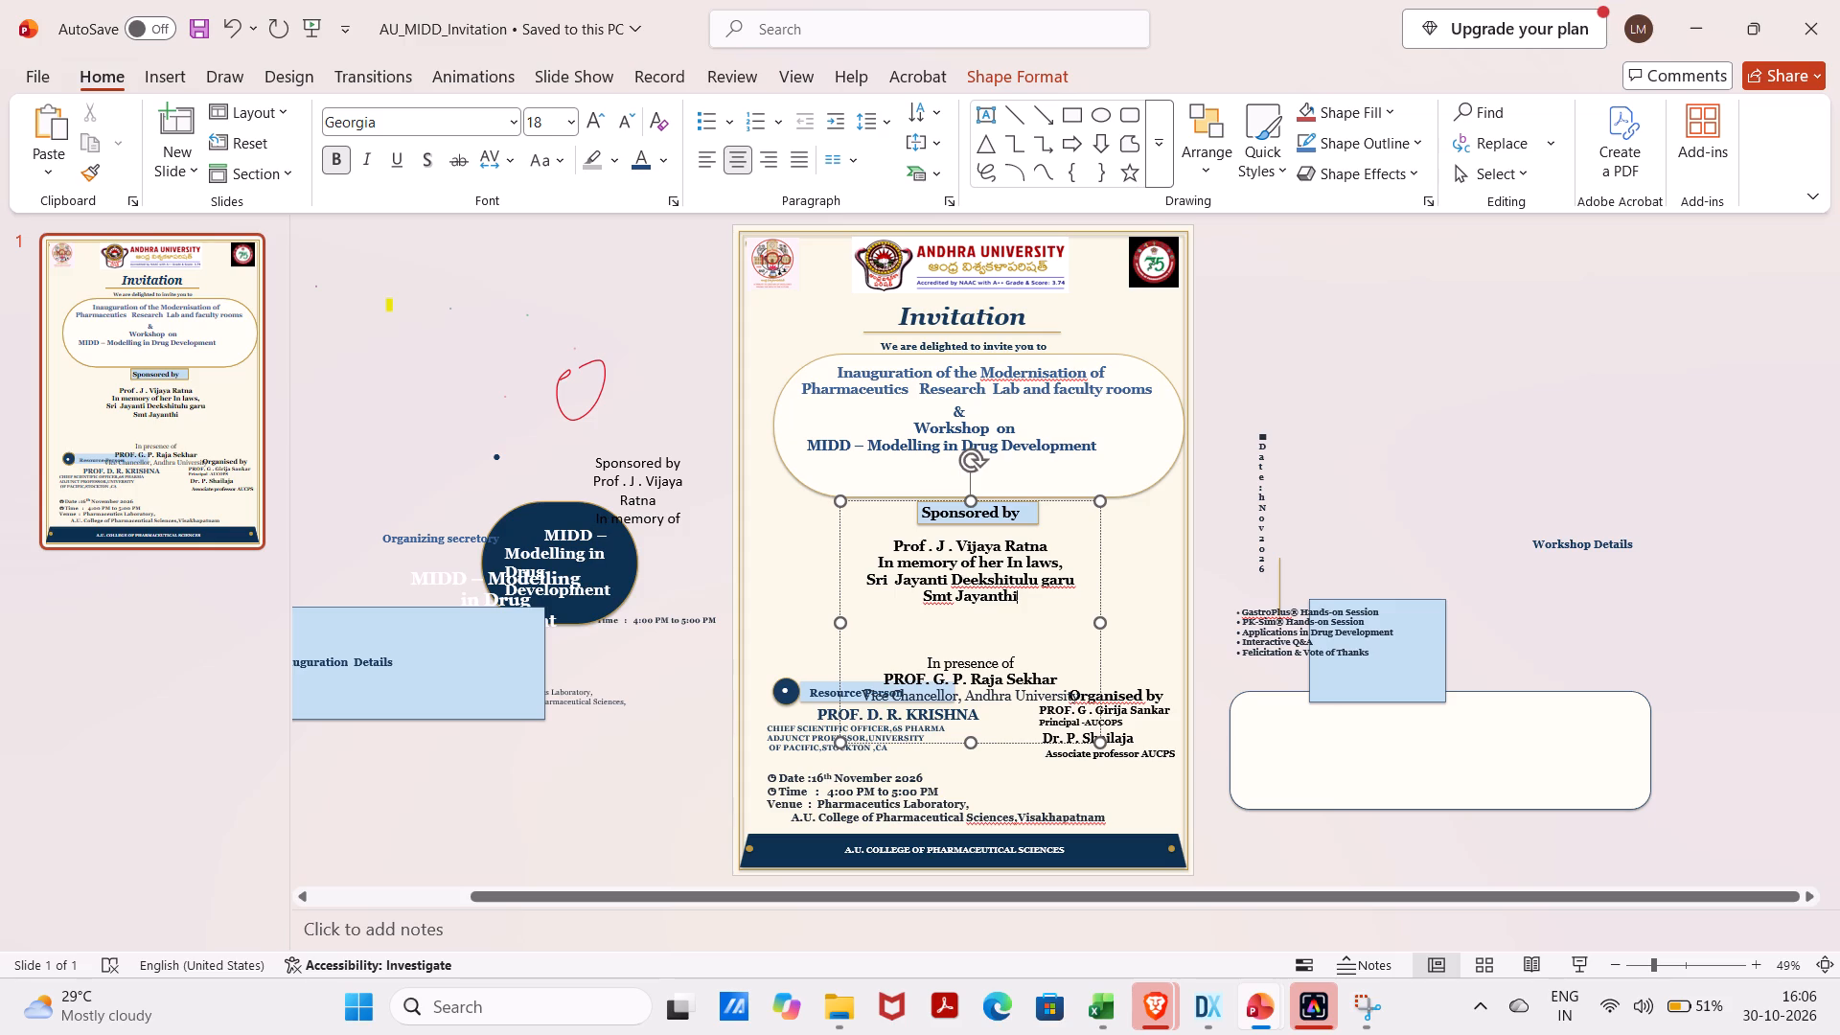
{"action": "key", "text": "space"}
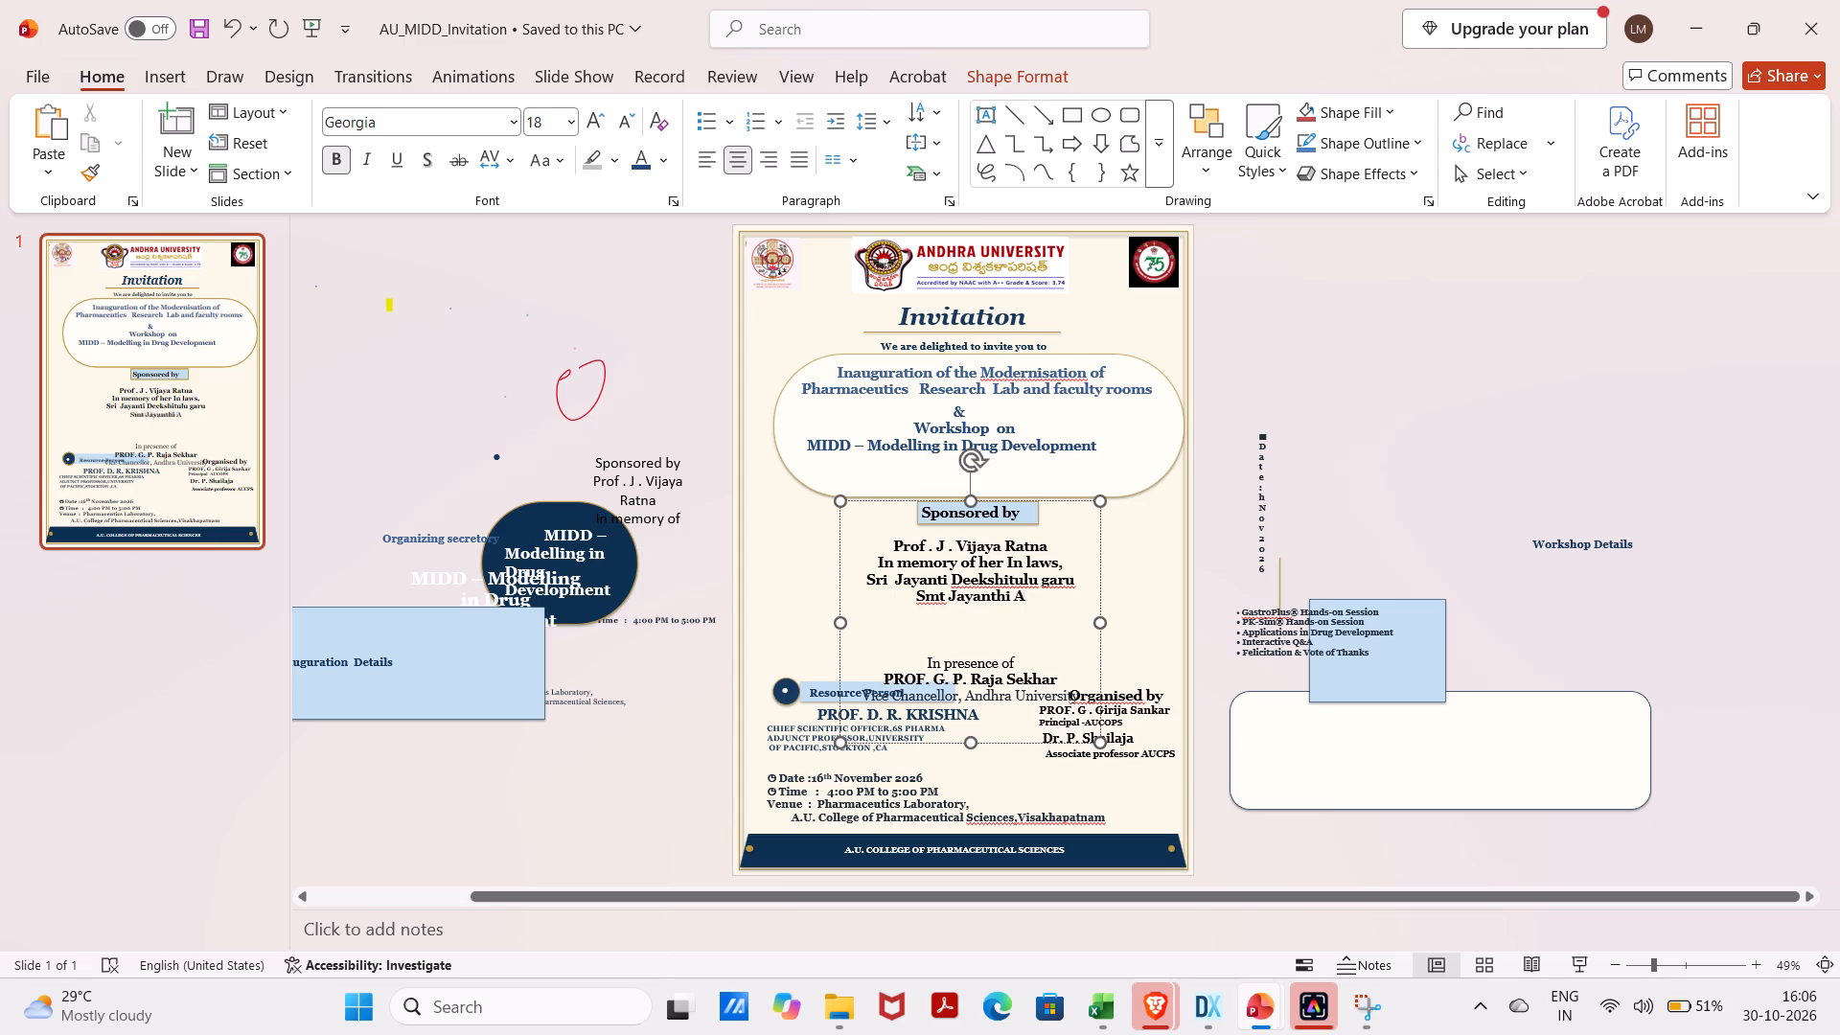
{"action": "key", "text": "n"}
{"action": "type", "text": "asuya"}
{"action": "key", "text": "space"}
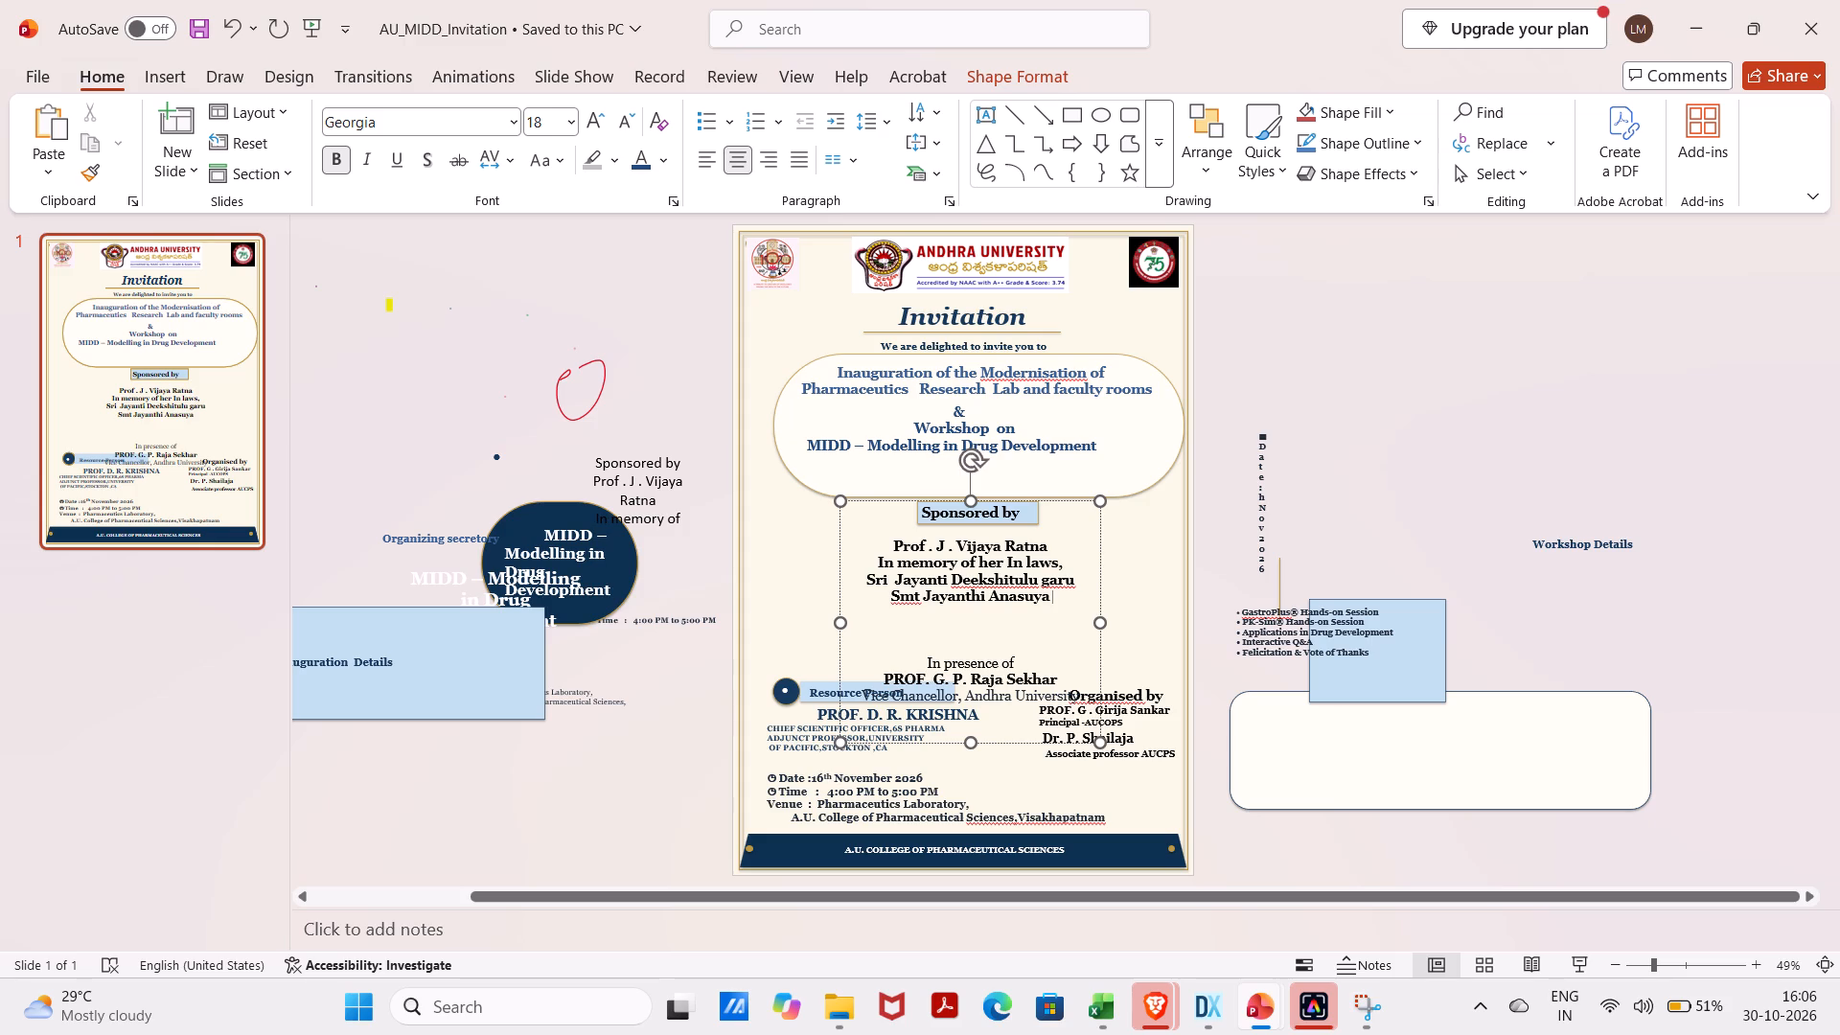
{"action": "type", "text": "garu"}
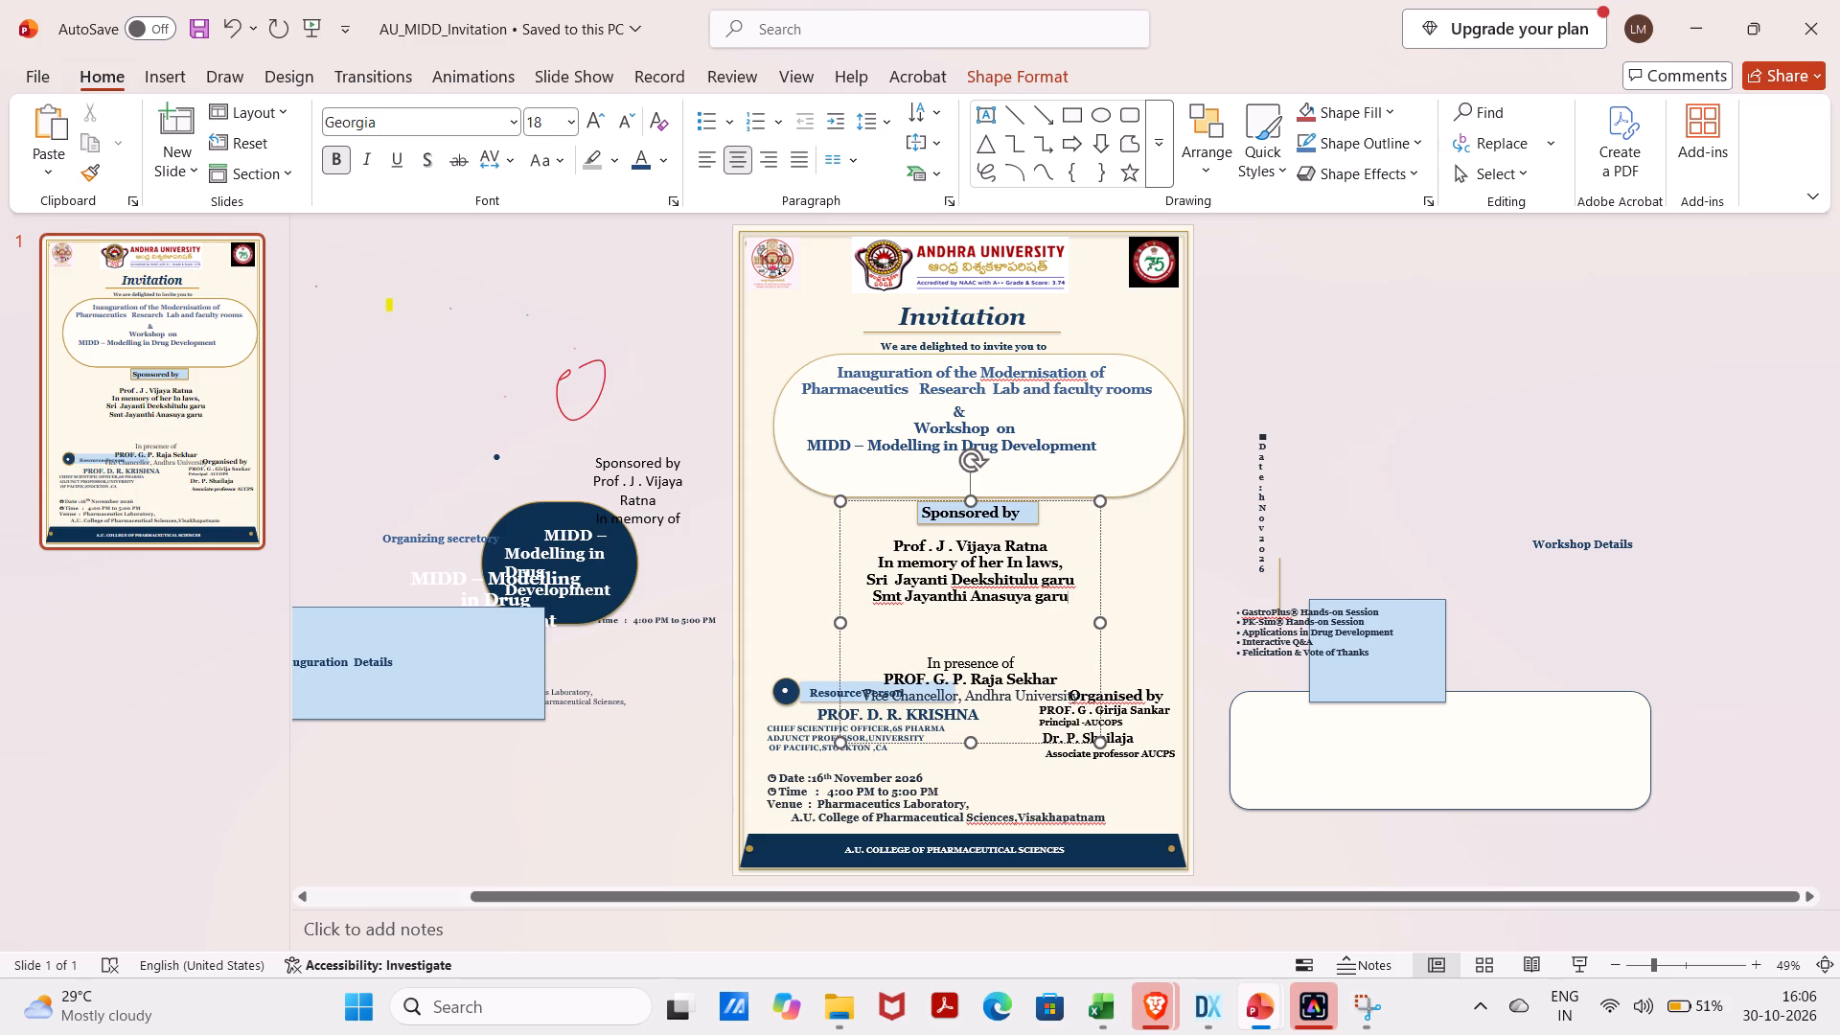
Enter "Date:-October 2026" in the blank space between the in-laws' names and "In presence of".
{"action": "left_click", "coordinate": [912, 625]}
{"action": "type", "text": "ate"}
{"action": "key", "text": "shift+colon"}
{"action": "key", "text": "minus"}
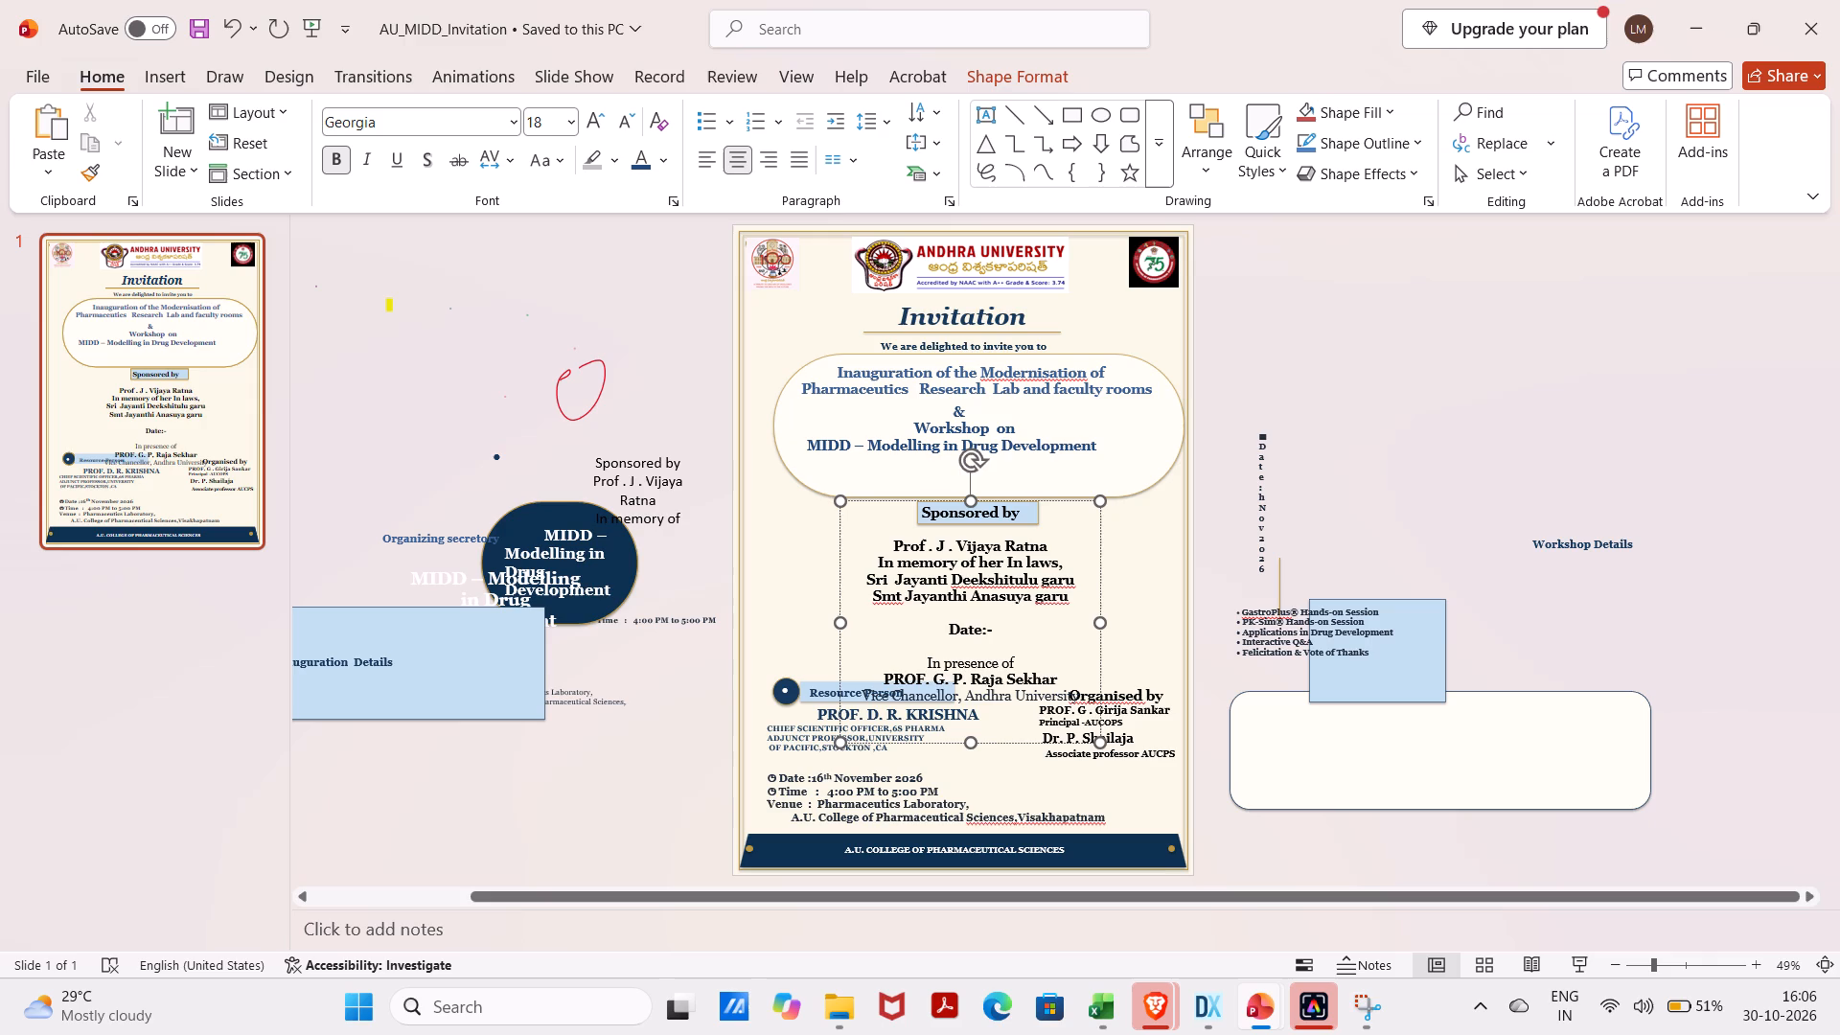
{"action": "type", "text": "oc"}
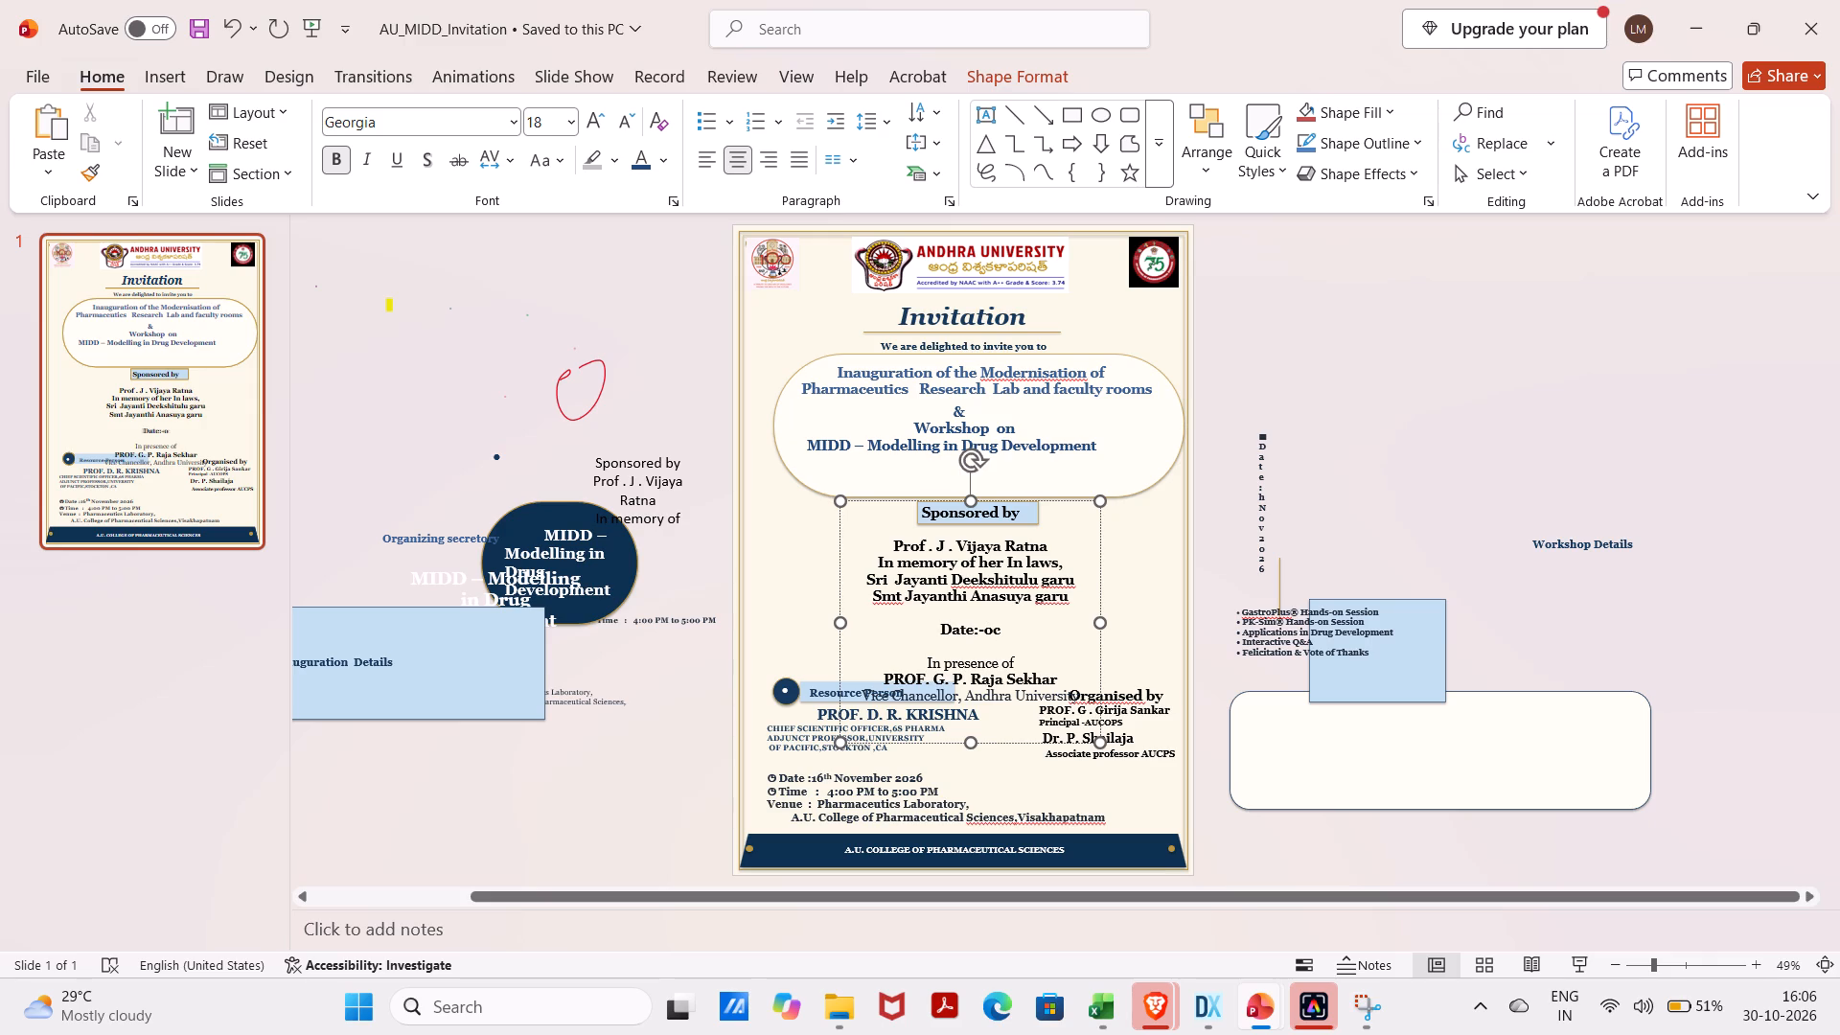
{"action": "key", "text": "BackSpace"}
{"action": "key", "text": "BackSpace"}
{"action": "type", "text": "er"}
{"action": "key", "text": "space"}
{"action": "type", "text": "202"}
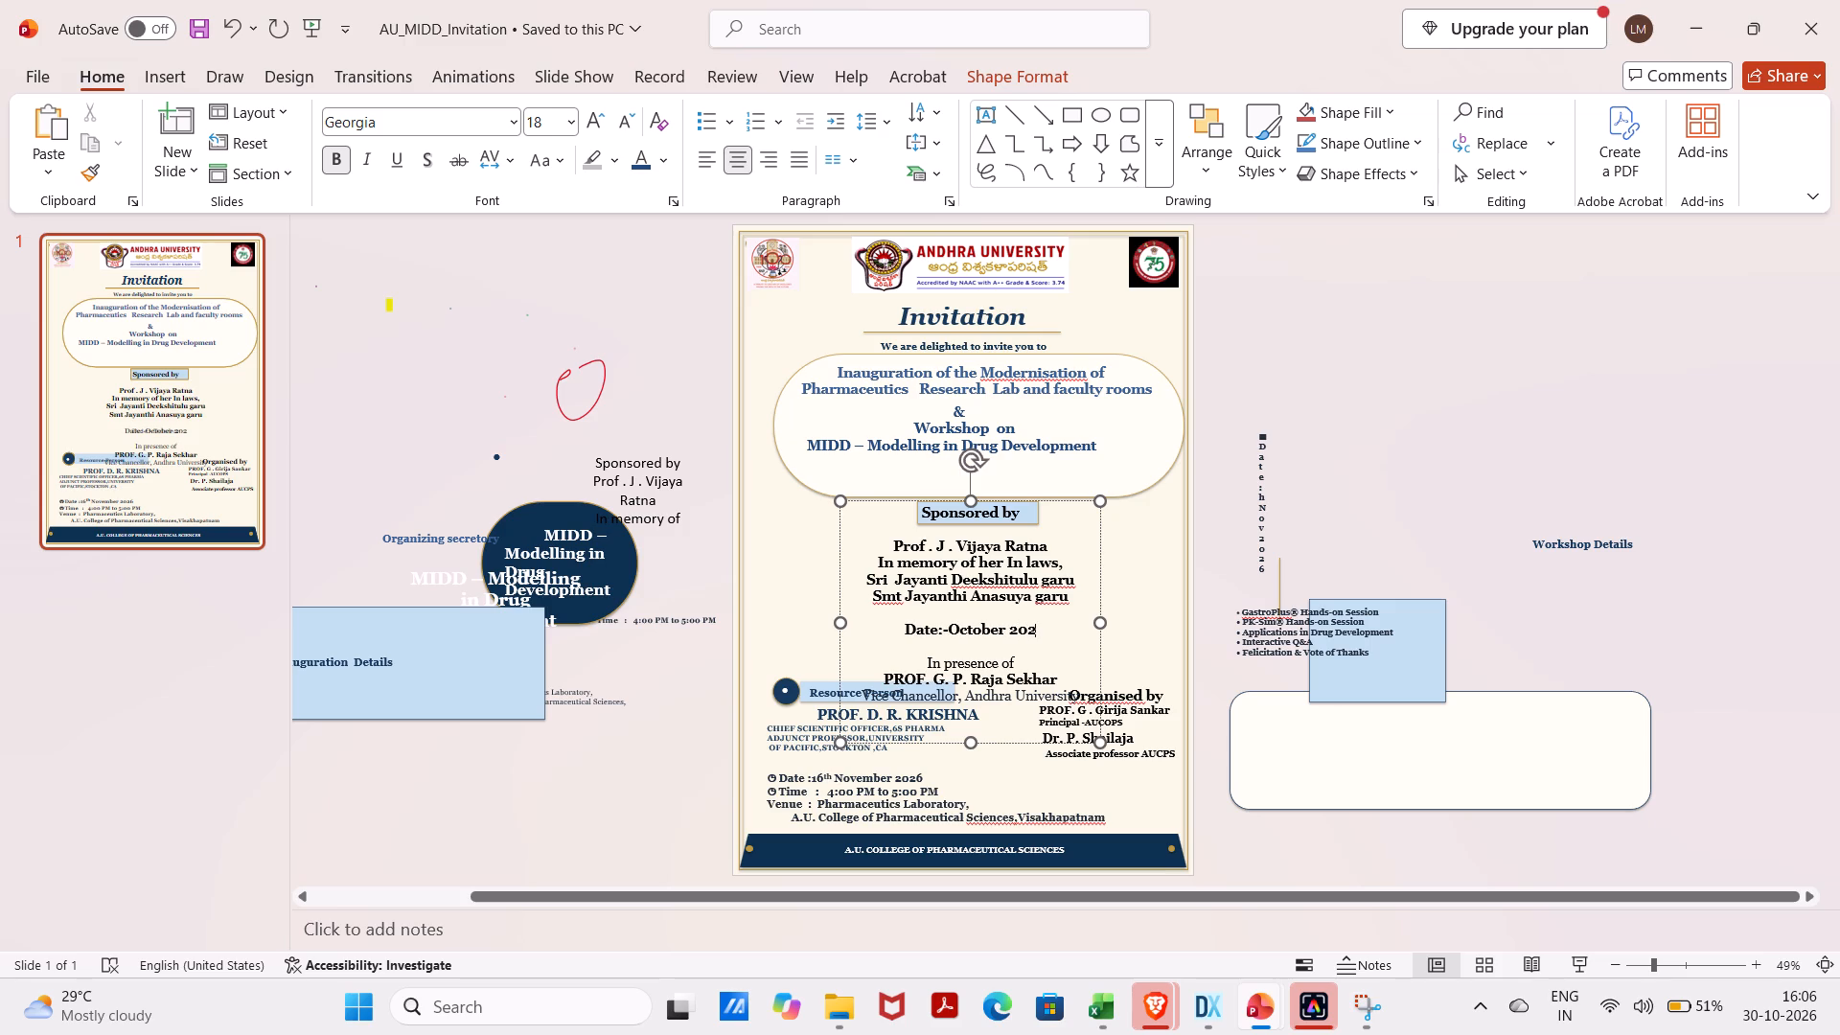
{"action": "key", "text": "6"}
Remove the blank line directly above "In presence of".
{"action": "left_click", "coordinate": [925, 665]}
{"action": "key", "text": "BackSpace"}
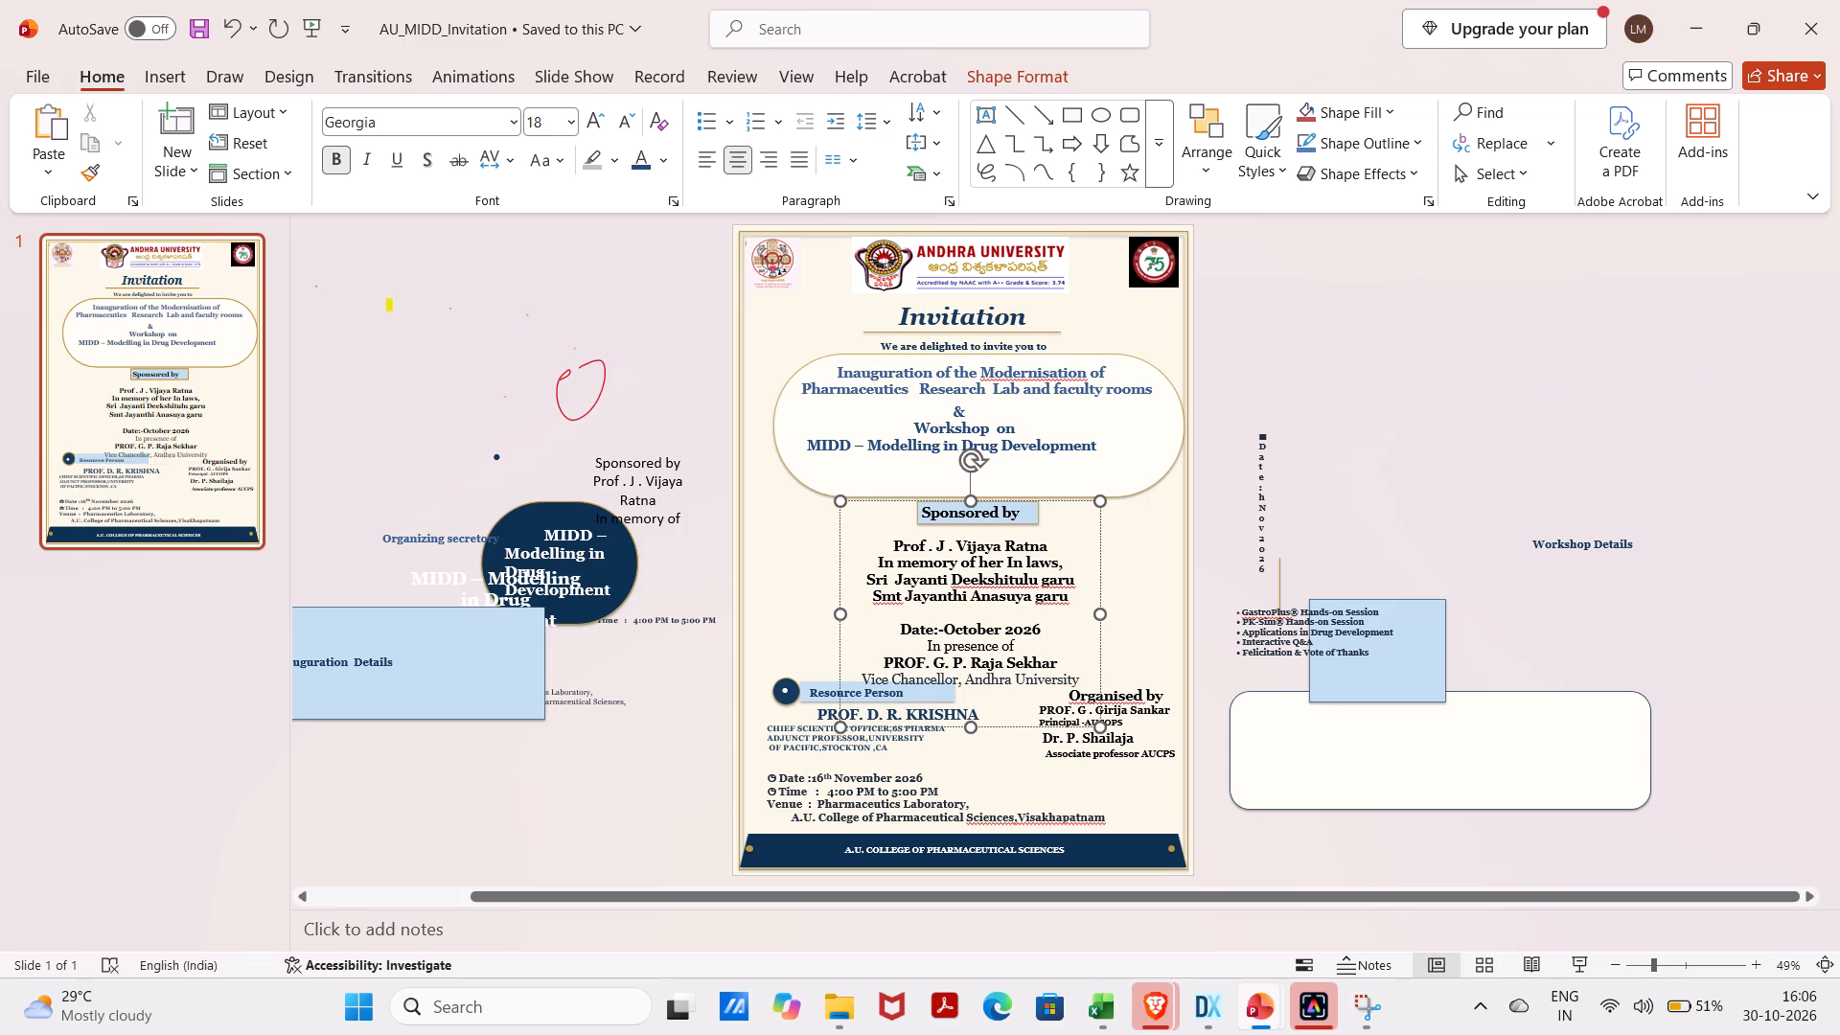
Shorten the rounded title shape so it fits between "We are delighted to invite you to" and "Sponsored by" with space around it.
{"action": "left_click", "coordinate": [844, 498]}
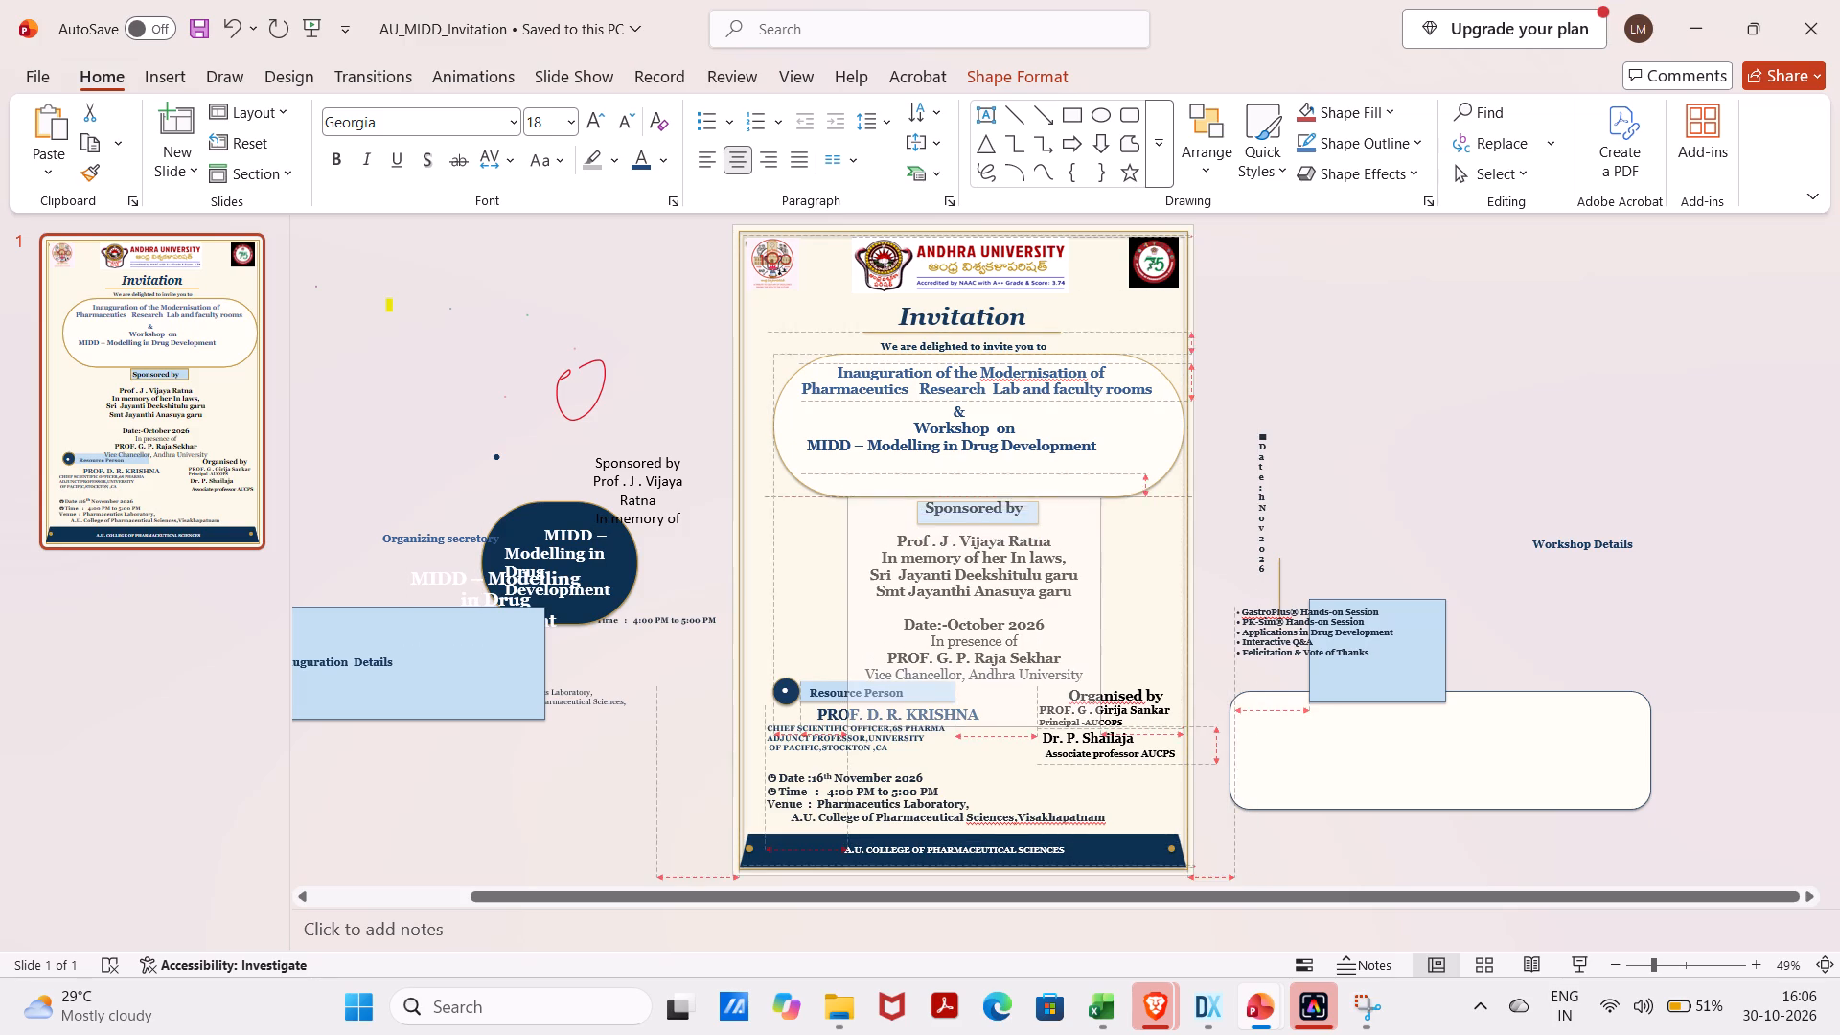
{"action": "left_click", "coordinate": [840, 484]}
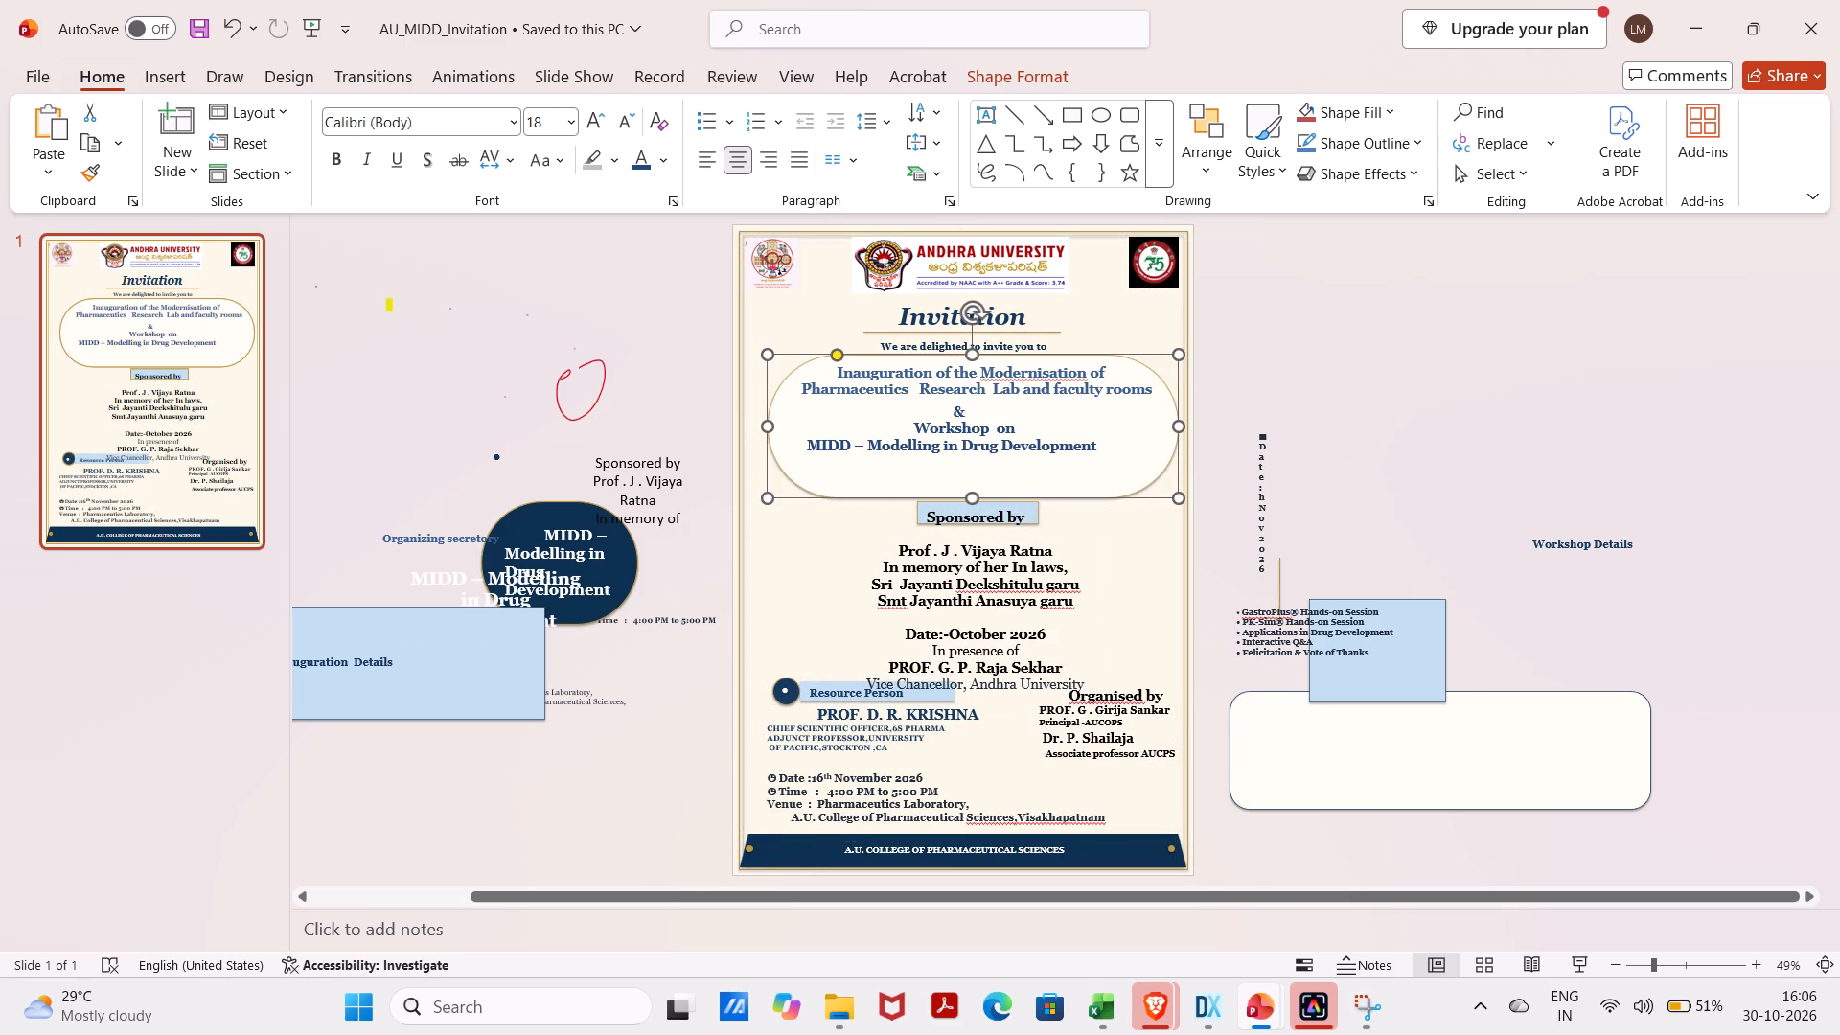
{"action": "left_click_drag", "start_coordinate": [774, 500], "coordinate": [772, 490]}
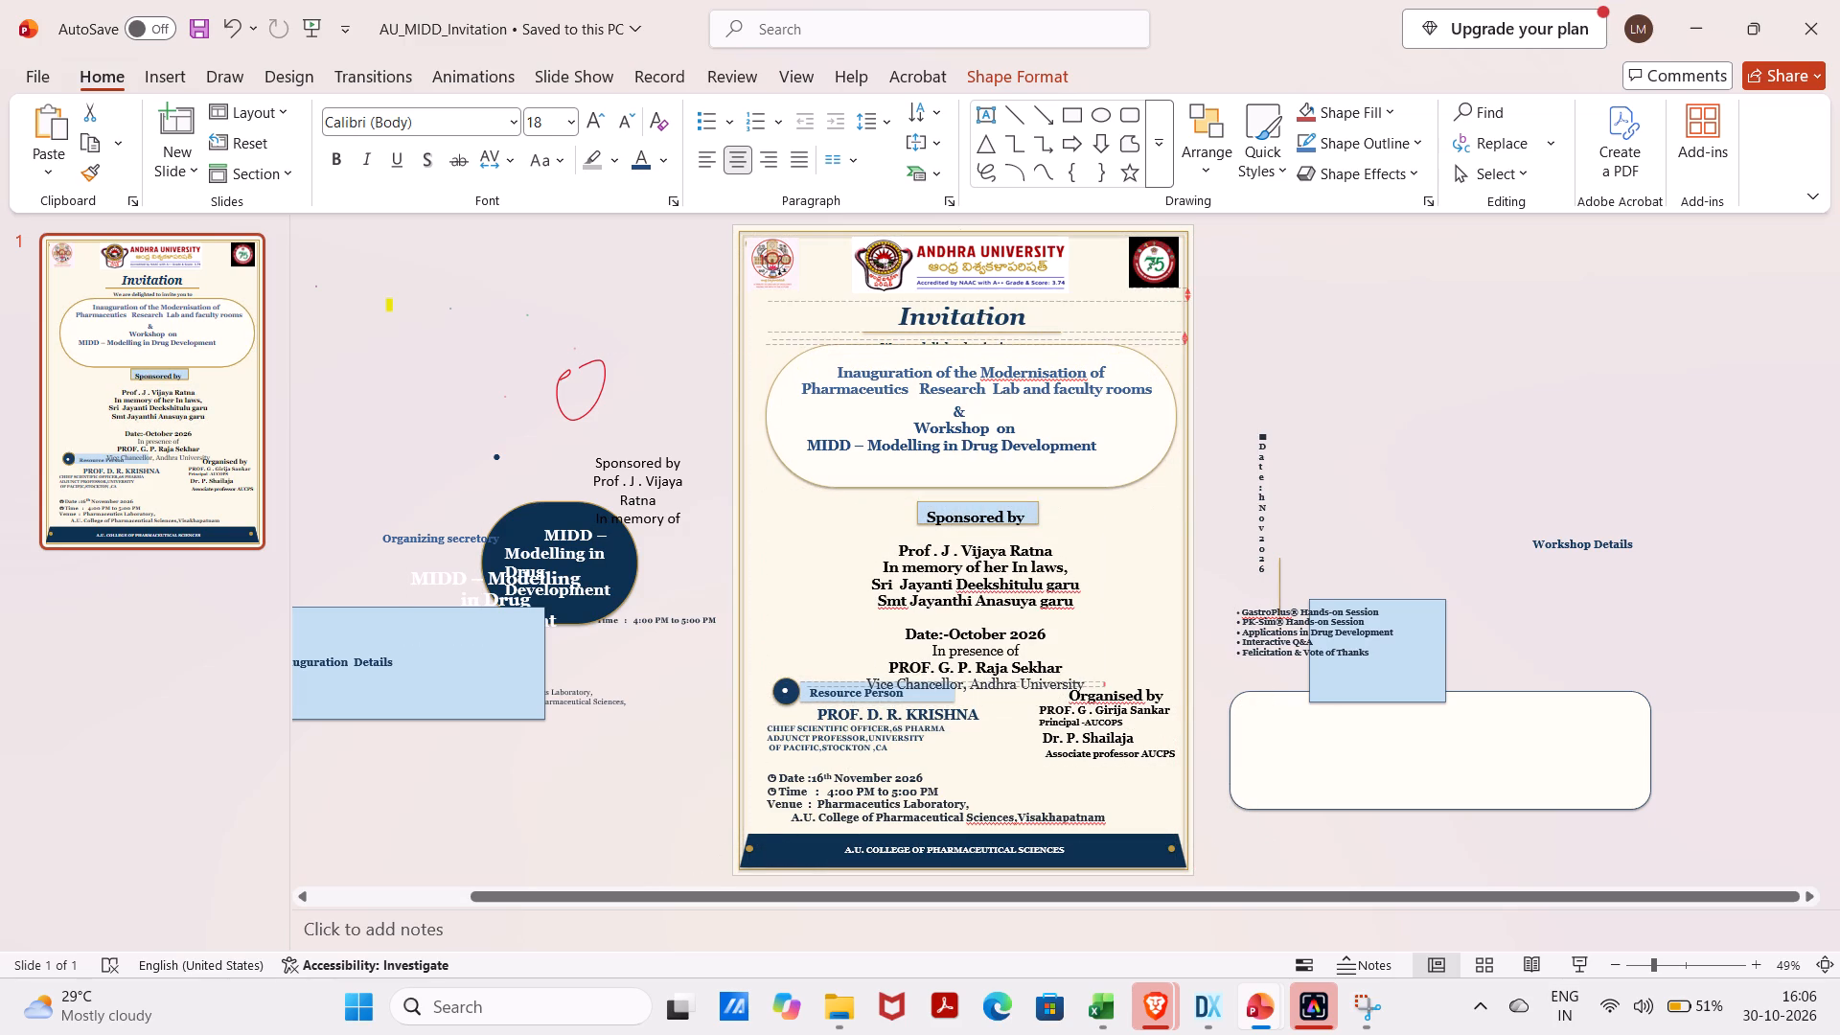
{"action": "left_click_drag", "start_coordinate": [772, 490], "coordinate": [773, 492]}
{"action": "left_click", "coordinate": [981, 477]}
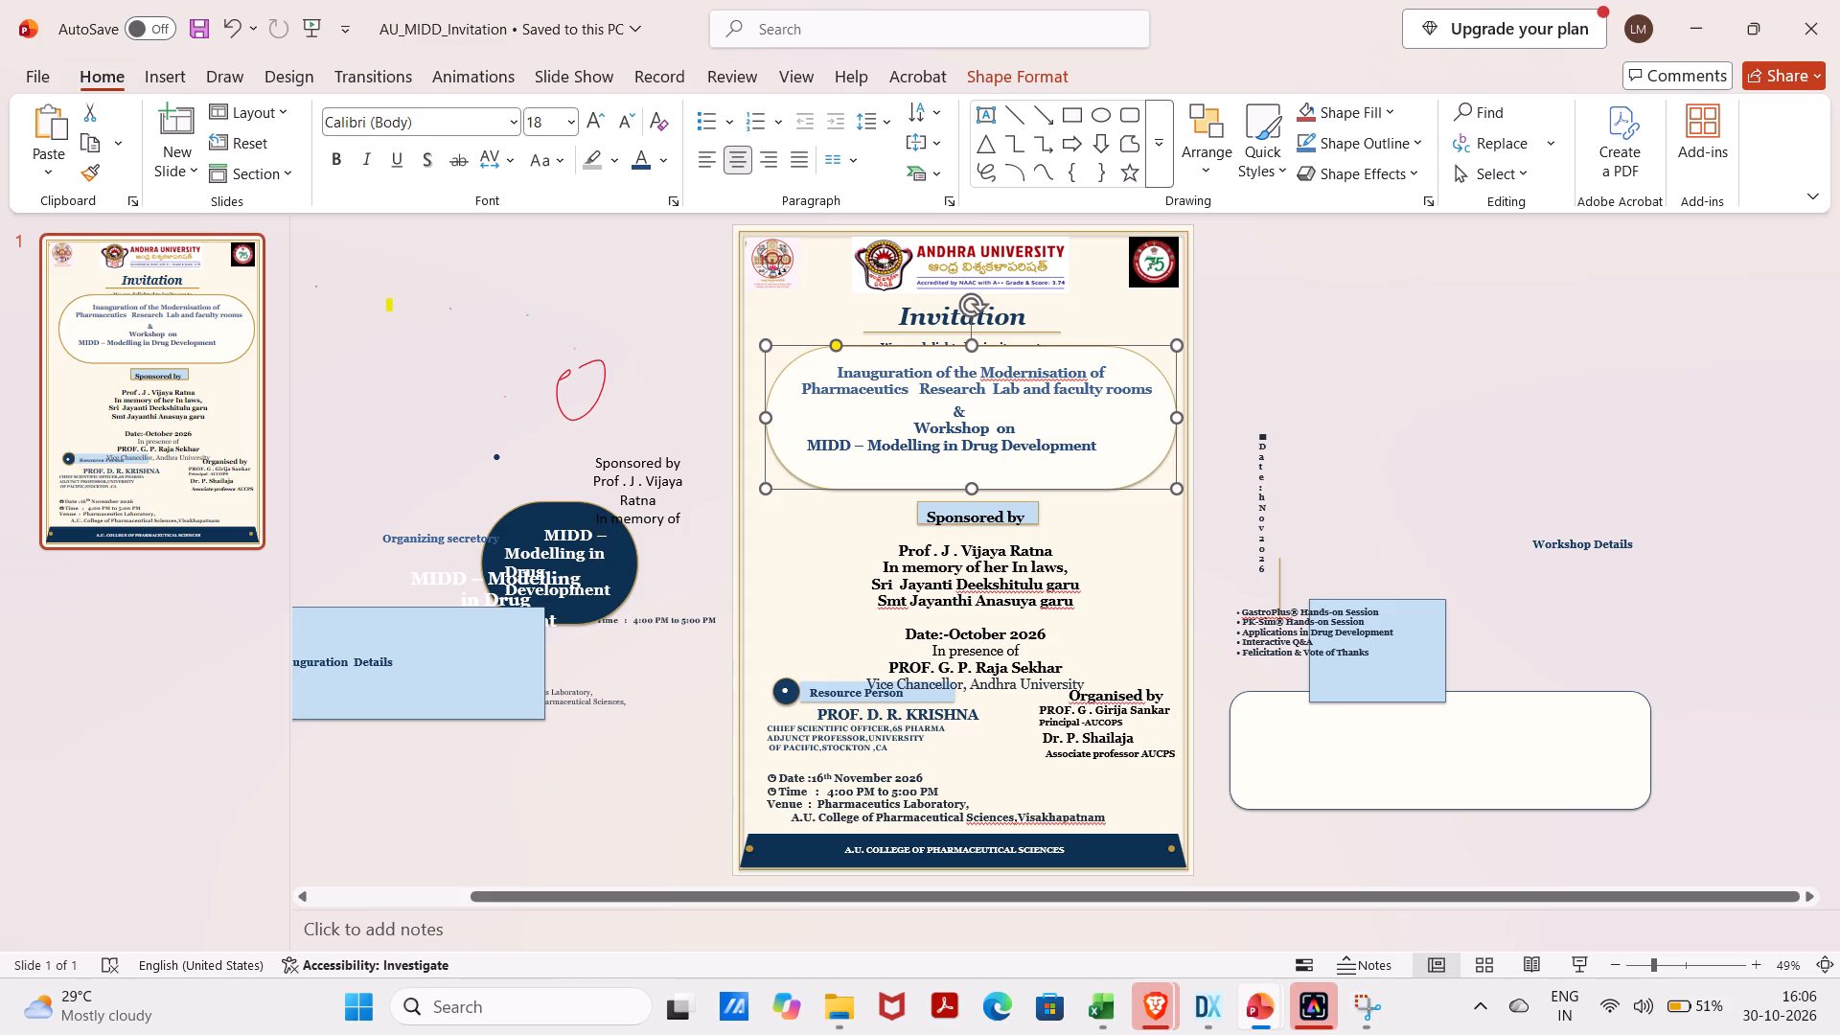
{"action": "left_click_drag", "start_coordinate": [975, 484], "coordinate": [969, 471]}
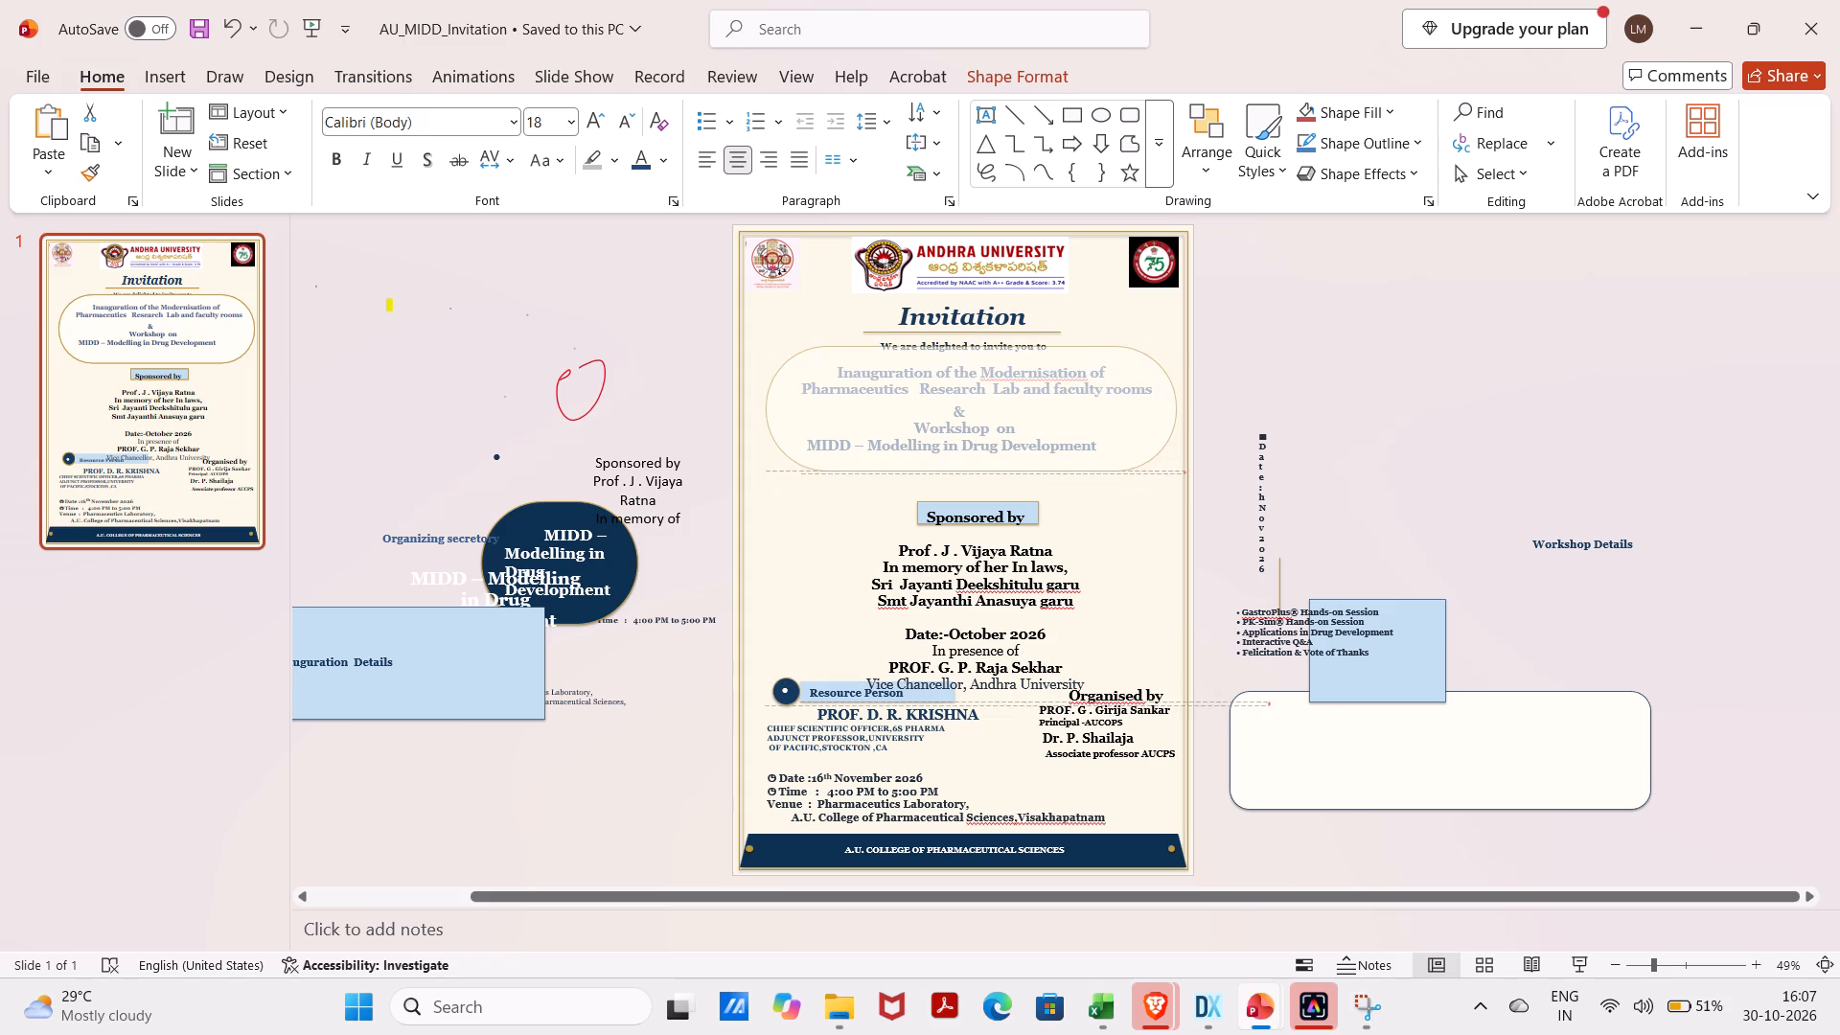
{"action": "left_click_drag", "start_coordinate": [969, 471], "coordinate": [969, 471]}
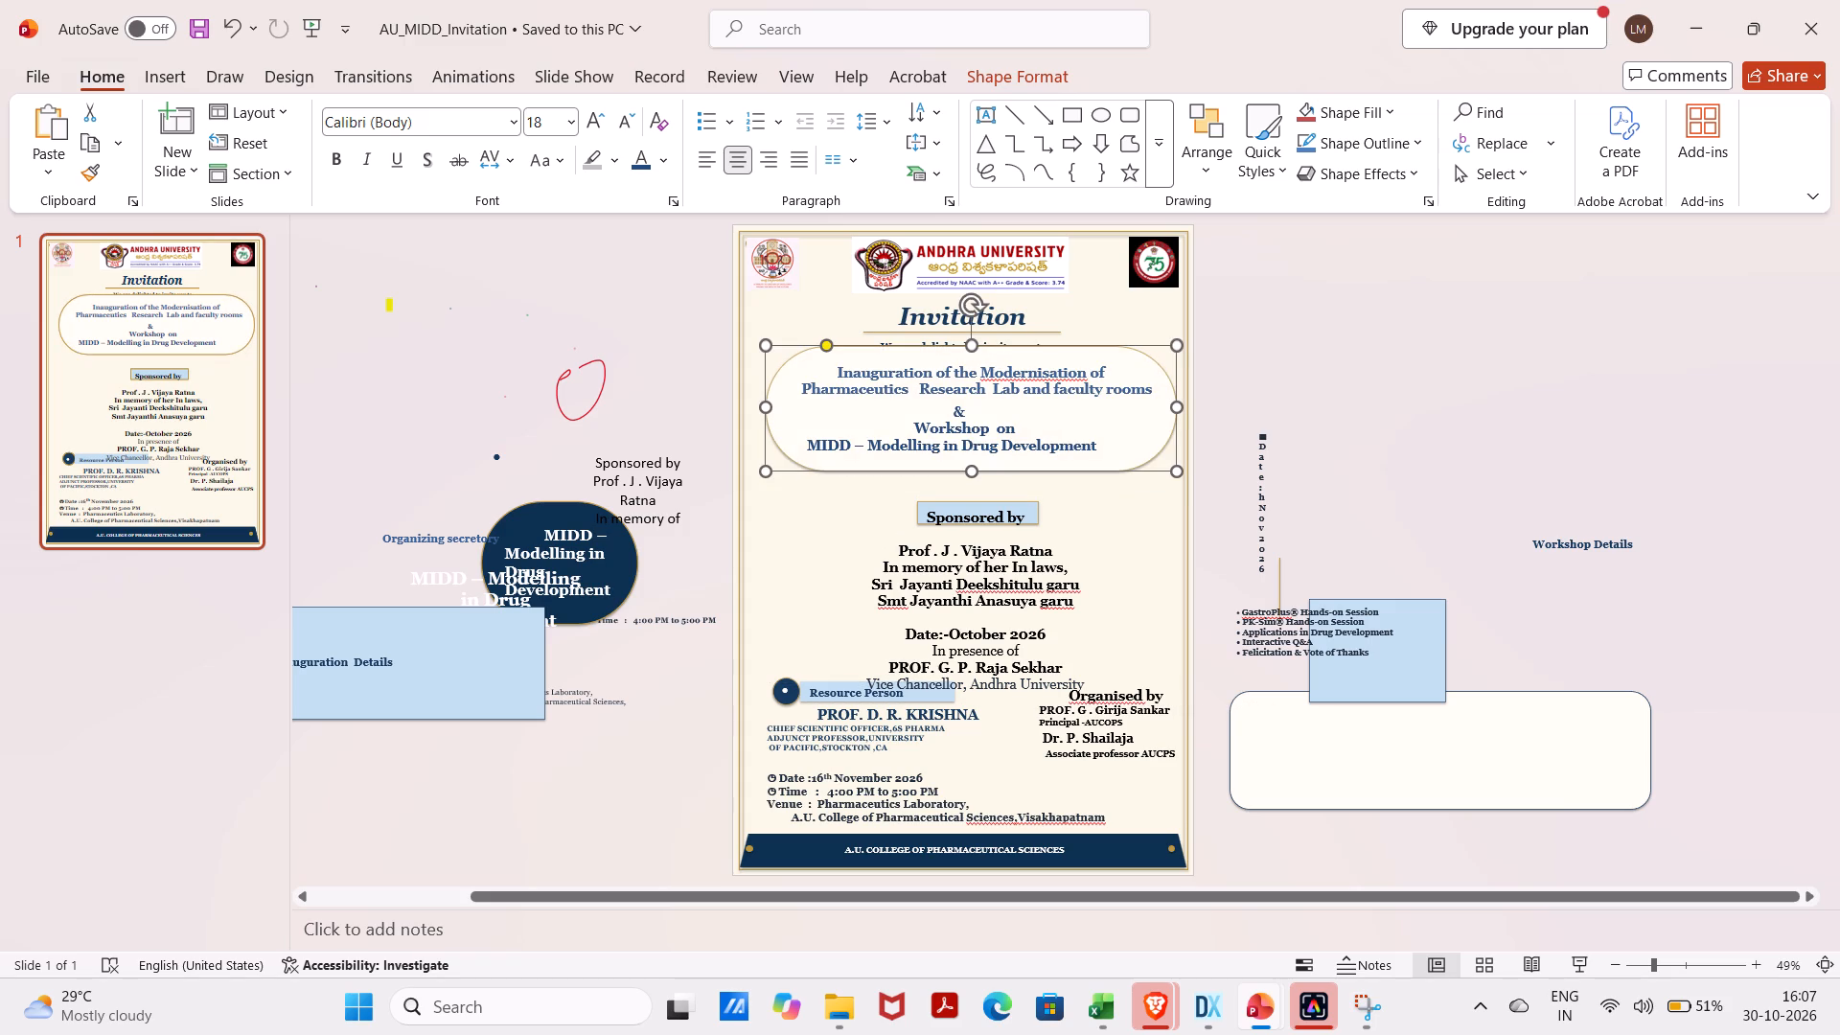
{"action": "left_click_drag", "start_coordinate": [826, 341], "coordinate": [827, 343]}
{"action": "left_click_drag", "start_coordinate": [827, 343], "coordinate": [832, 350]}
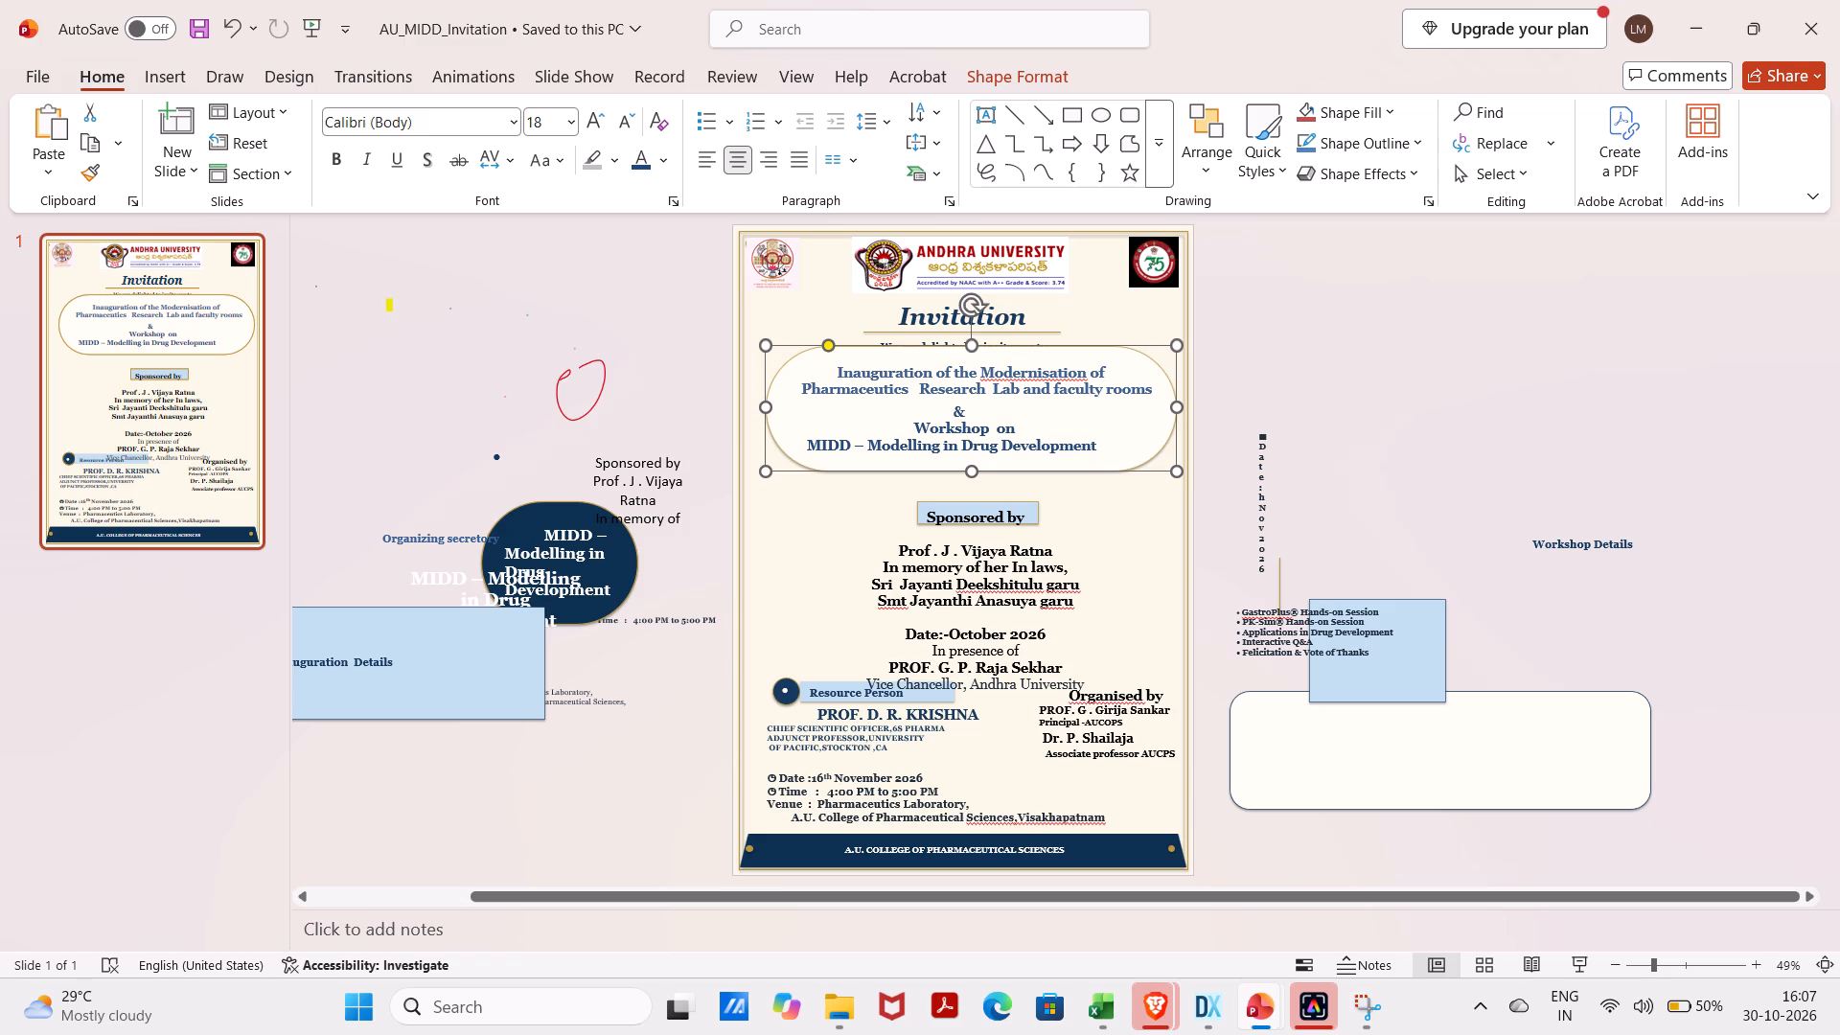
{"action": "left_click", "coordinate": [825, 342]}
{"action": "left_click_drag", "start_coordinate": [767, 344], "coordinate": [771, 353]}
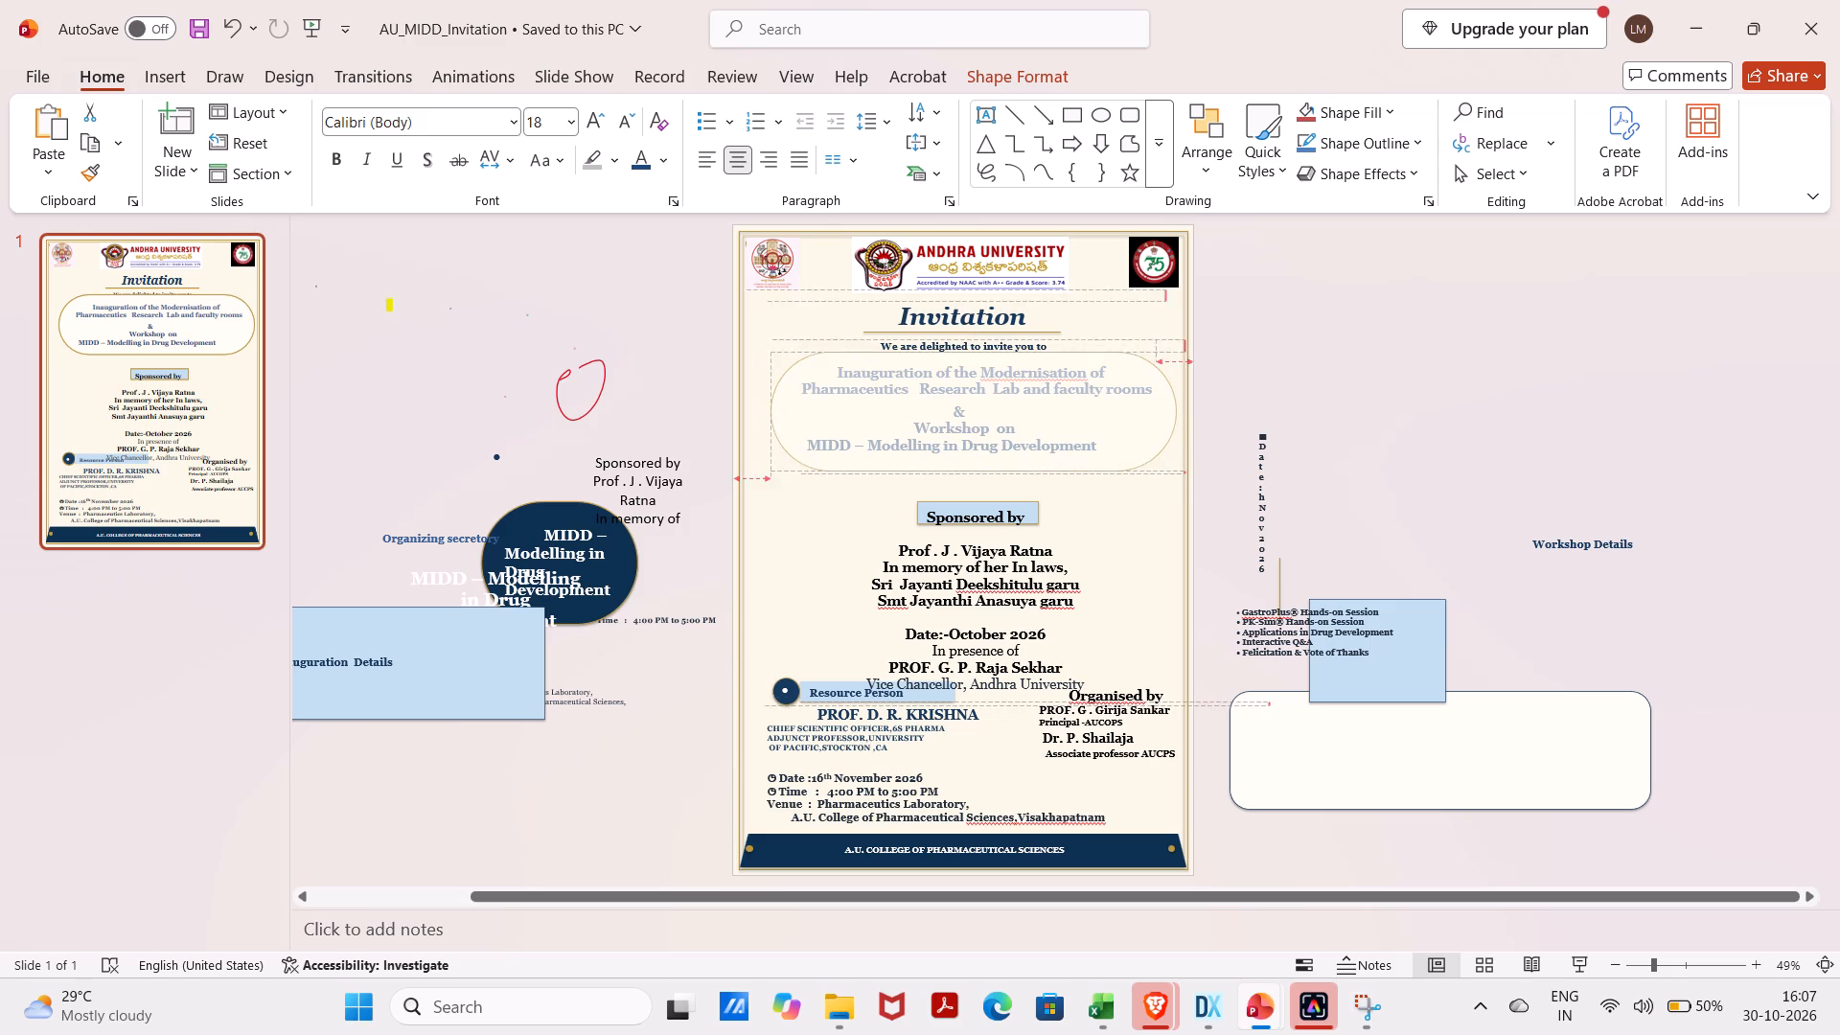
{"action": "left_click_drag", "start_coordinate": [771, 353], "coordinate": [774, 359]}
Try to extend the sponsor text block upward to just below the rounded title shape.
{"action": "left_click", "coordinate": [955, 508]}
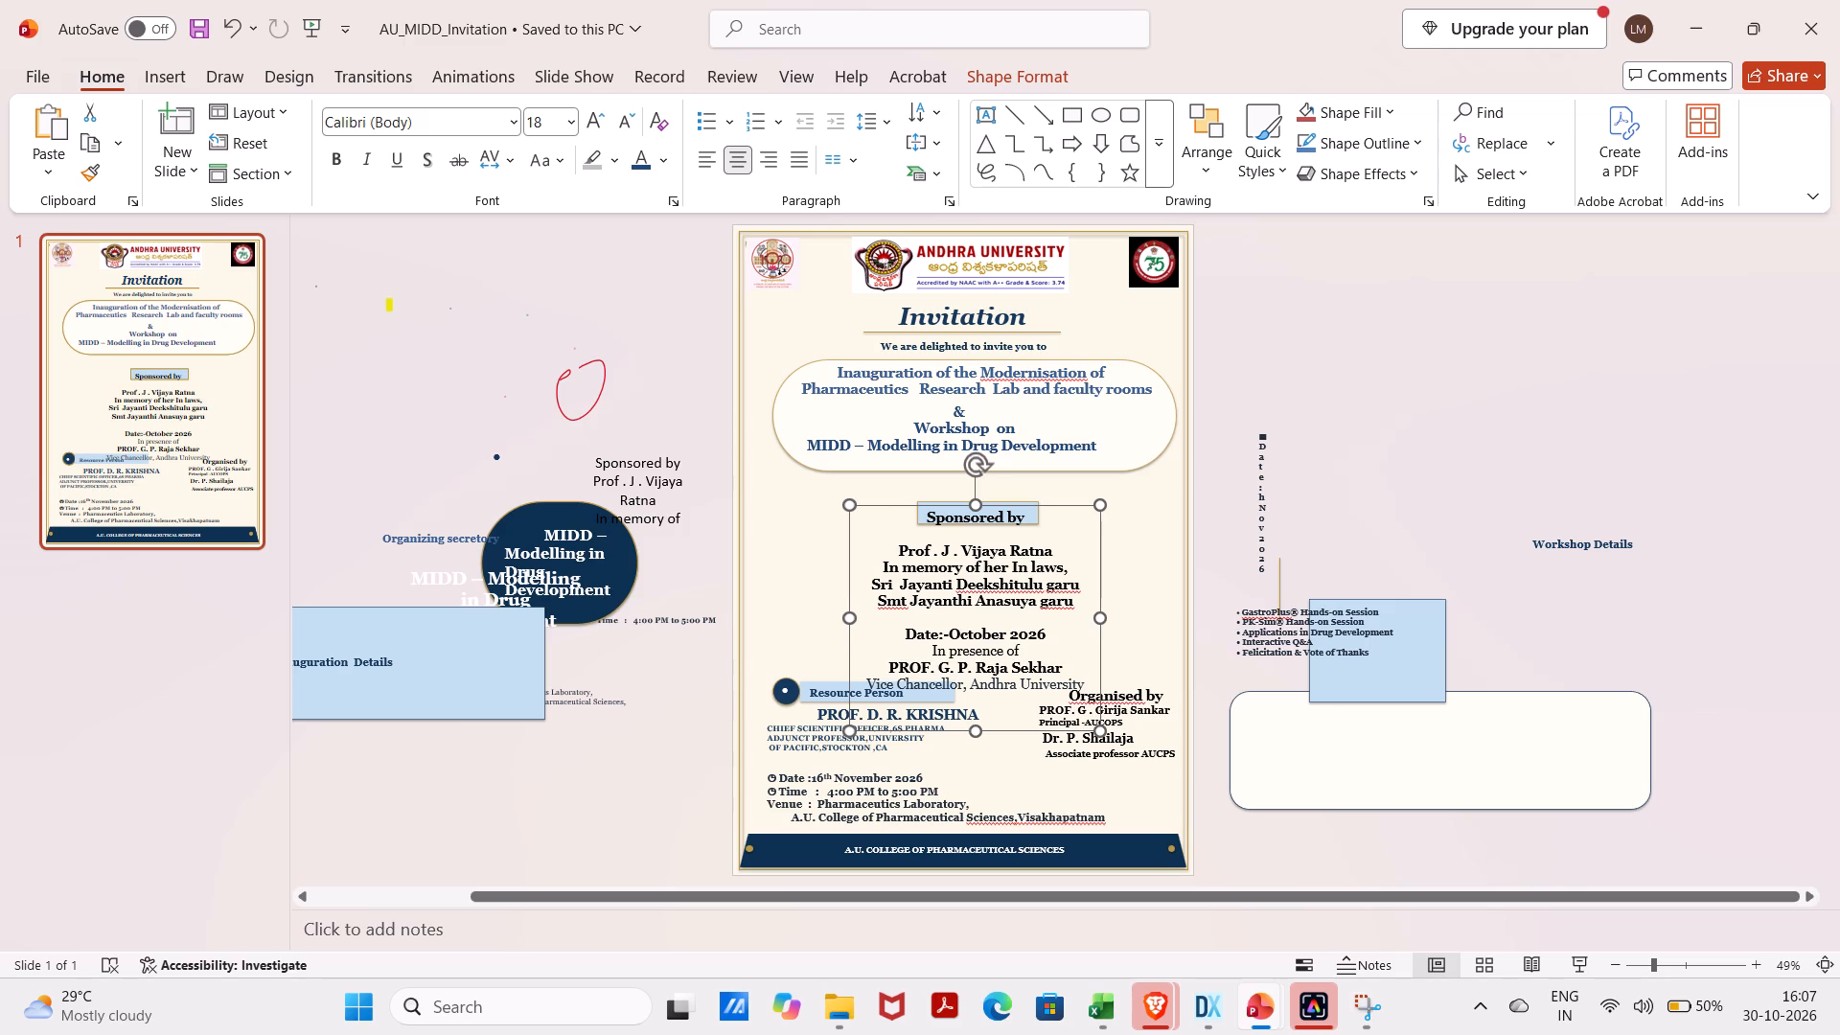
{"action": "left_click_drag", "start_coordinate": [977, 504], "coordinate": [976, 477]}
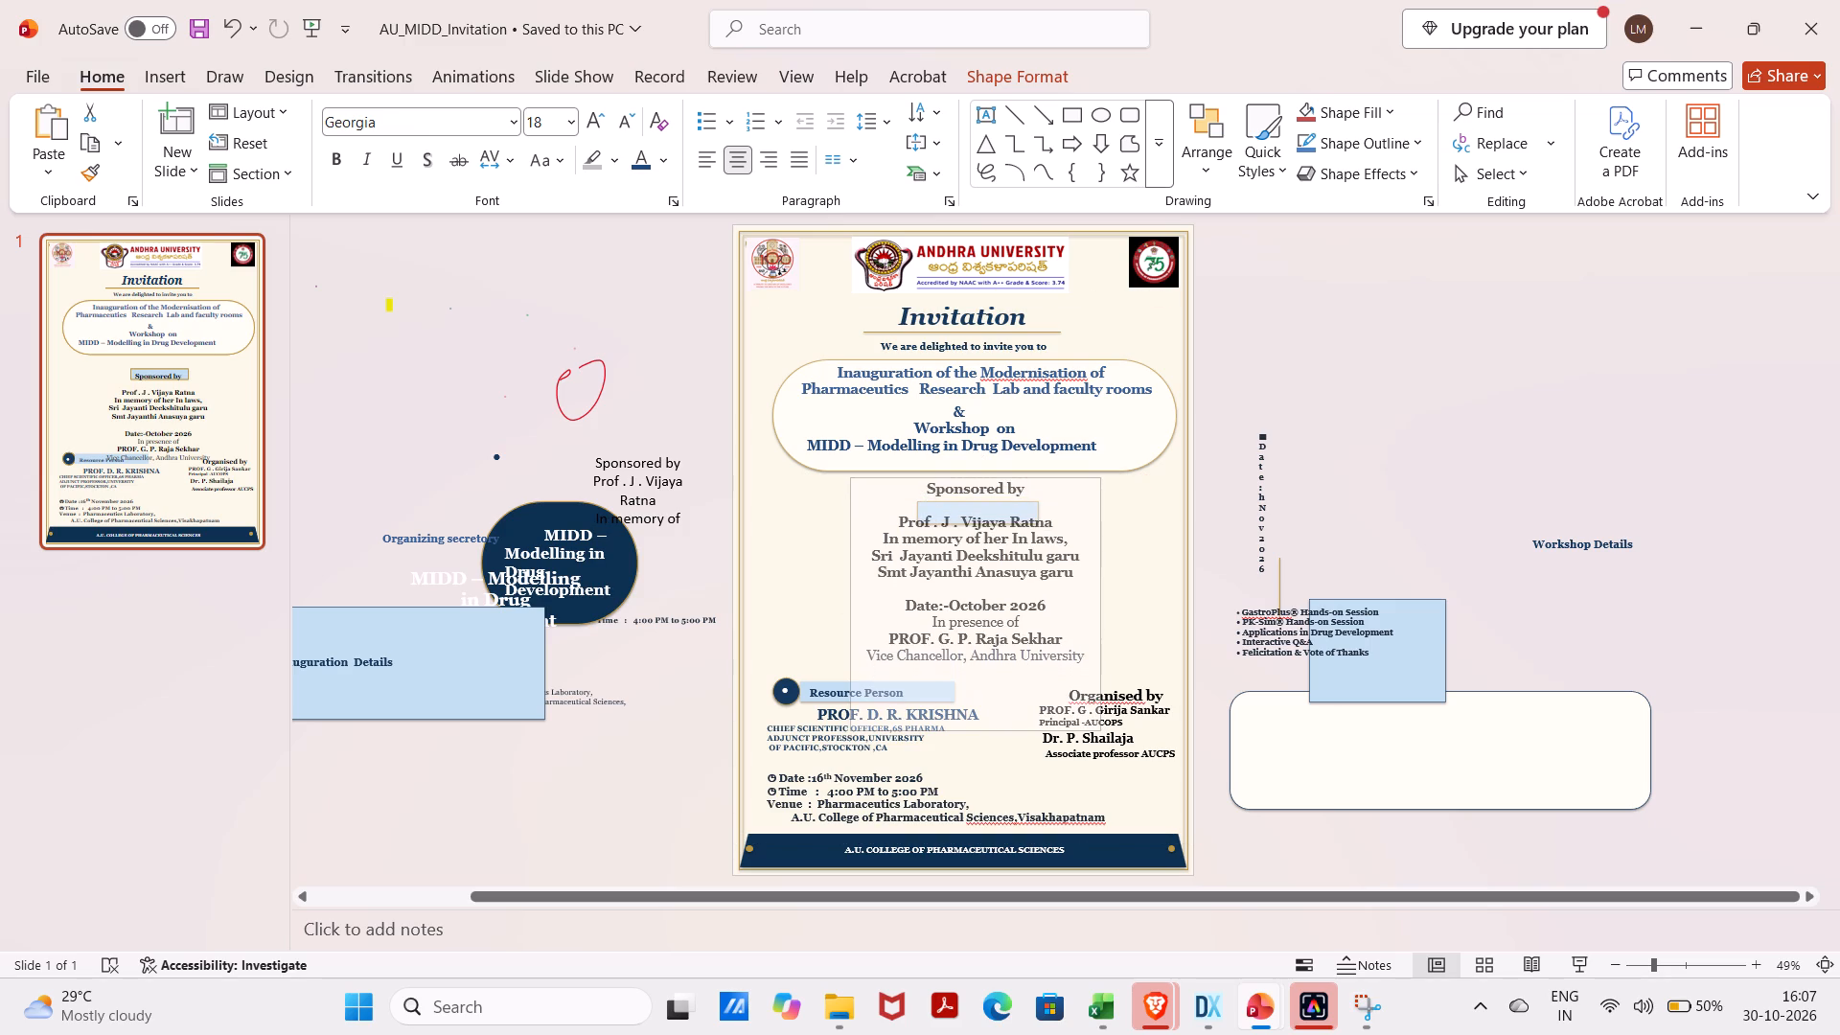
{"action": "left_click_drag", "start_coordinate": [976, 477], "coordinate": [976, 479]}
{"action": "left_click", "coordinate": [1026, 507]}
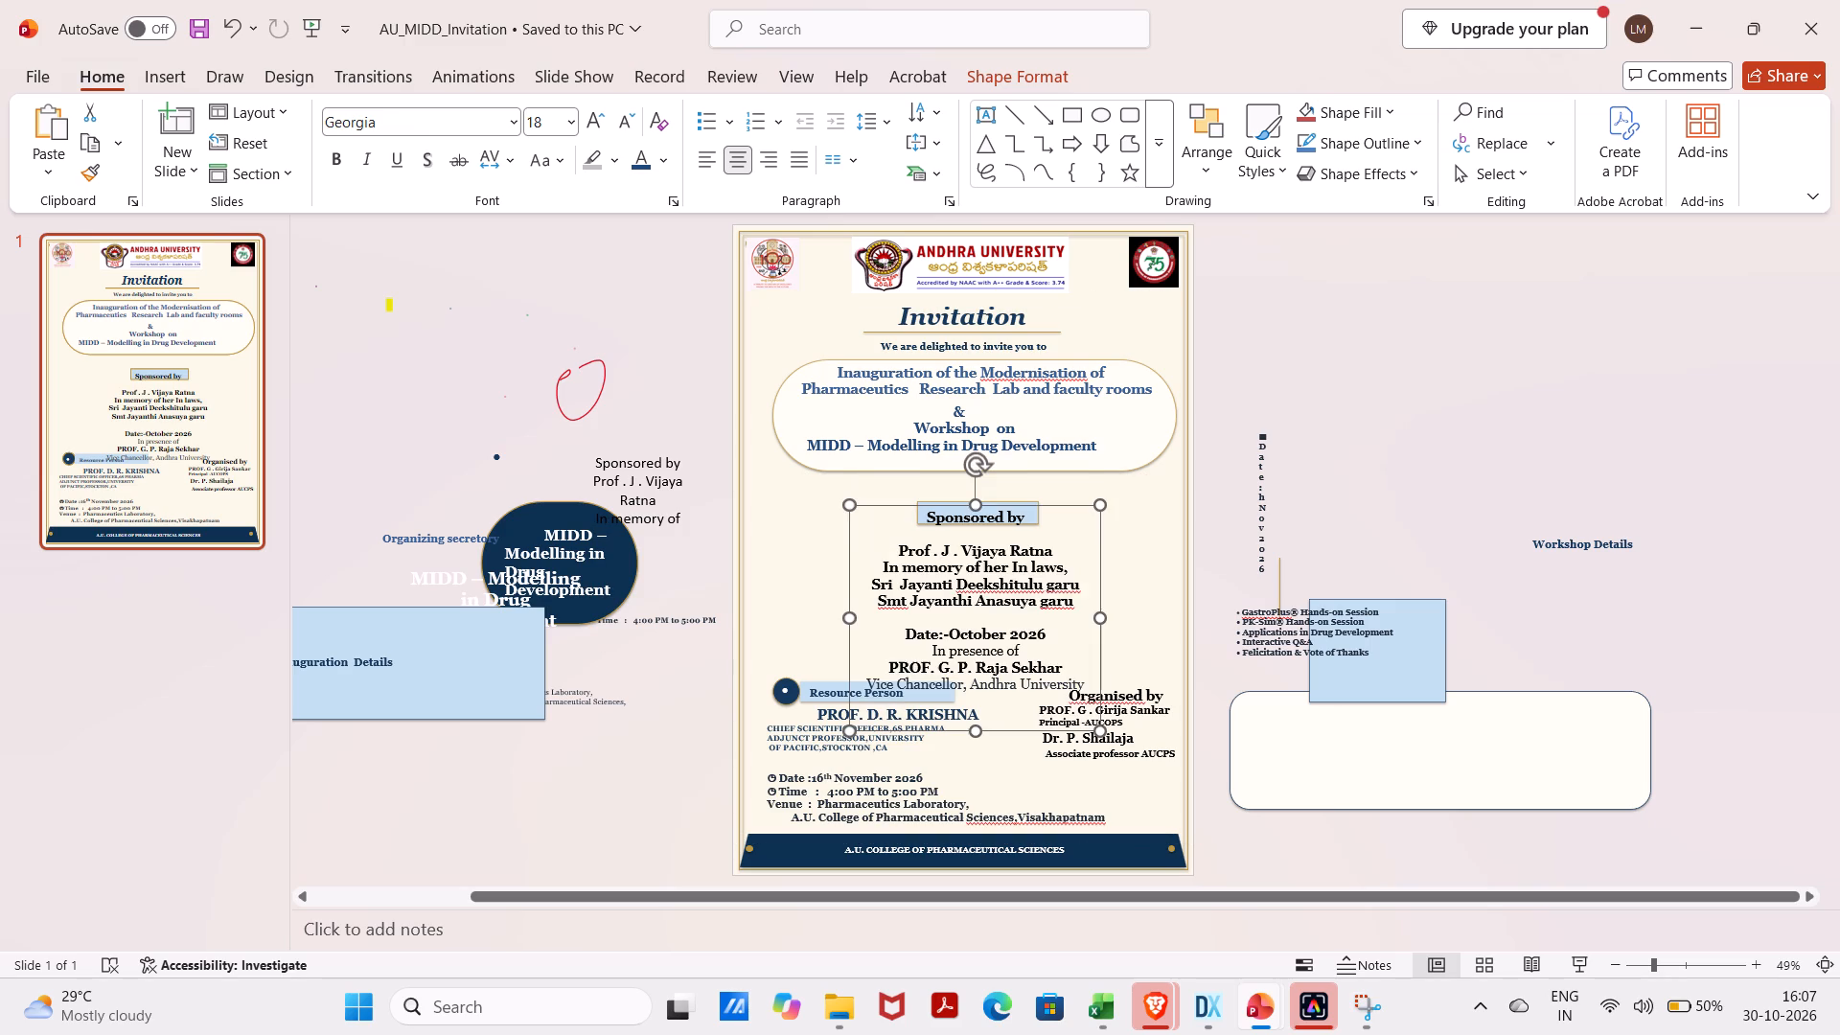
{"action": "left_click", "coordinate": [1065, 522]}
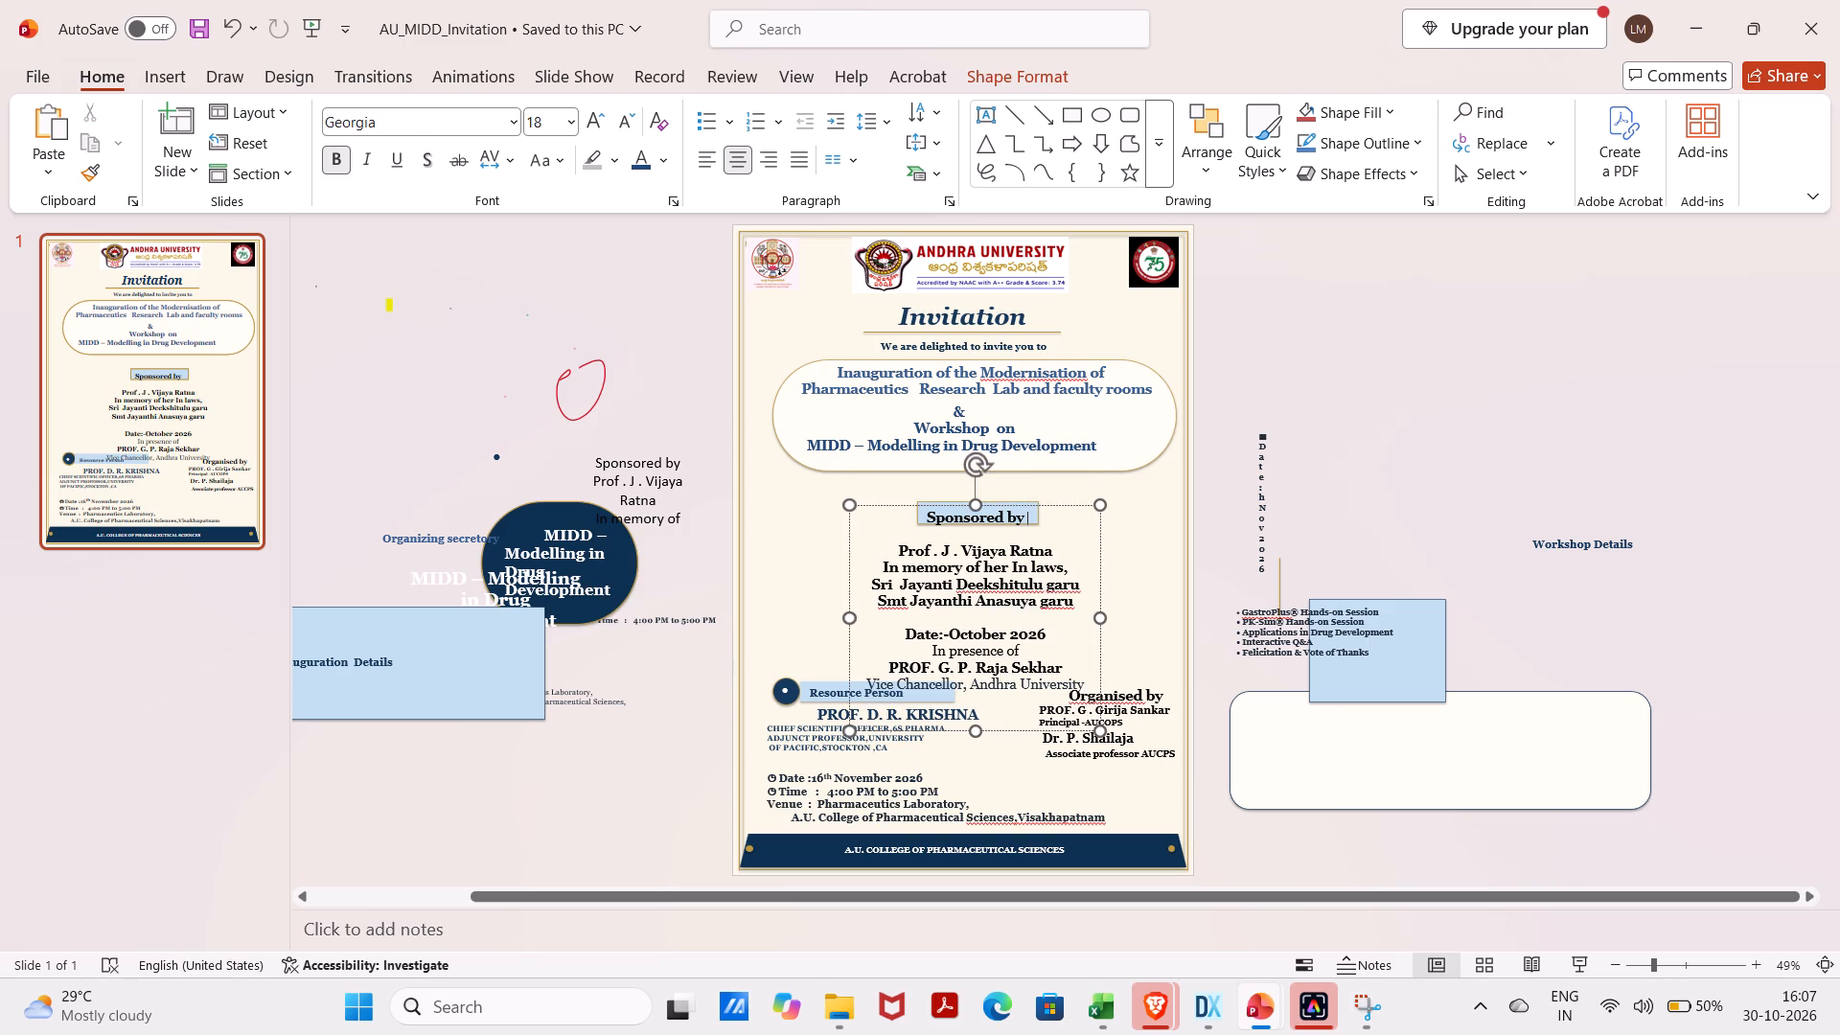
Raise the blue highlight bar and the sponsor text block so "Sponsored by" sits on the bar just below the rounded title shape.
{"action": "left_click", "coordinate": [1023, 501]}
{"action": "left_click_drag", "start_coordinate": [1023, 501], "coordinate": [1017, 485]}
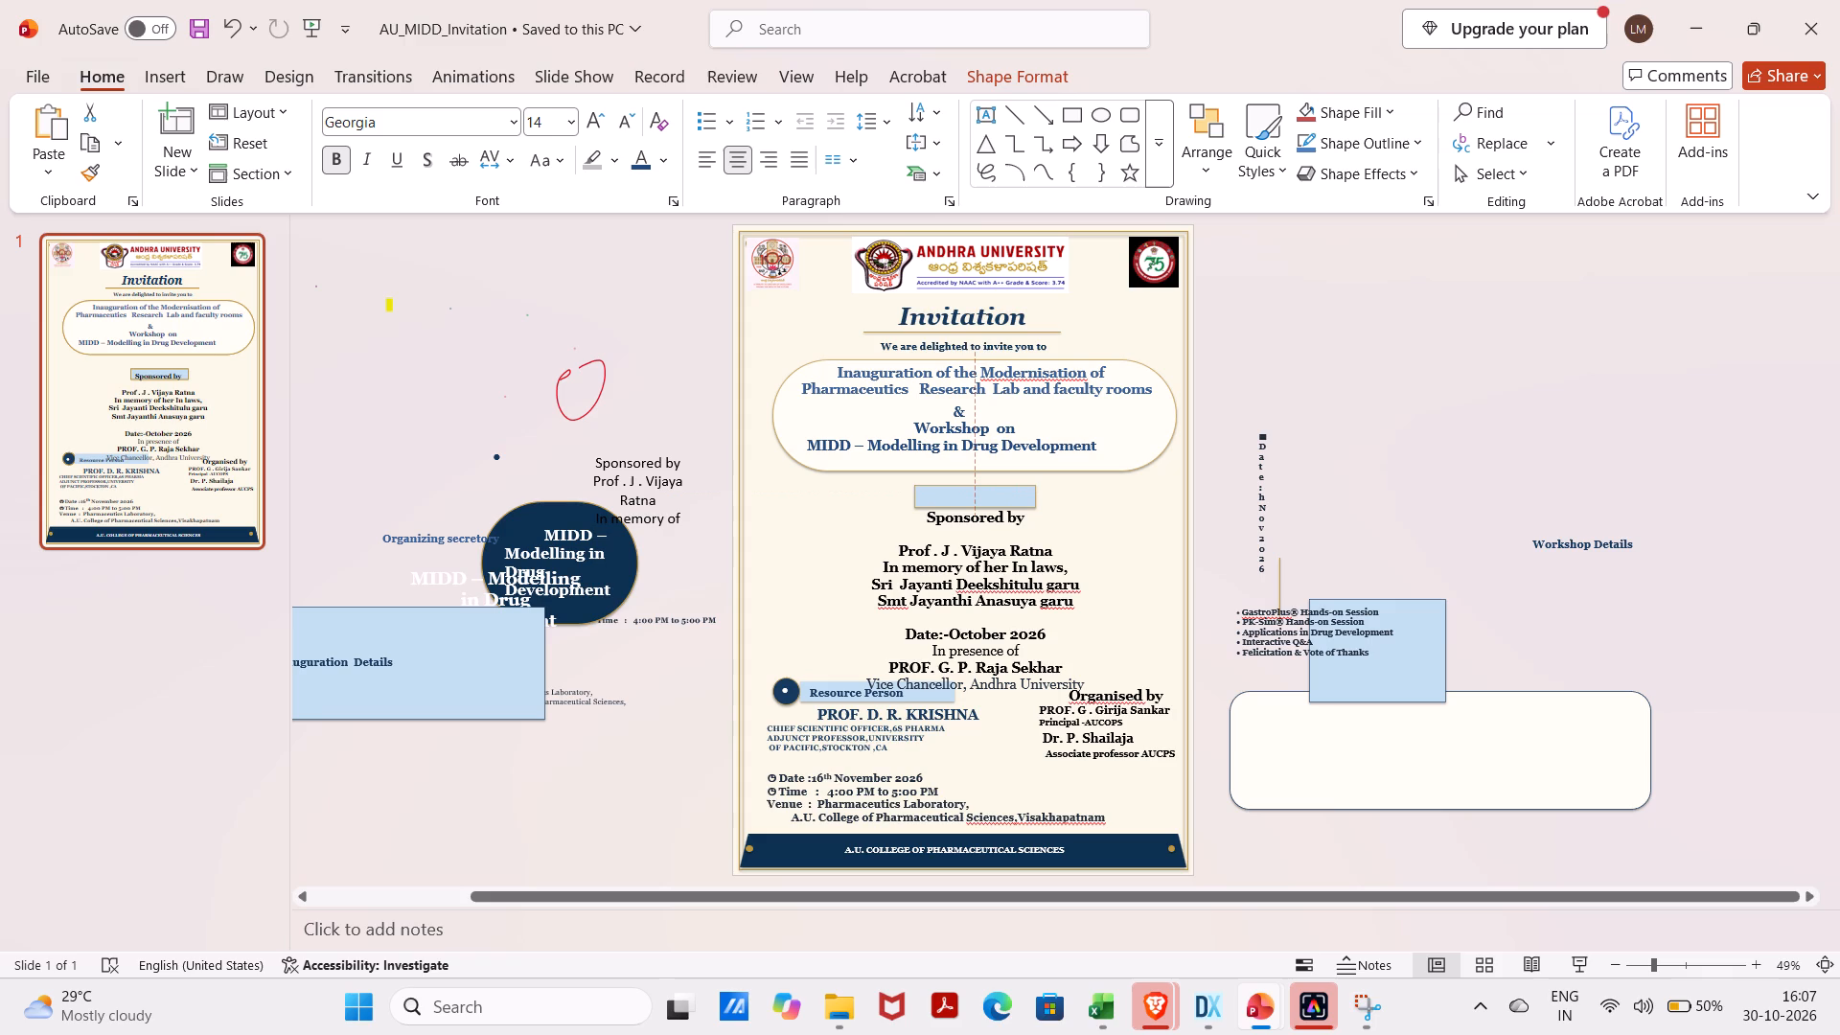
{"action": "left_click_drag", "start_coordinate": [1017, 485], "coordinate": [1018, 484]}
{"action": "left_click", "coordinate": [1010, 522]}
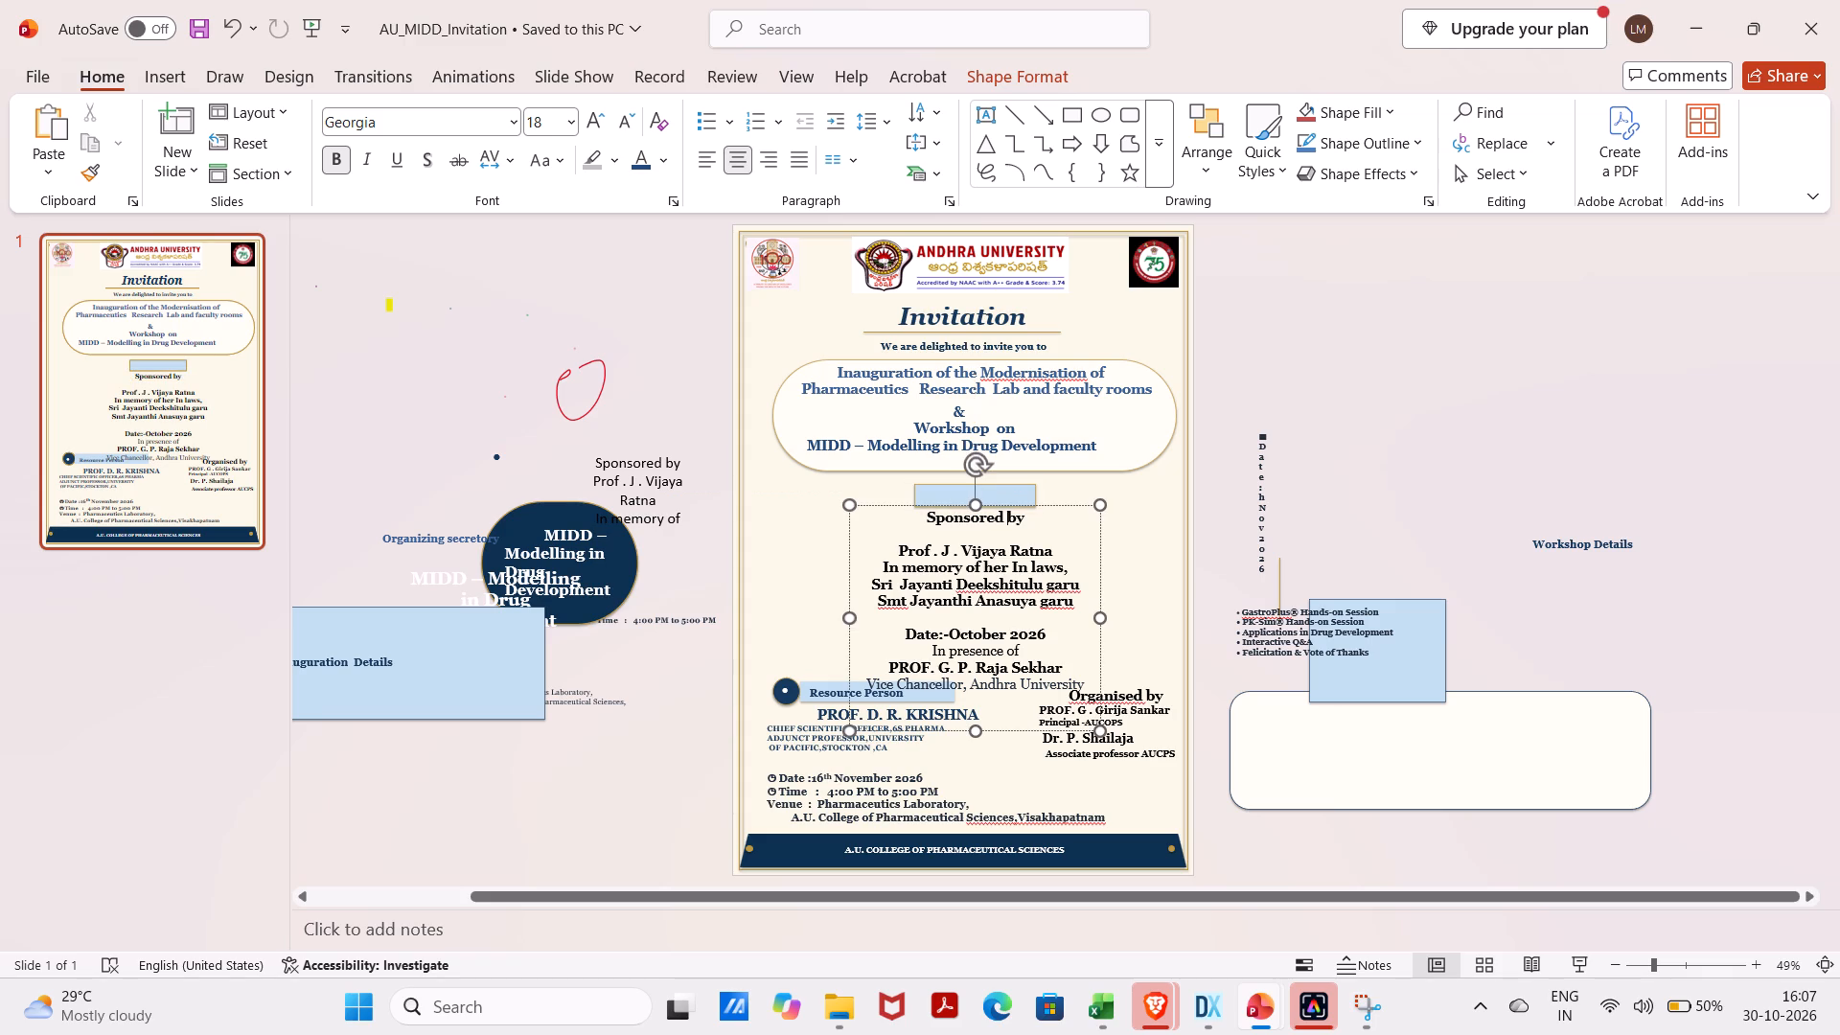
{"action": "left_click_drag", "start_coordinate": [854, 505], "coordinate": [857, 495]}
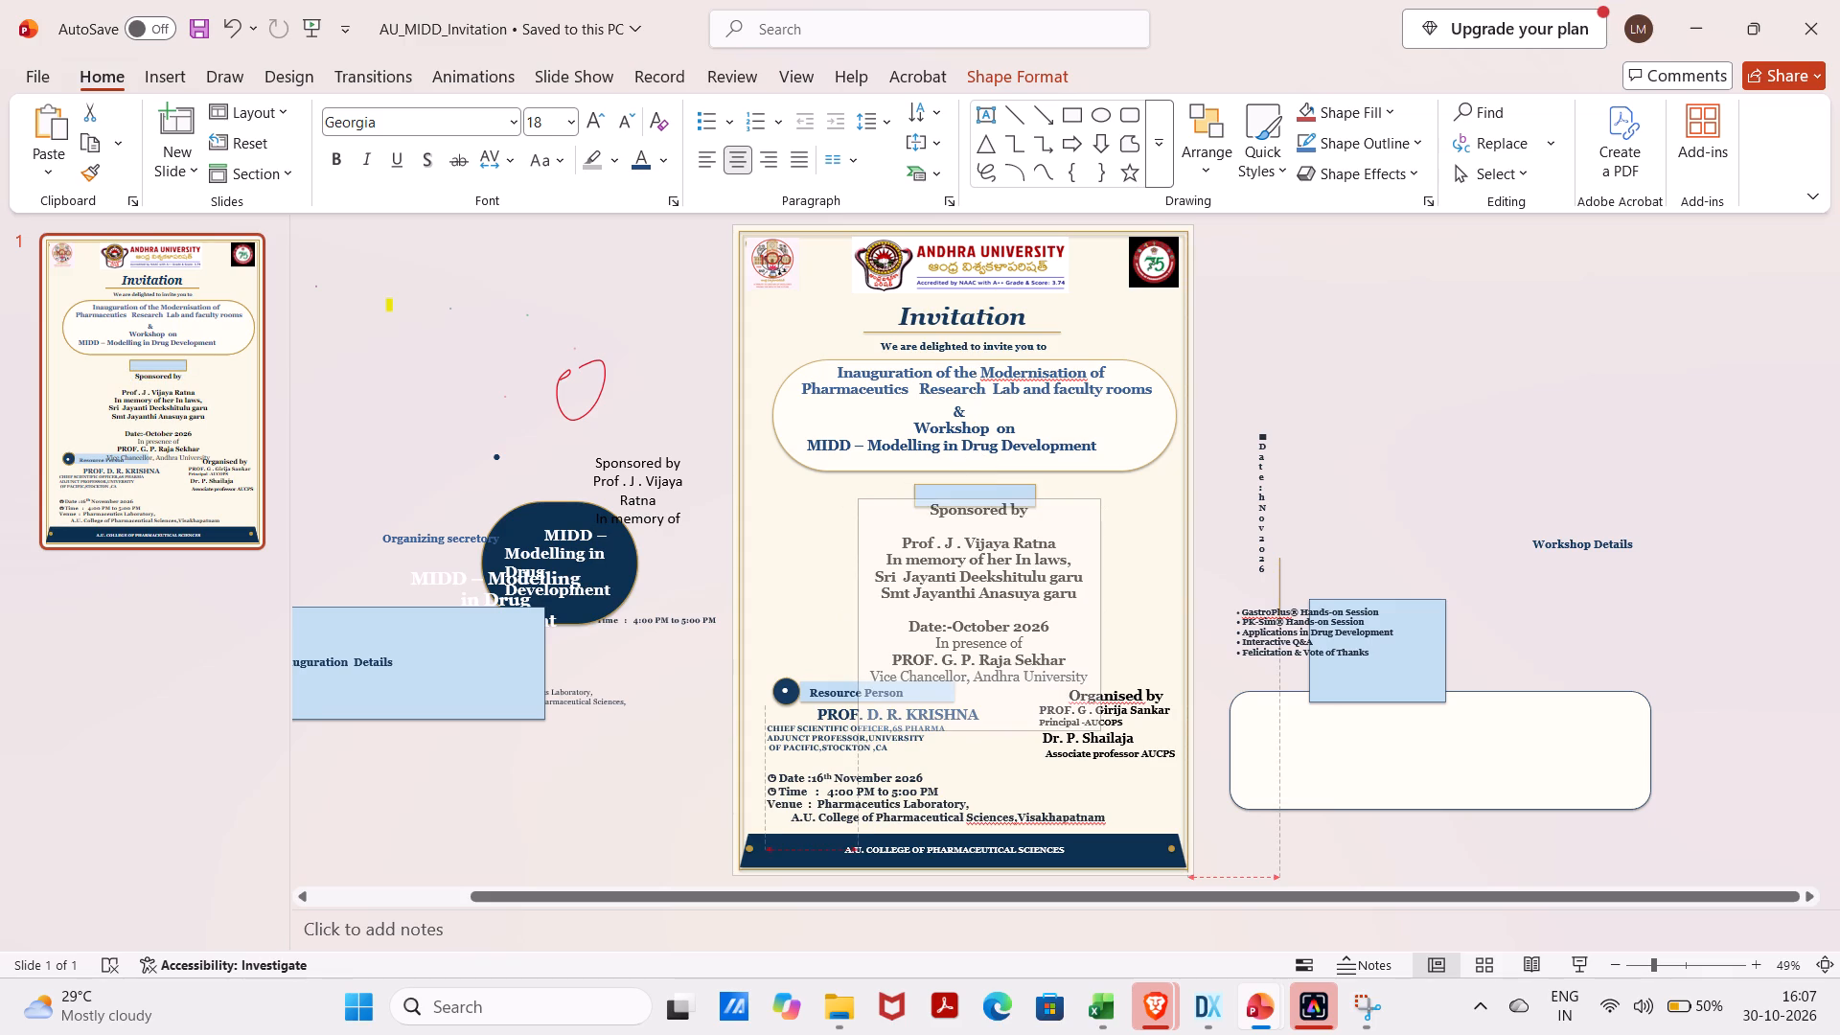
{"action": "left_click_drag", "start_coordinate": [857, 495], "coordinate": [858, 484]}
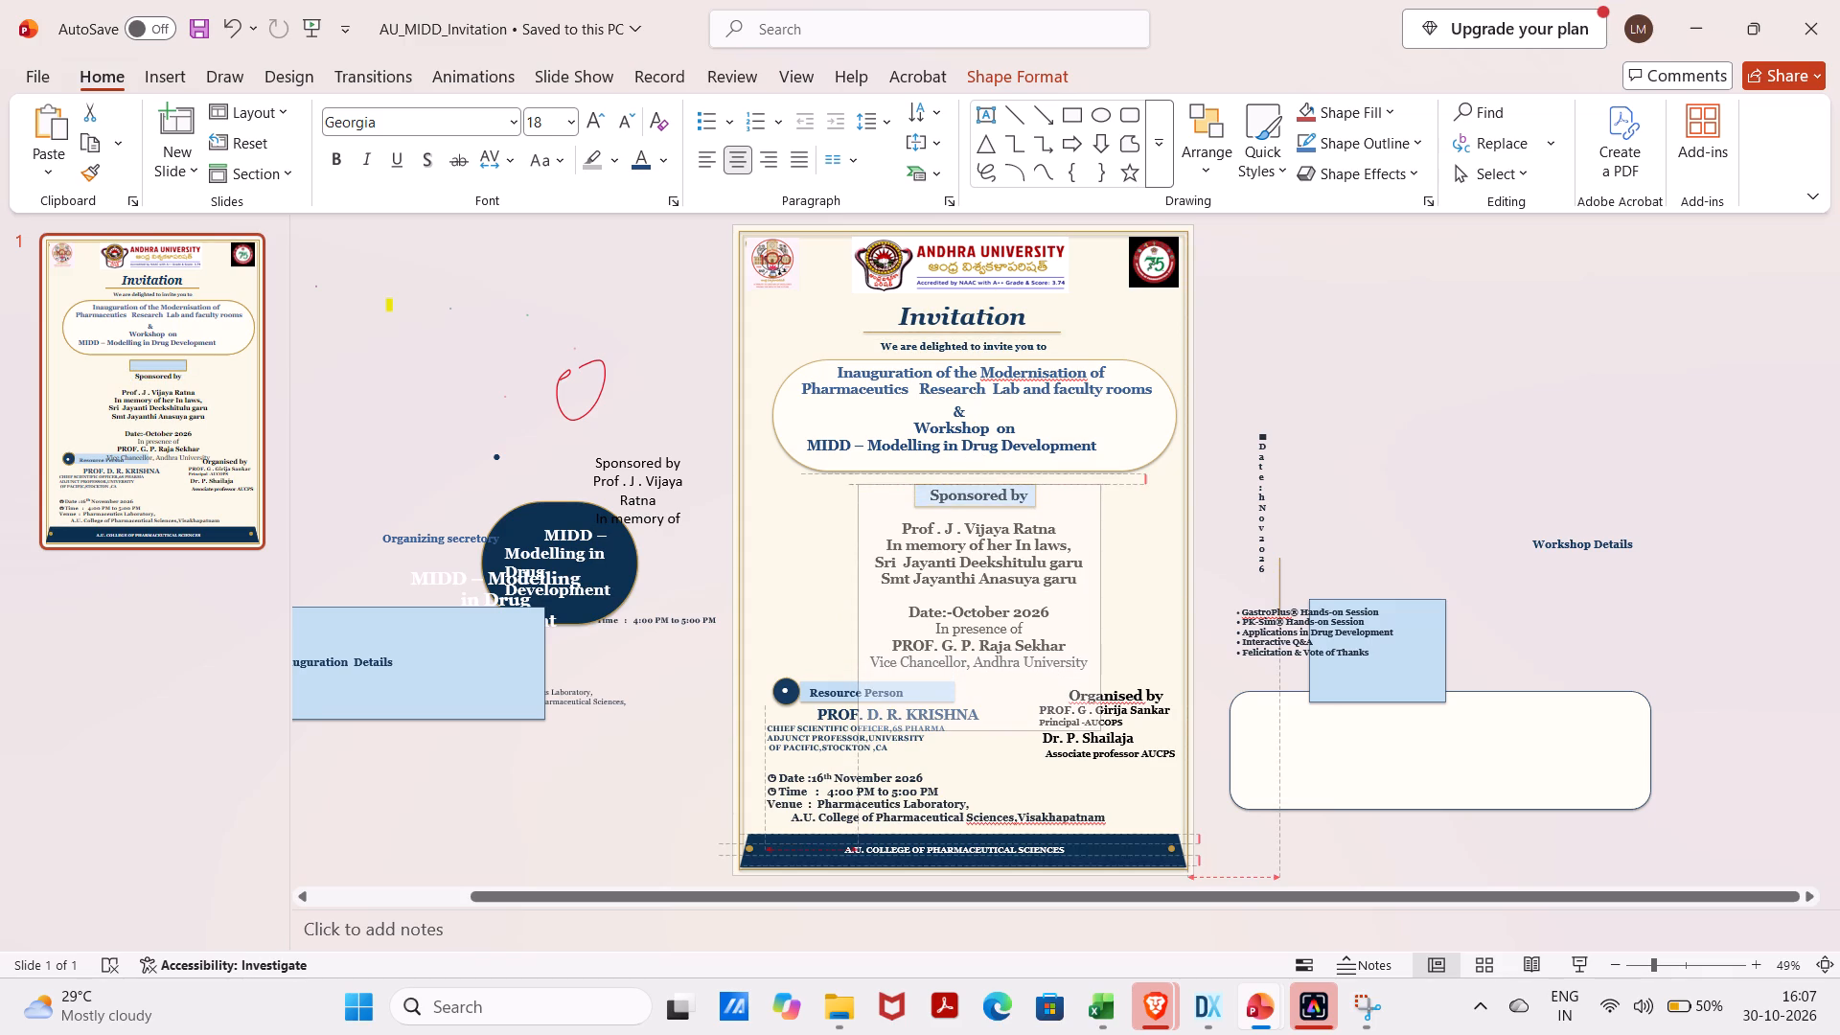
{"action": "left_click_drag", "start_coordinate": [858, 484], "coordinate": [858, 486]}
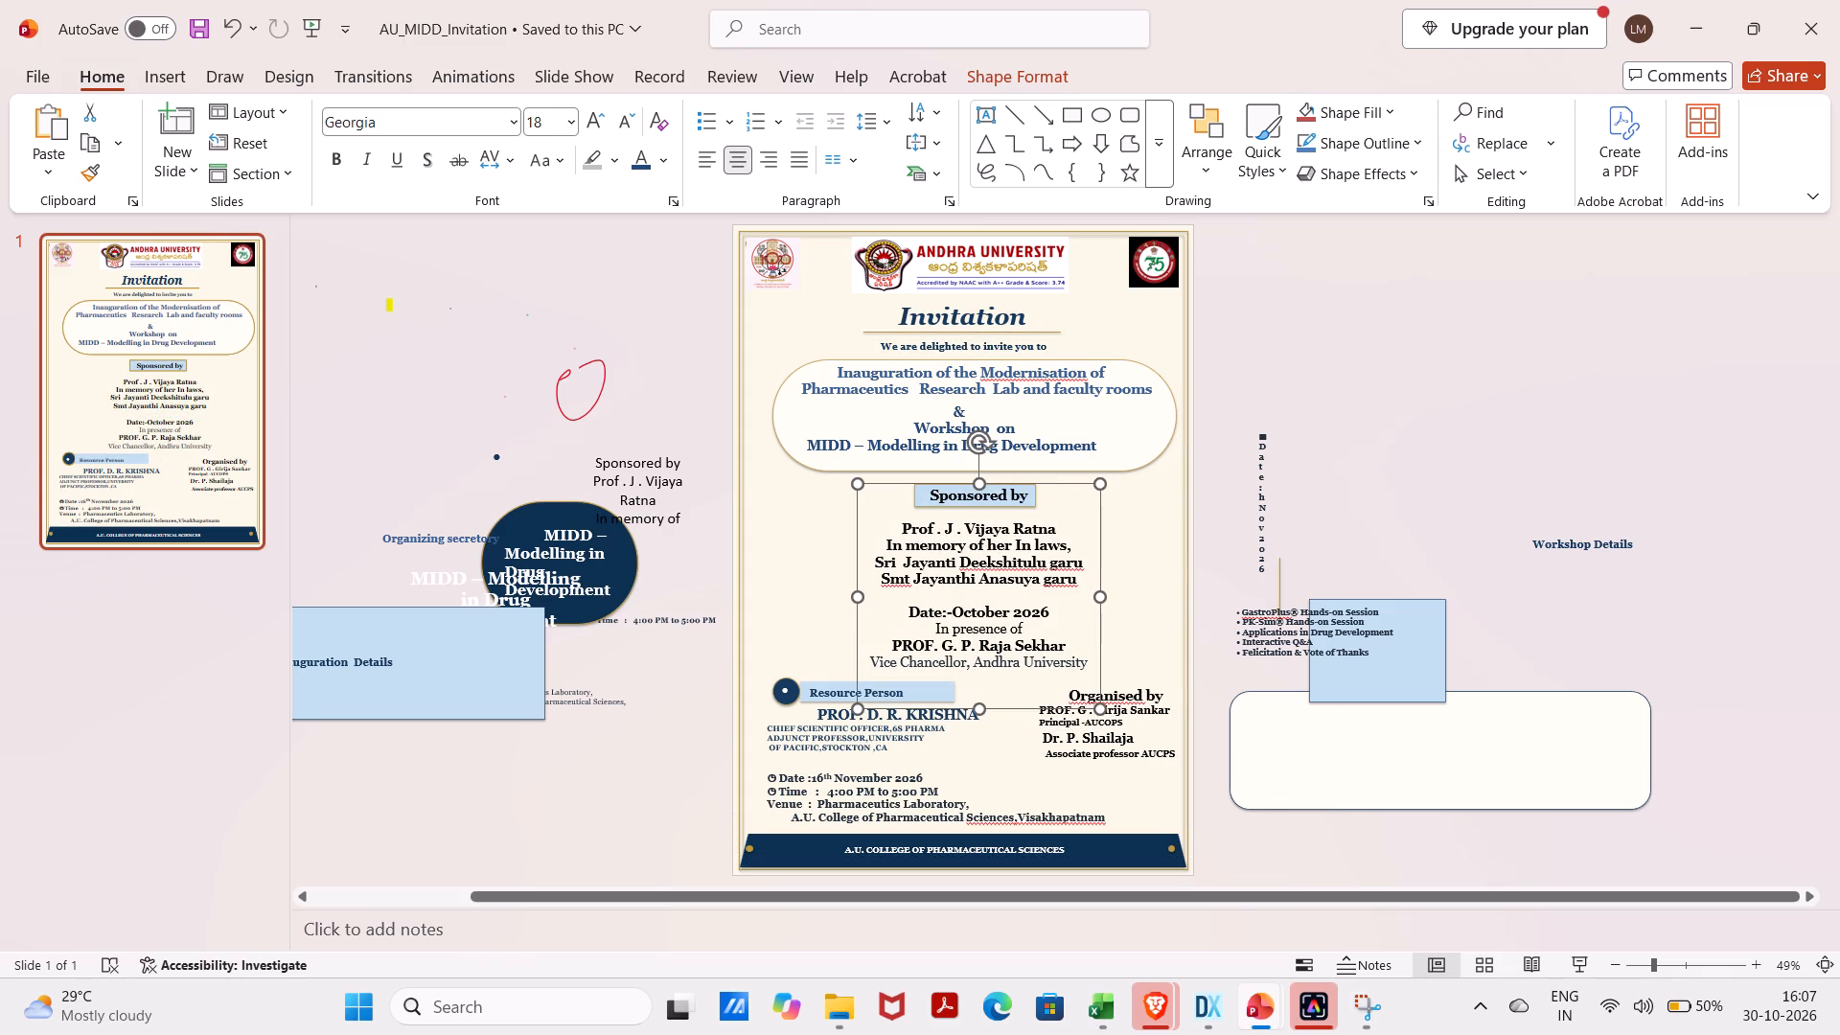
Remove the blank line above "Date:-October 2026" and insert one between that date and "In presence of".
{"action": "left_click", "coordinate": [906, 609]}
{"action": "key", "text": "BackSpace"}
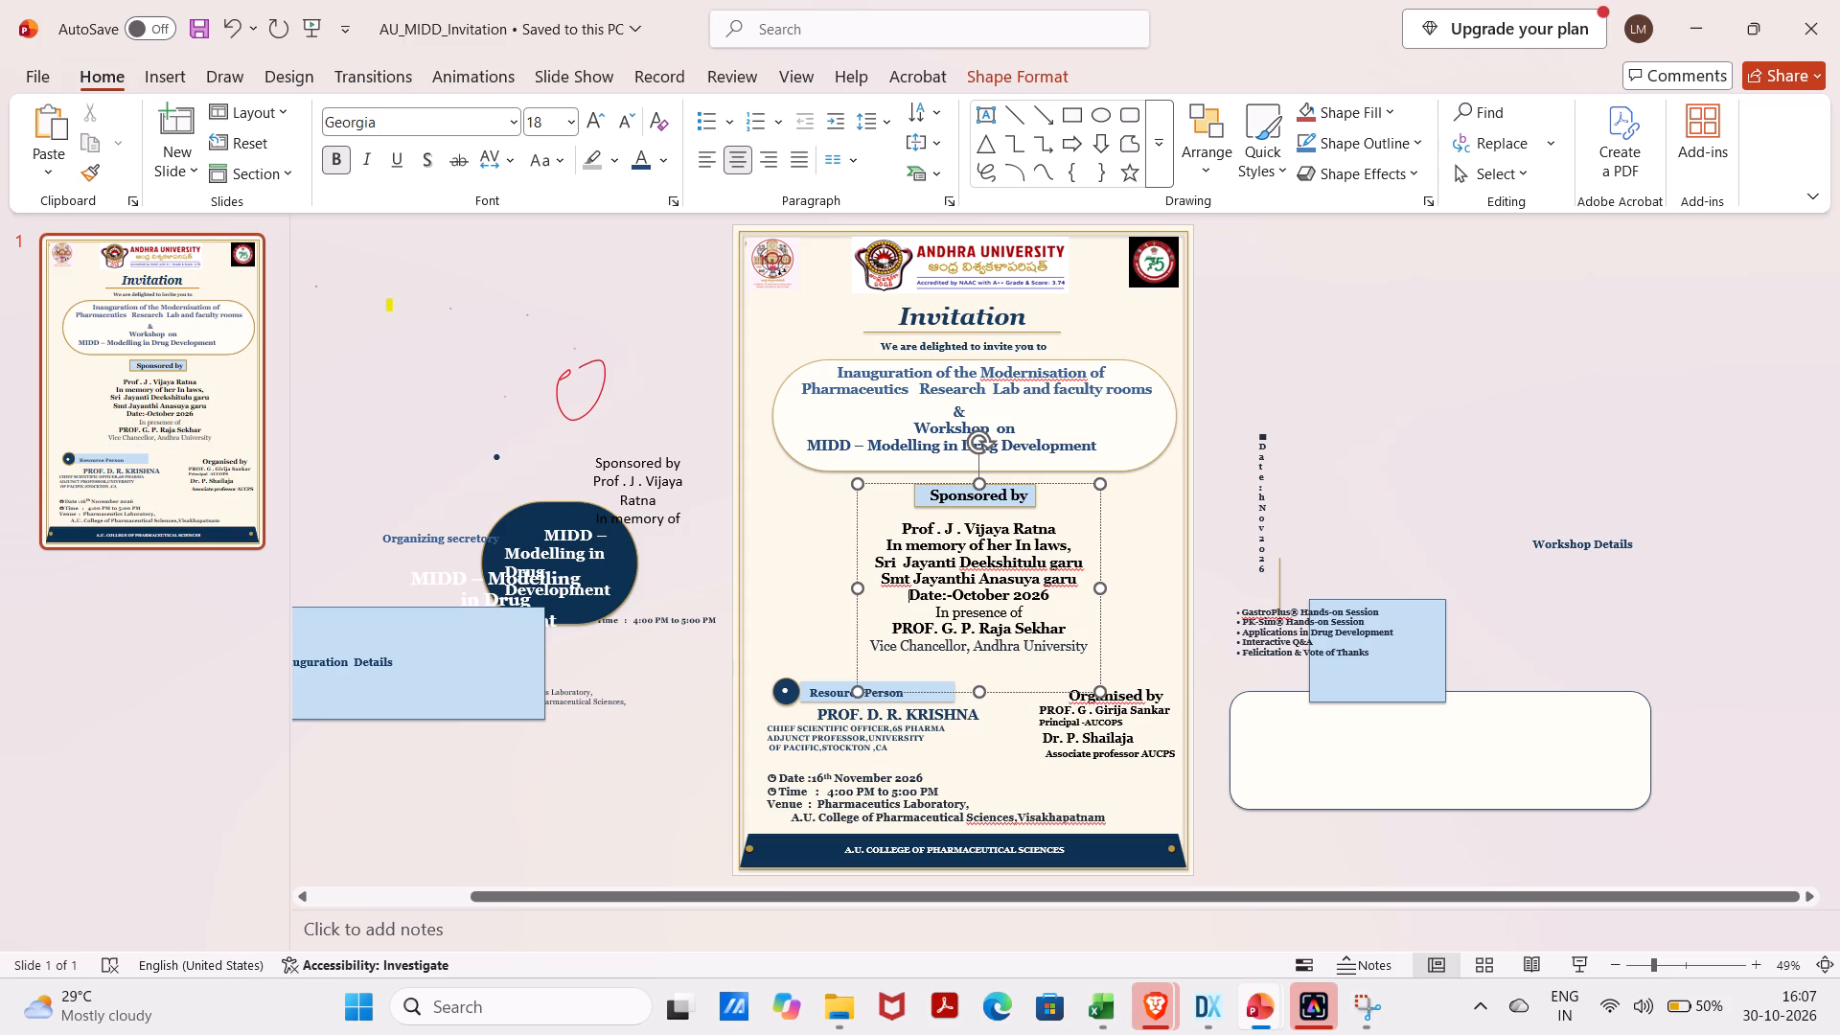
{"action": "left_click", "coordinate": [1060, 604]}
{"action": "key", "text": "Return"}
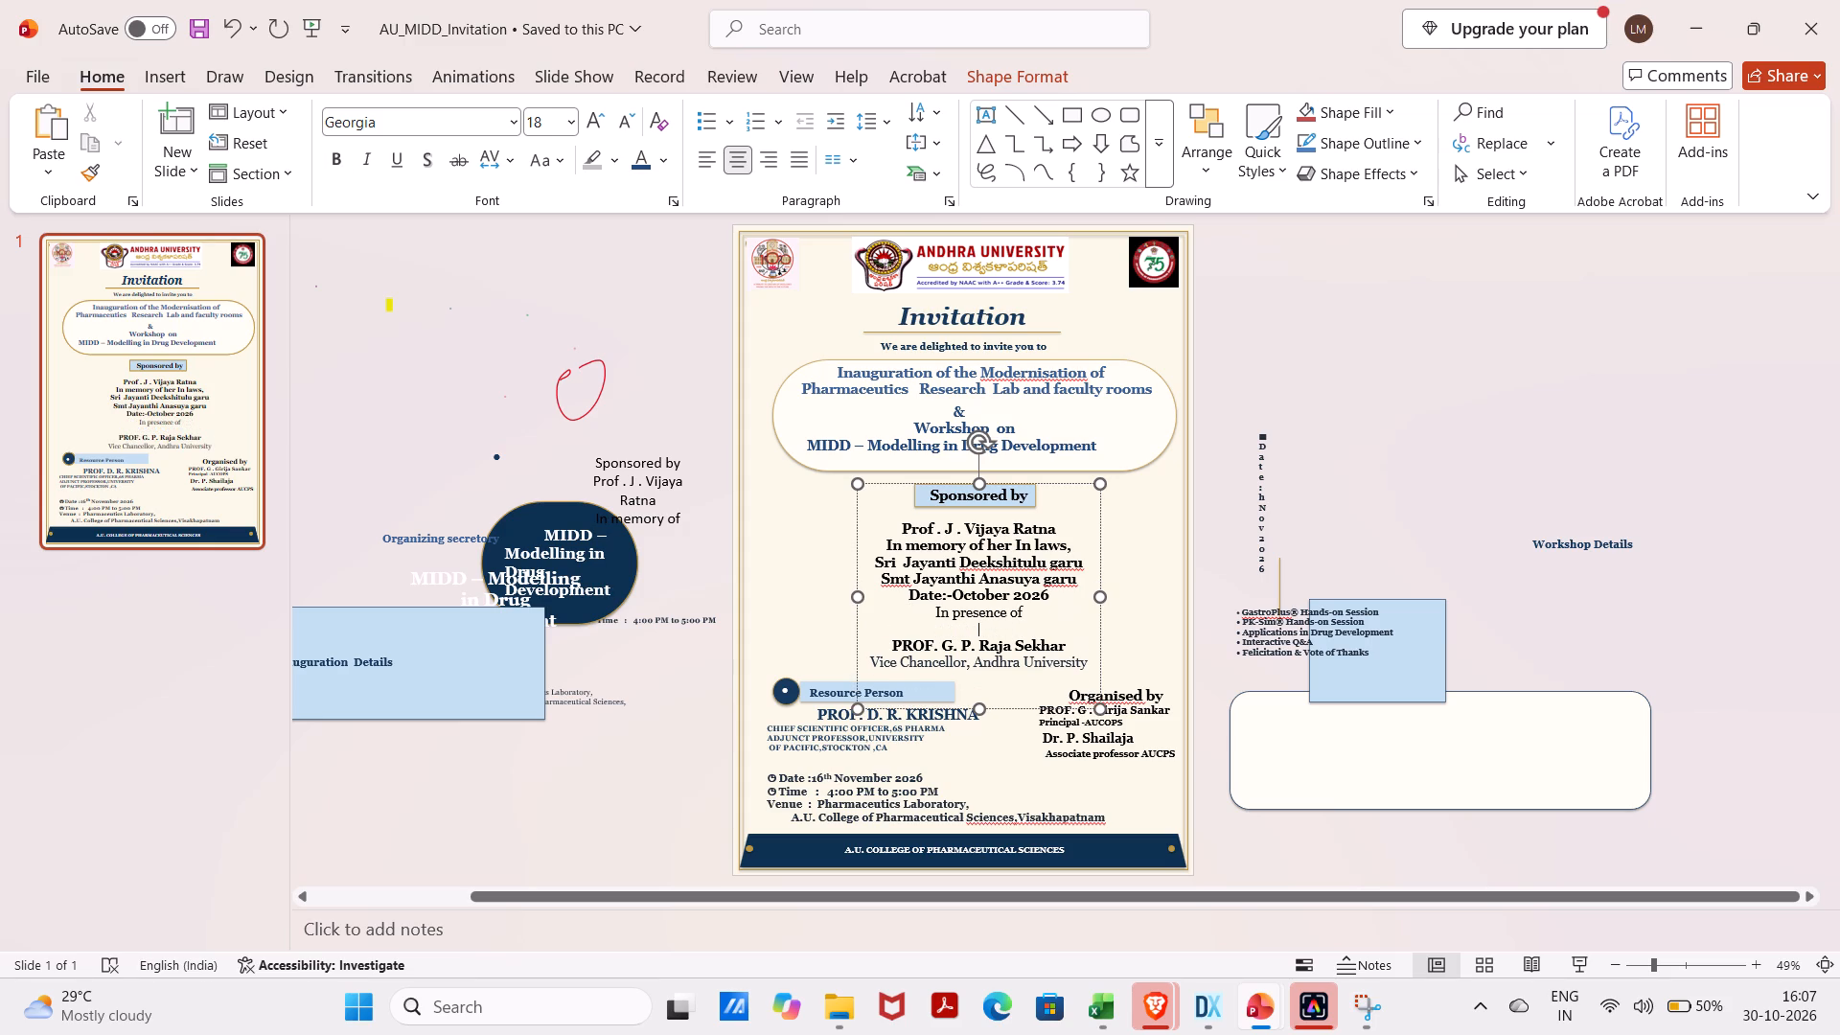
{"action": "left_click", "coordinate": [1068, 595]}
{"action": "key", "text": "Return"}
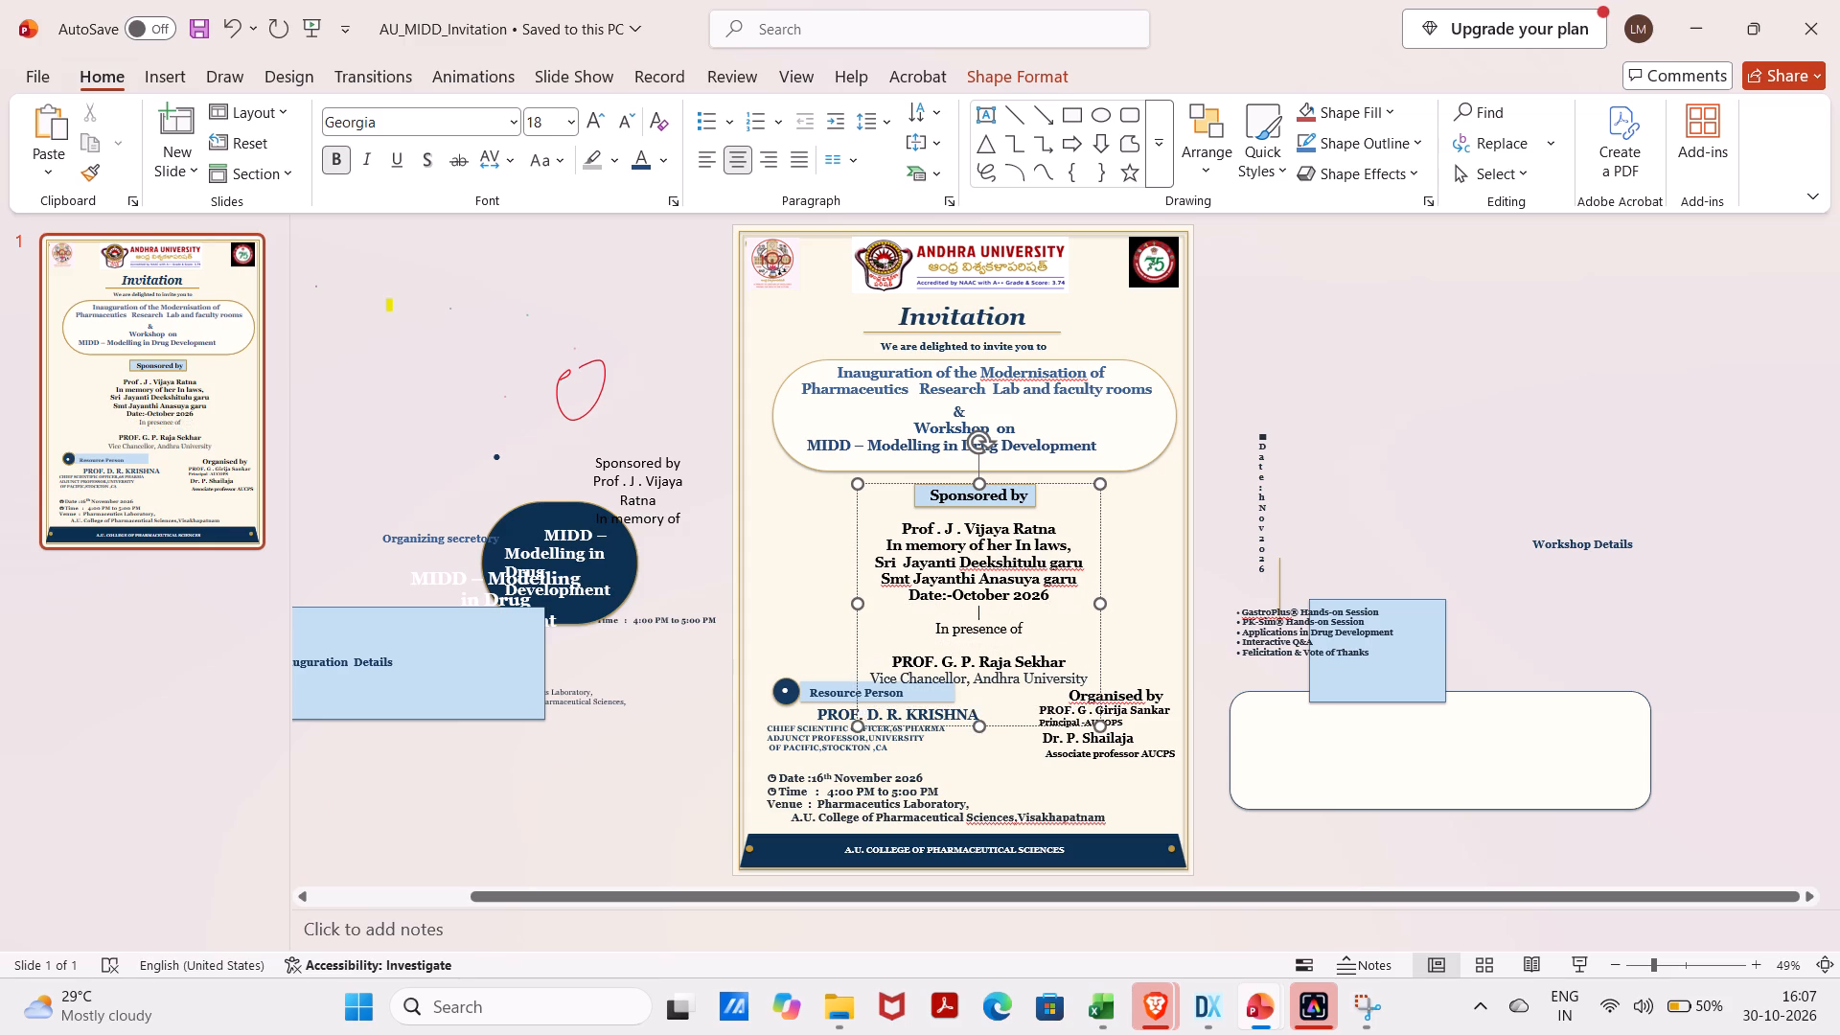
{"action": "left_click", "coordinate": [1029, 645]}
{"action": "key", "text": "BackSpace"}
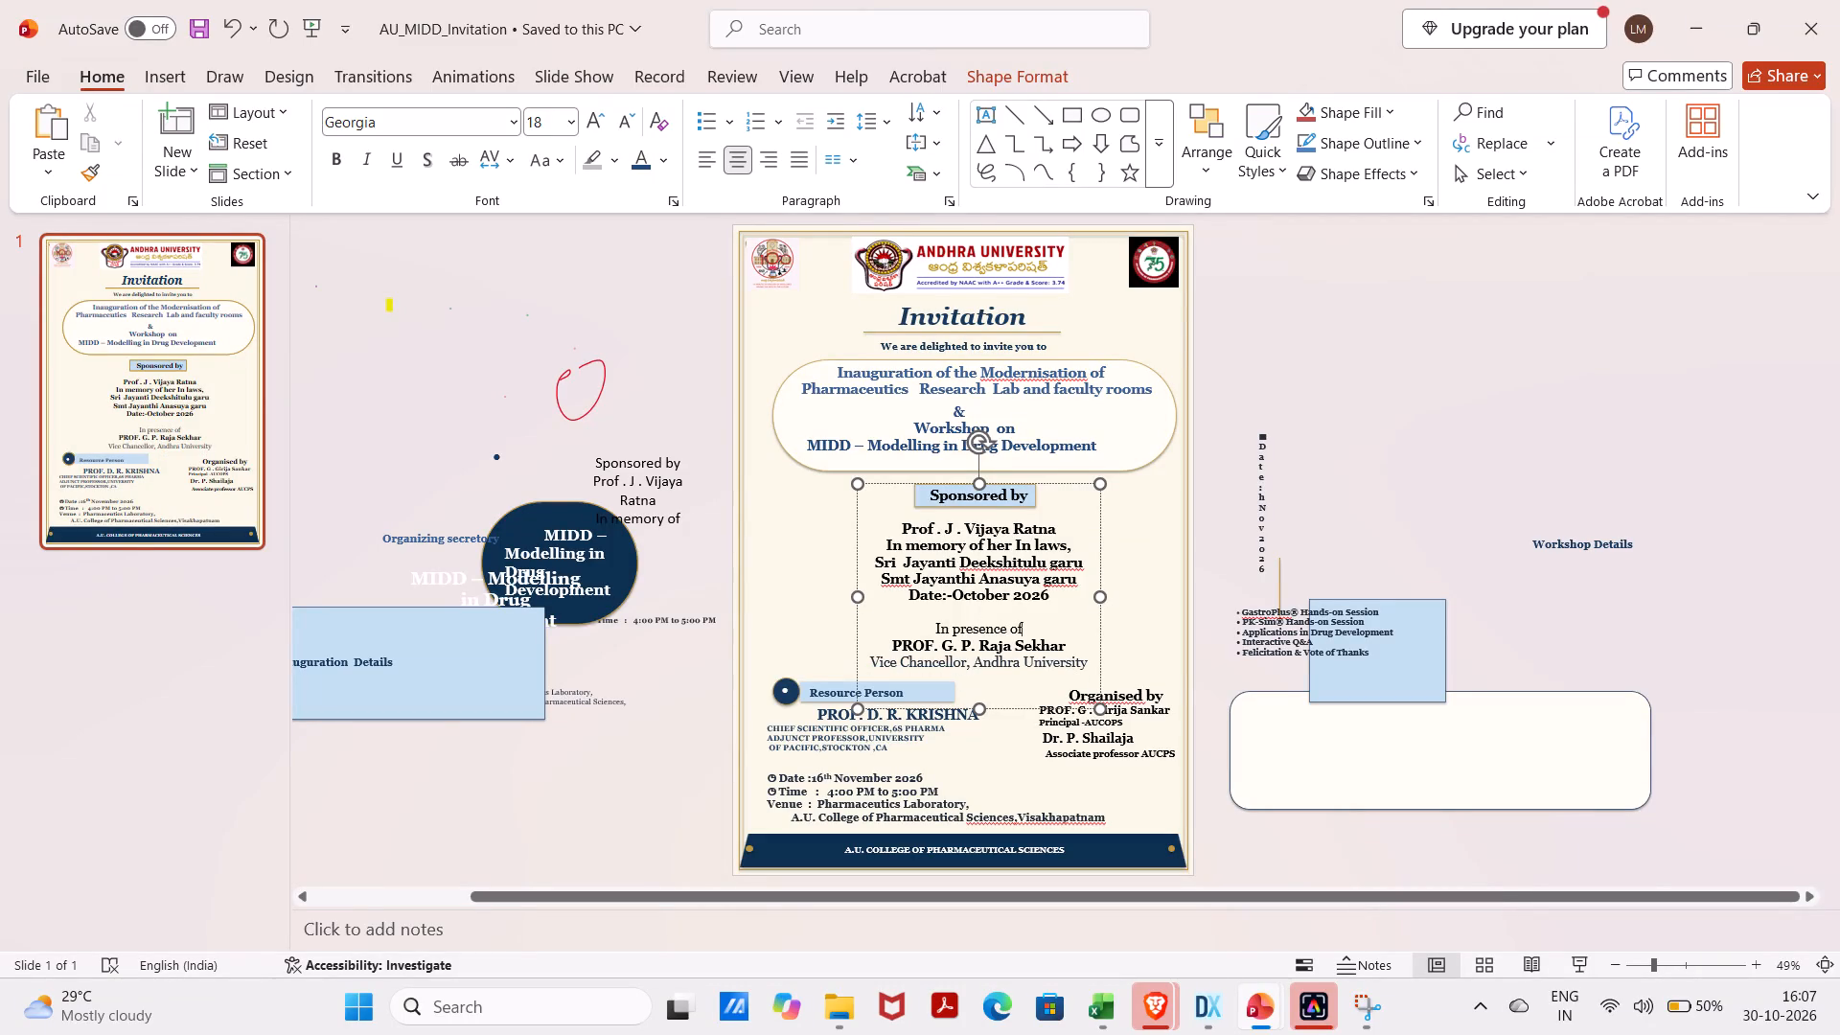
Shrink the spare blue rectangle beside the slide to a thin bar about 4.9 cm wide and 0.74 cm high.
{"action": "left_click", "coordinate": [1343, 669]}
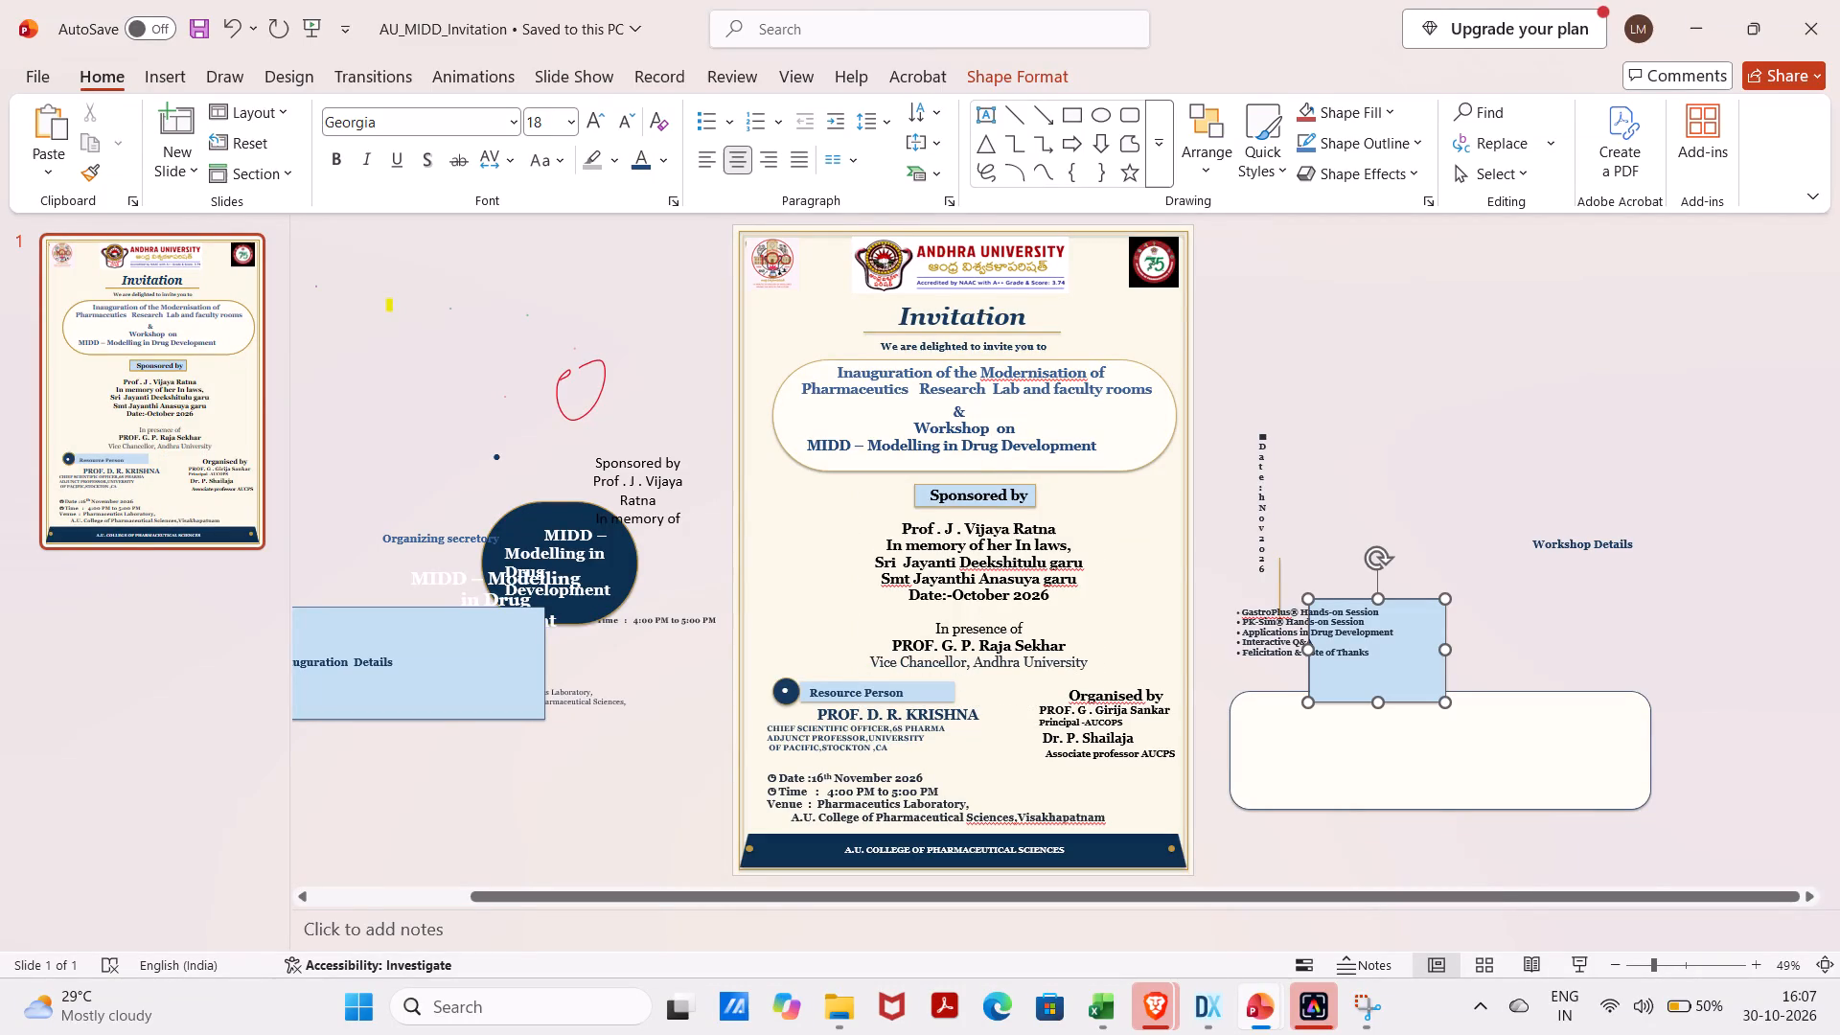
{"action": "left_click_drag", "start_coordinate": [1309, 703], "coordinate": [1336, 631]}
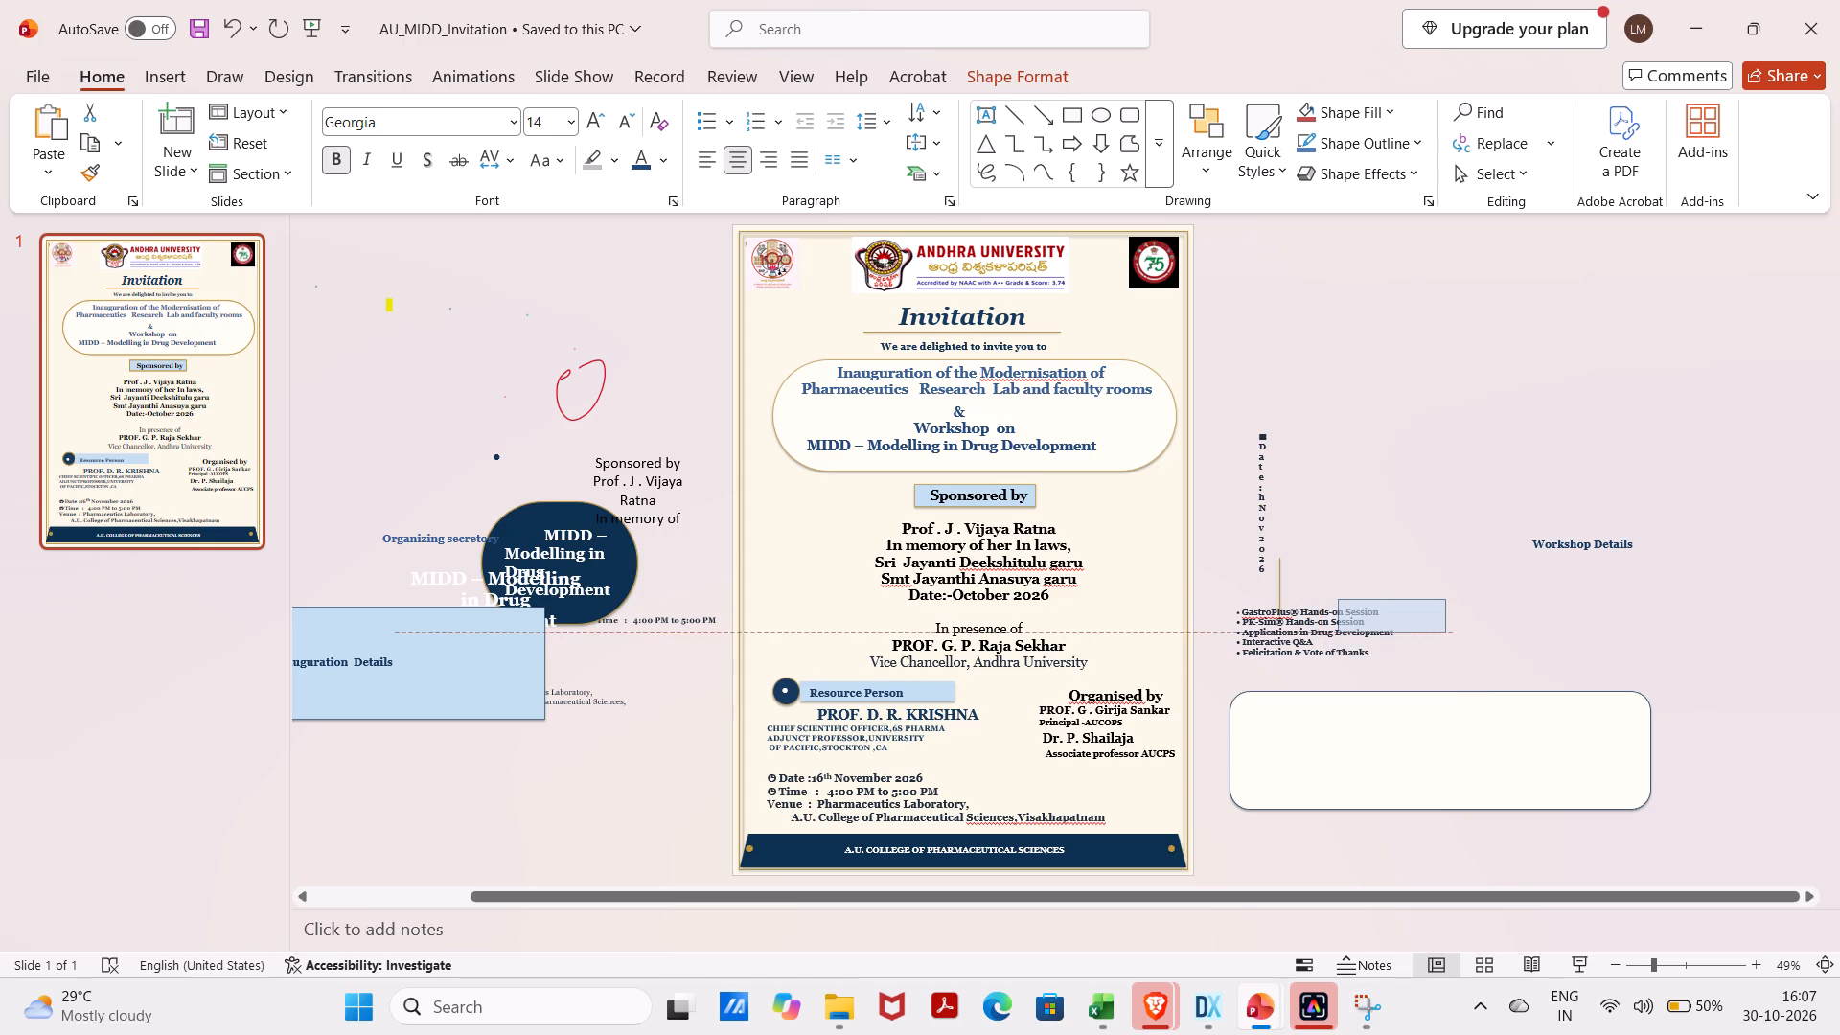
{"action": "left_click_drag", "start_coordinate": [1336, 631], "coordinate": [1334, 576]}
{"action": "left_click", "coordinate": [1346, 586]}
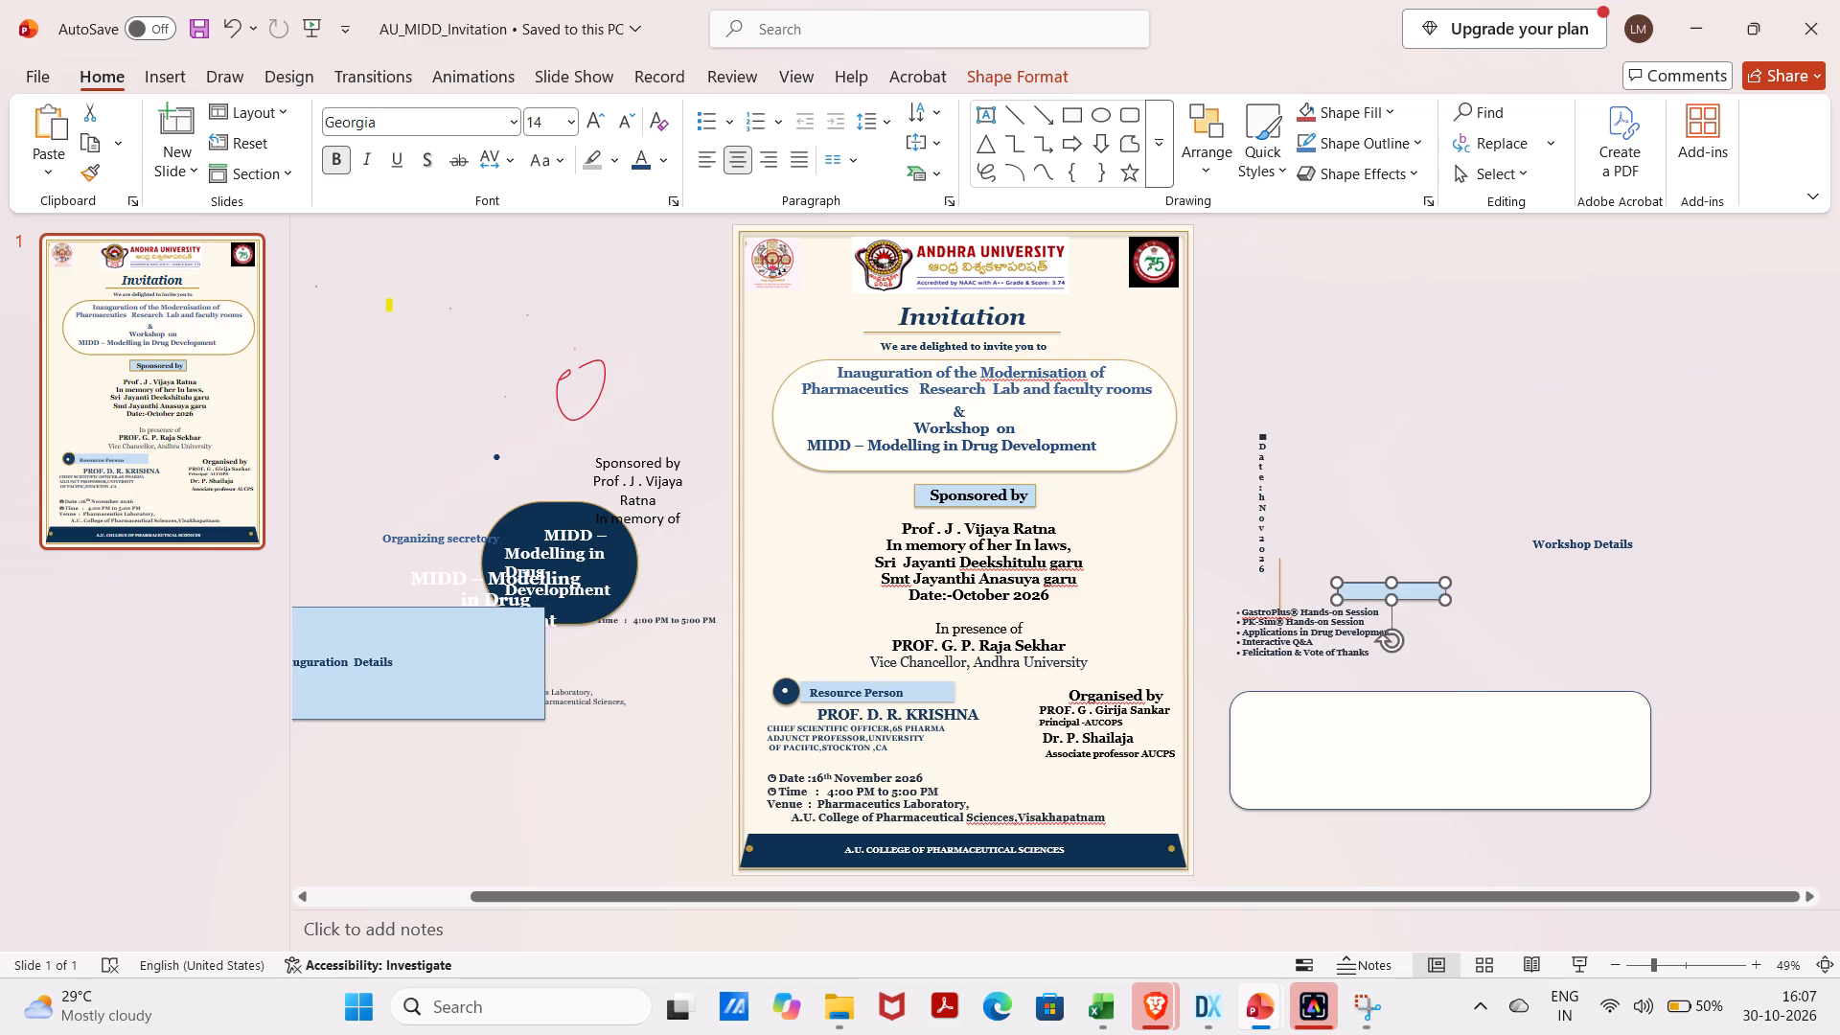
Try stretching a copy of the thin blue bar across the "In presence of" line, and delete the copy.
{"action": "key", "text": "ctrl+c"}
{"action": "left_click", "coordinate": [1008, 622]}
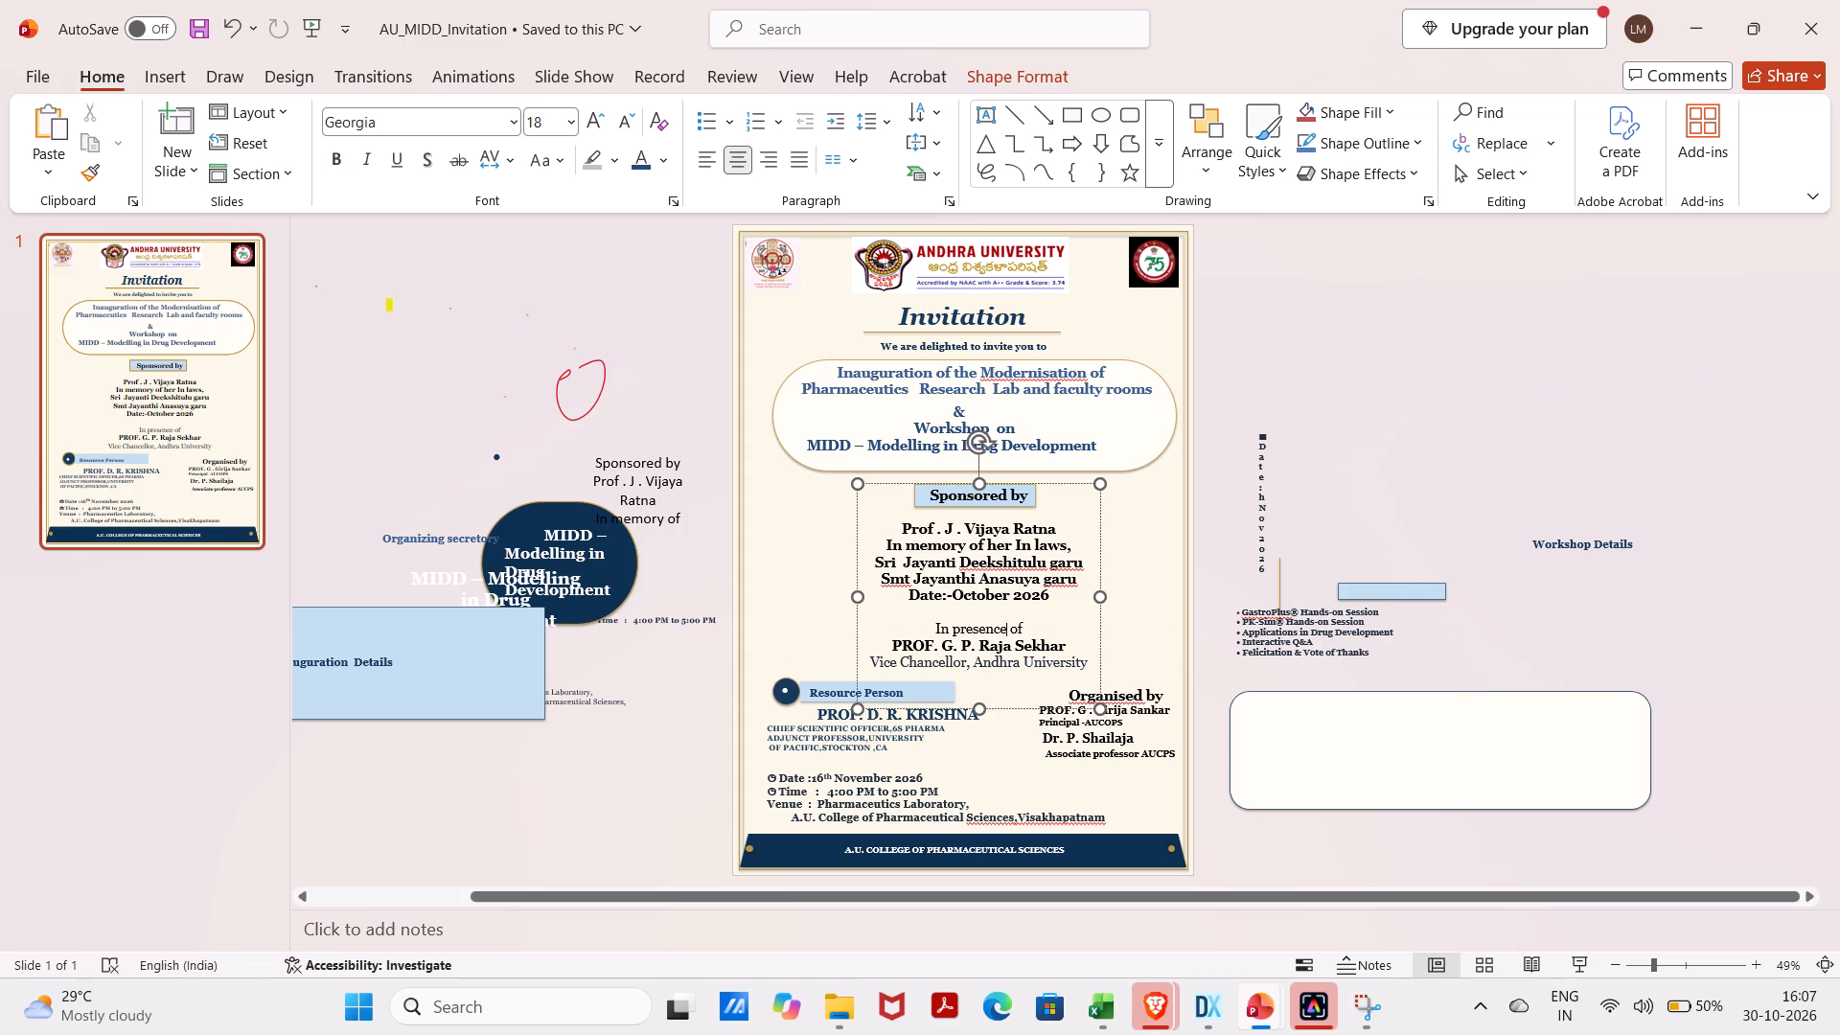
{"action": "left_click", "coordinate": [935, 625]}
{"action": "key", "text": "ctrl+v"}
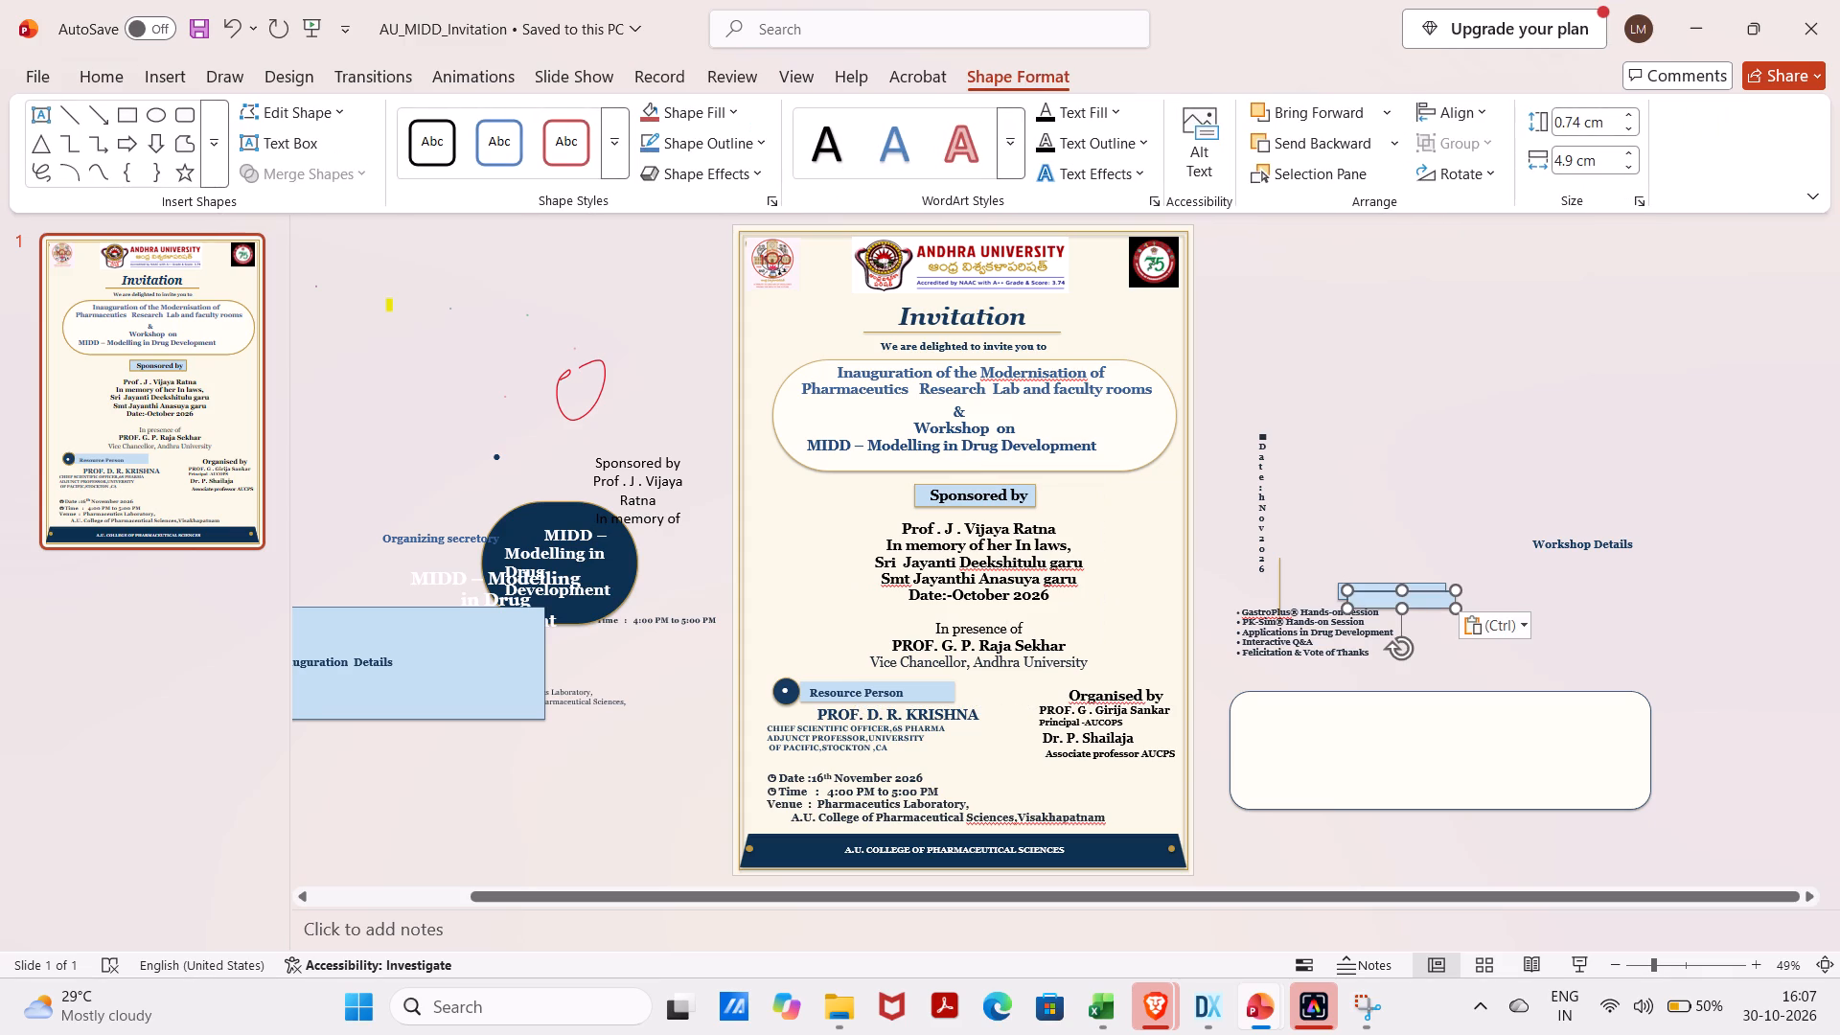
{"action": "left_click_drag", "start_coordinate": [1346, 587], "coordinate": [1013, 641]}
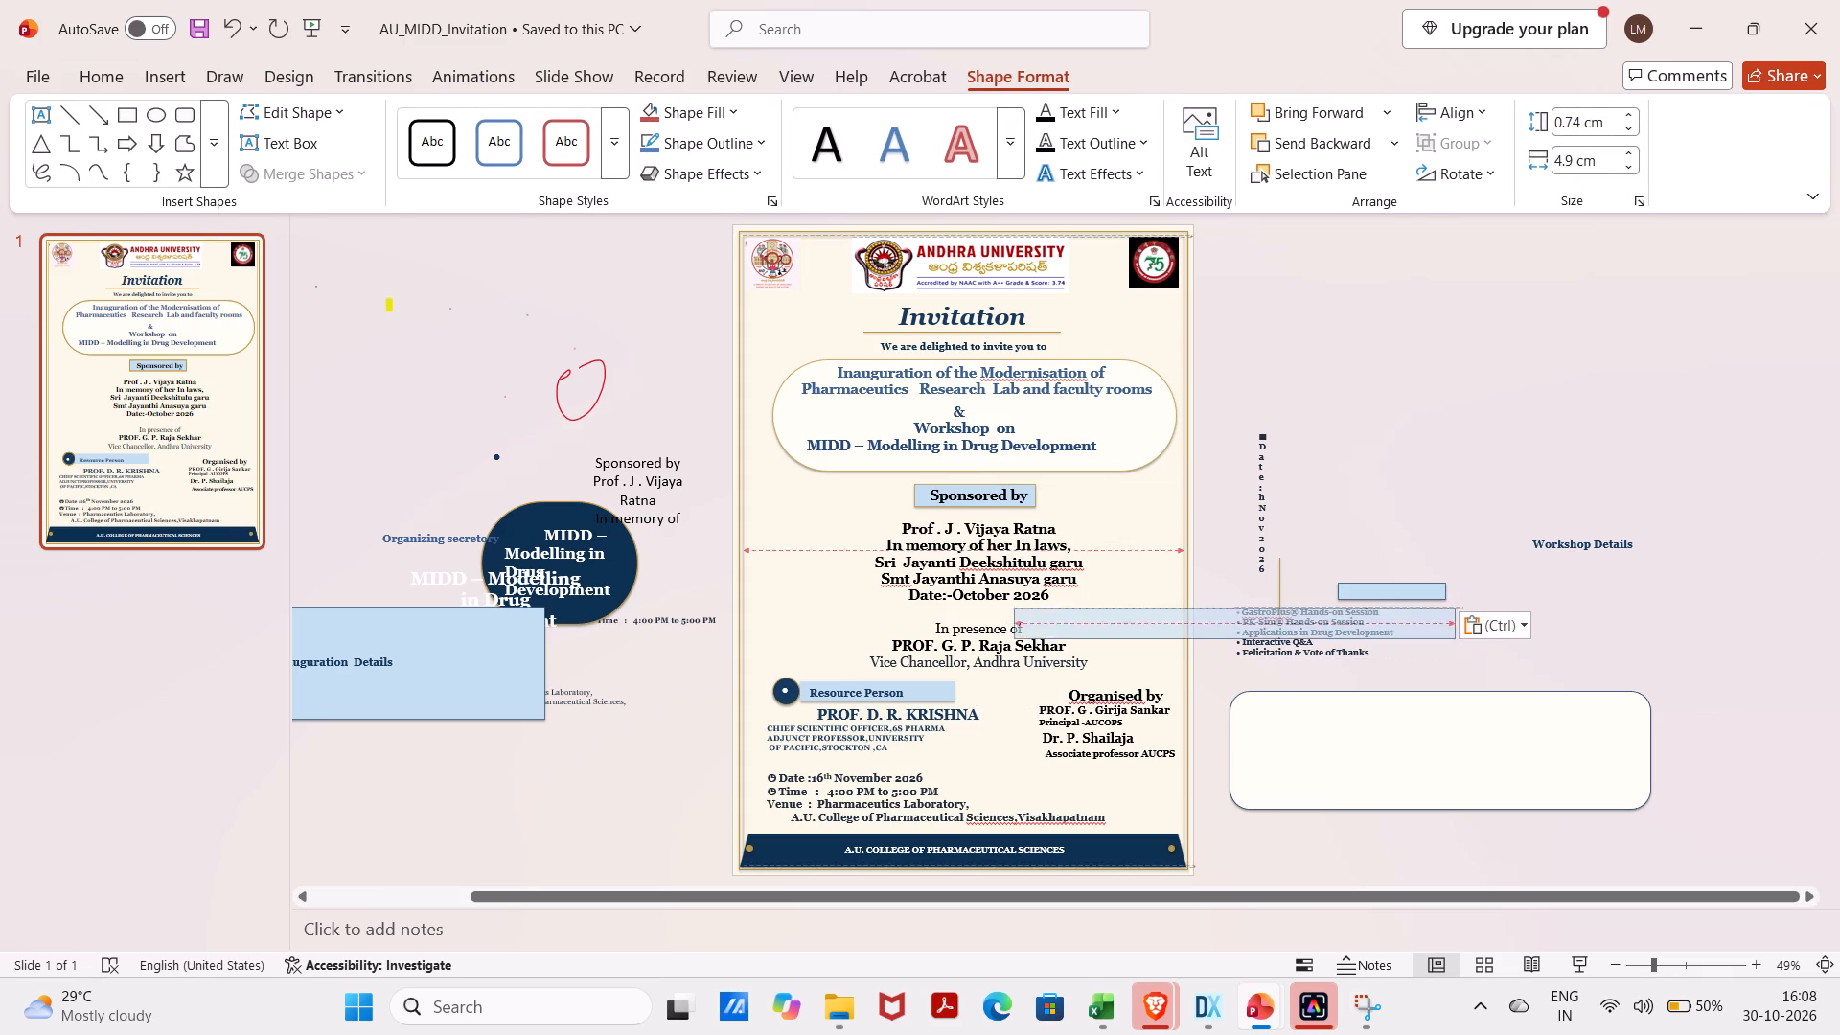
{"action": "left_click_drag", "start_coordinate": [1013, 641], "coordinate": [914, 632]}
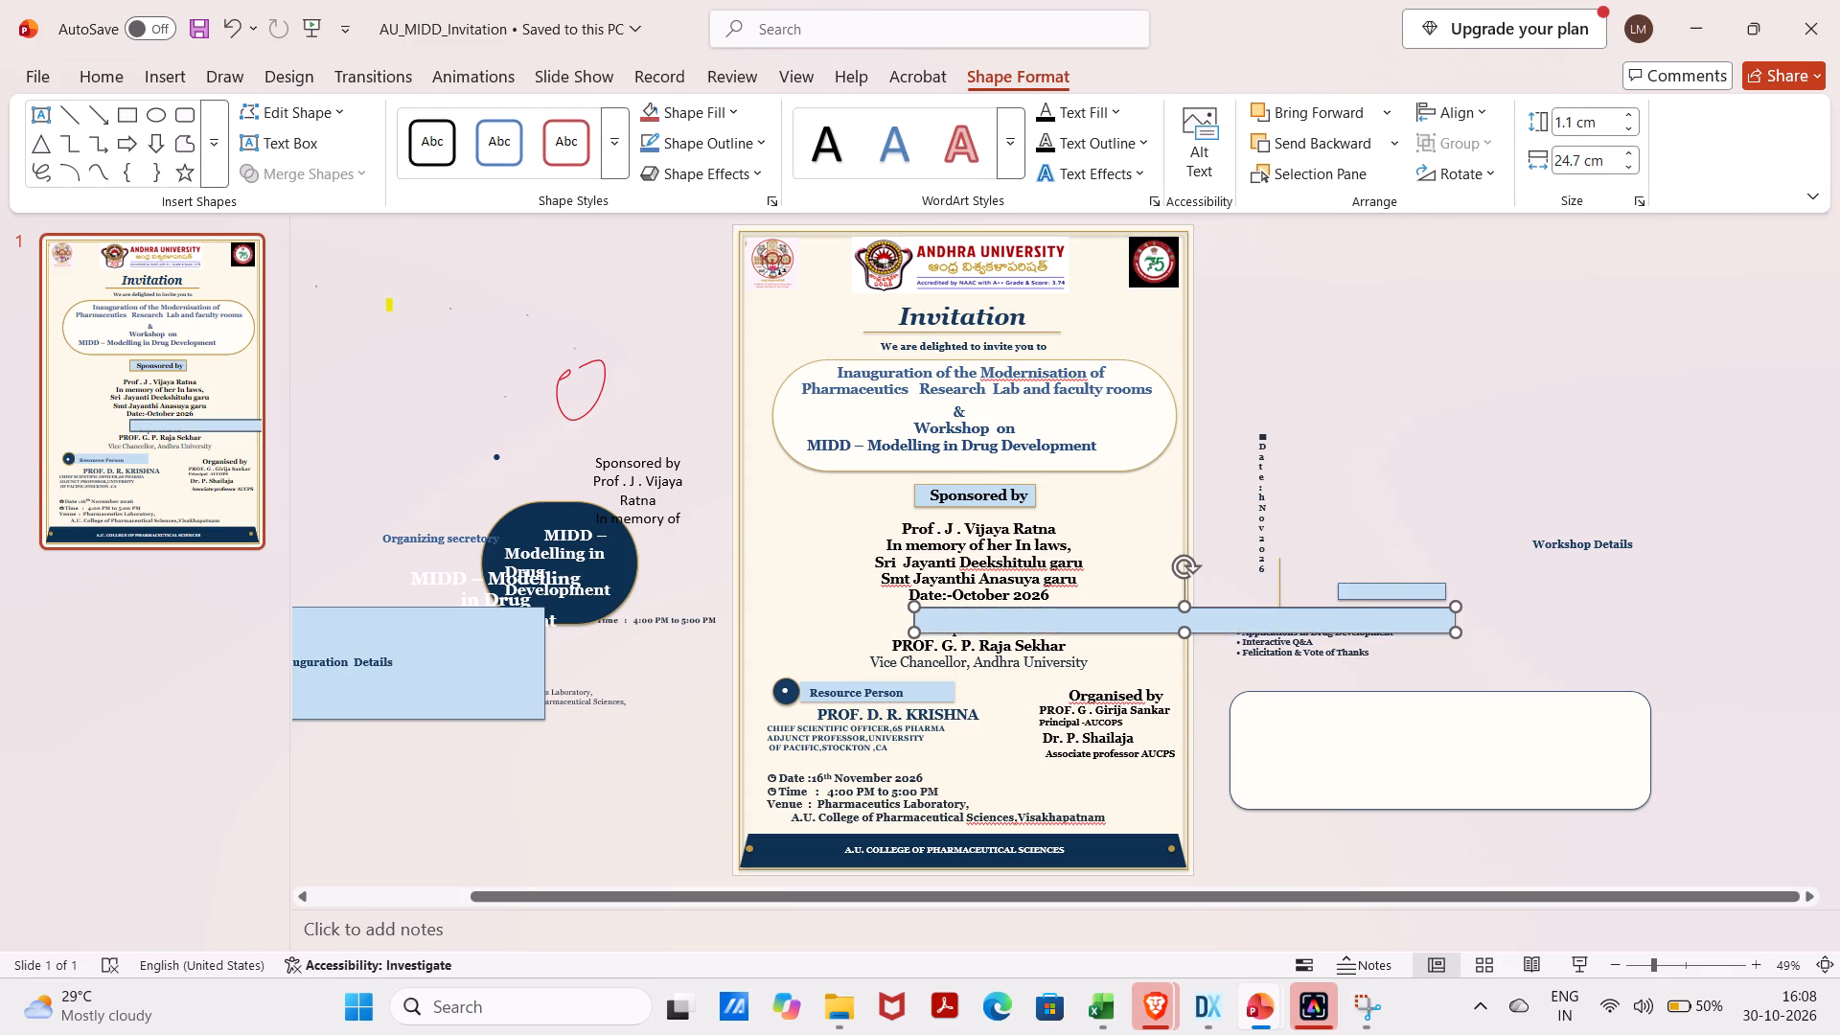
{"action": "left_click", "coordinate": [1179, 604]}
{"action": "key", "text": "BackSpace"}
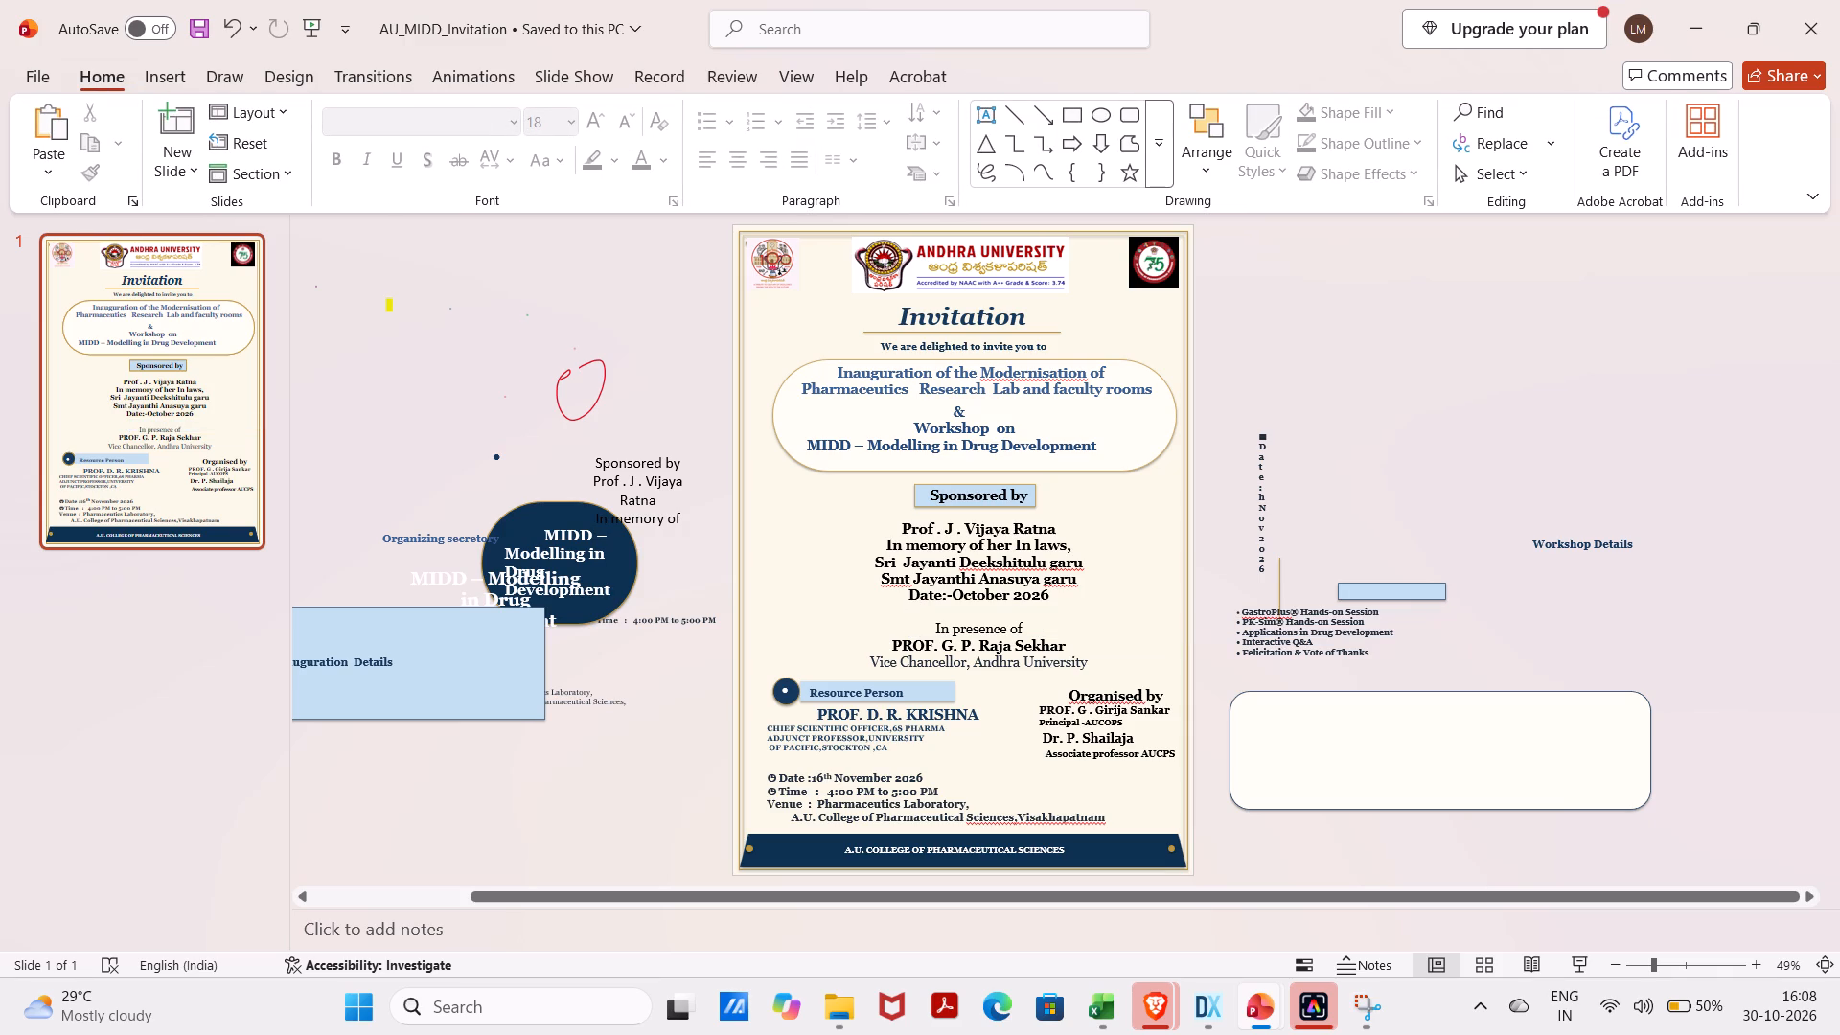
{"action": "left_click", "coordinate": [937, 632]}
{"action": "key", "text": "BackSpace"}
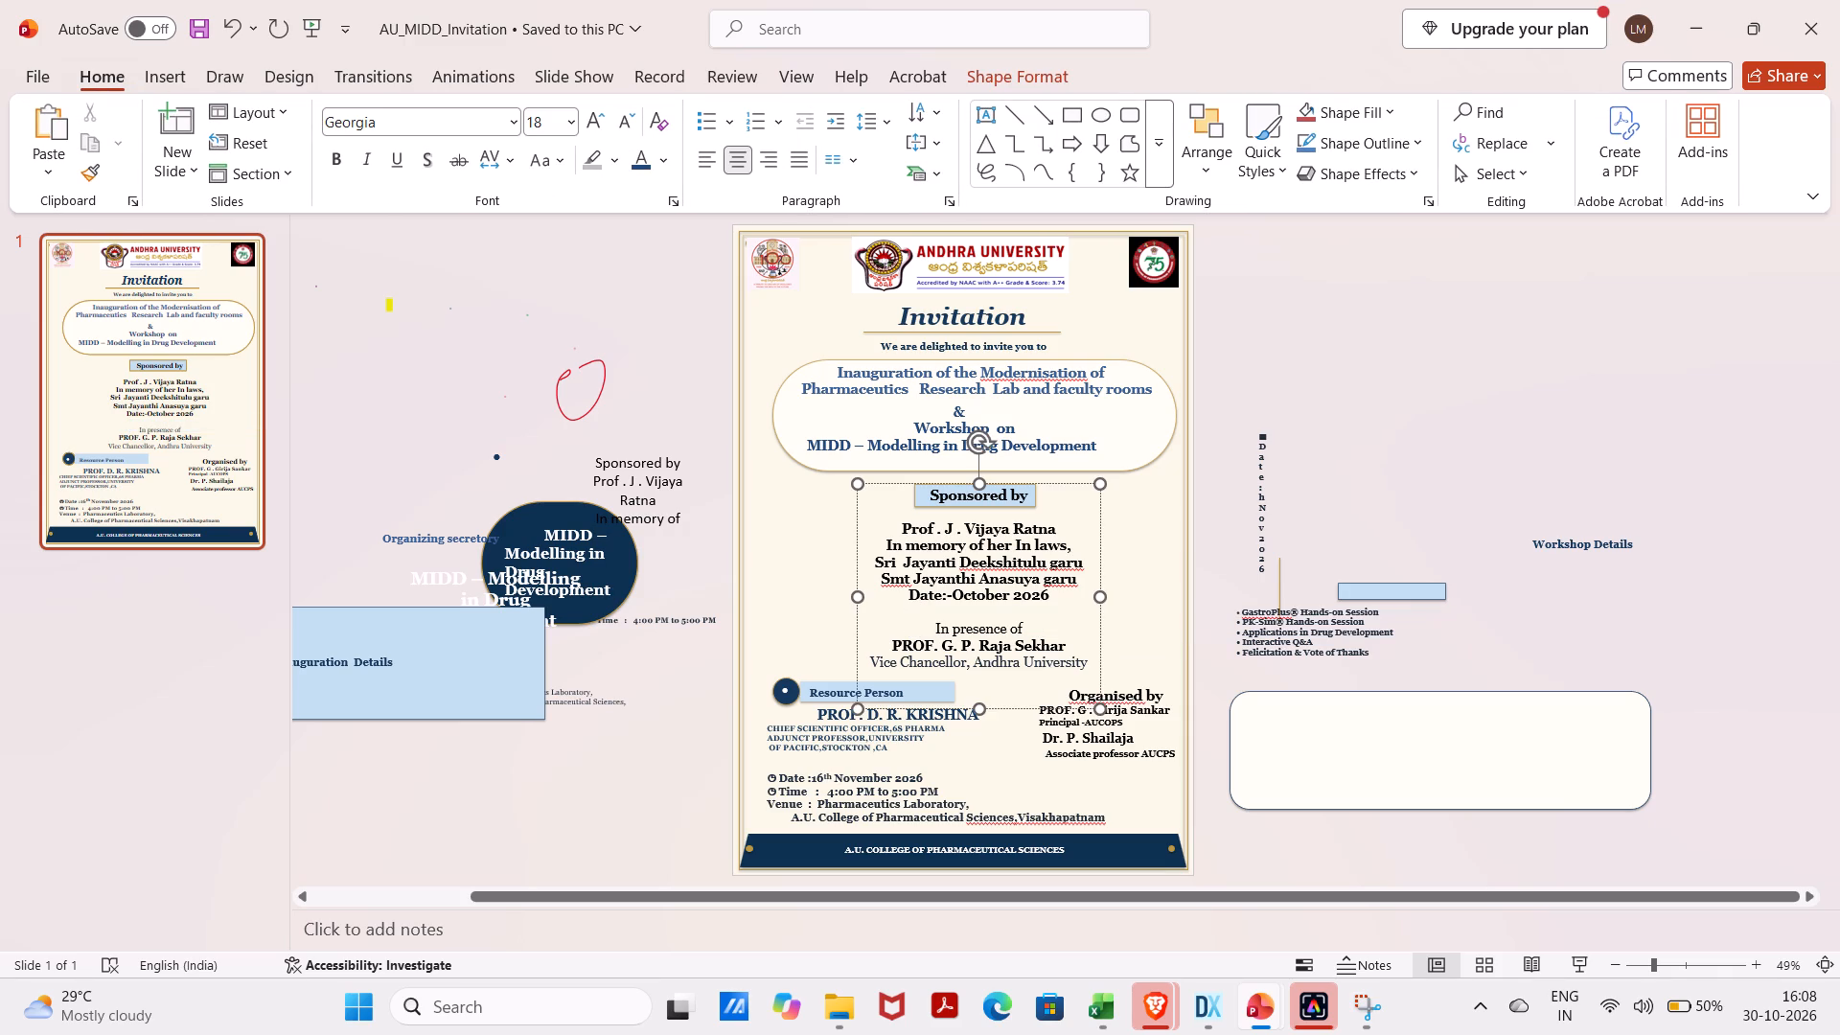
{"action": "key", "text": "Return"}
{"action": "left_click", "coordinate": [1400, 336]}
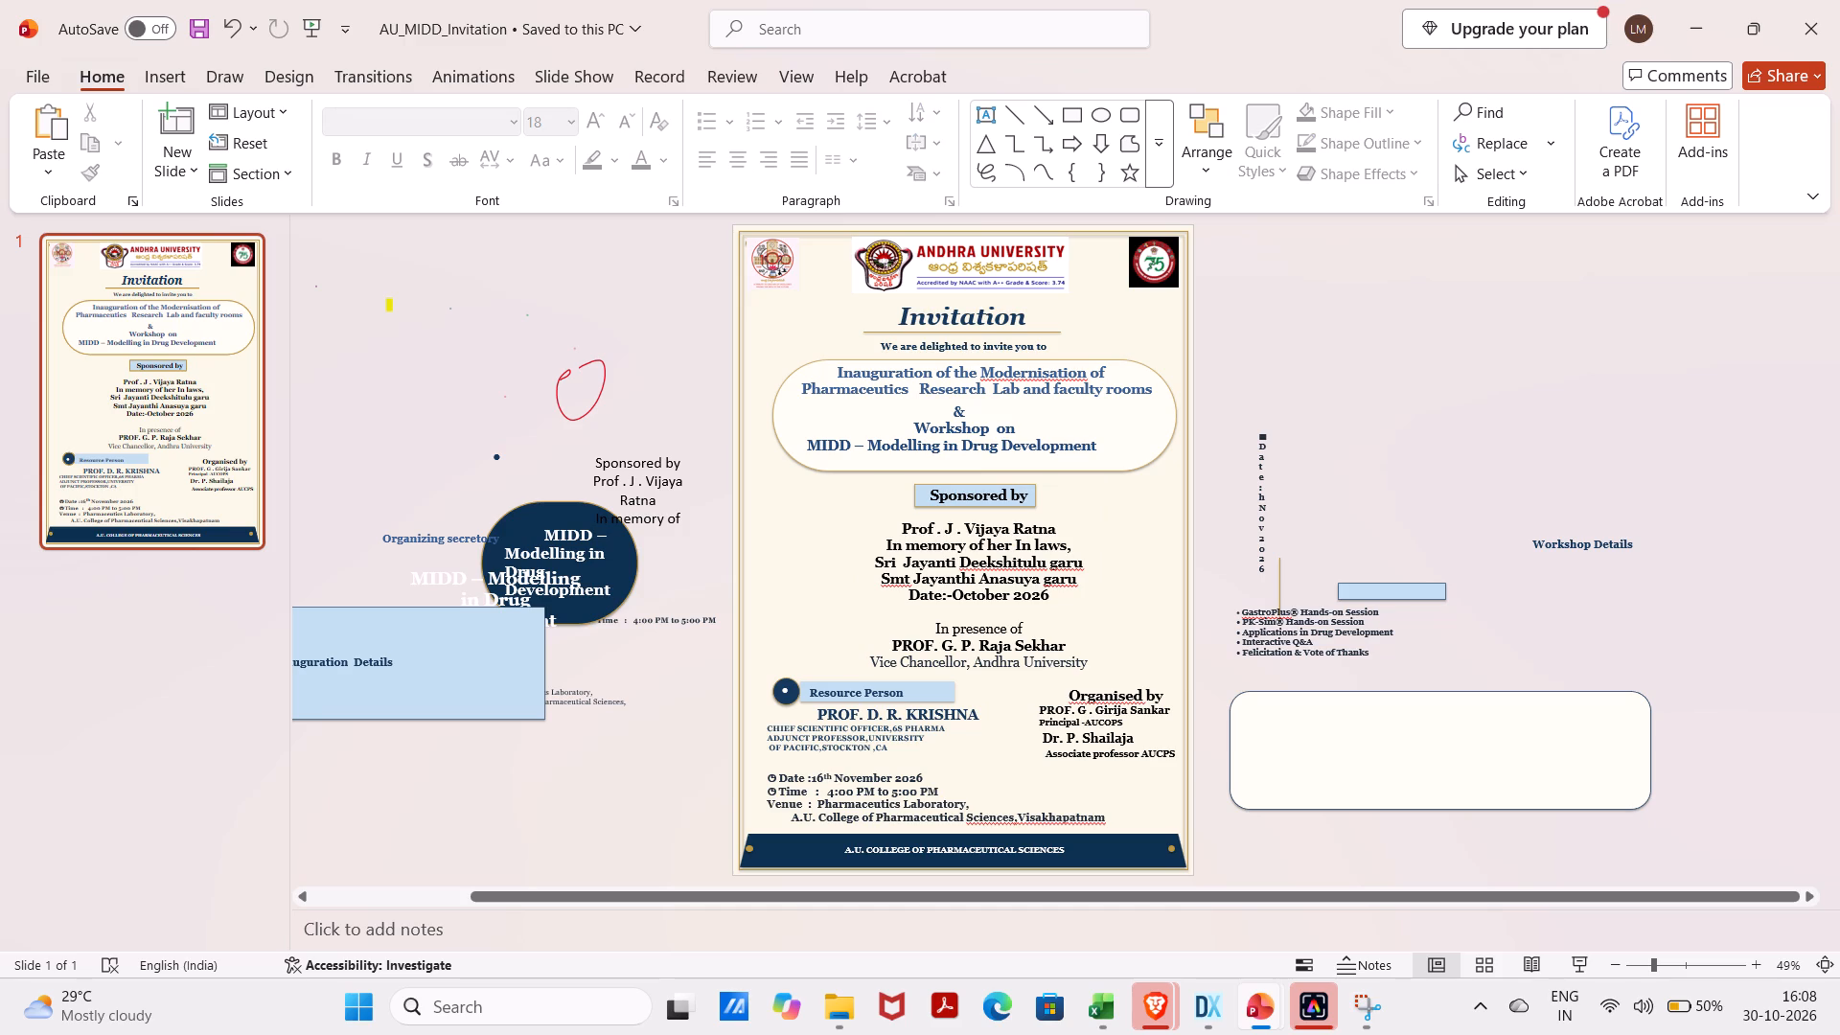
Insert a blank line below the "Organised by" heading.
{"action": "left_click", "coordinate": [1163, 698]}
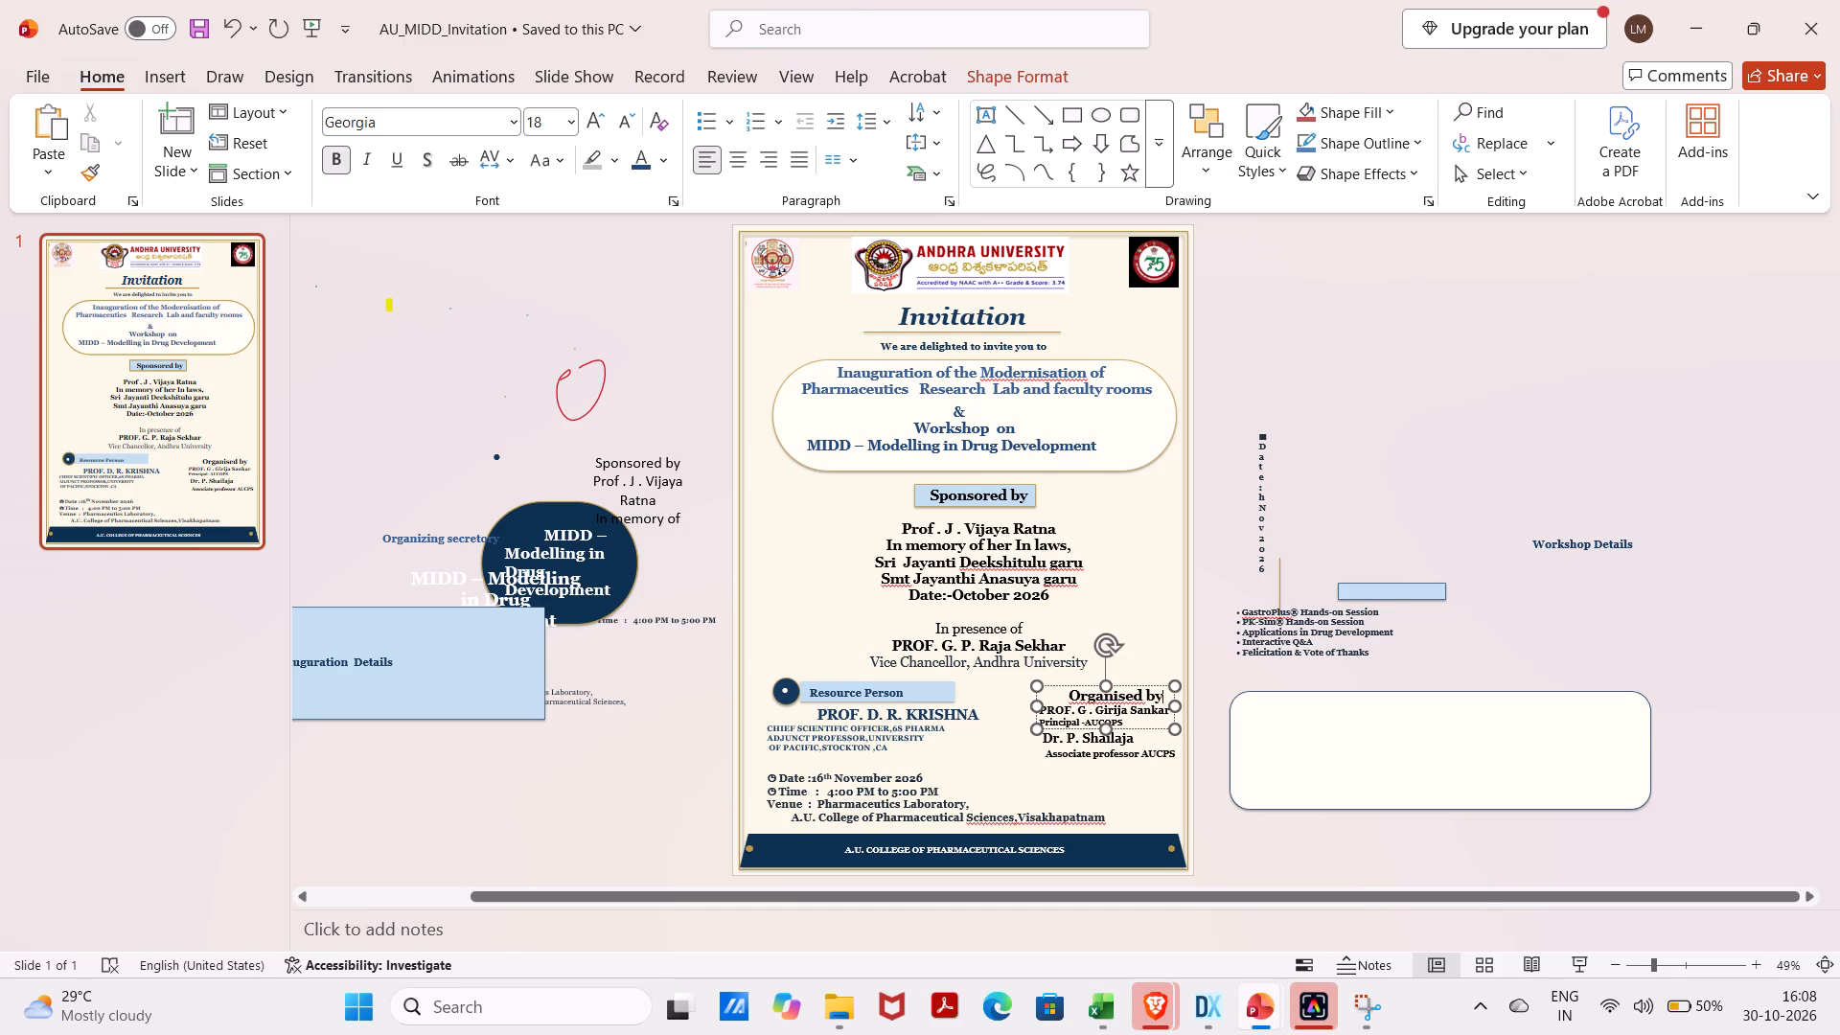
{"action": "key", "text": "Return"}
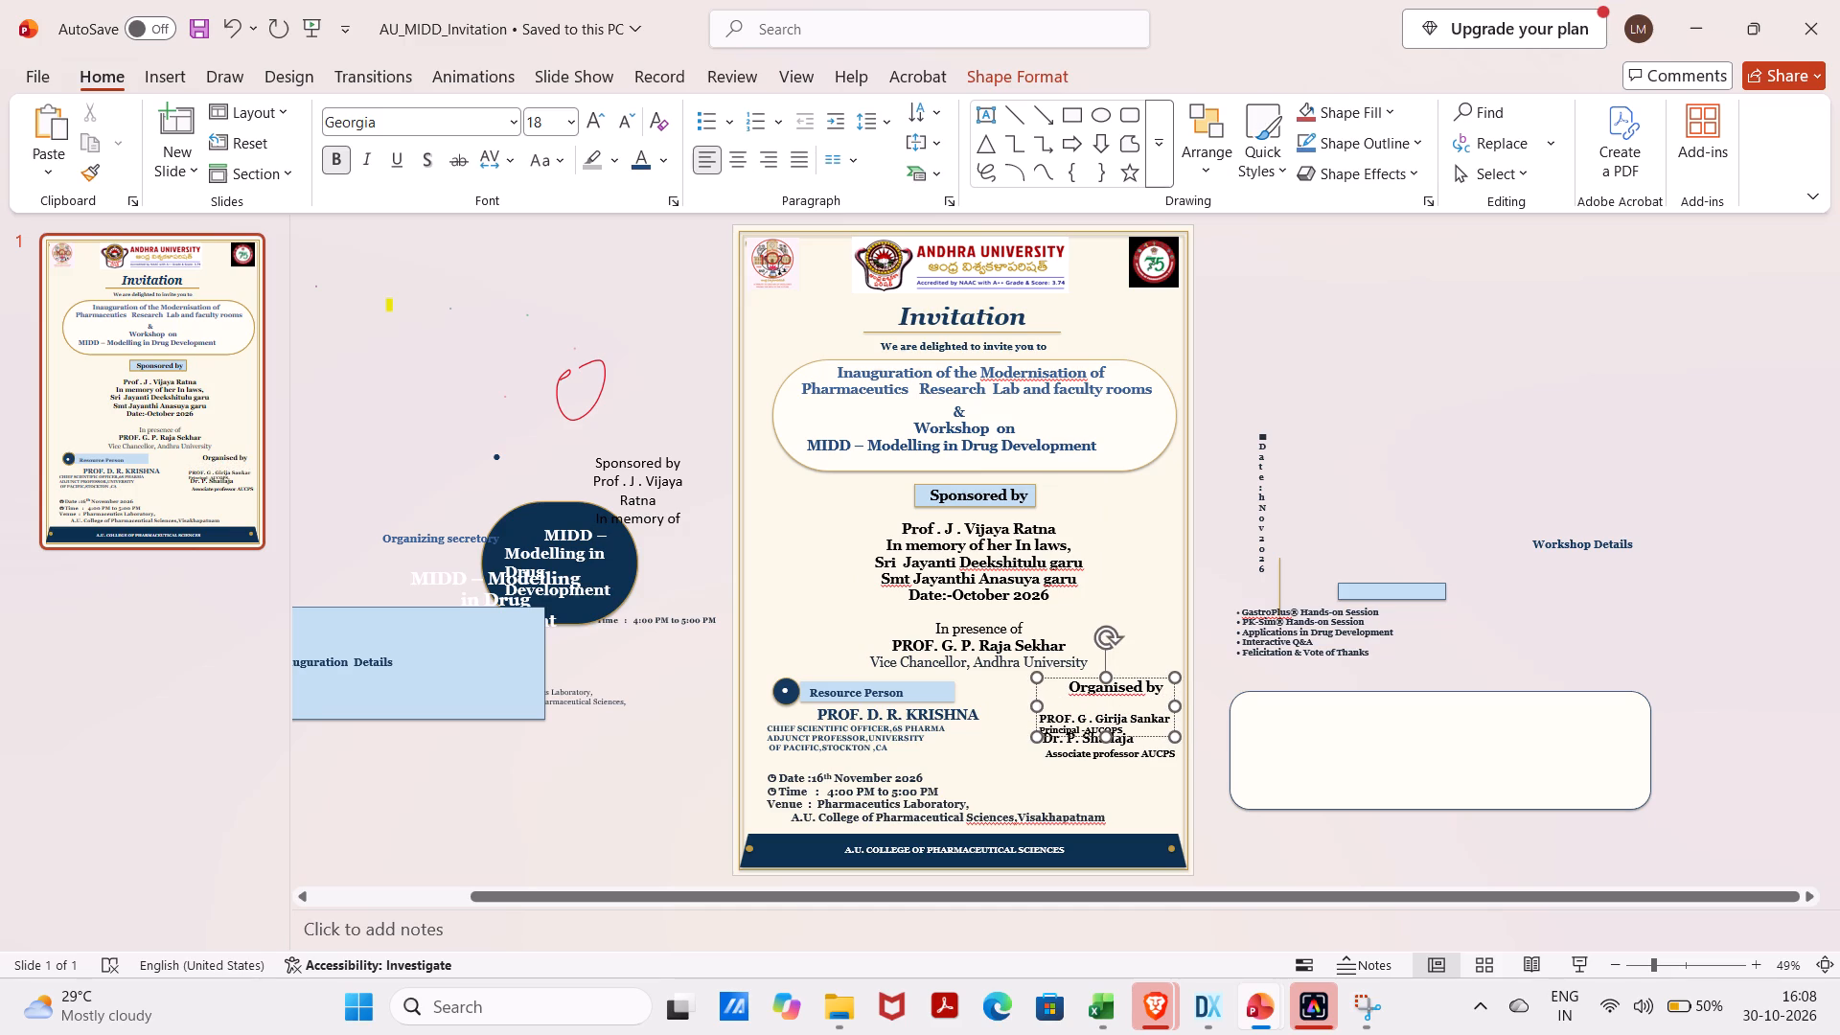
{"action": "left_click", "coordinate": [1068, 694]}
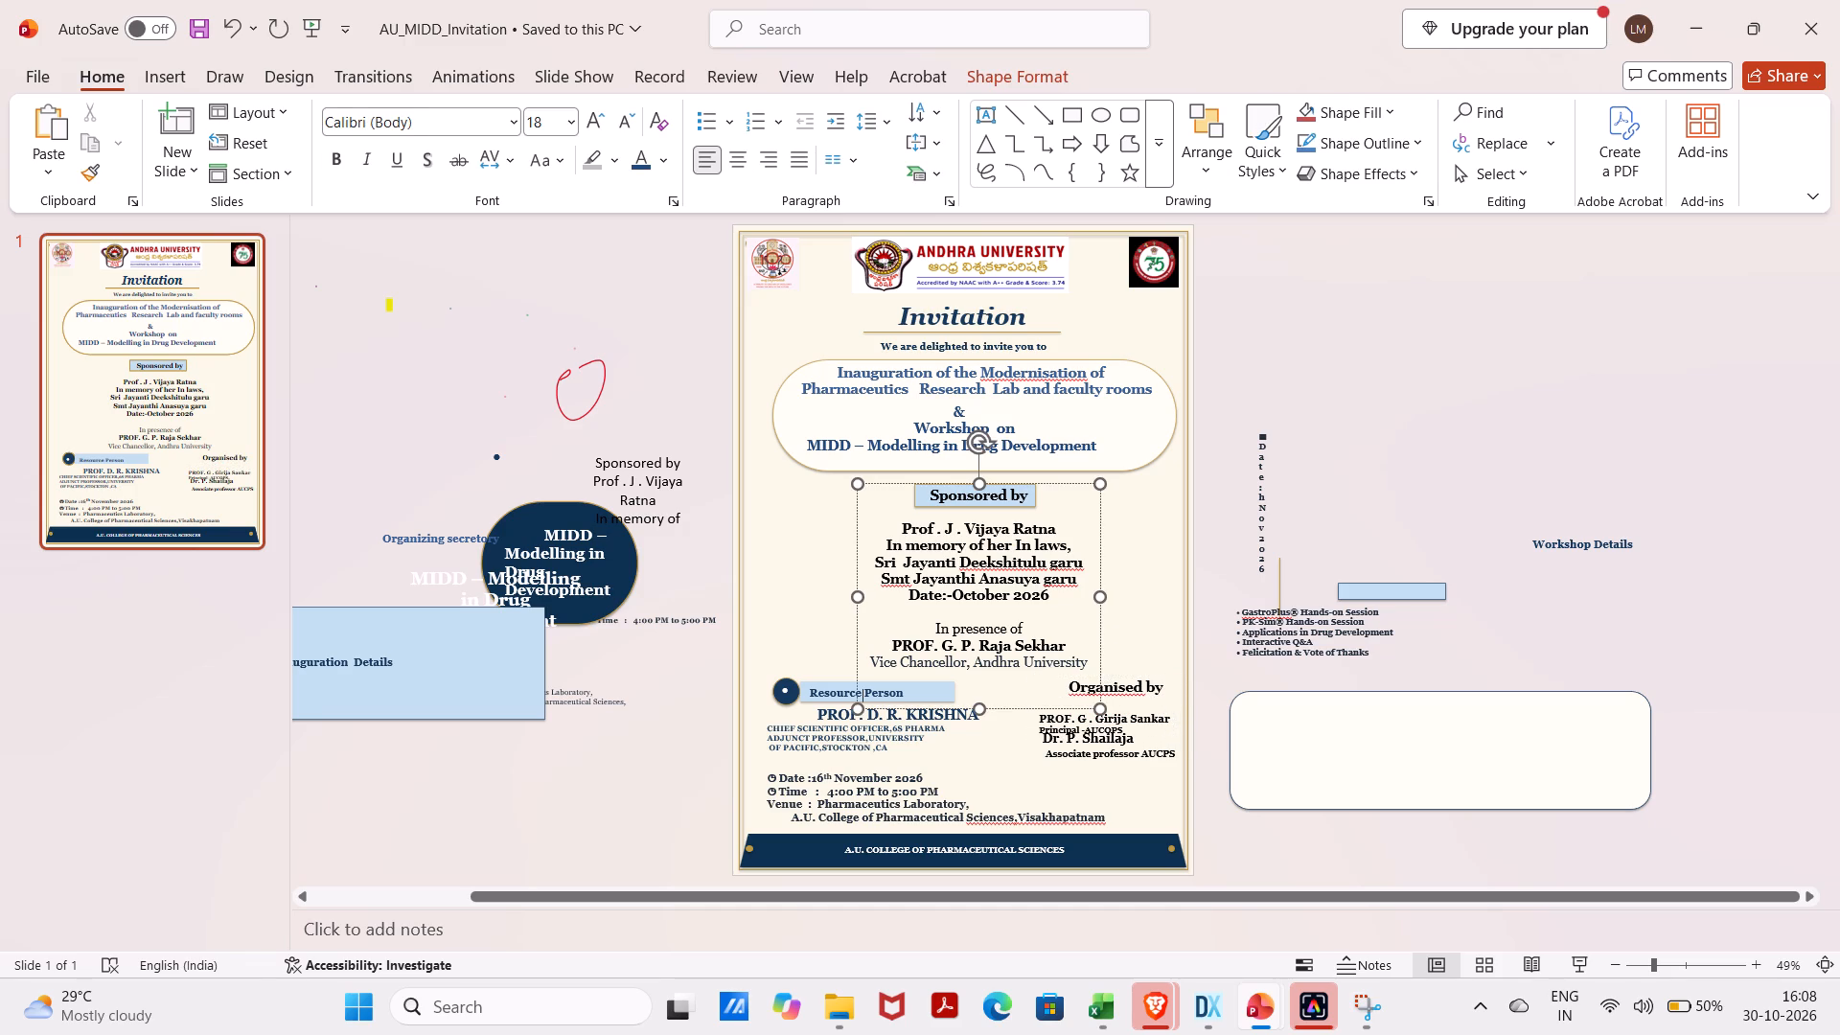
{"action": "left_click", "coordinate": [1396, 414]}
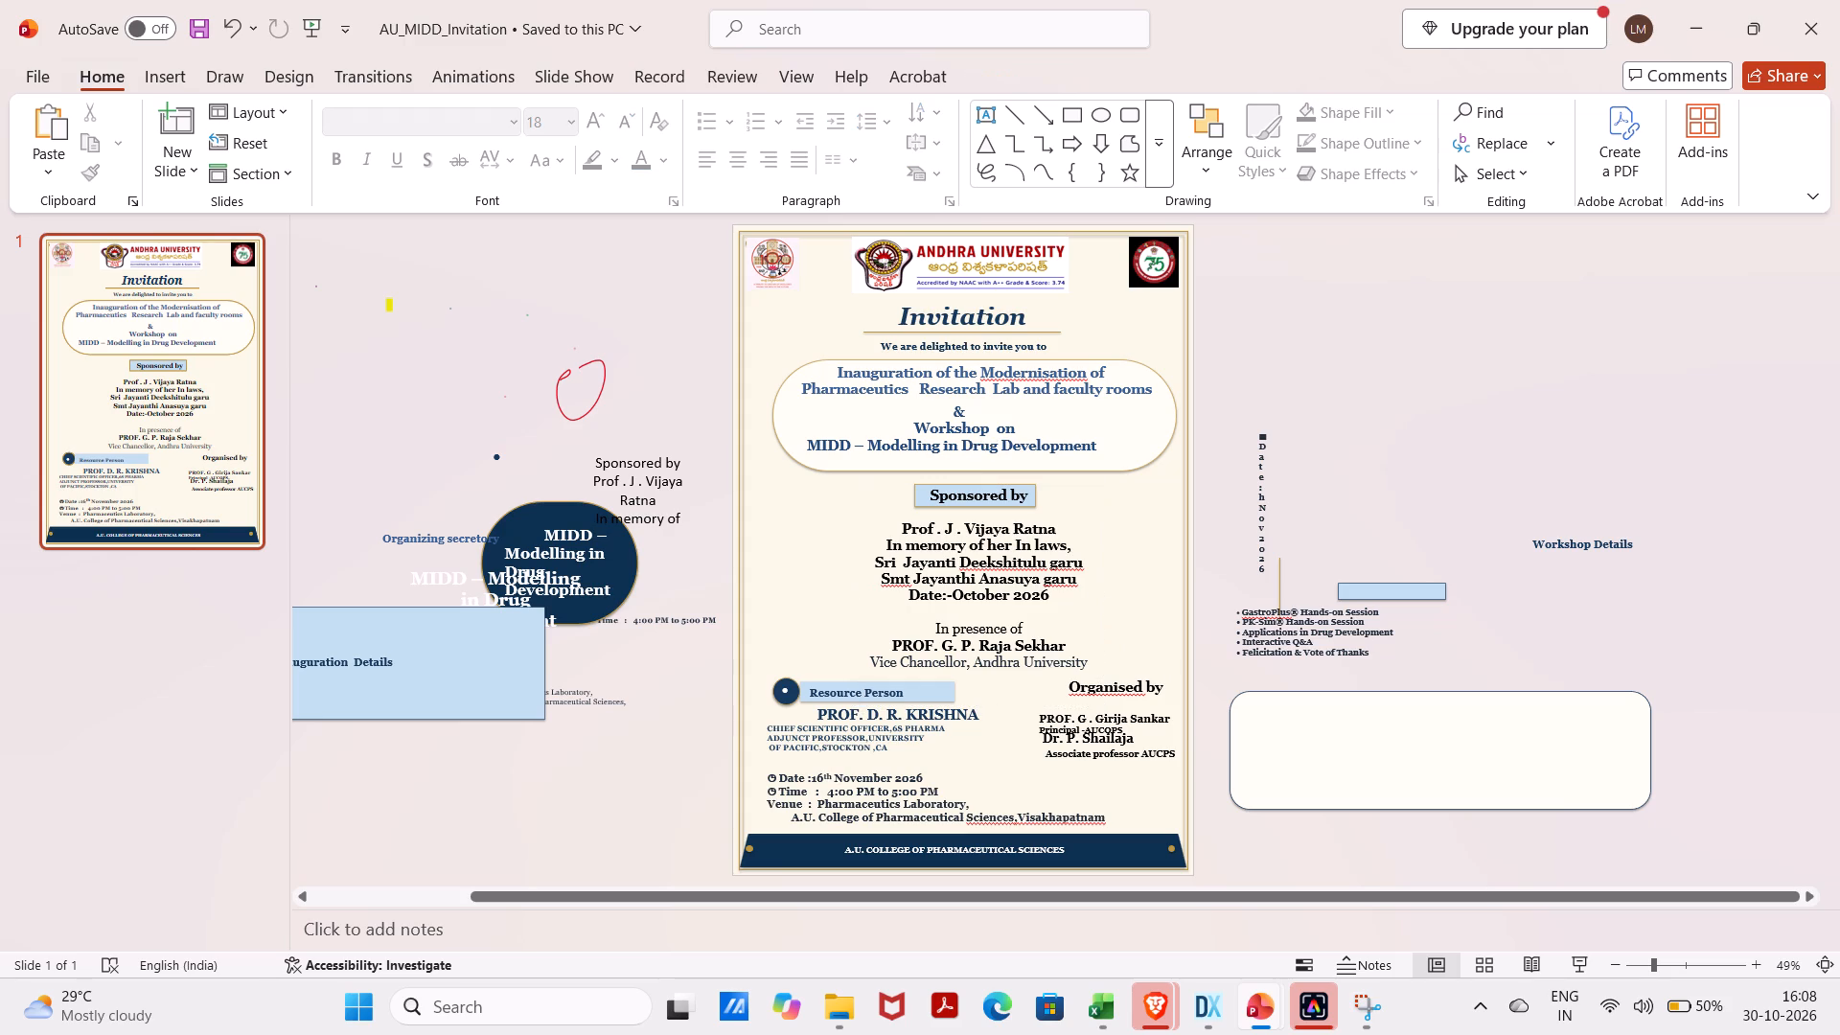
Add an extra space between the second and third words of the "Sri" line in the sponsor's dedication block.
{"action": "left_click", "coordinate": [964, 563]}
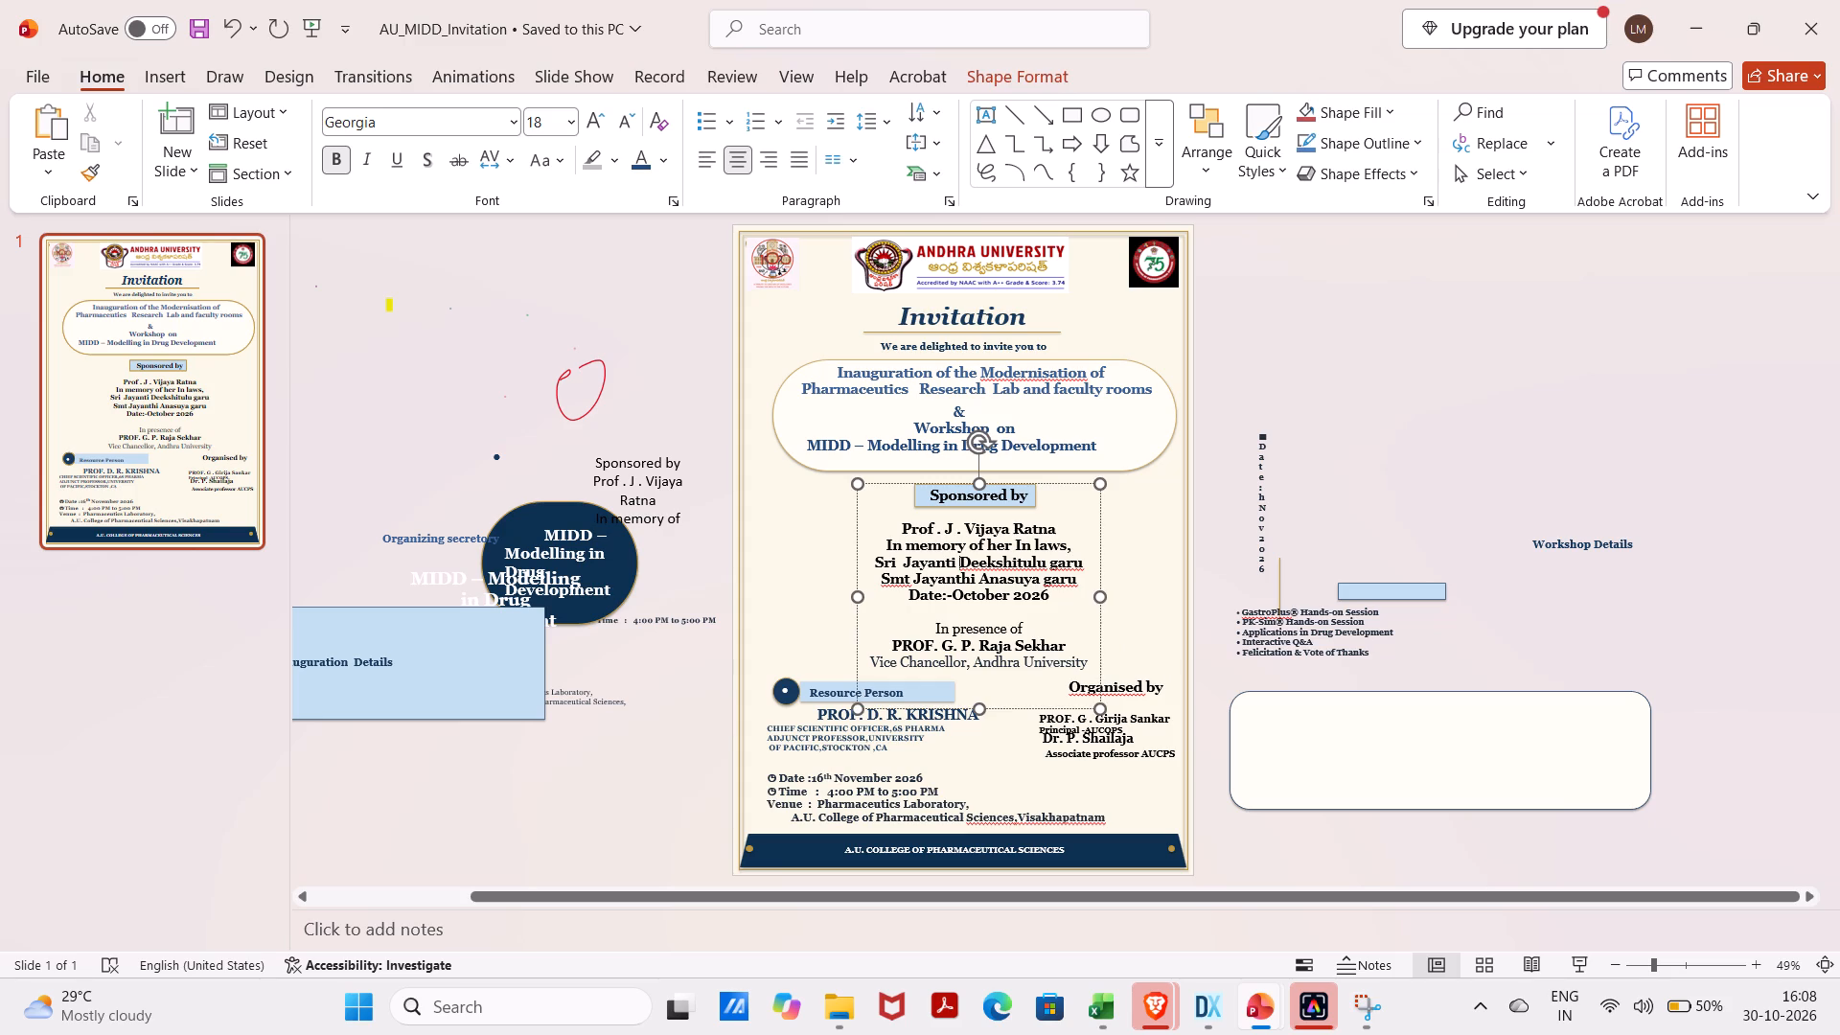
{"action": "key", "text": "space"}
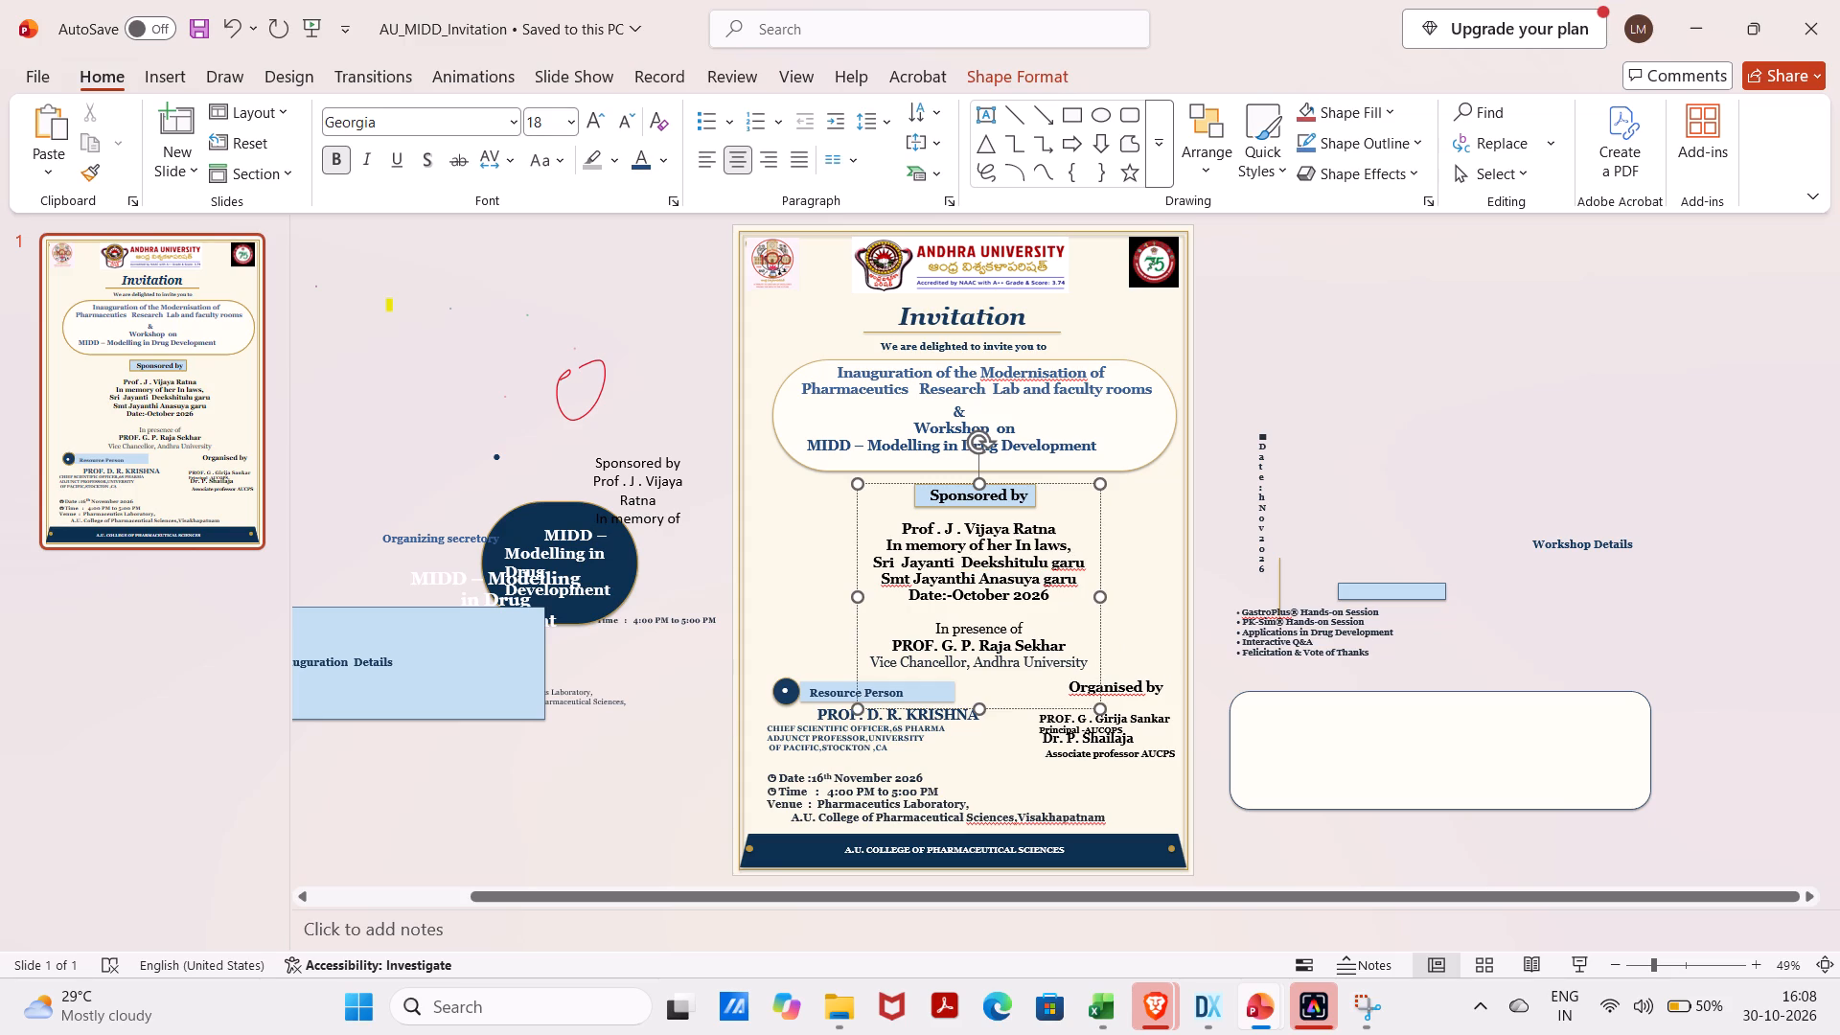
{"action": "left_click", "coordinate": [911, 579]}
{"action": "left_click", "coordinate": [1159, 609]}
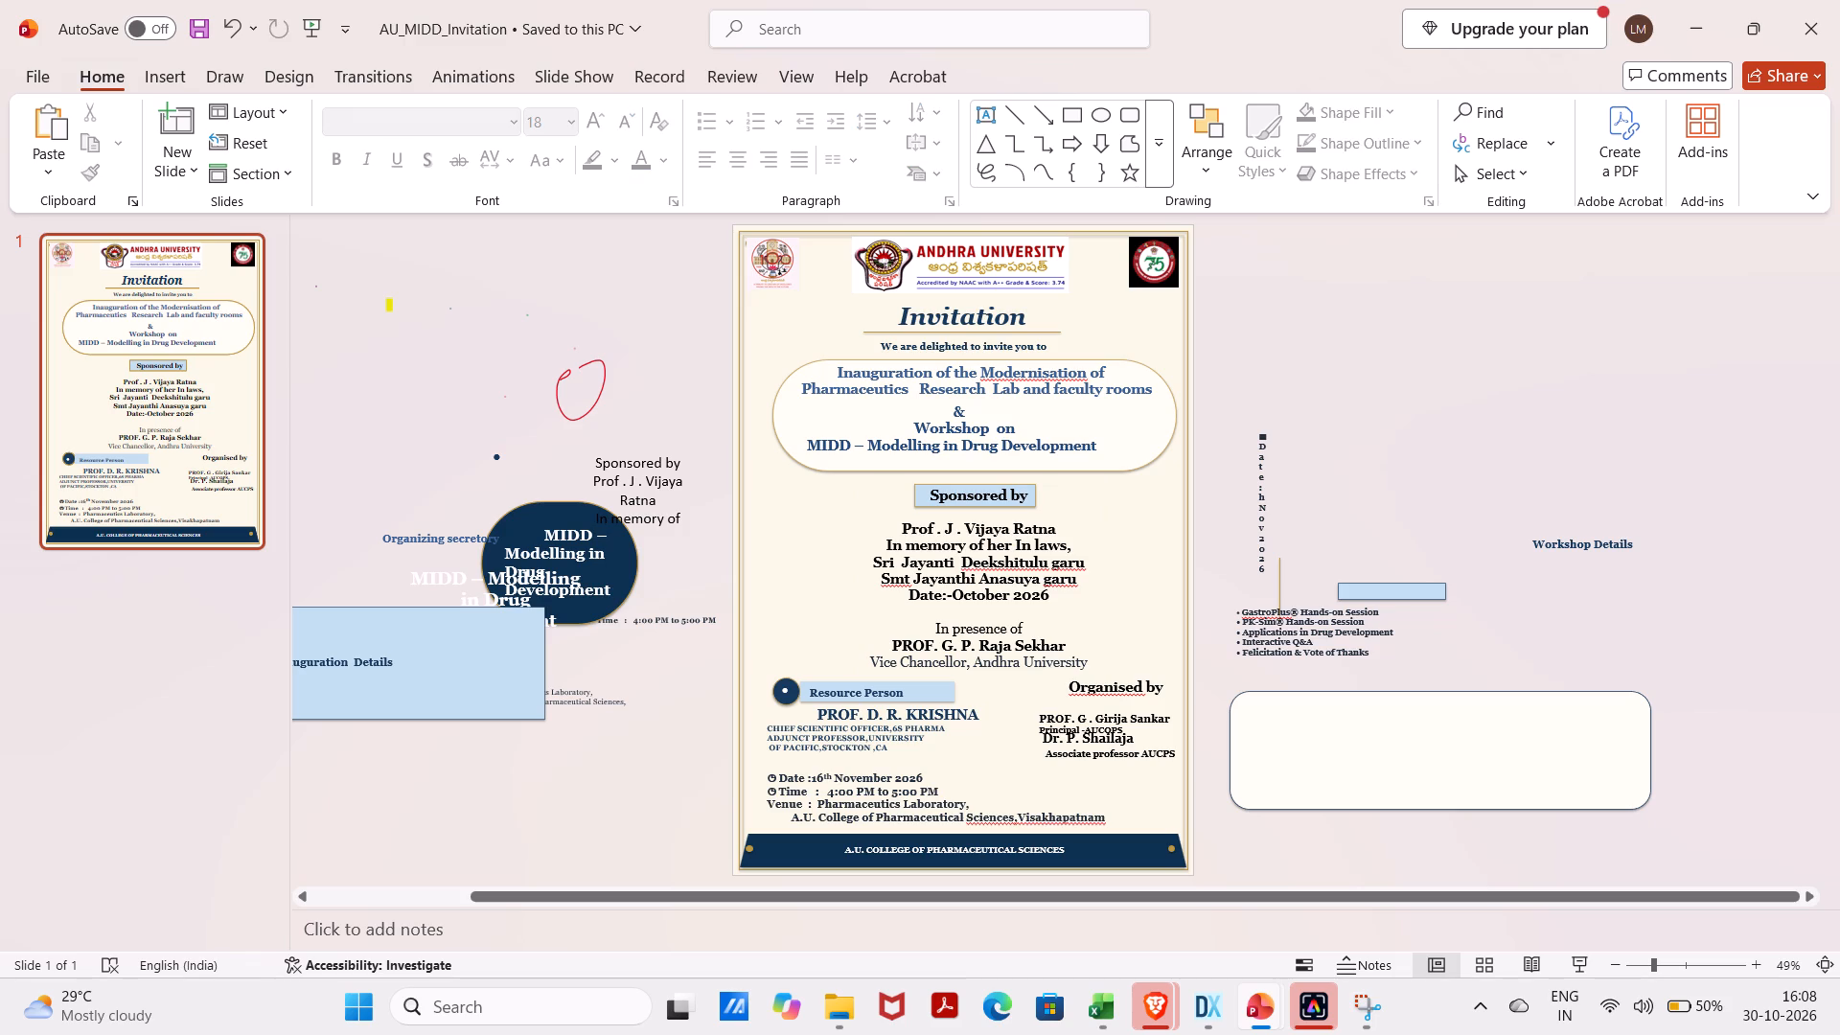
Insert a blank line between the principal's entry and the associate professor's entry in the organisers block.
{"action": "left_click", "coordinate": [1045, 738]}
{"action": "key", "text": "Return"}
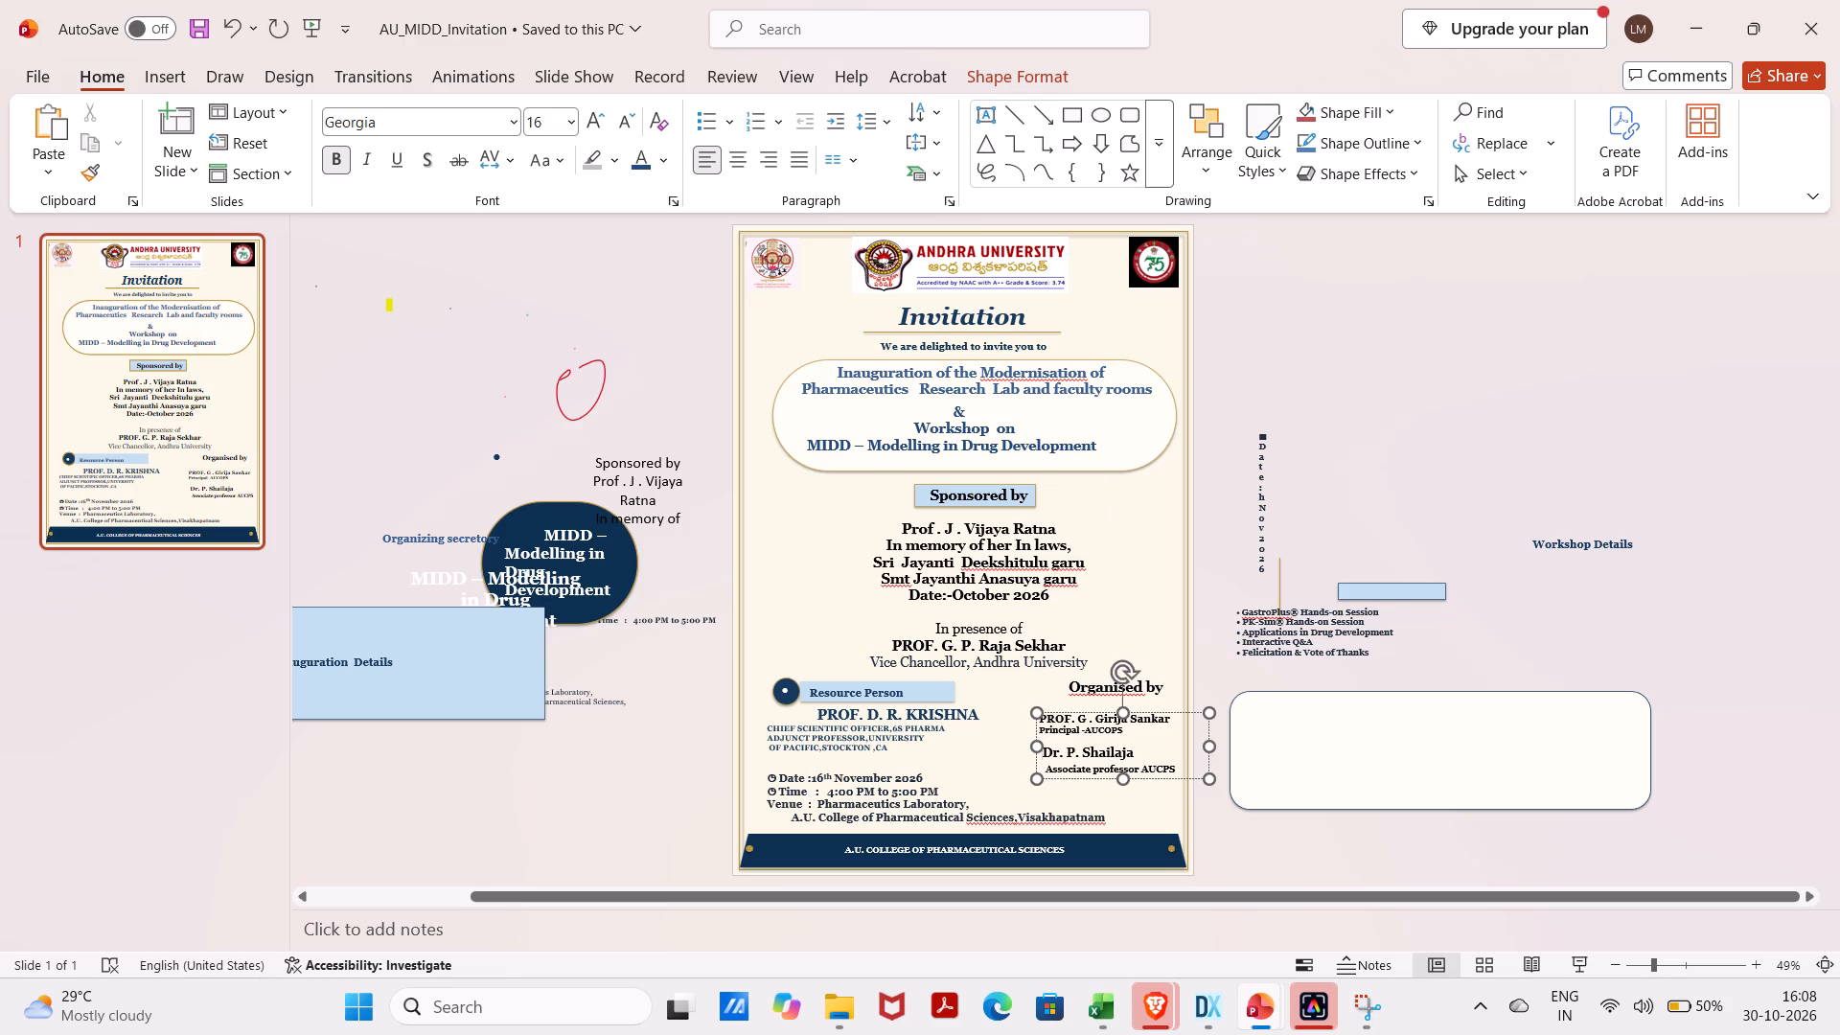
{"action": "left_click", "coordinate": [1294, 826]}
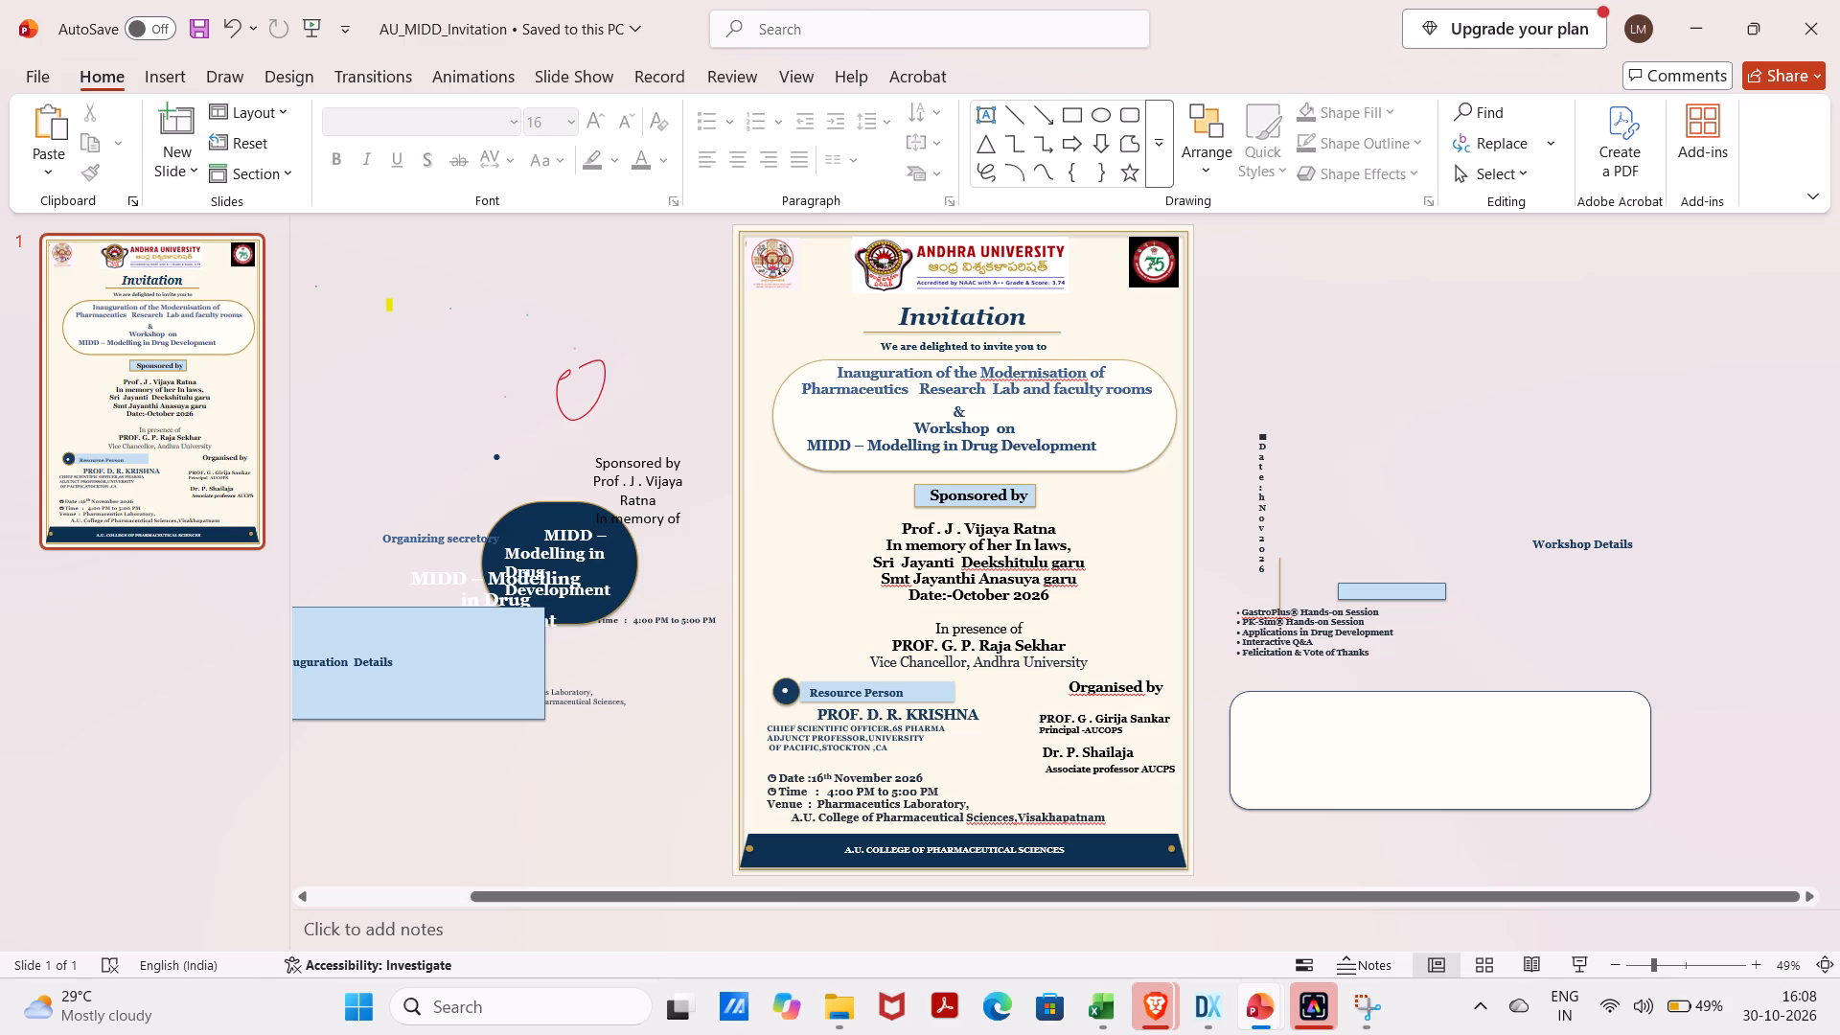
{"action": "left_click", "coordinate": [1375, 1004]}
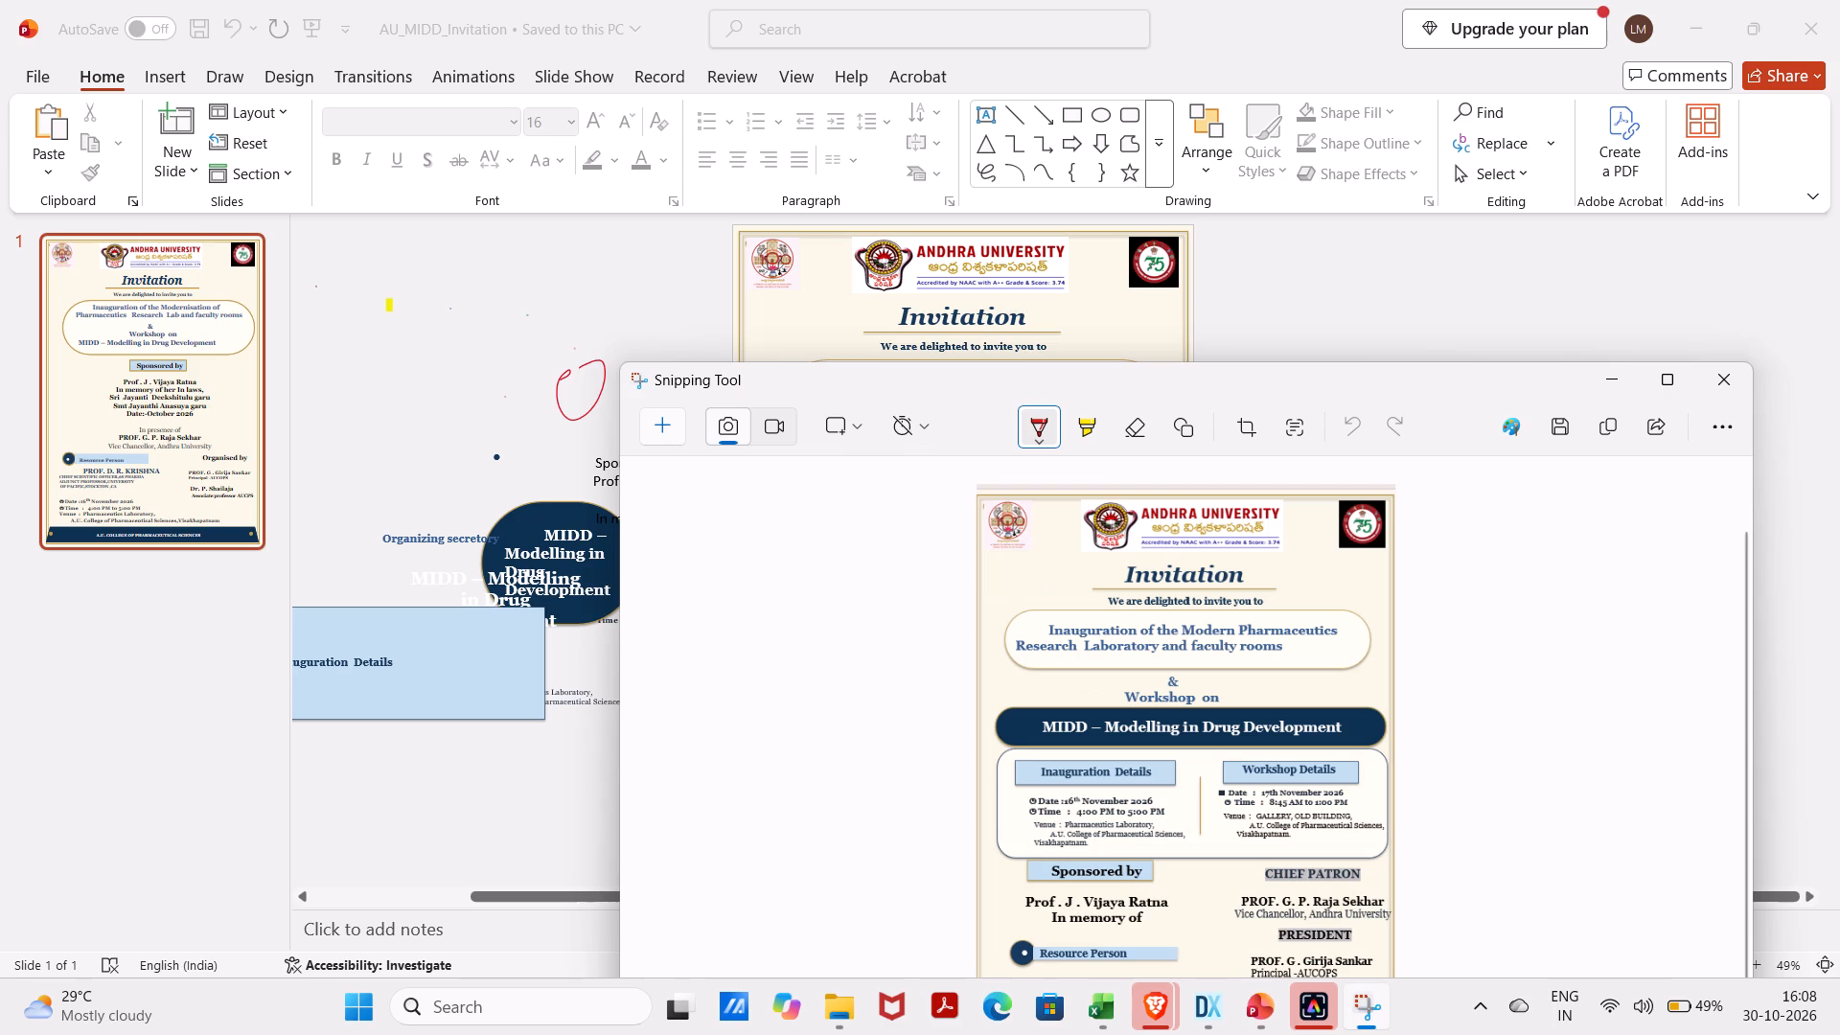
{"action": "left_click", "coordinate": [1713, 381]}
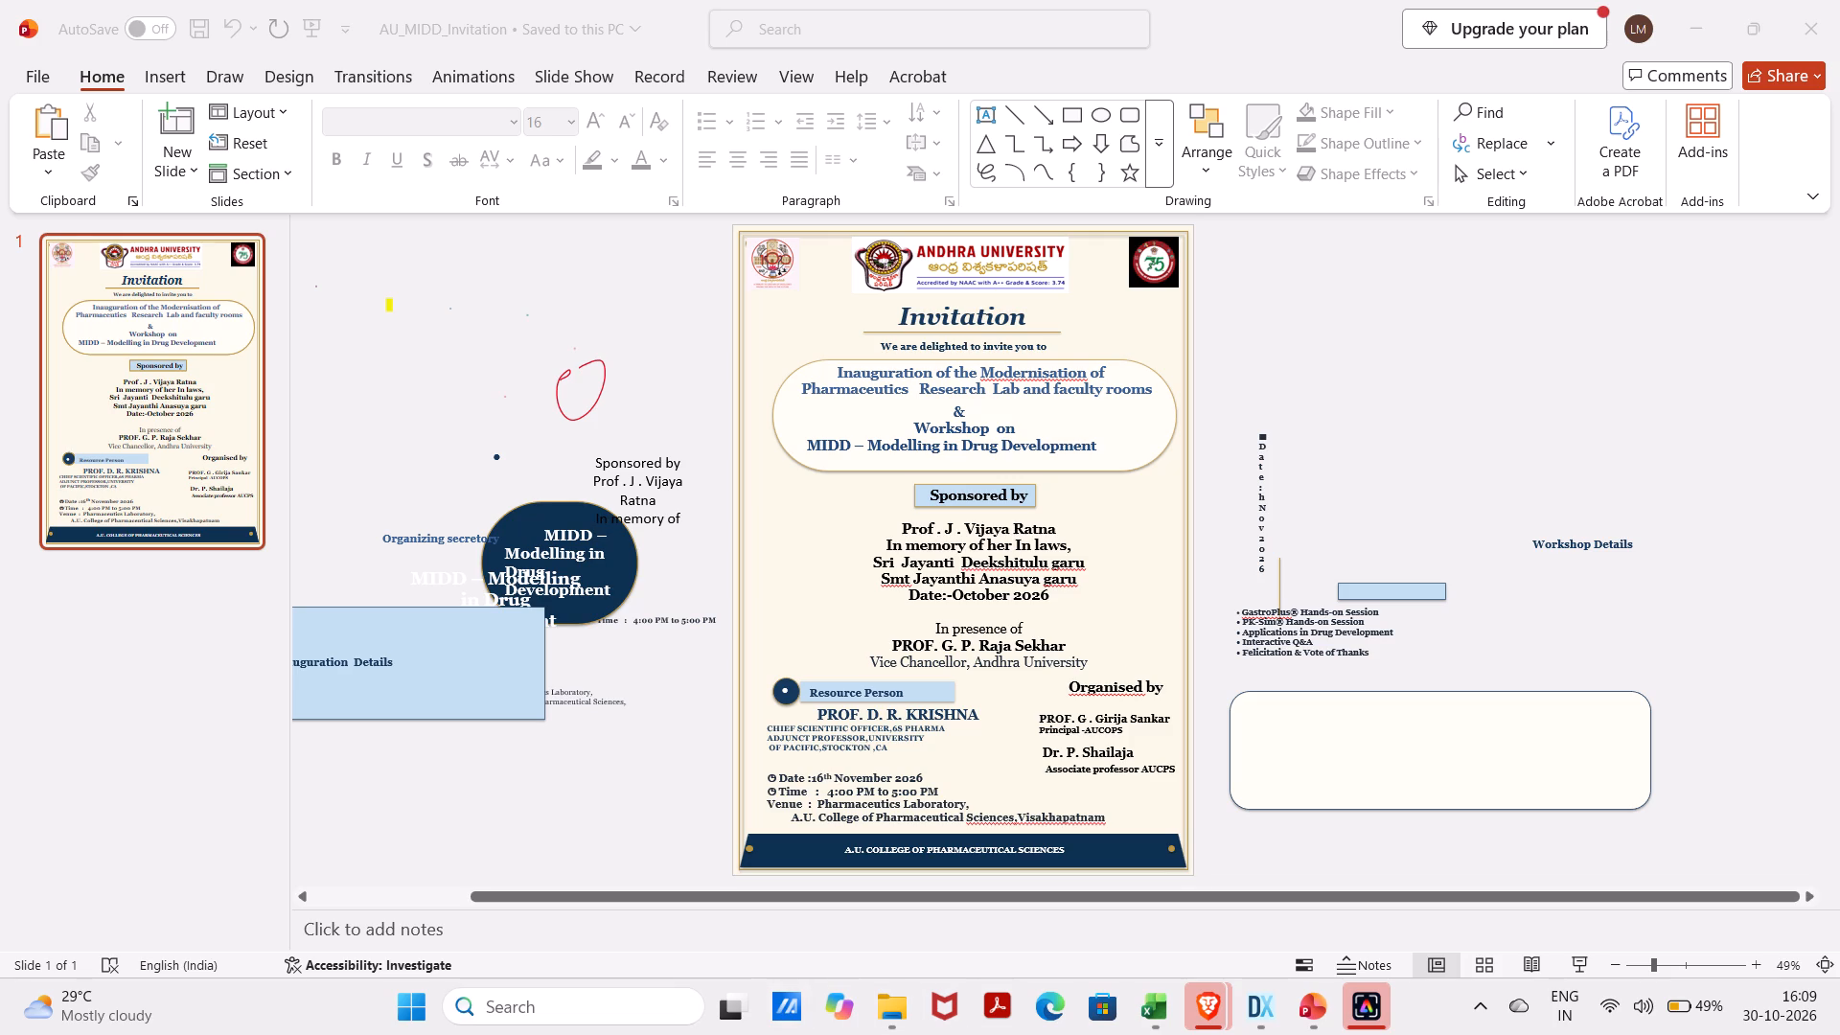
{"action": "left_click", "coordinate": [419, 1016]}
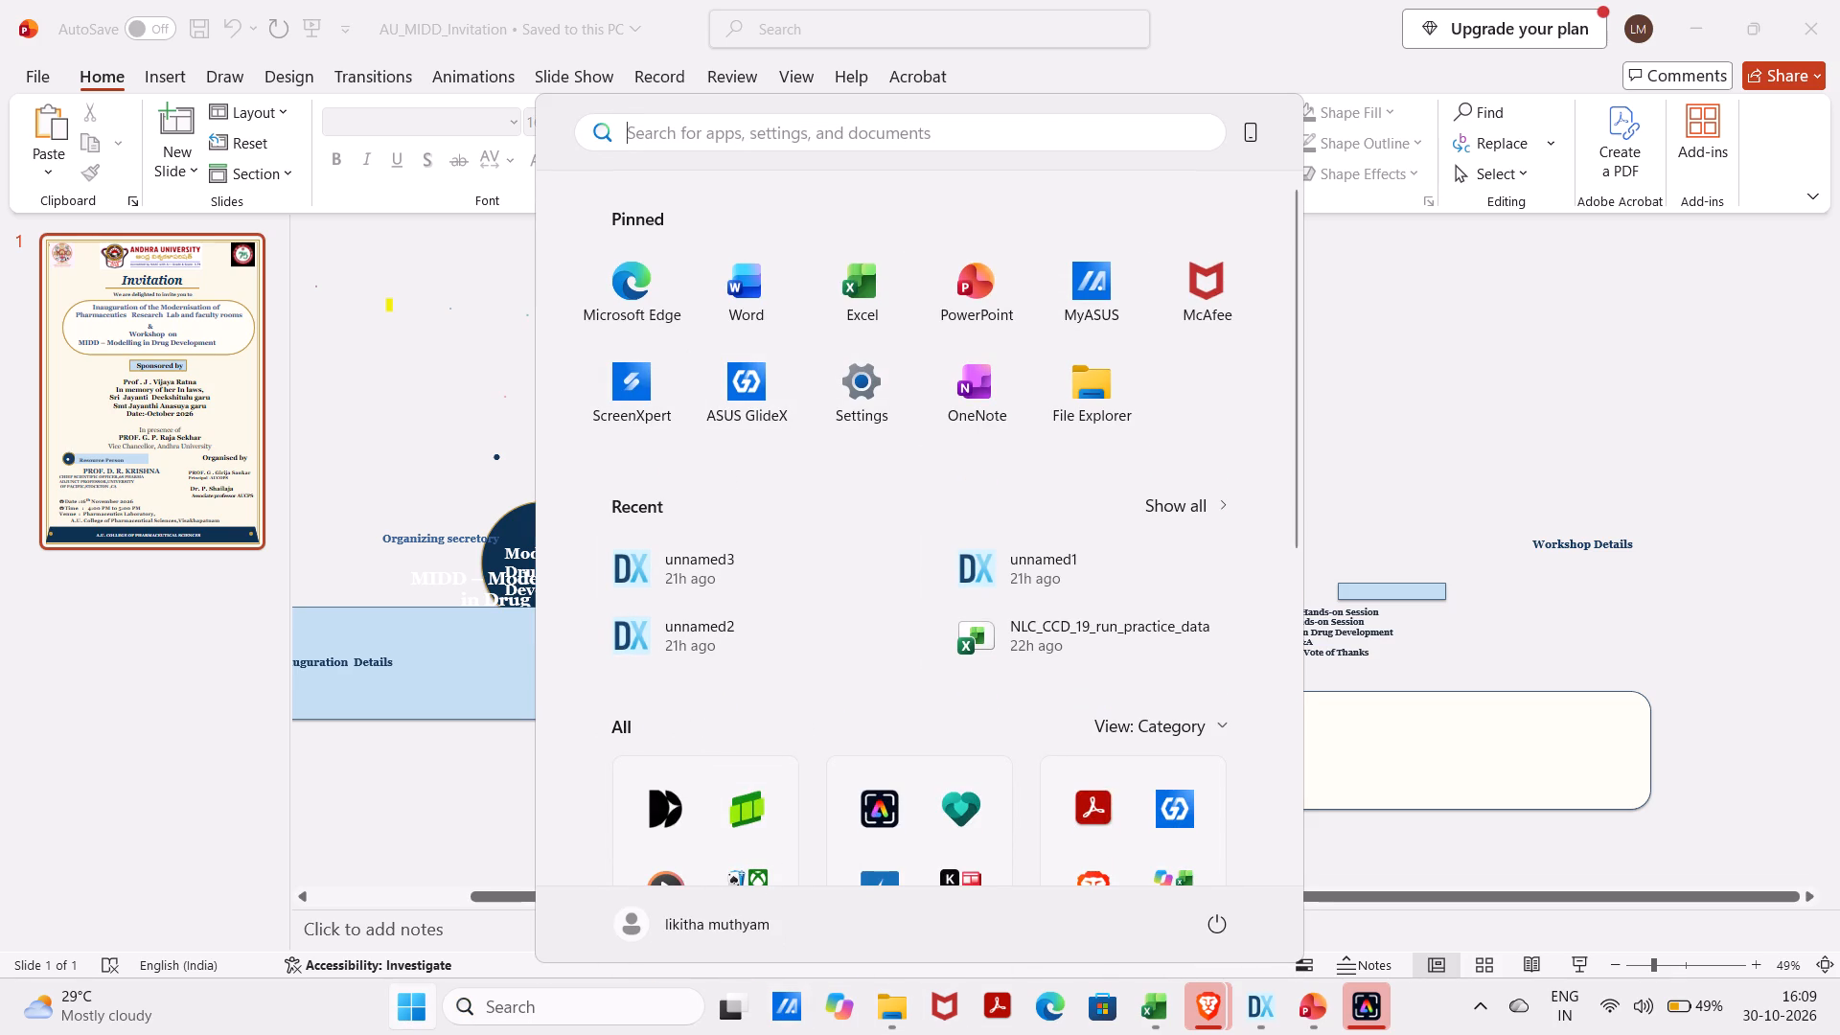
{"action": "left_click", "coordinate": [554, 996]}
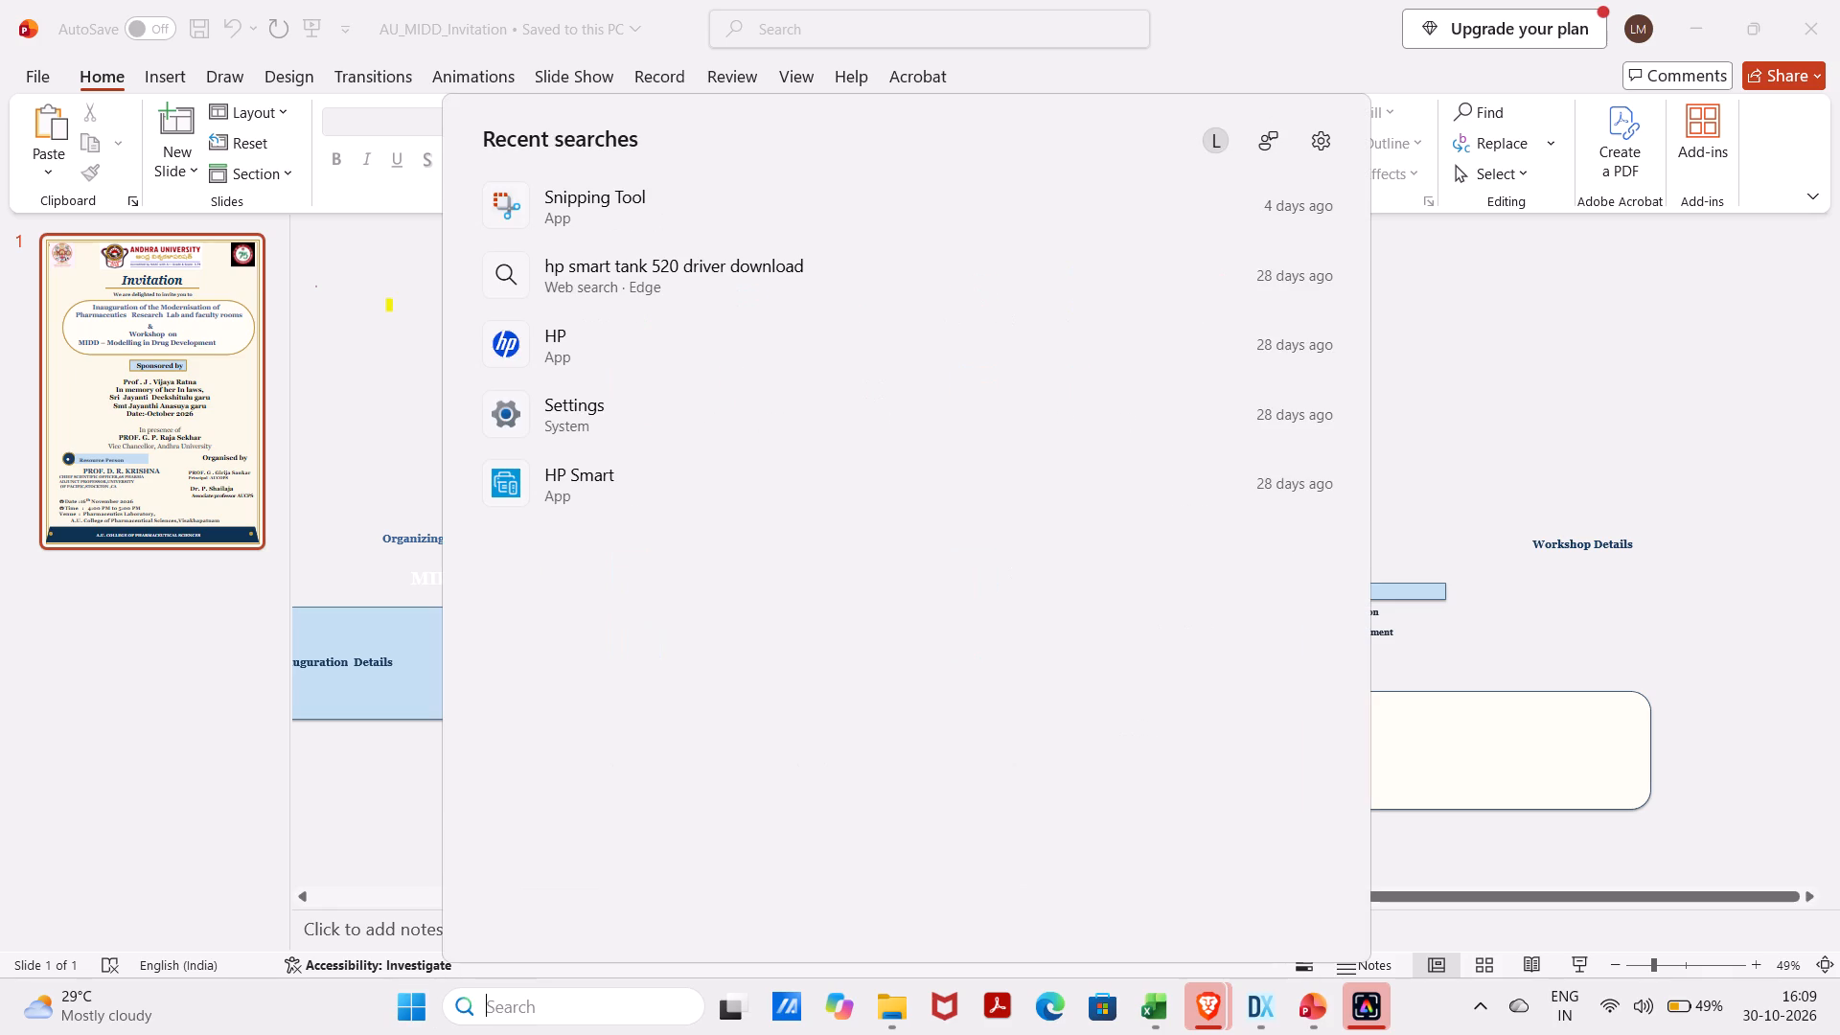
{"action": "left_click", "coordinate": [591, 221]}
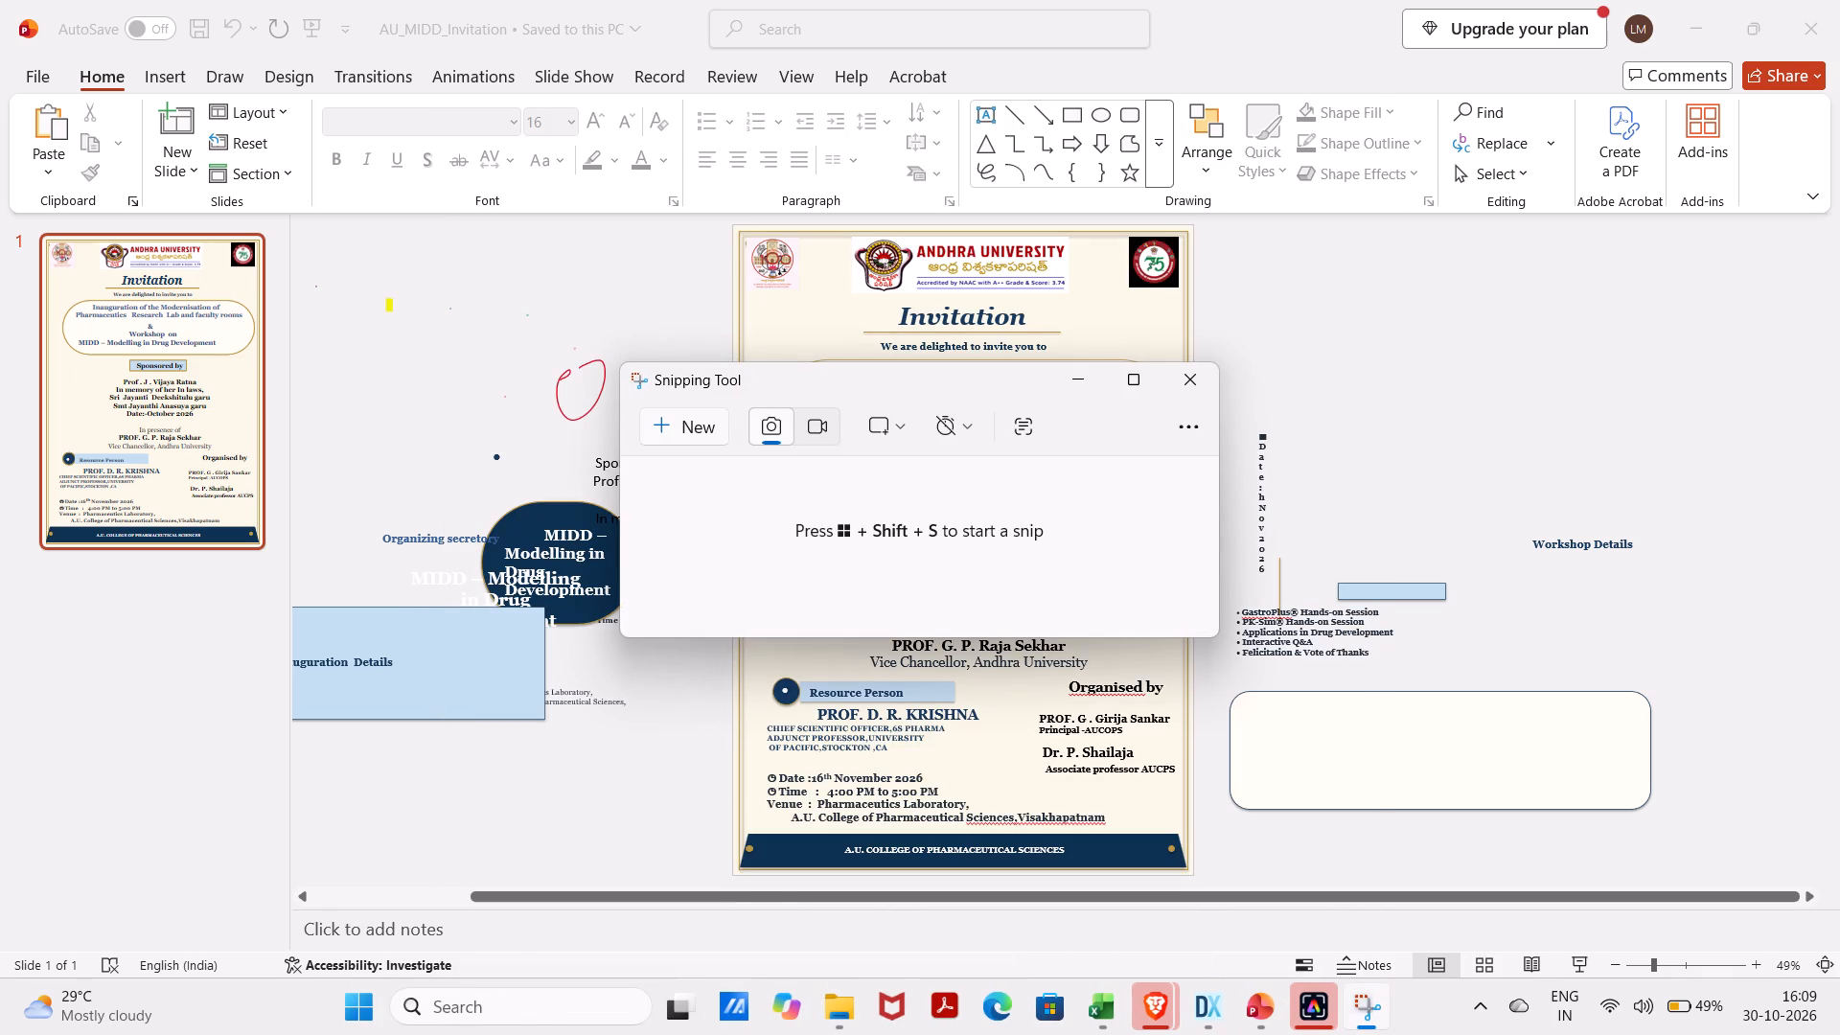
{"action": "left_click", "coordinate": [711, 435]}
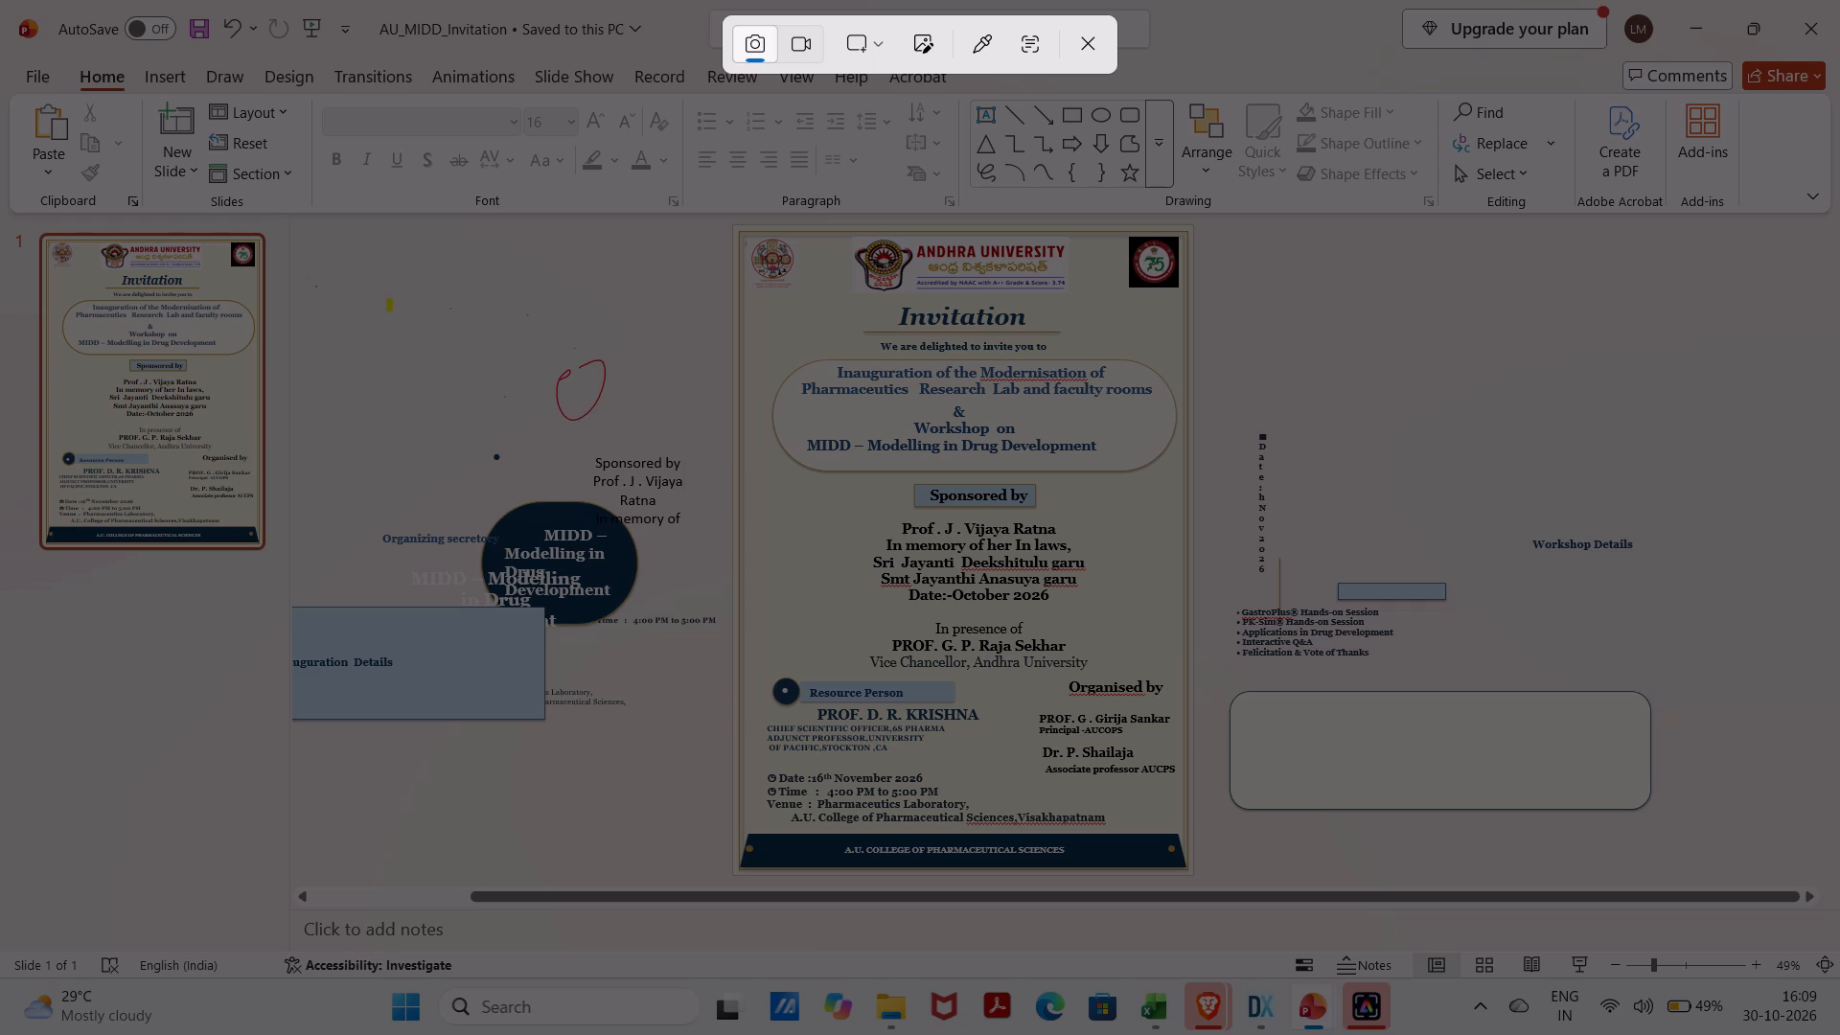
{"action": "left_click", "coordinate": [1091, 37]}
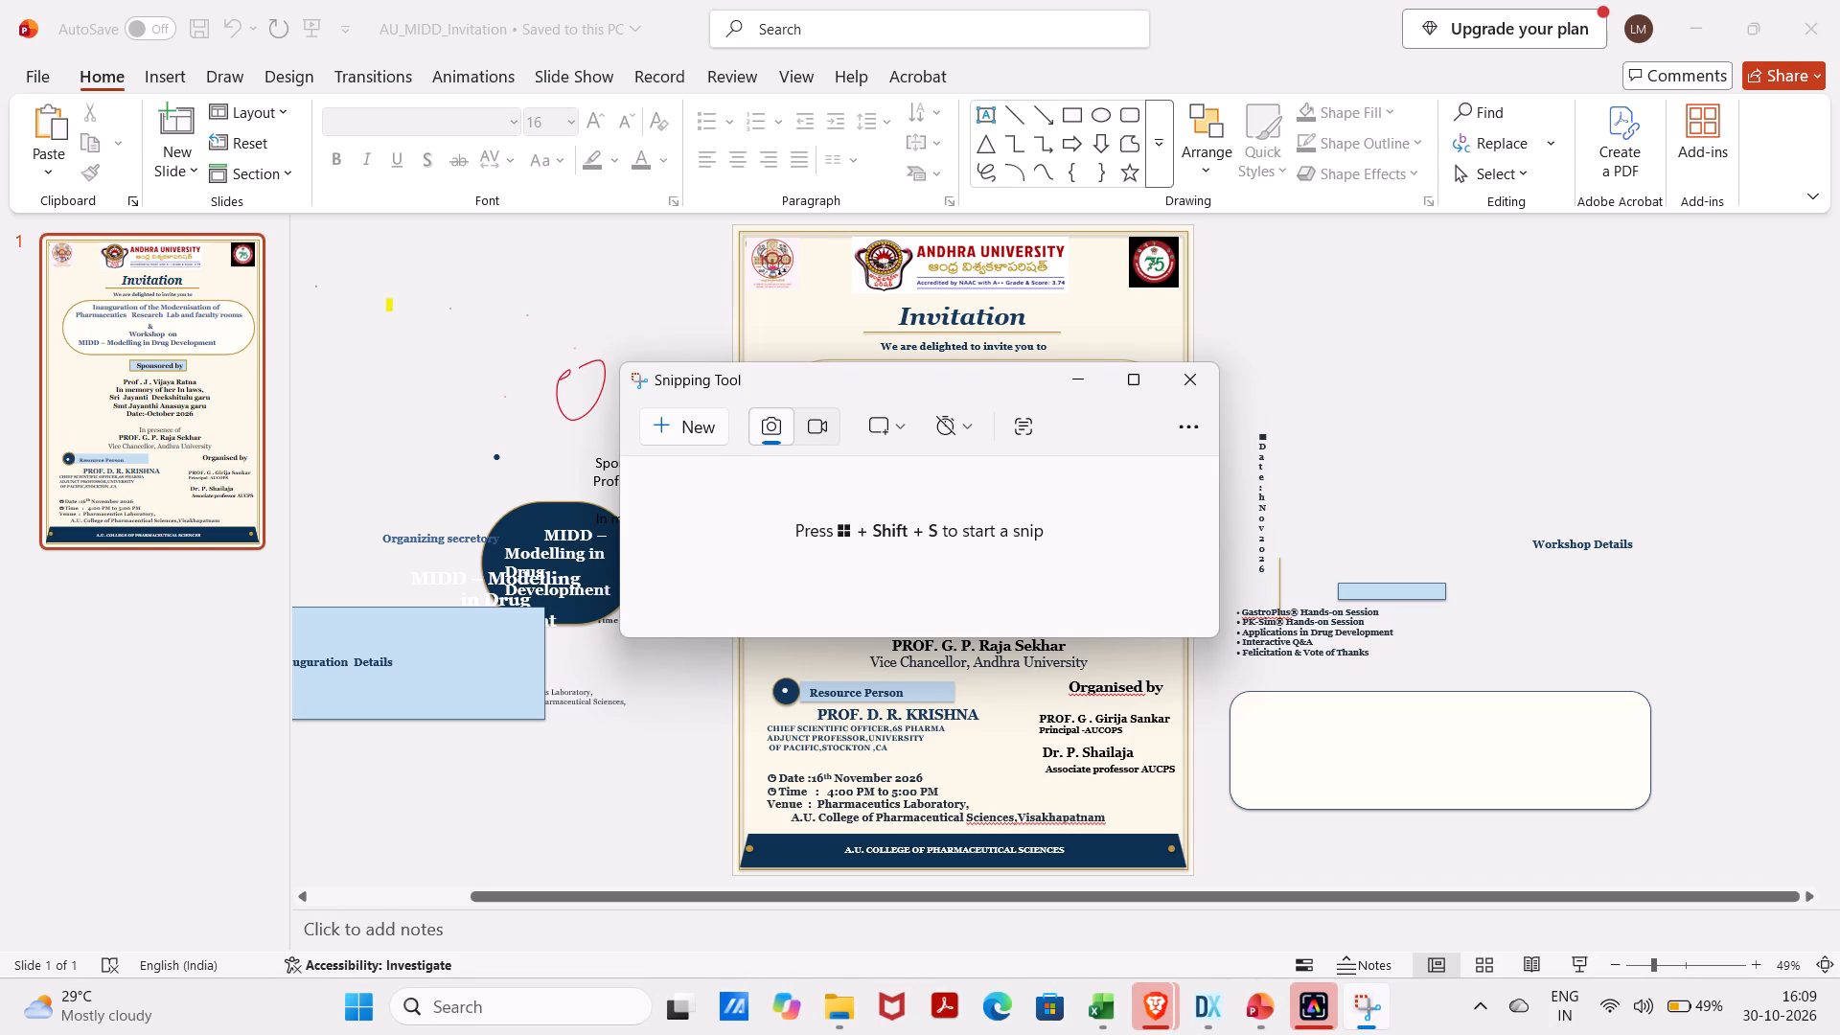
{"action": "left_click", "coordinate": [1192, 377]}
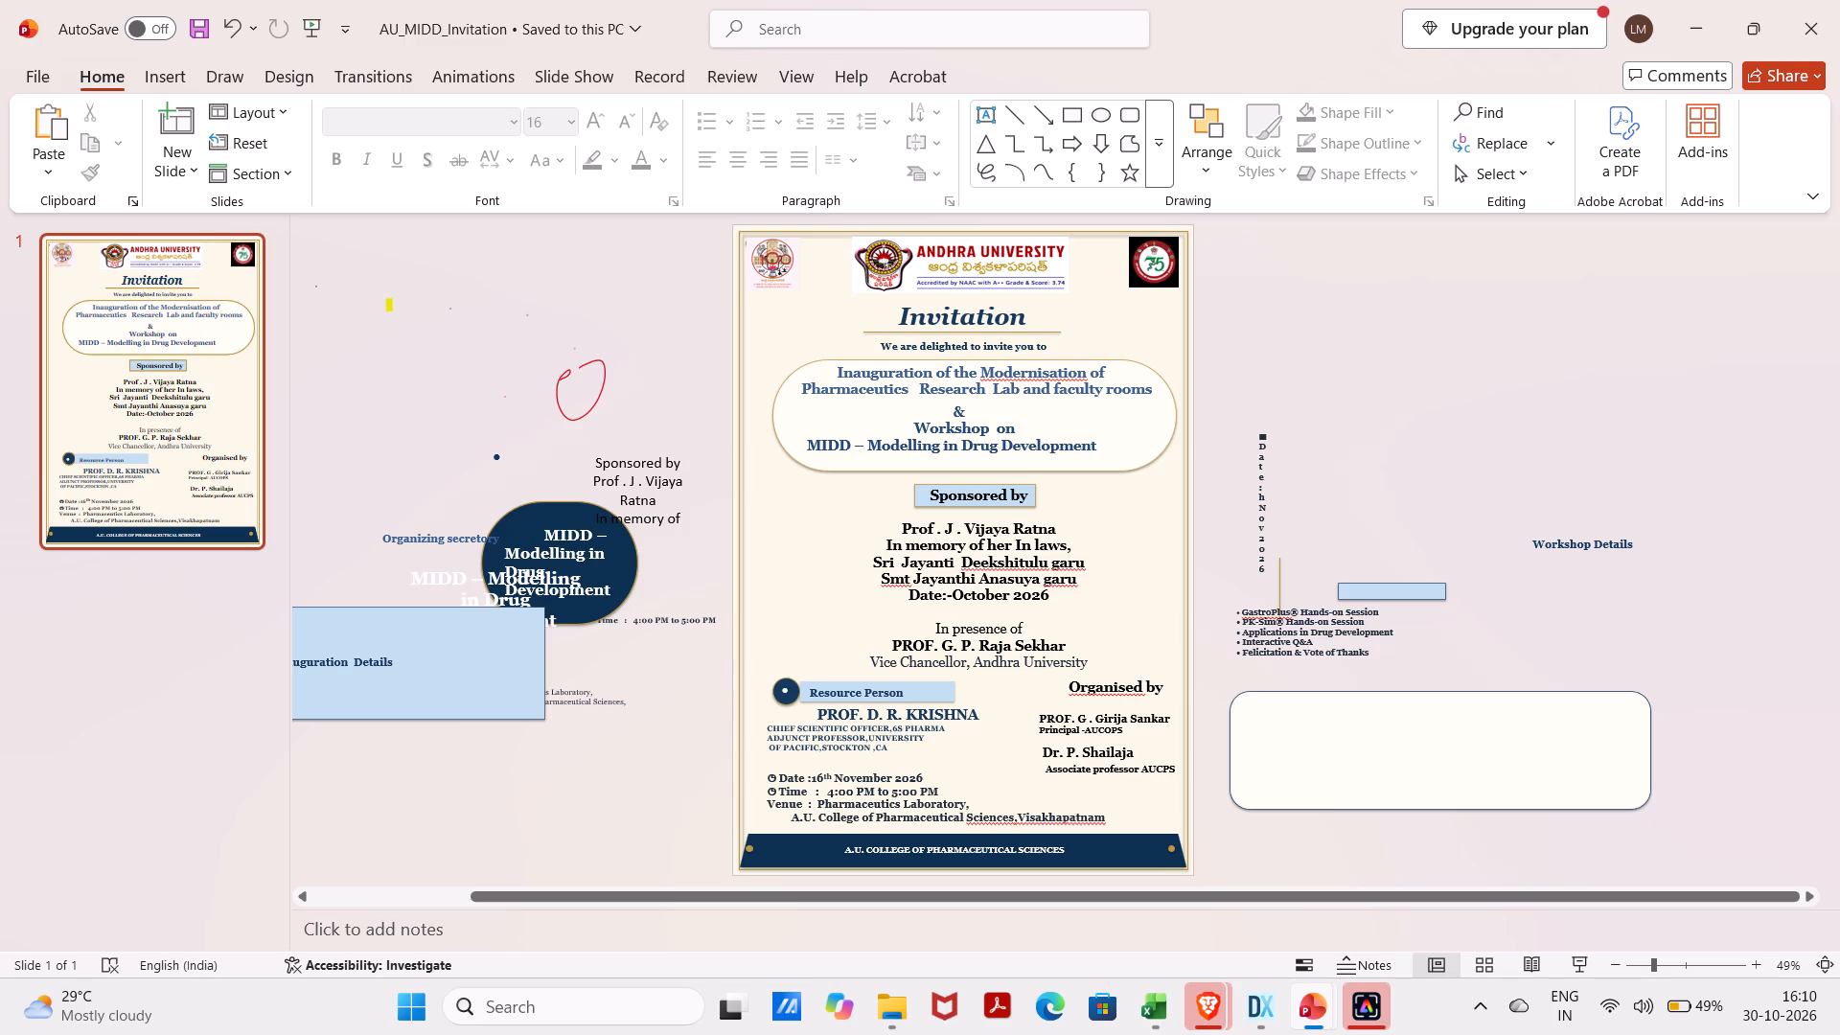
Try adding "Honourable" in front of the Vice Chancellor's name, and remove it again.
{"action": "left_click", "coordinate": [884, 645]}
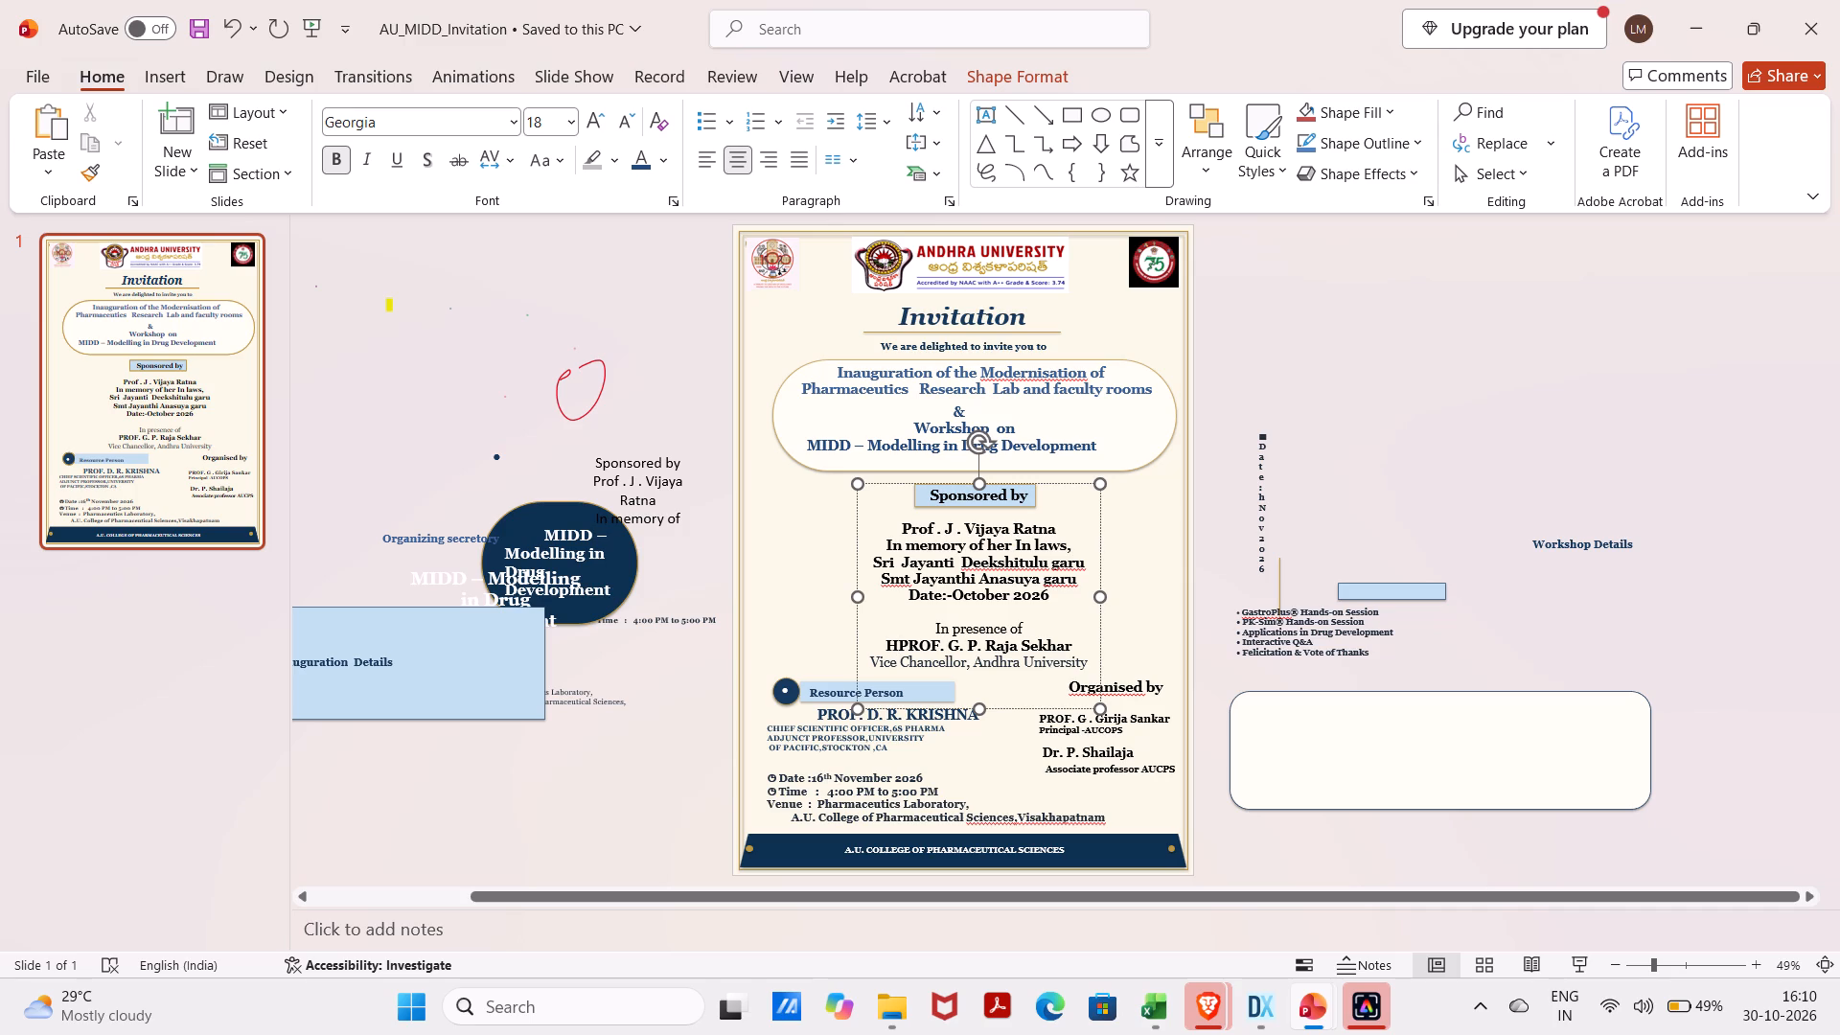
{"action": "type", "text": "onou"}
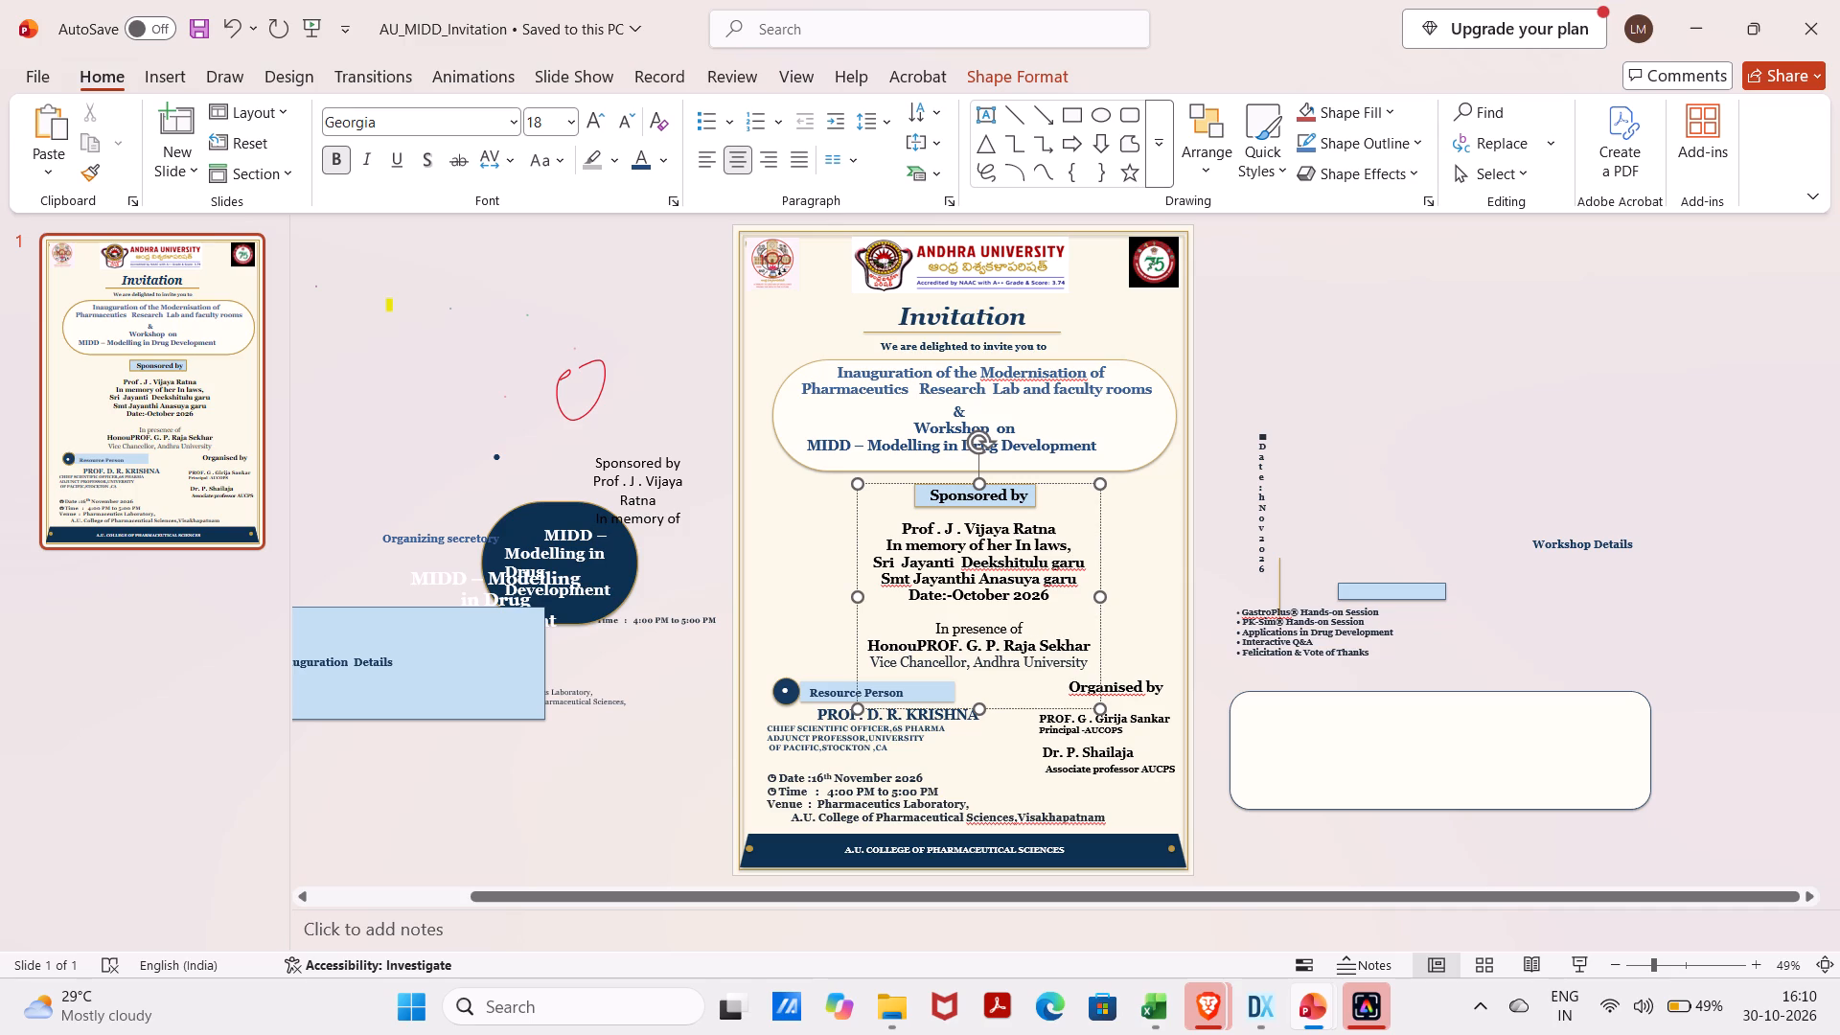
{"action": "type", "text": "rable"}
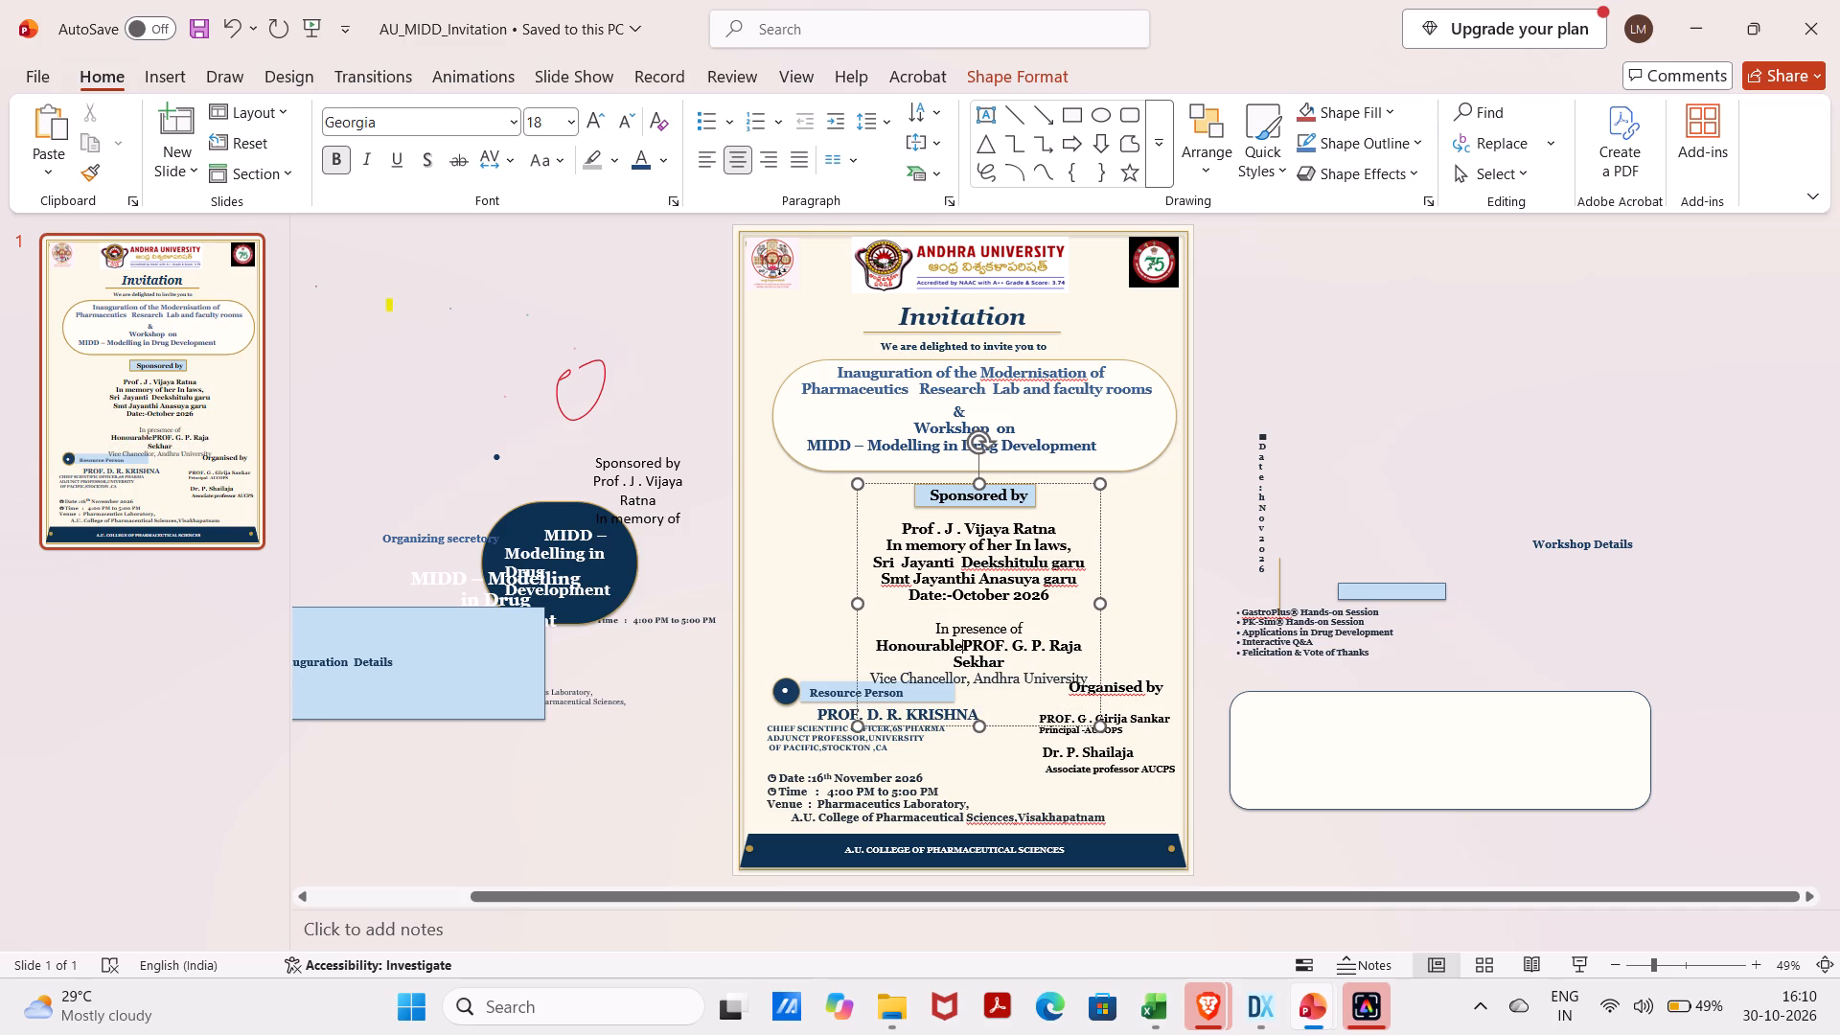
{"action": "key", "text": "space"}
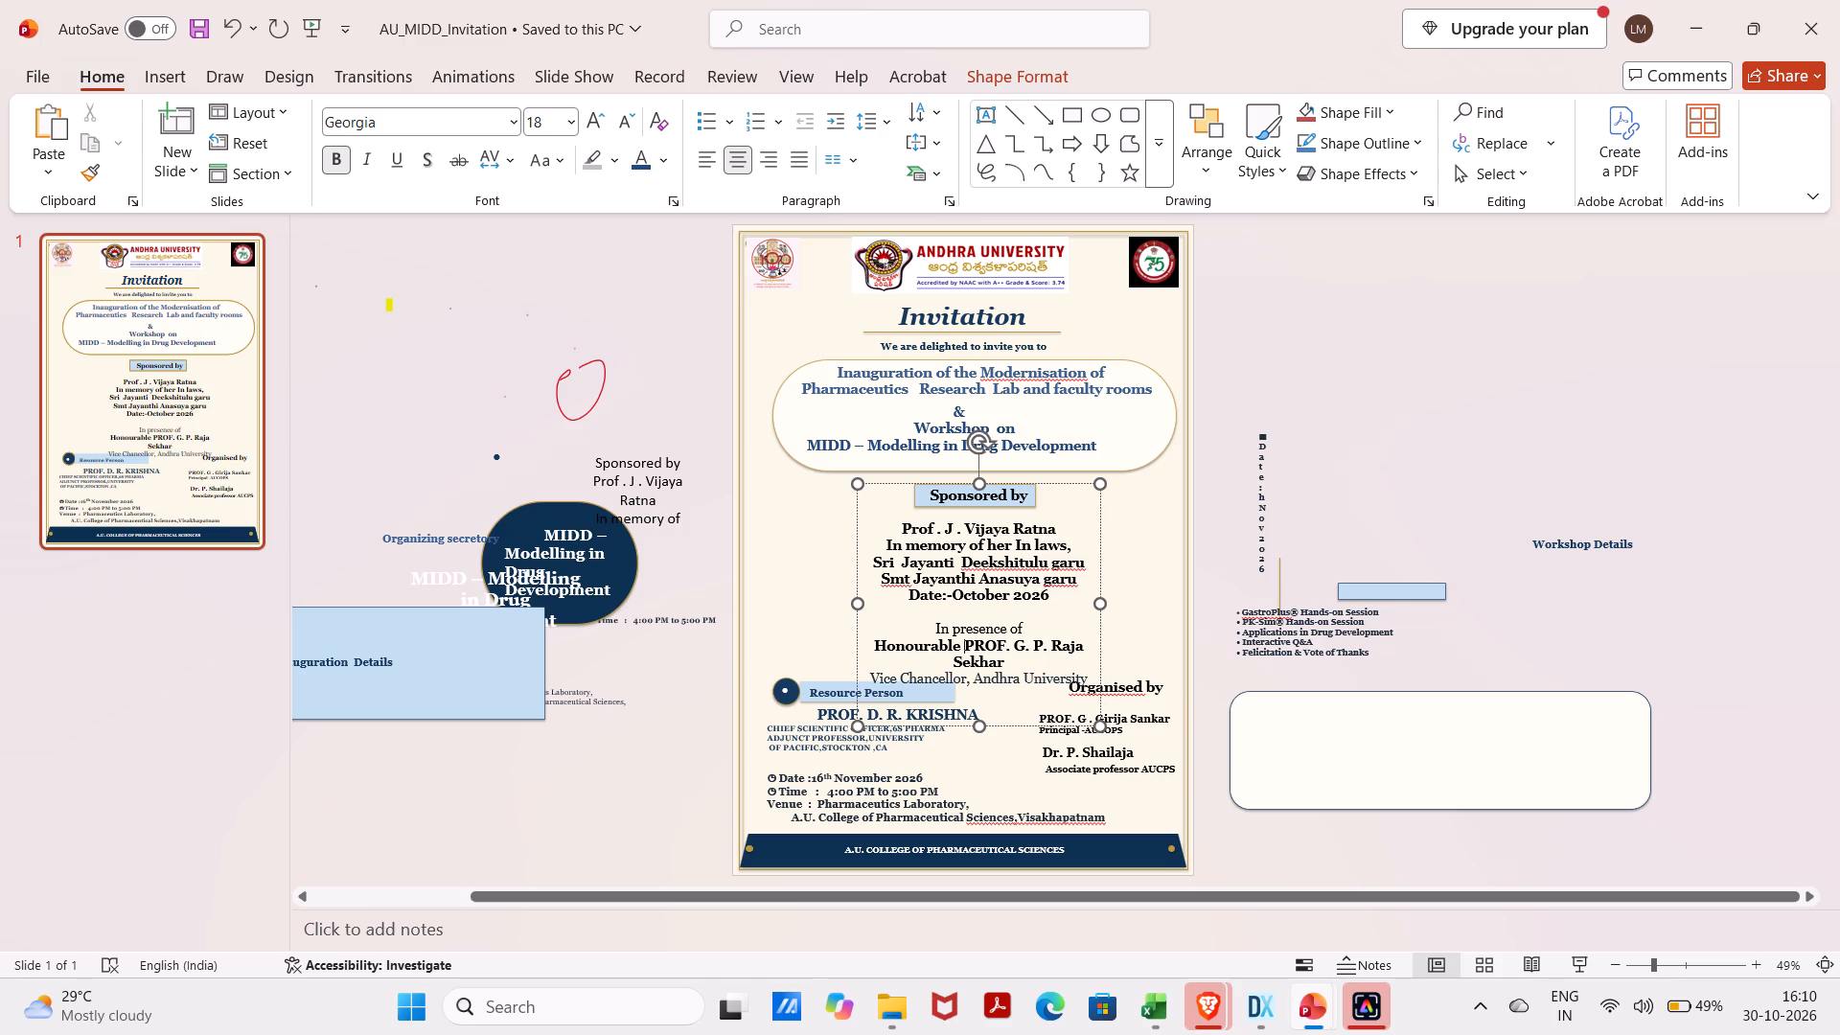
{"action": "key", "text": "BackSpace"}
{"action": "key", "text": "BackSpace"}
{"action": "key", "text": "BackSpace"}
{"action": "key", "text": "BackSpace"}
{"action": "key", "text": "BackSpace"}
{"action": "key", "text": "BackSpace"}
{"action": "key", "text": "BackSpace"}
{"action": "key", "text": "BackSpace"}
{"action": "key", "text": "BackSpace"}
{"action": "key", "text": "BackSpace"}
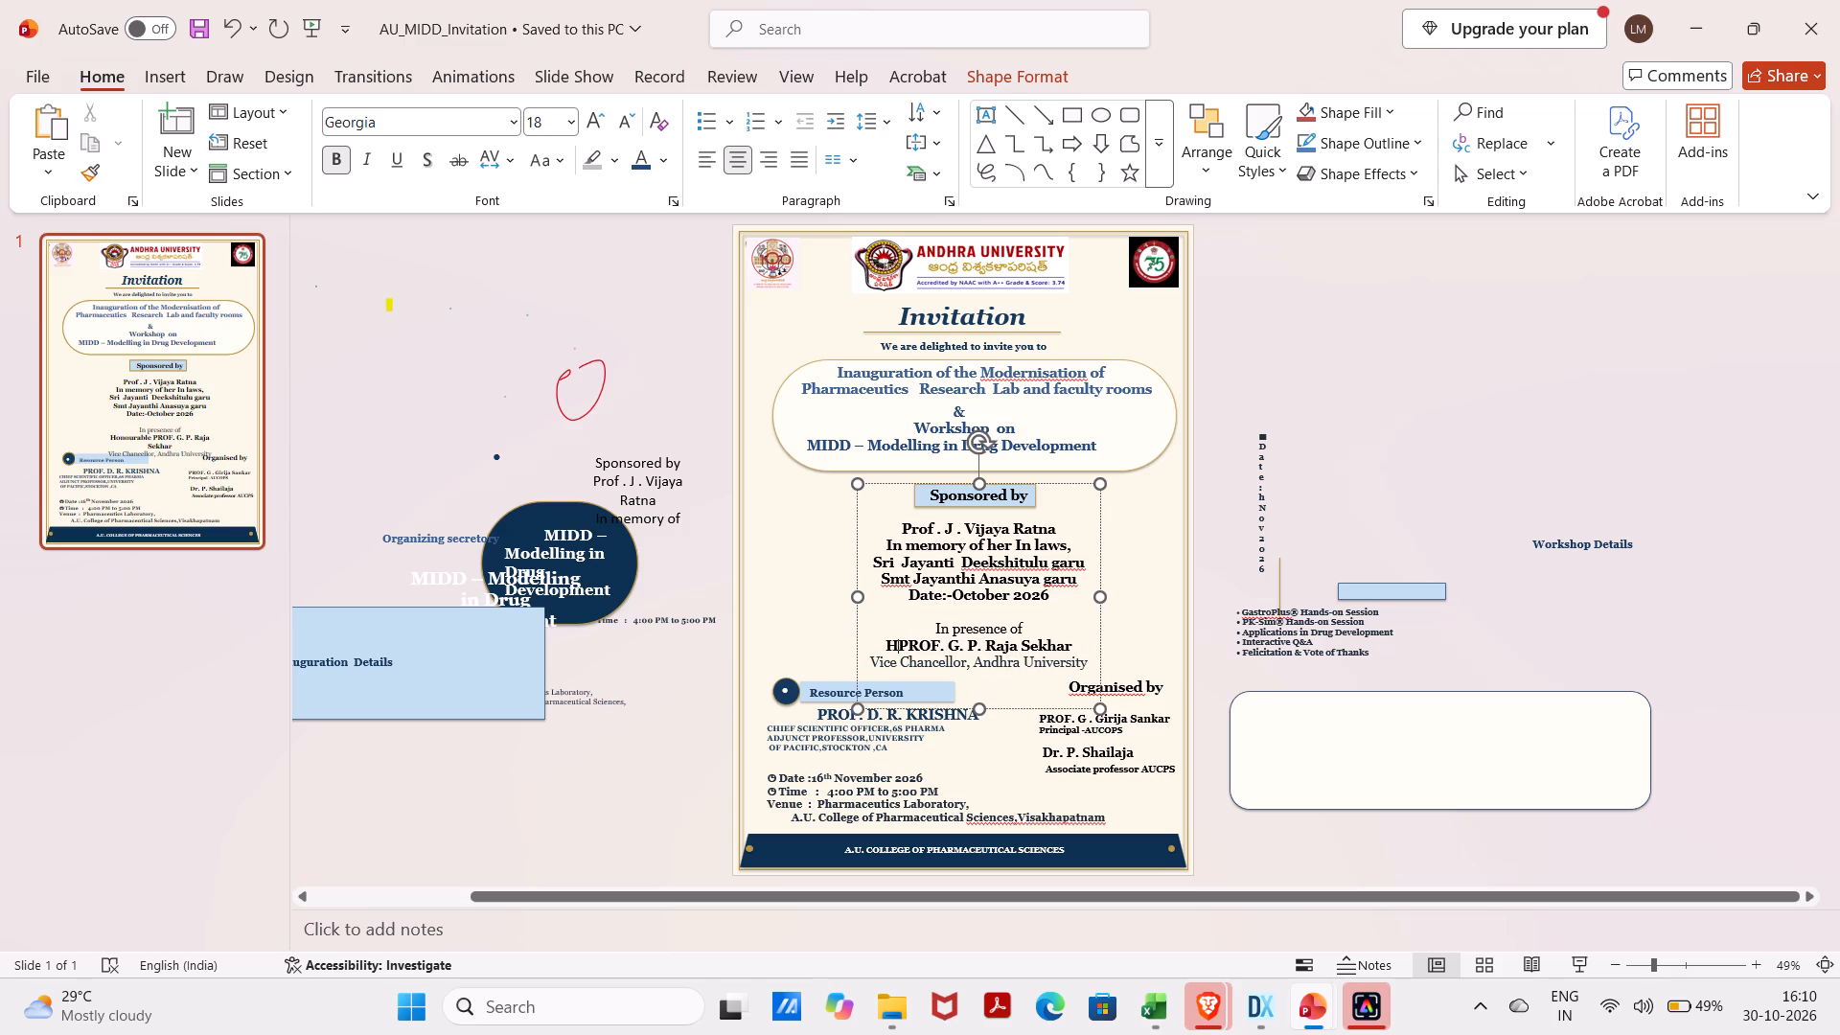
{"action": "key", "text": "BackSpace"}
Add "Honourable" and a space in front of "Vice Chancellor, Andhra University" under "In presence of".
{"action": "left_click", "coordinate": [870, 663]}
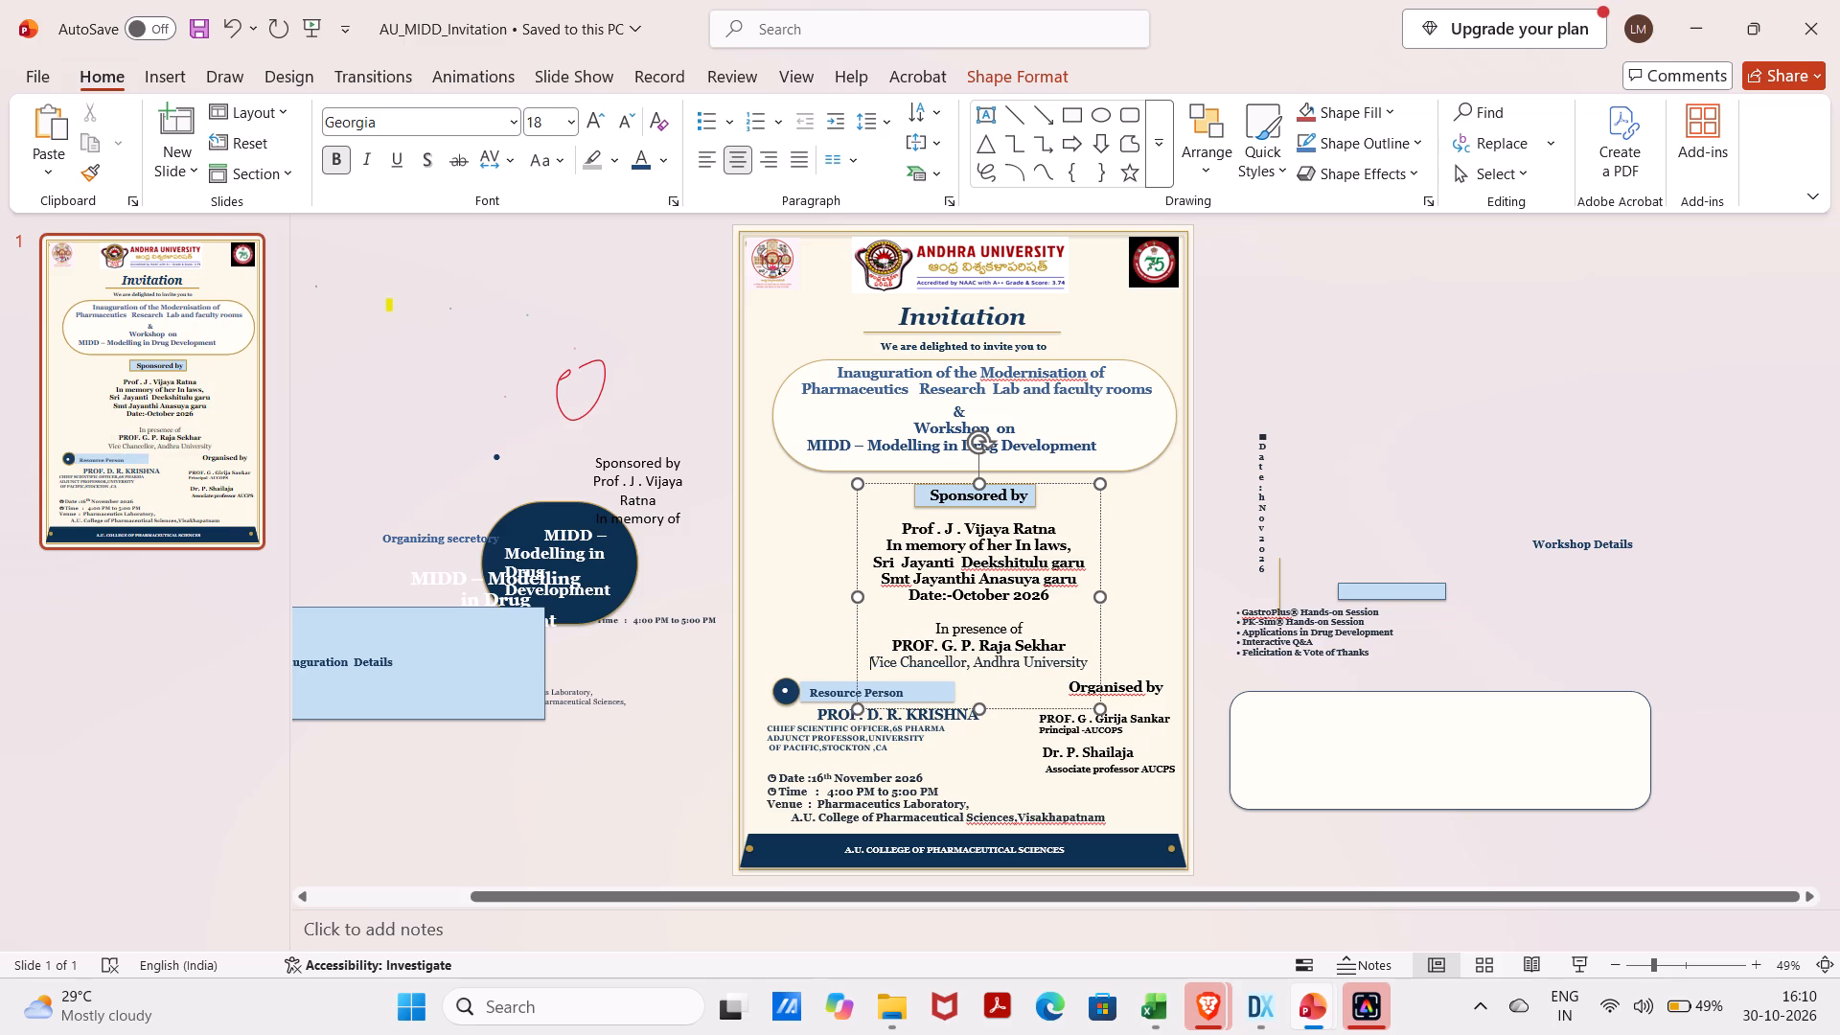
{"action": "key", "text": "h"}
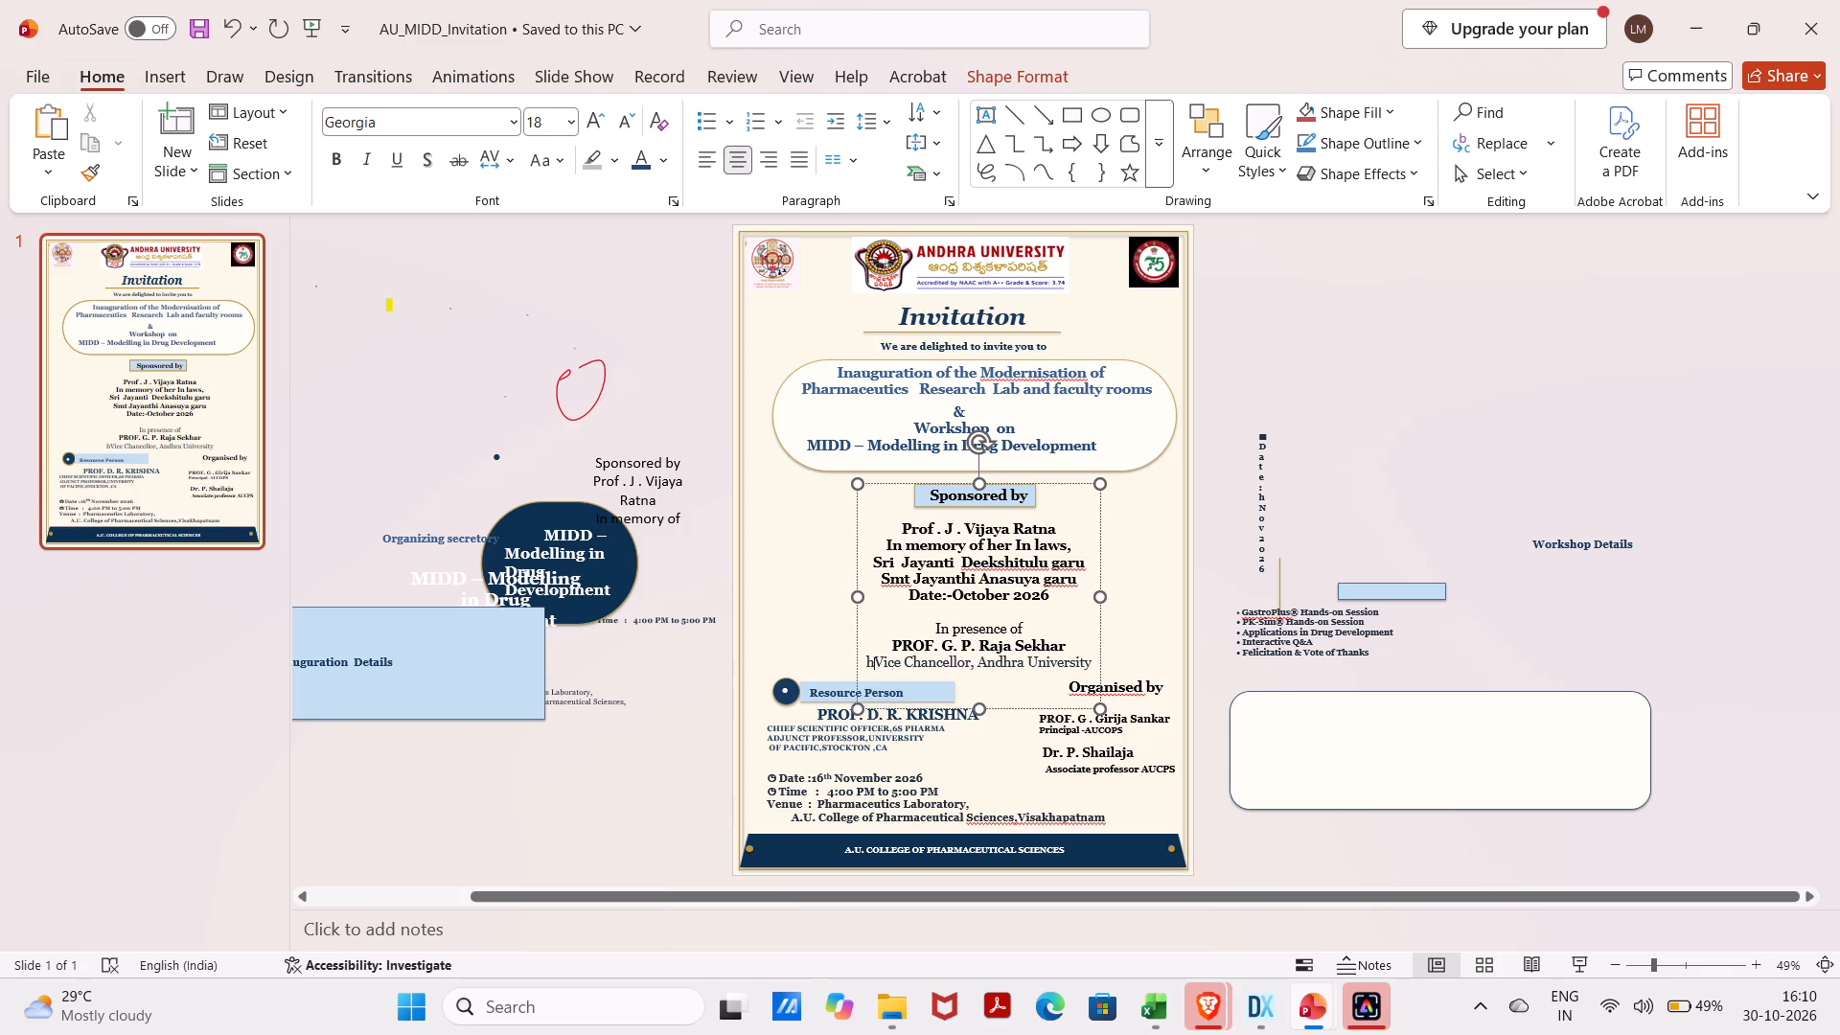
{"action": "key", "text": "BackSpace"}
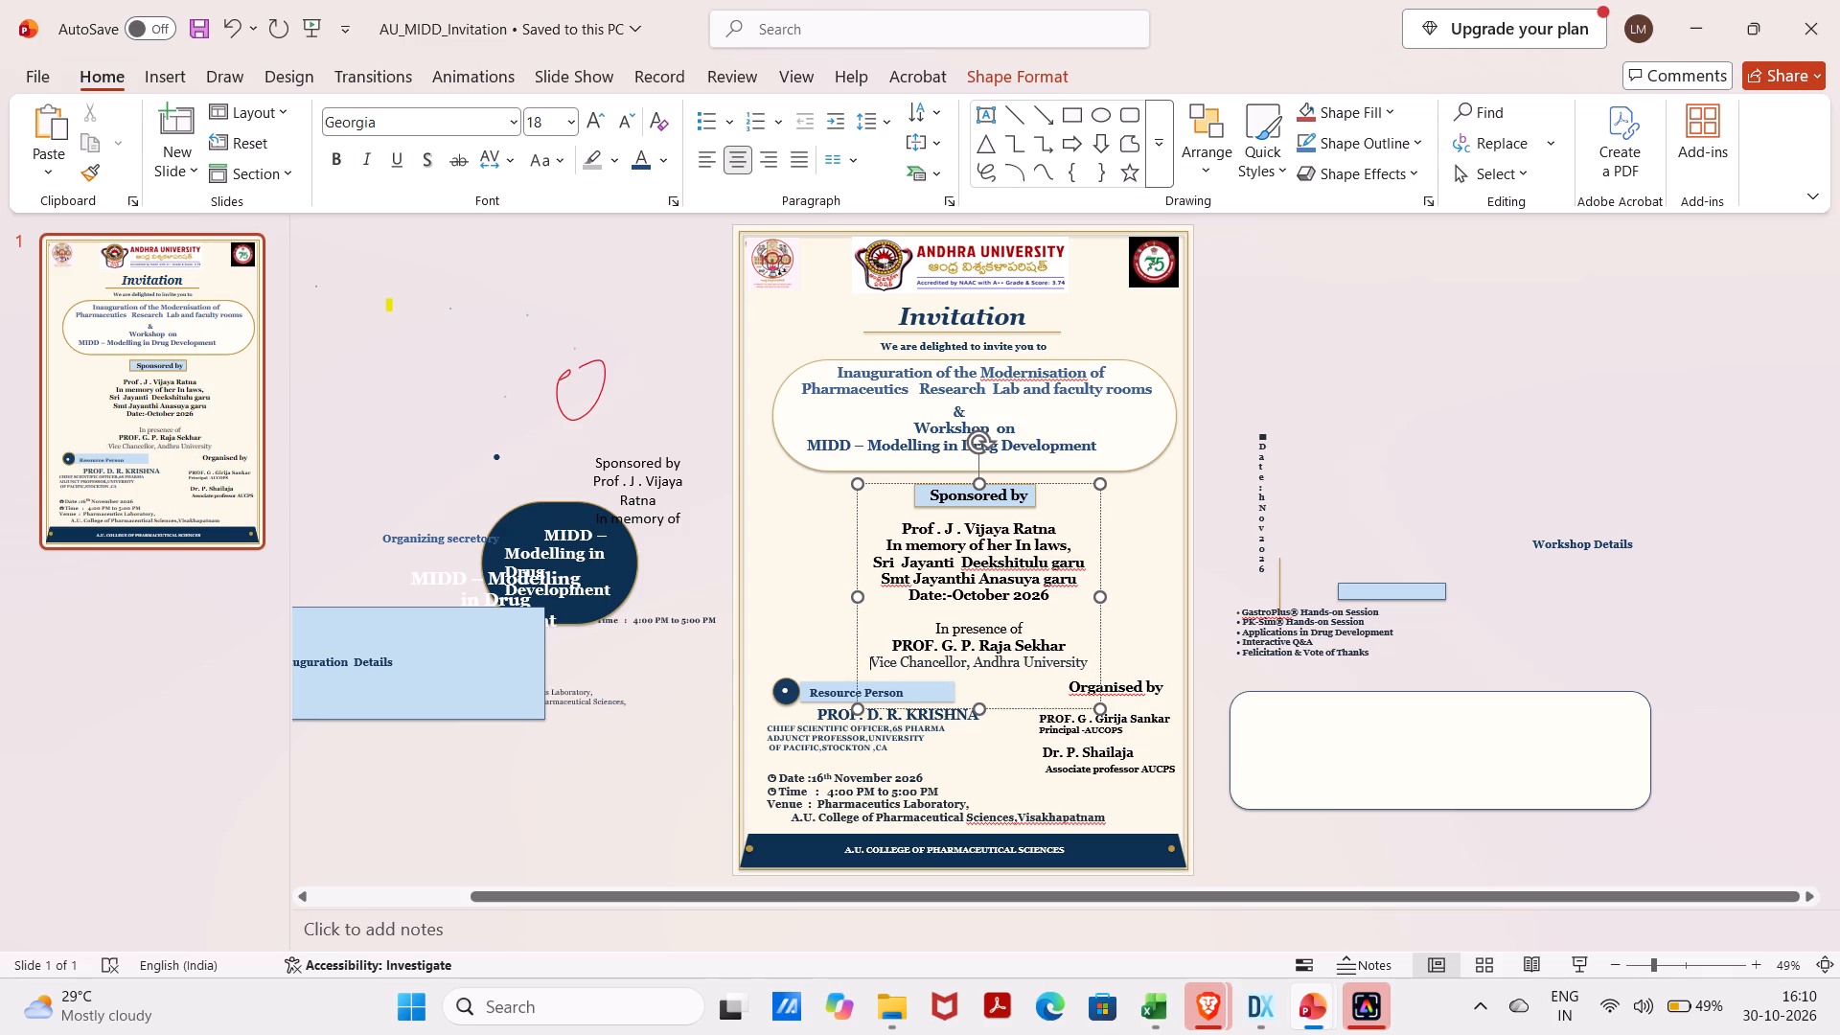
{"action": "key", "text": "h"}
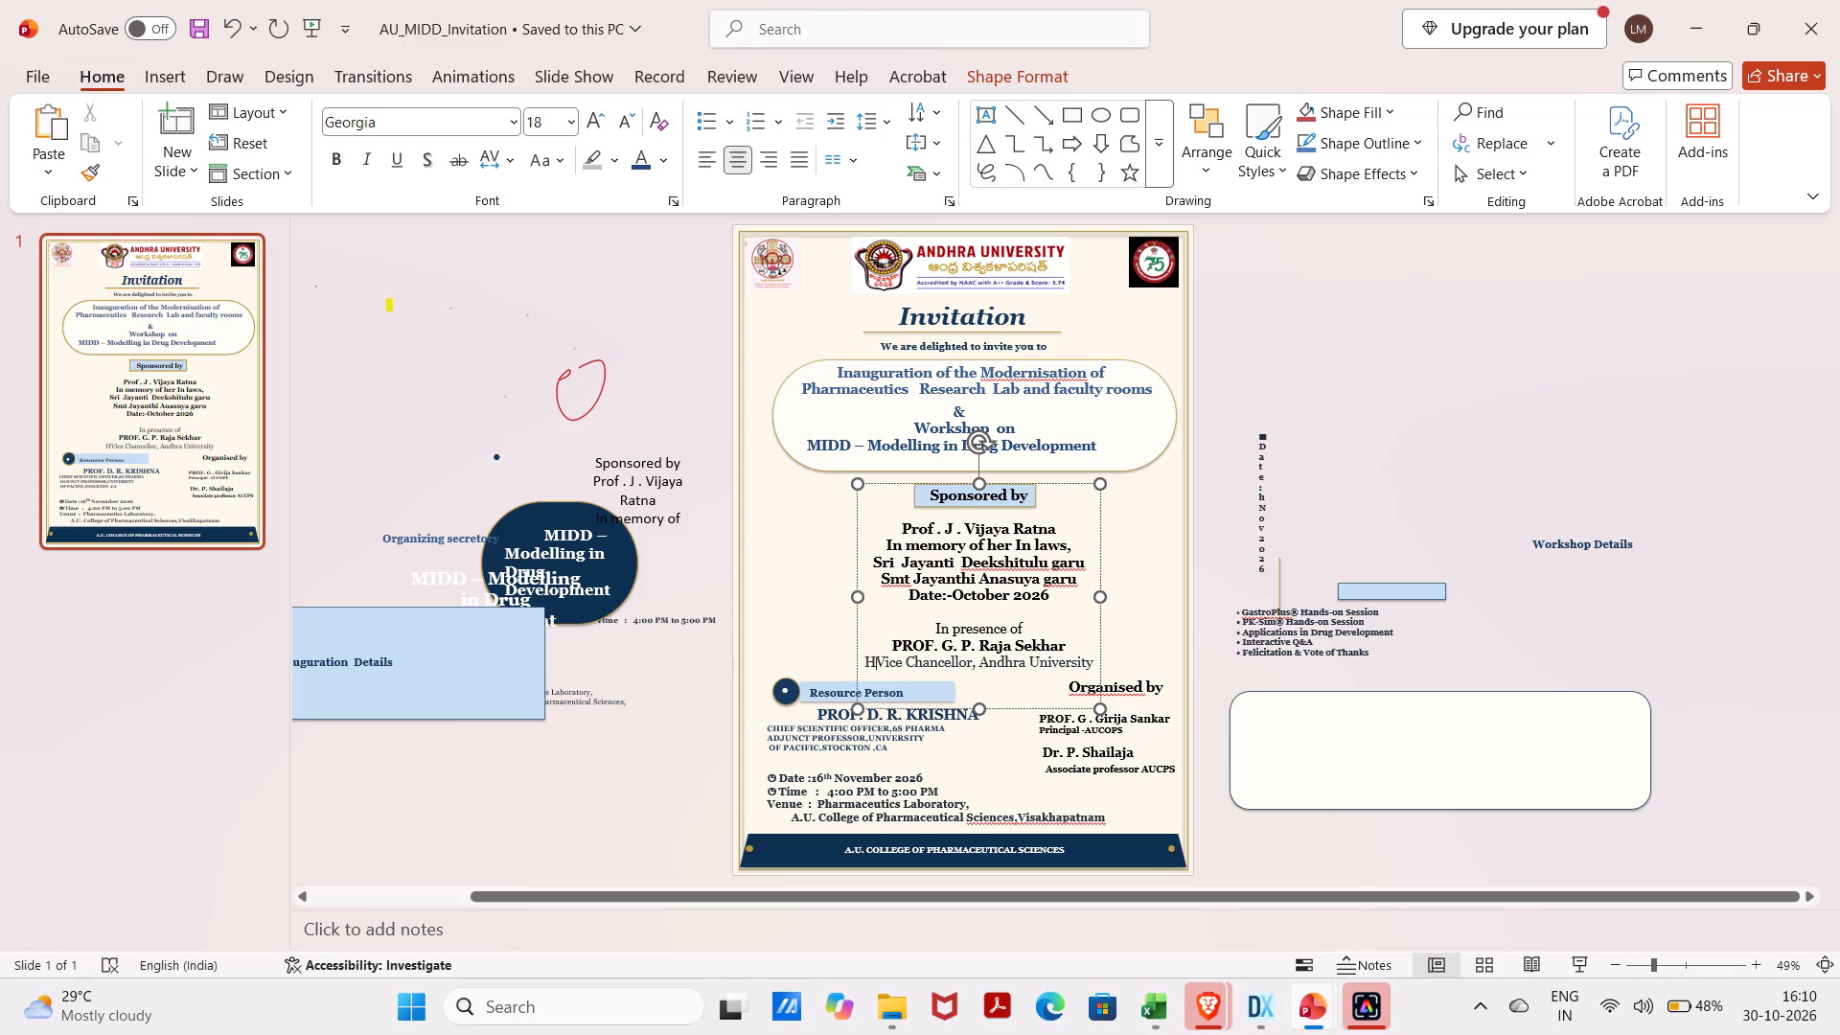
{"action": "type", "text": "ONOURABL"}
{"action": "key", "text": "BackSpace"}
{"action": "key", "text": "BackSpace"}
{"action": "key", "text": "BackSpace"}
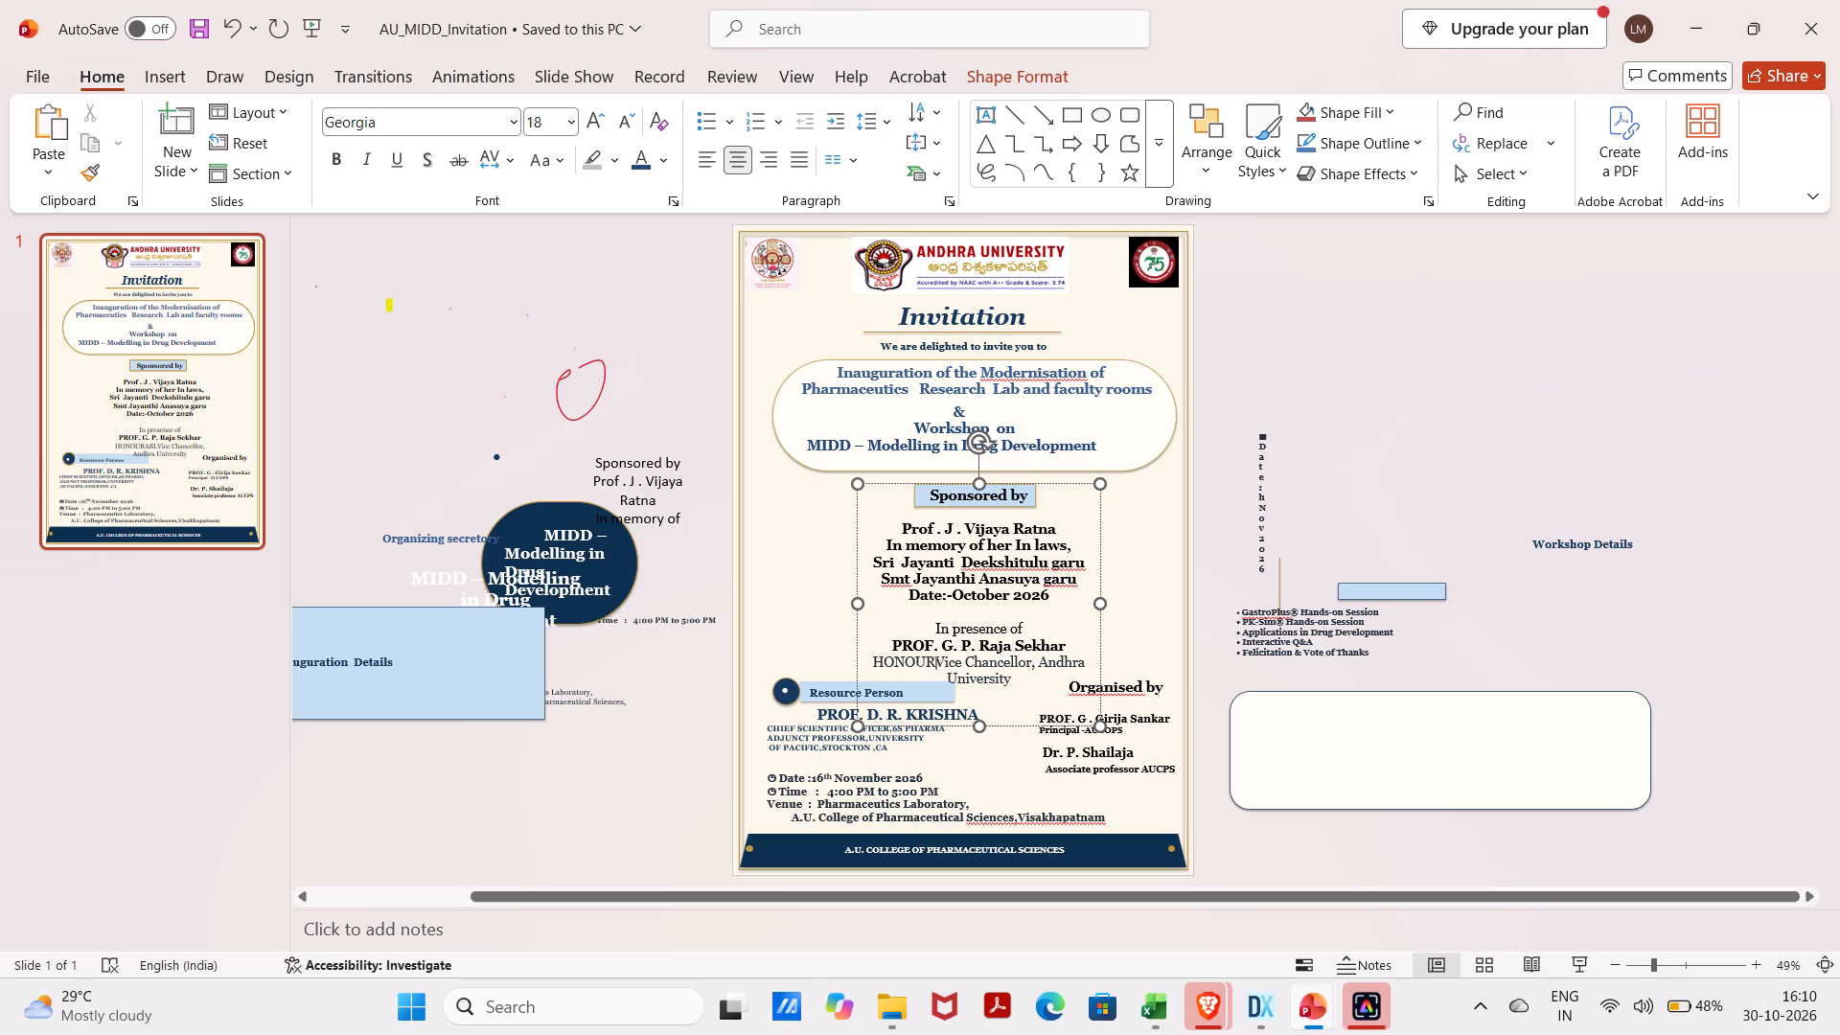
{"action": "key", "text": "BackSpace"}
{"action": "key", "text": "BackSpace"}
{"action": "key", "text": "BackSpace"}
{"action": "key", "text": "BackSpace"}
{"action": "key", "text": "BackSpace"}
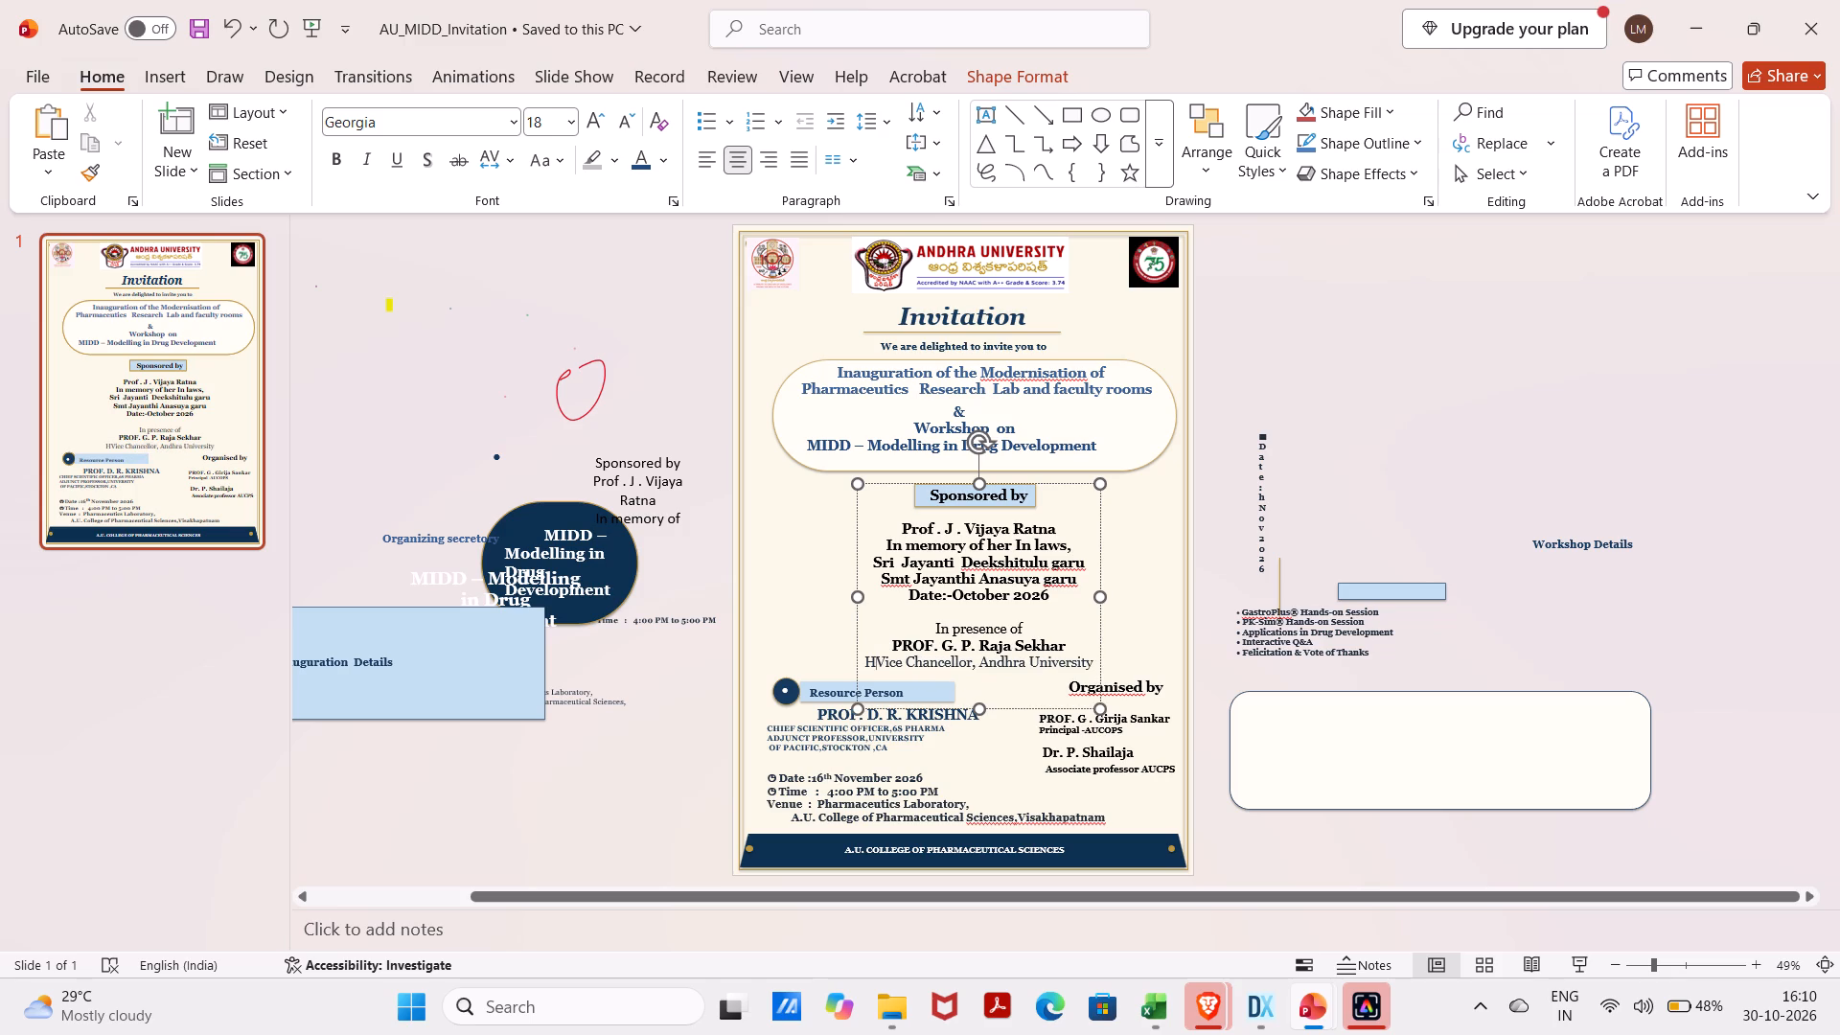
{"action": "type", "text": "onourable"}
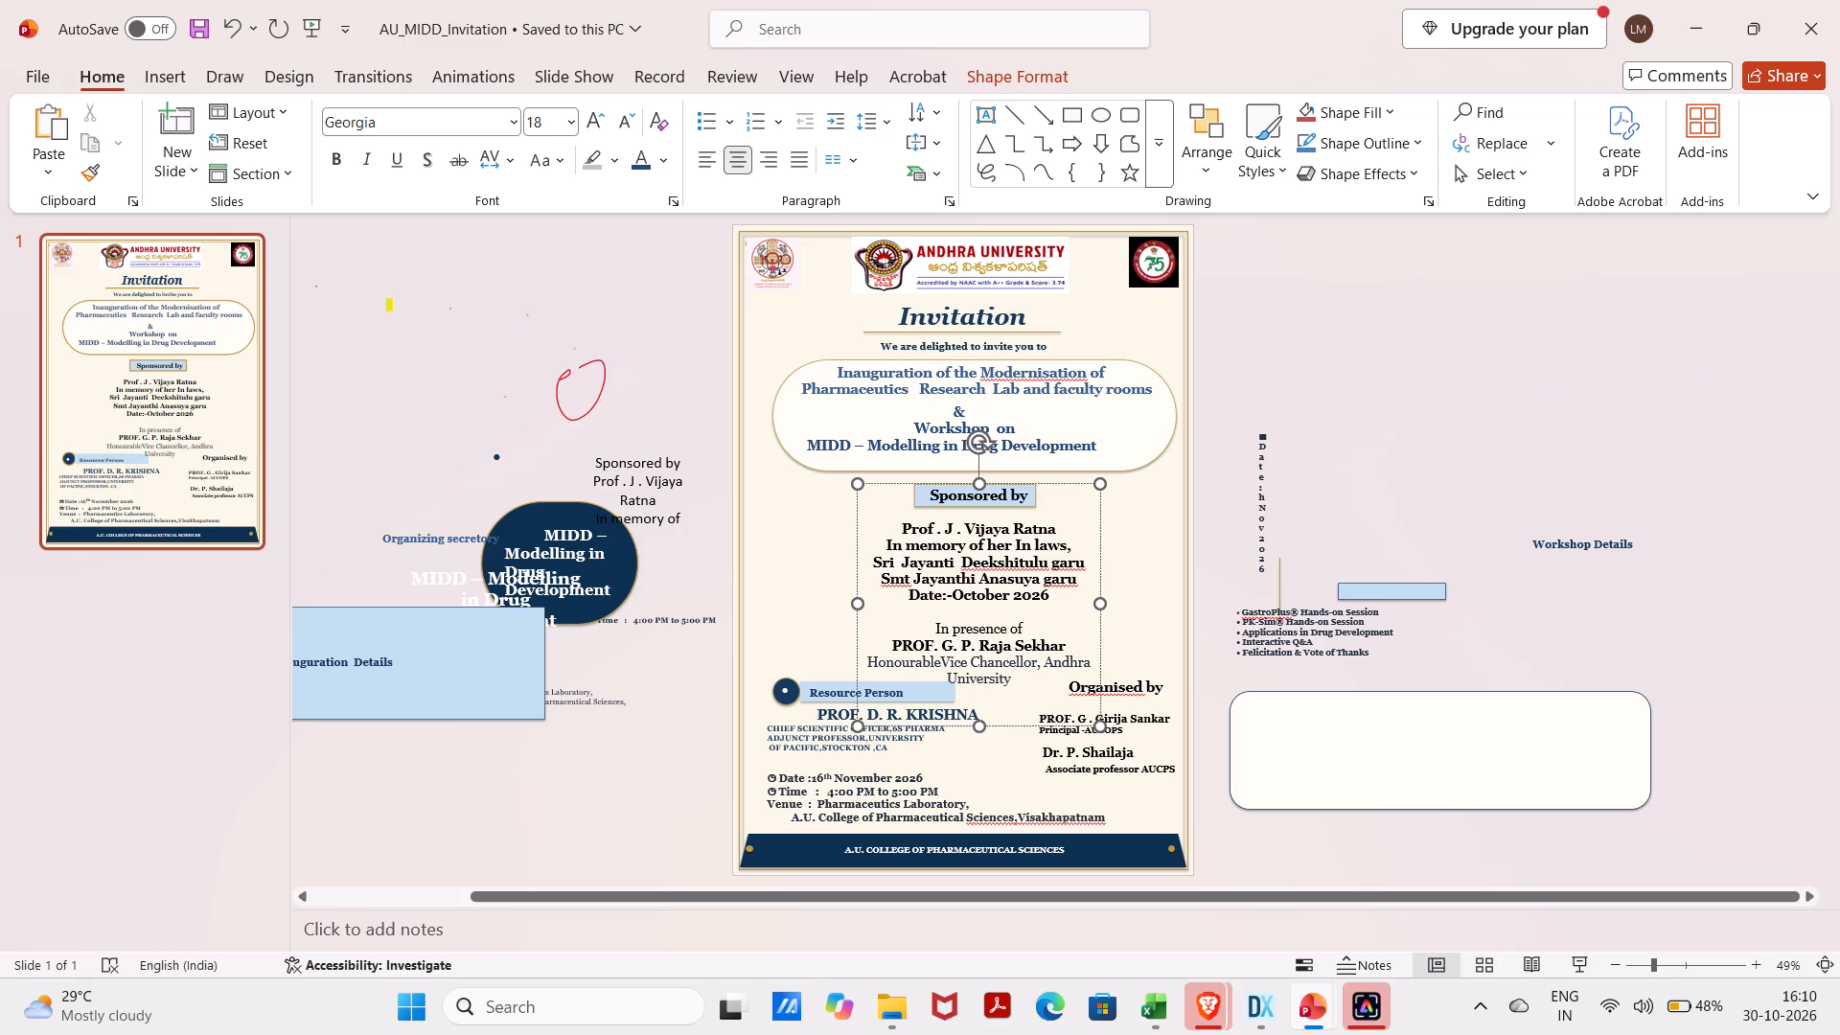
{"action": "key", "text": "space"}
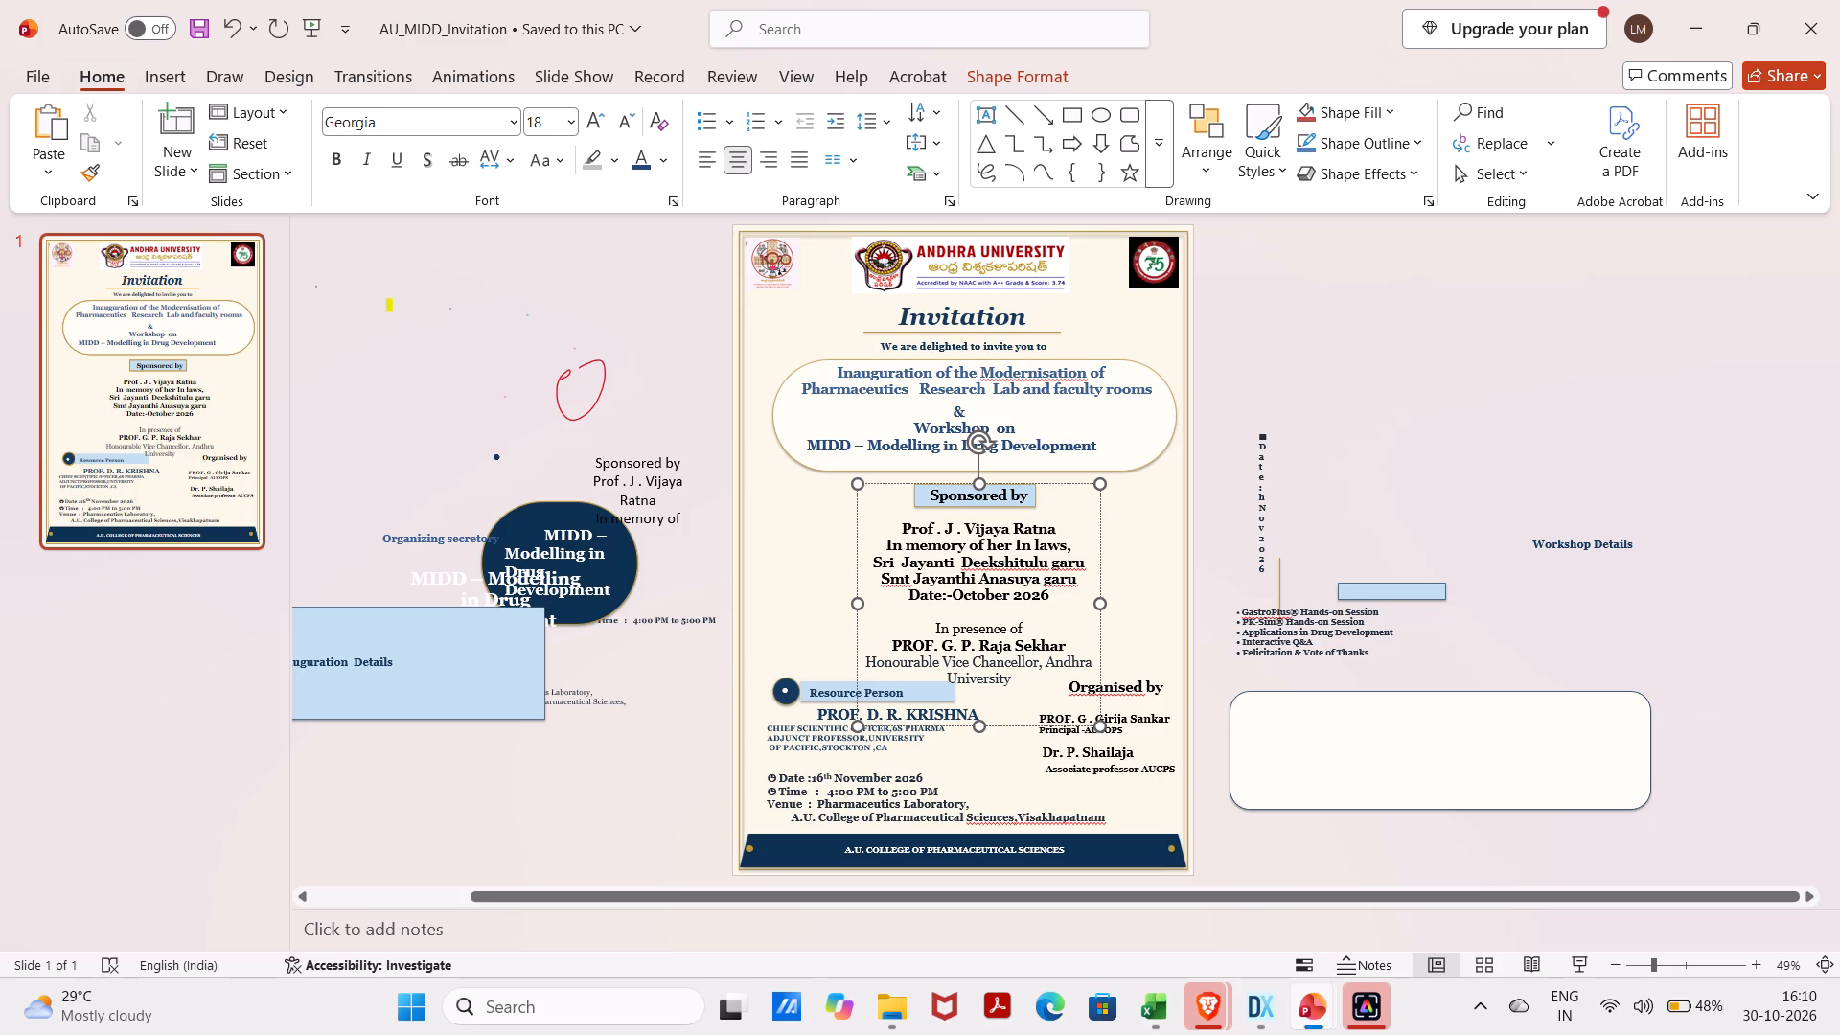
Remove the bold formatting from the "In memory of her In laws," and "Date:-October 2026" lines in the dedication block.
{"action": "left_click_drag", "start_coordinate": [1076, 543], "coordinate": [885, 550]}
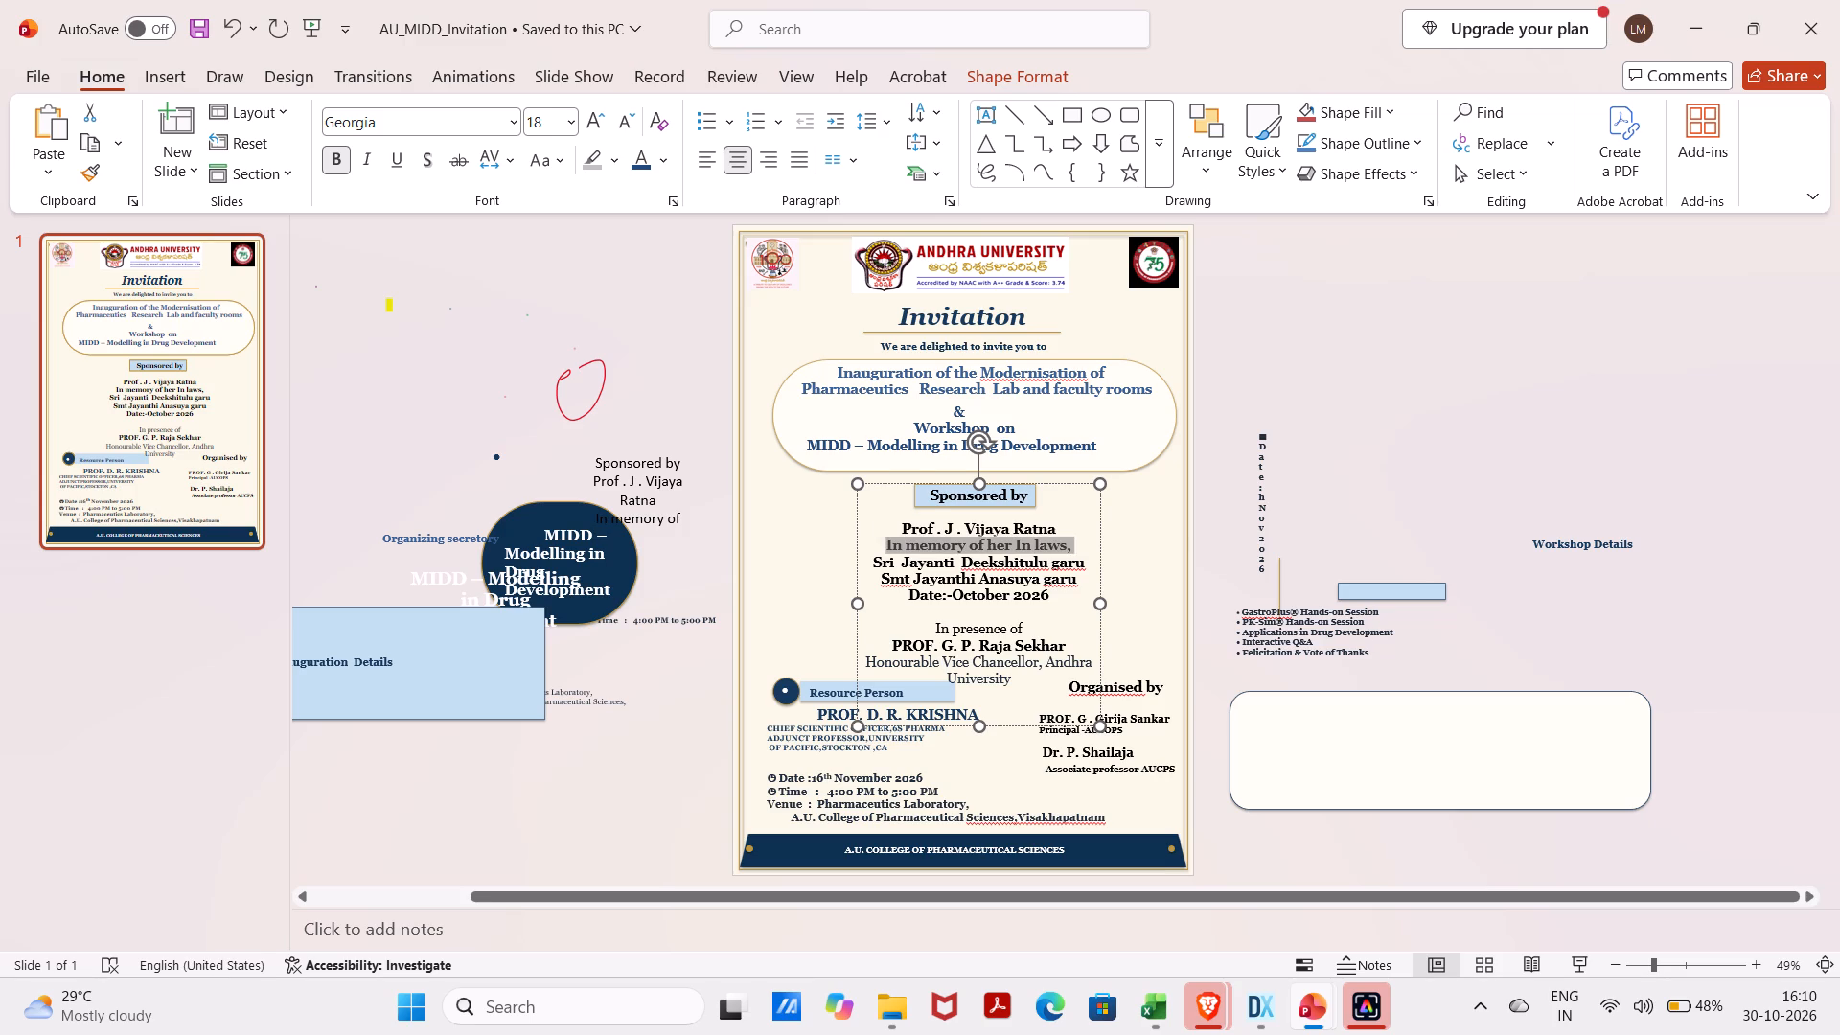
{"action": "left_click", "coordinate": [906, 506]}
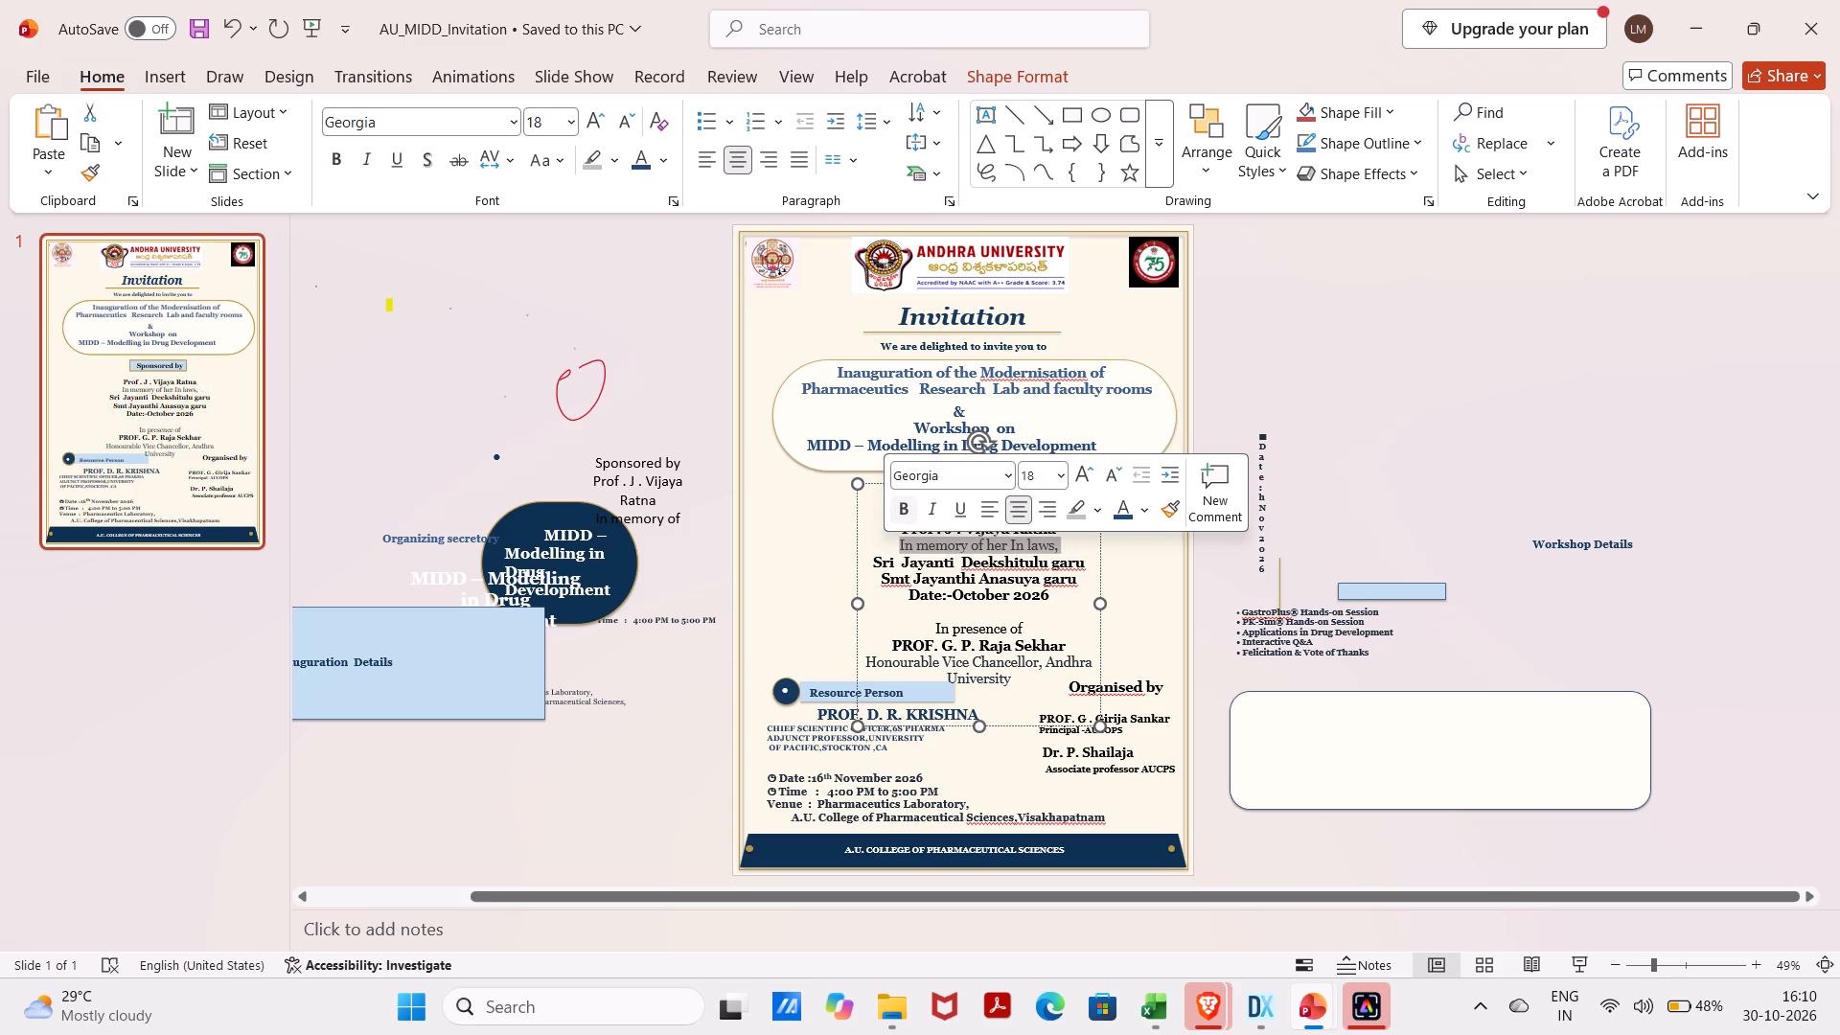
{"action": "left_click", "coordinate": [1169, 553]}
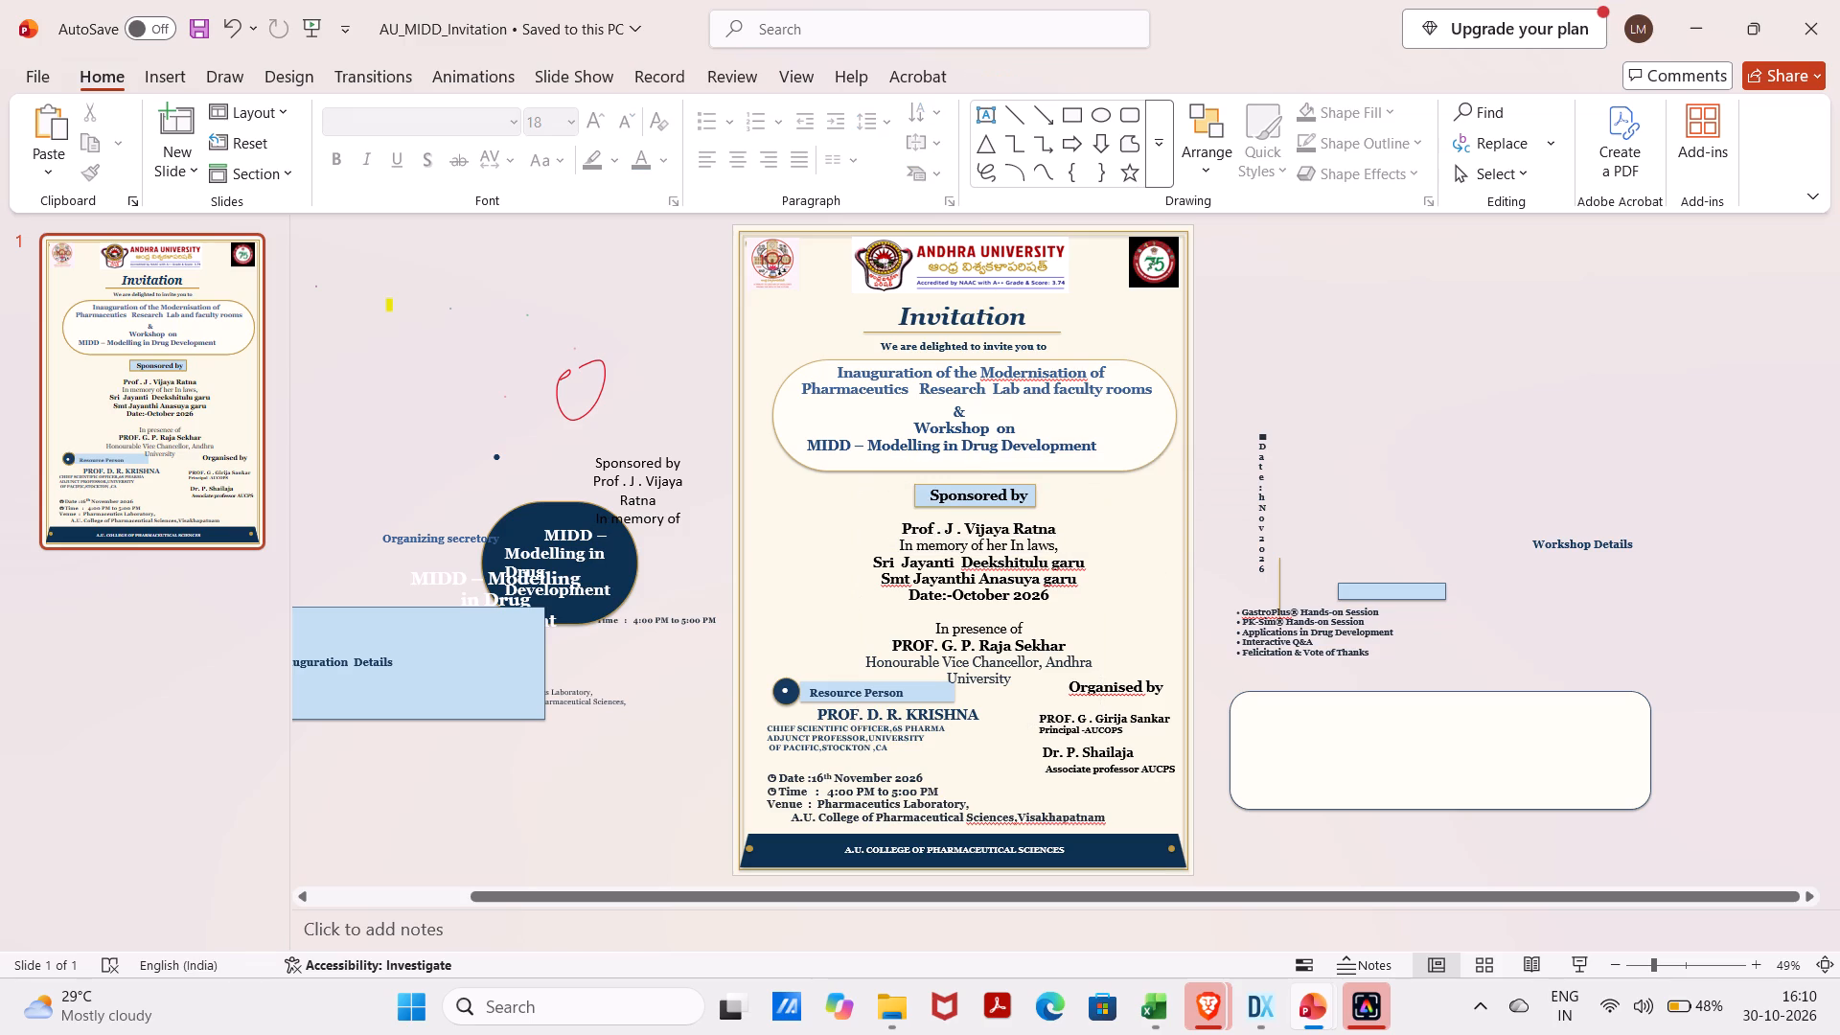
{"action": "left_click_drag", "start_coordinate": [1051, 601], "coordinate": [901, 602]}
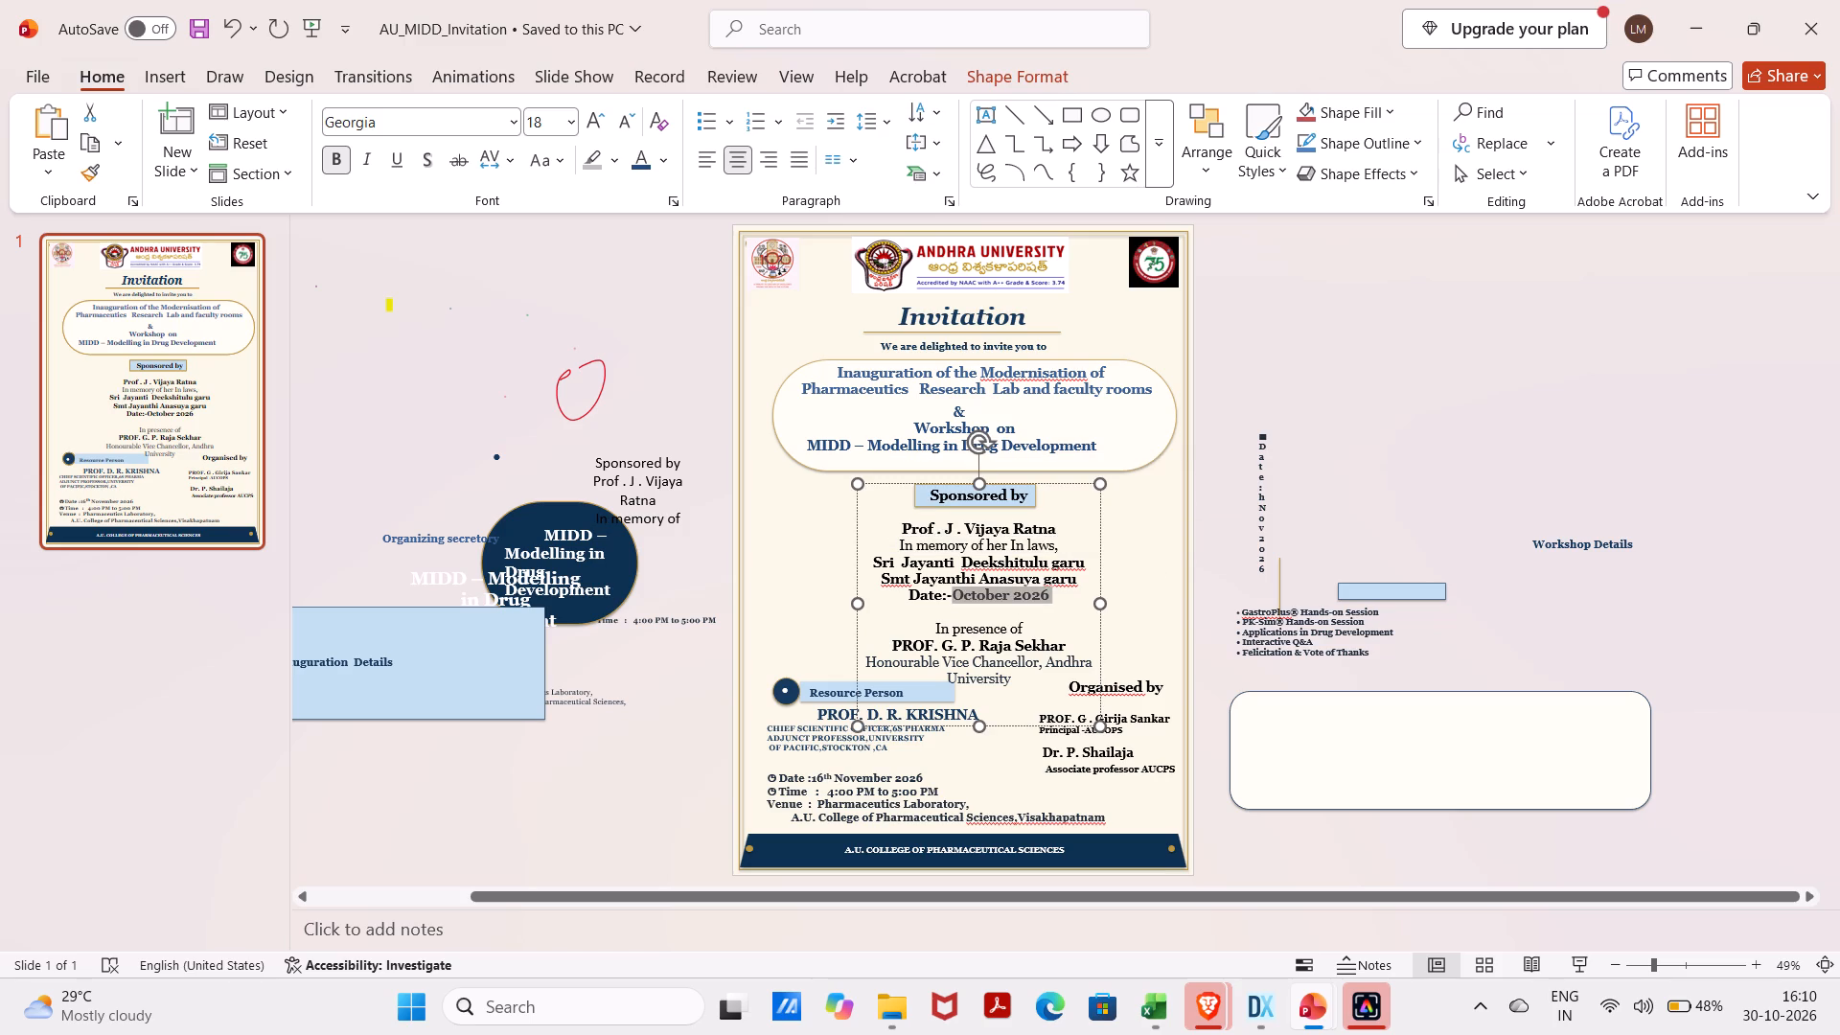
{"action": "left_click_drag", "start_coordinate": [901, 602], "coordinate": [900, 599]}
{"action": "left_click", "coordinate": [919, 559]}
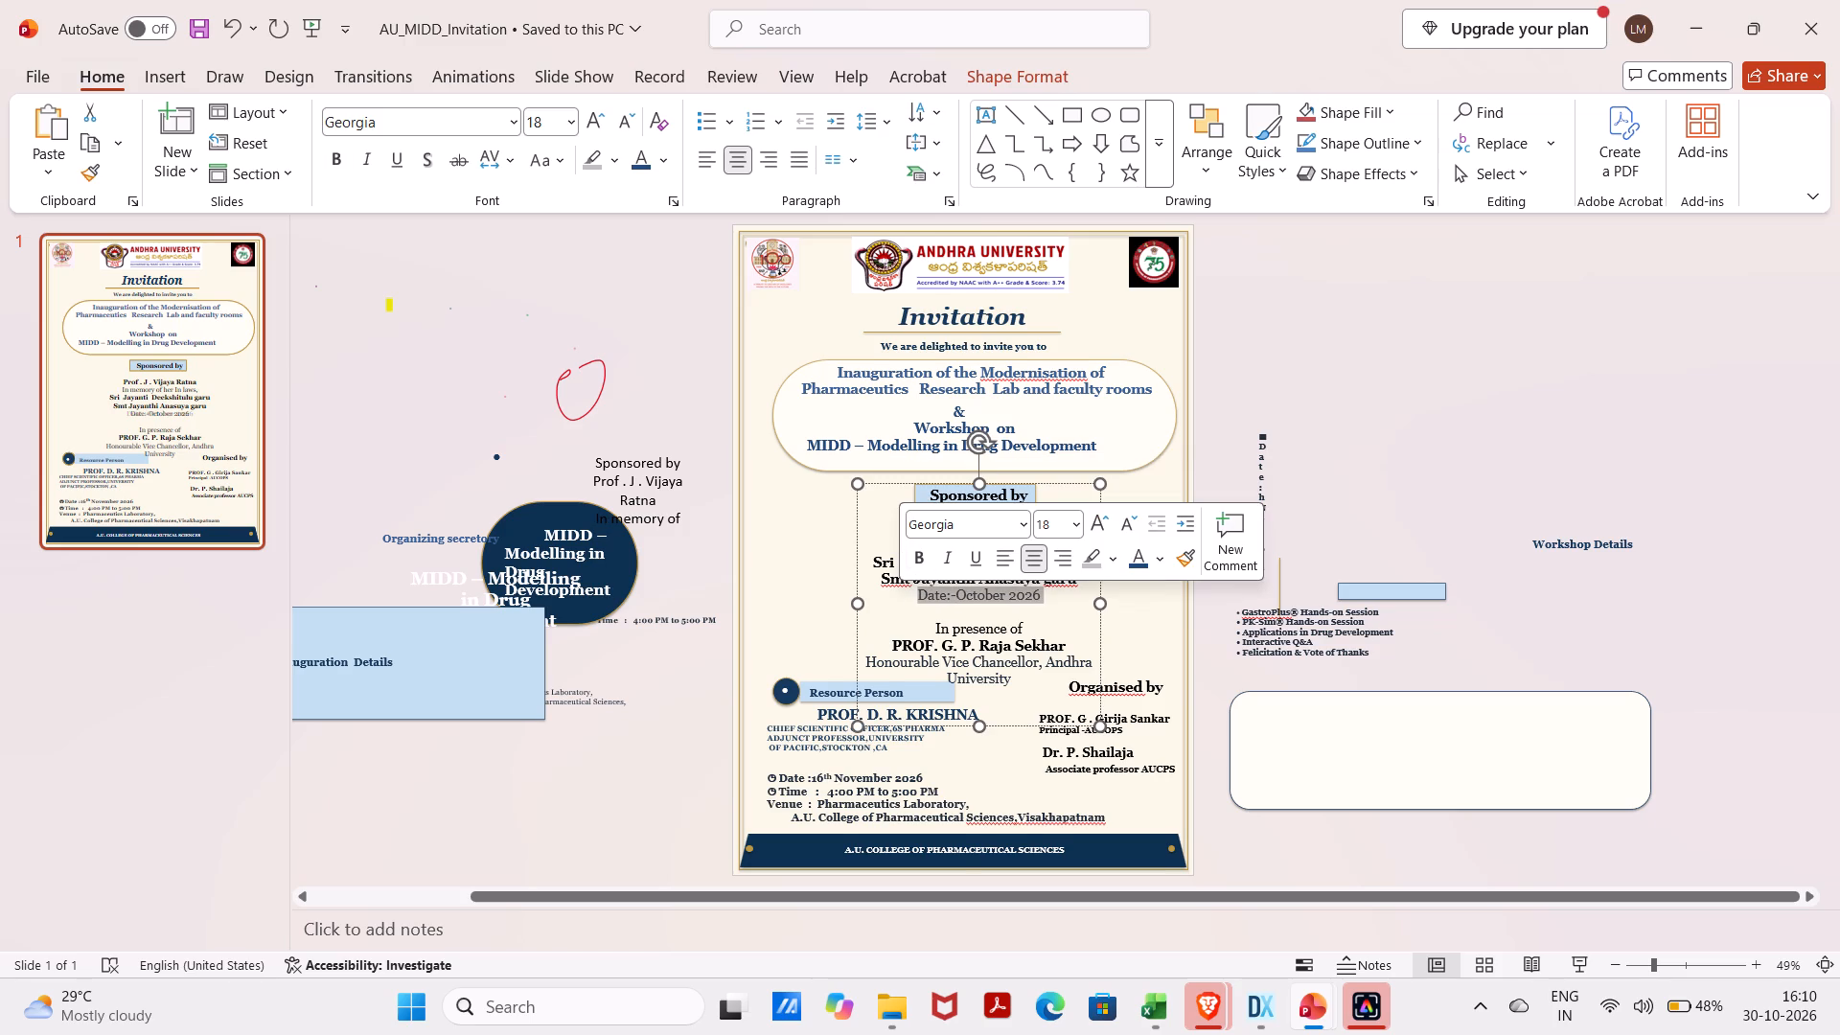
{"action": "left_click", "coordinate": [1182, 597]}
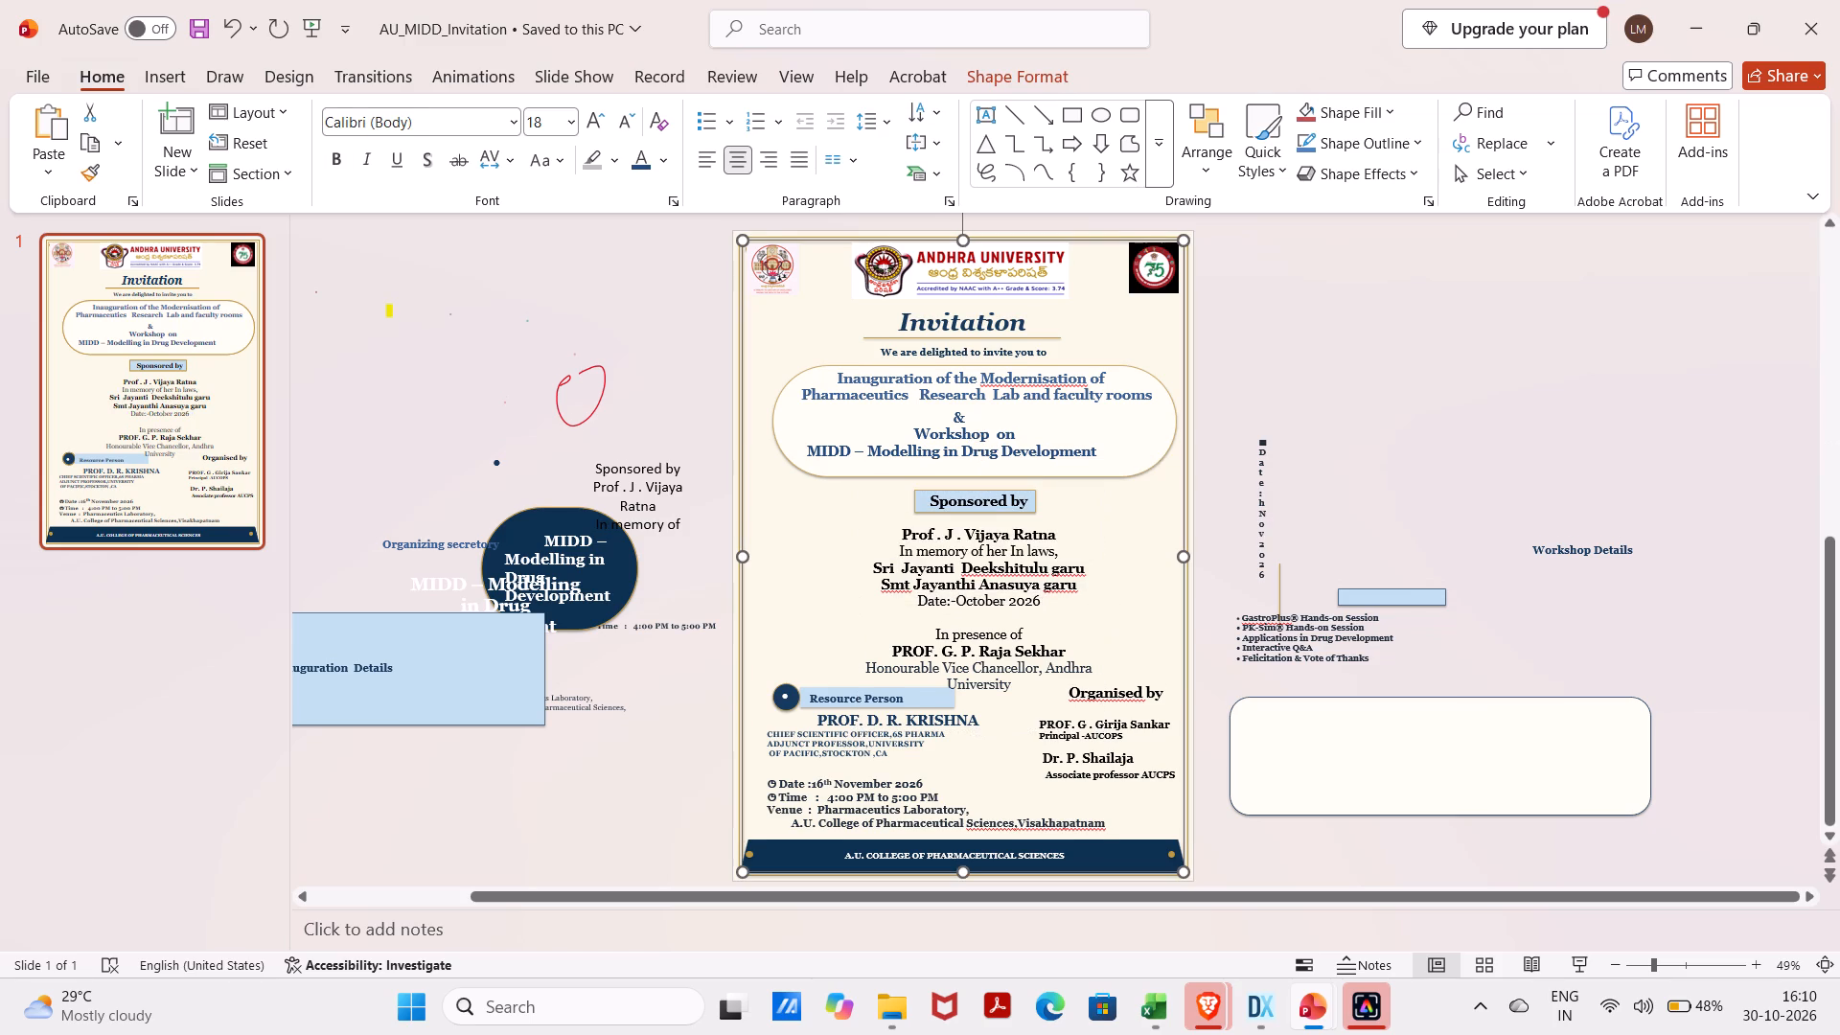
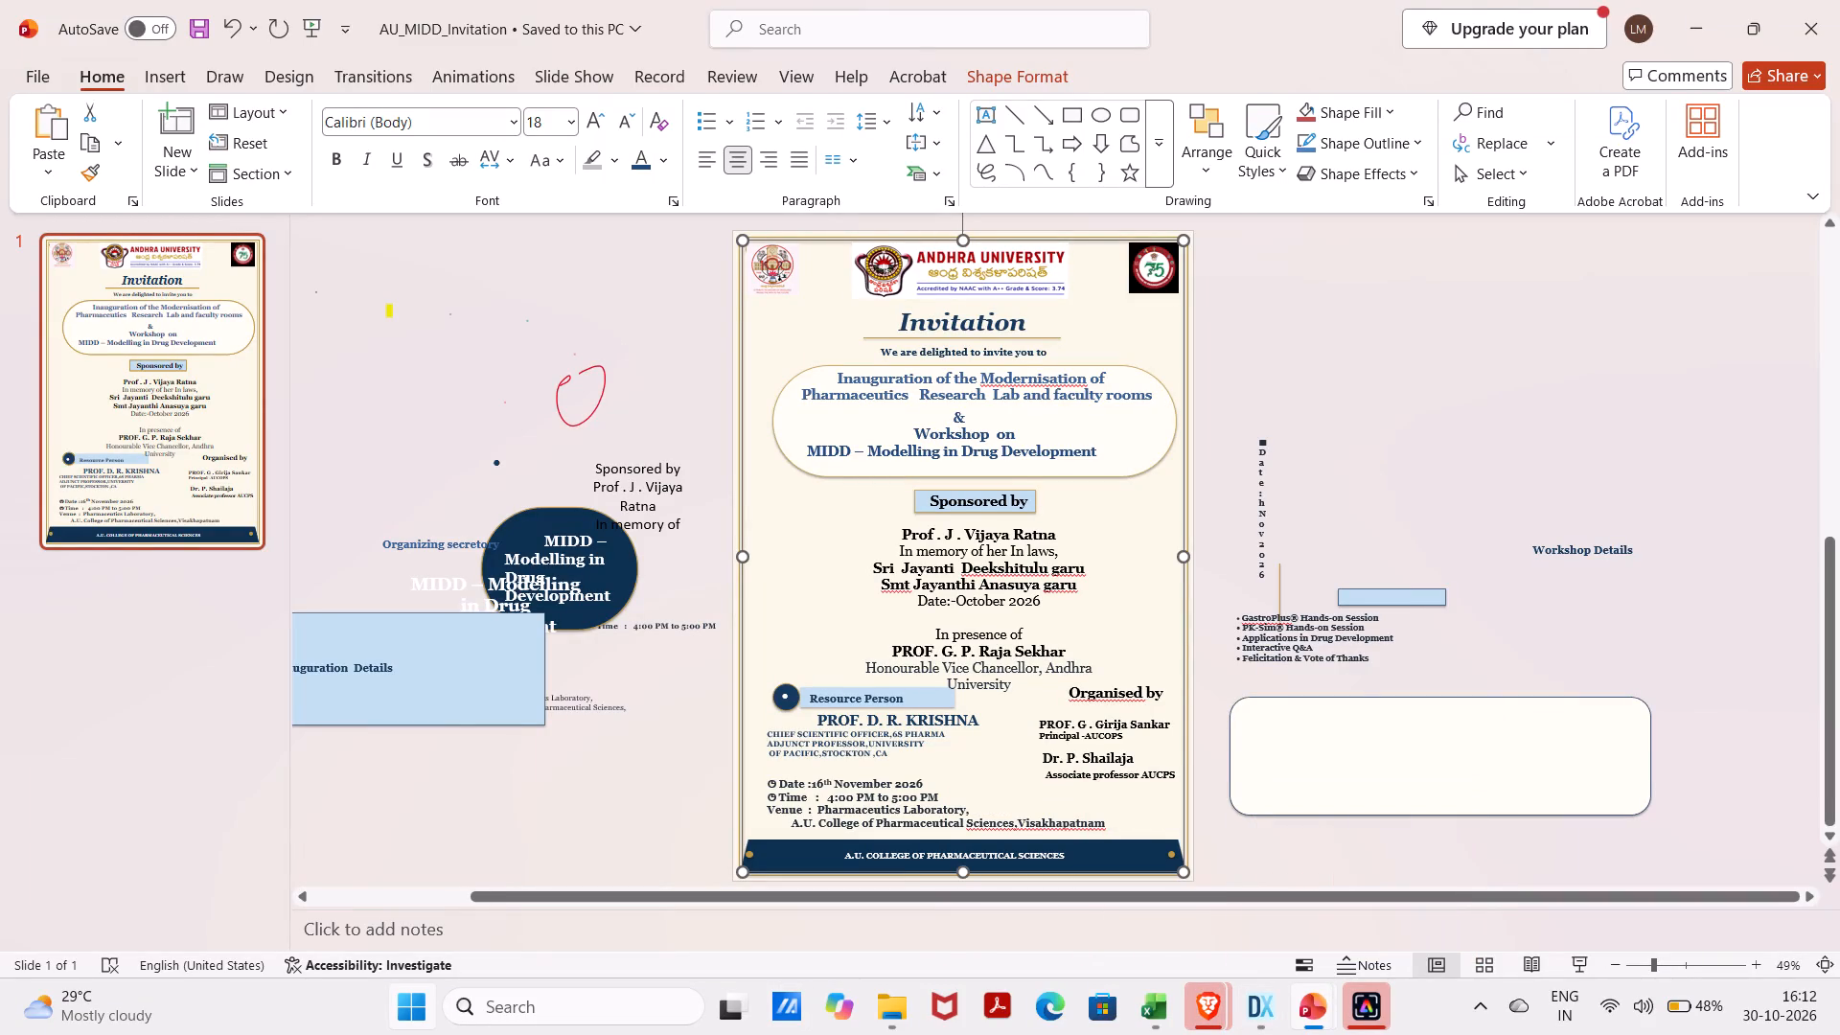
Switch to Snipping Tool and capture a rectangular snip of the whole invitation slide, from the logo header to the college name footer.
{"action": "left_click", "coordinate": [506, 994]}
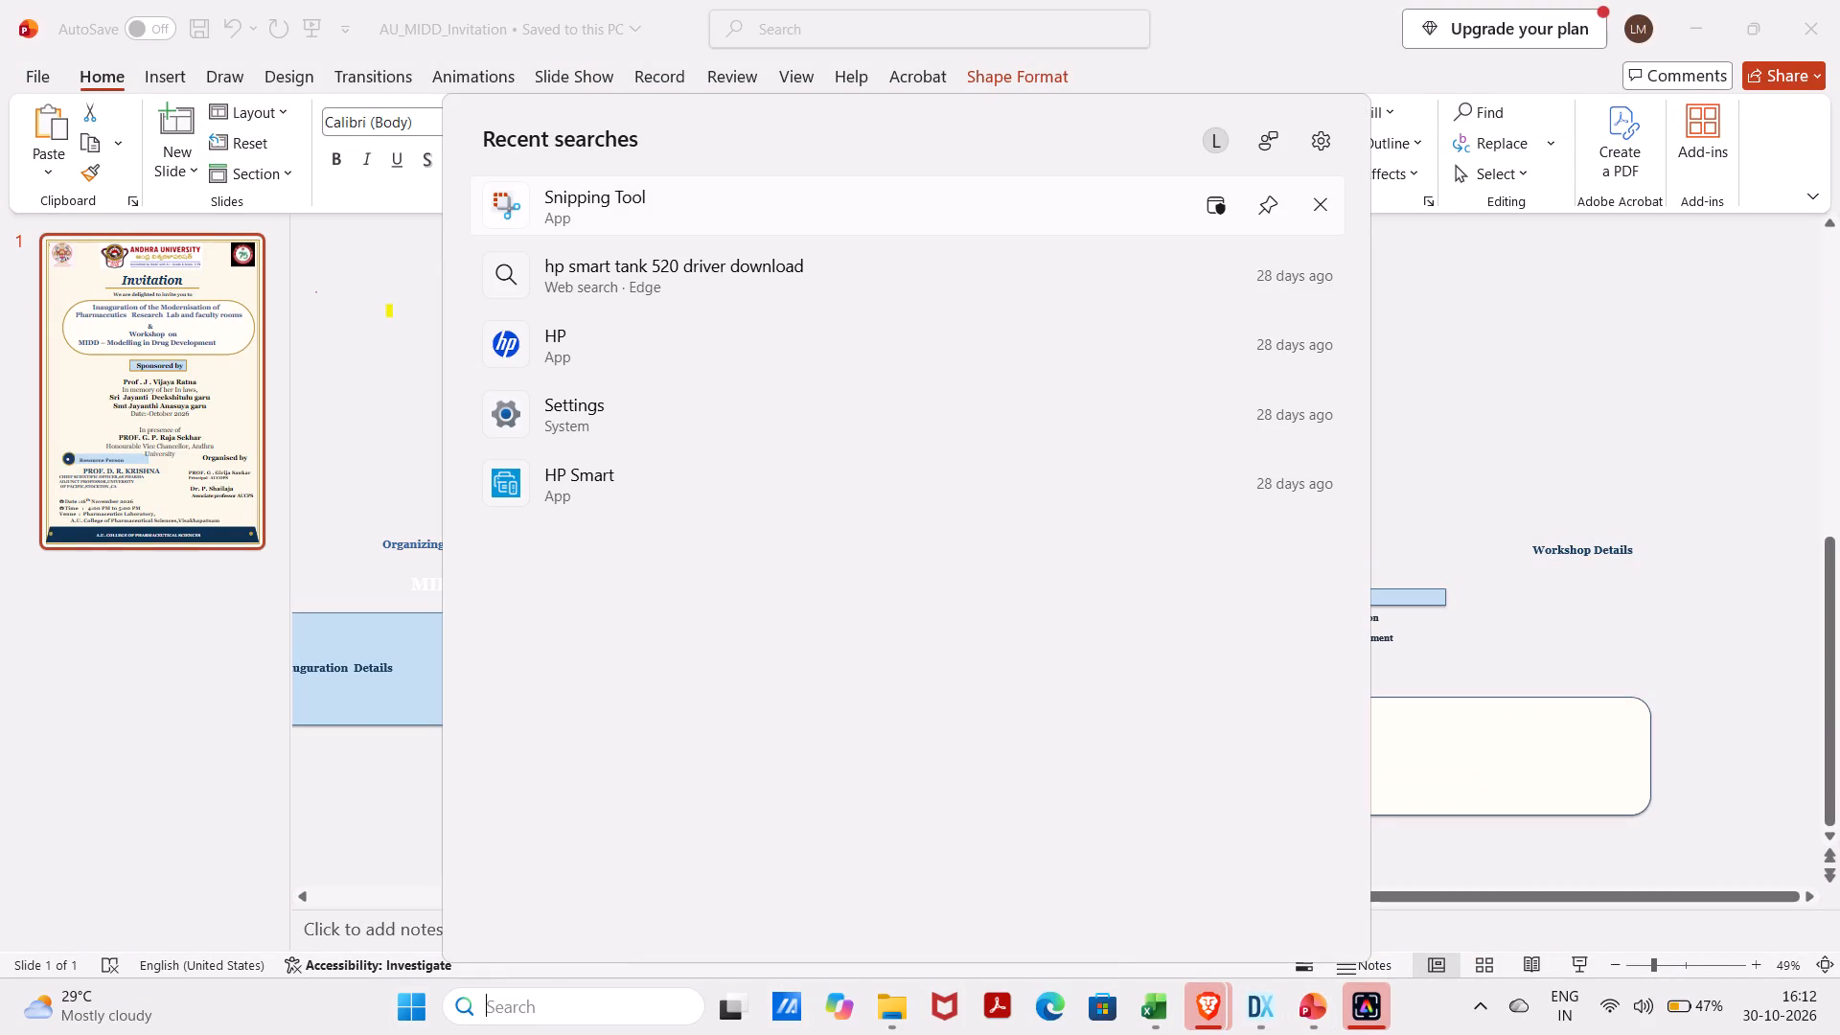
{"action": "left_click", "coordinate": [515, 216]}
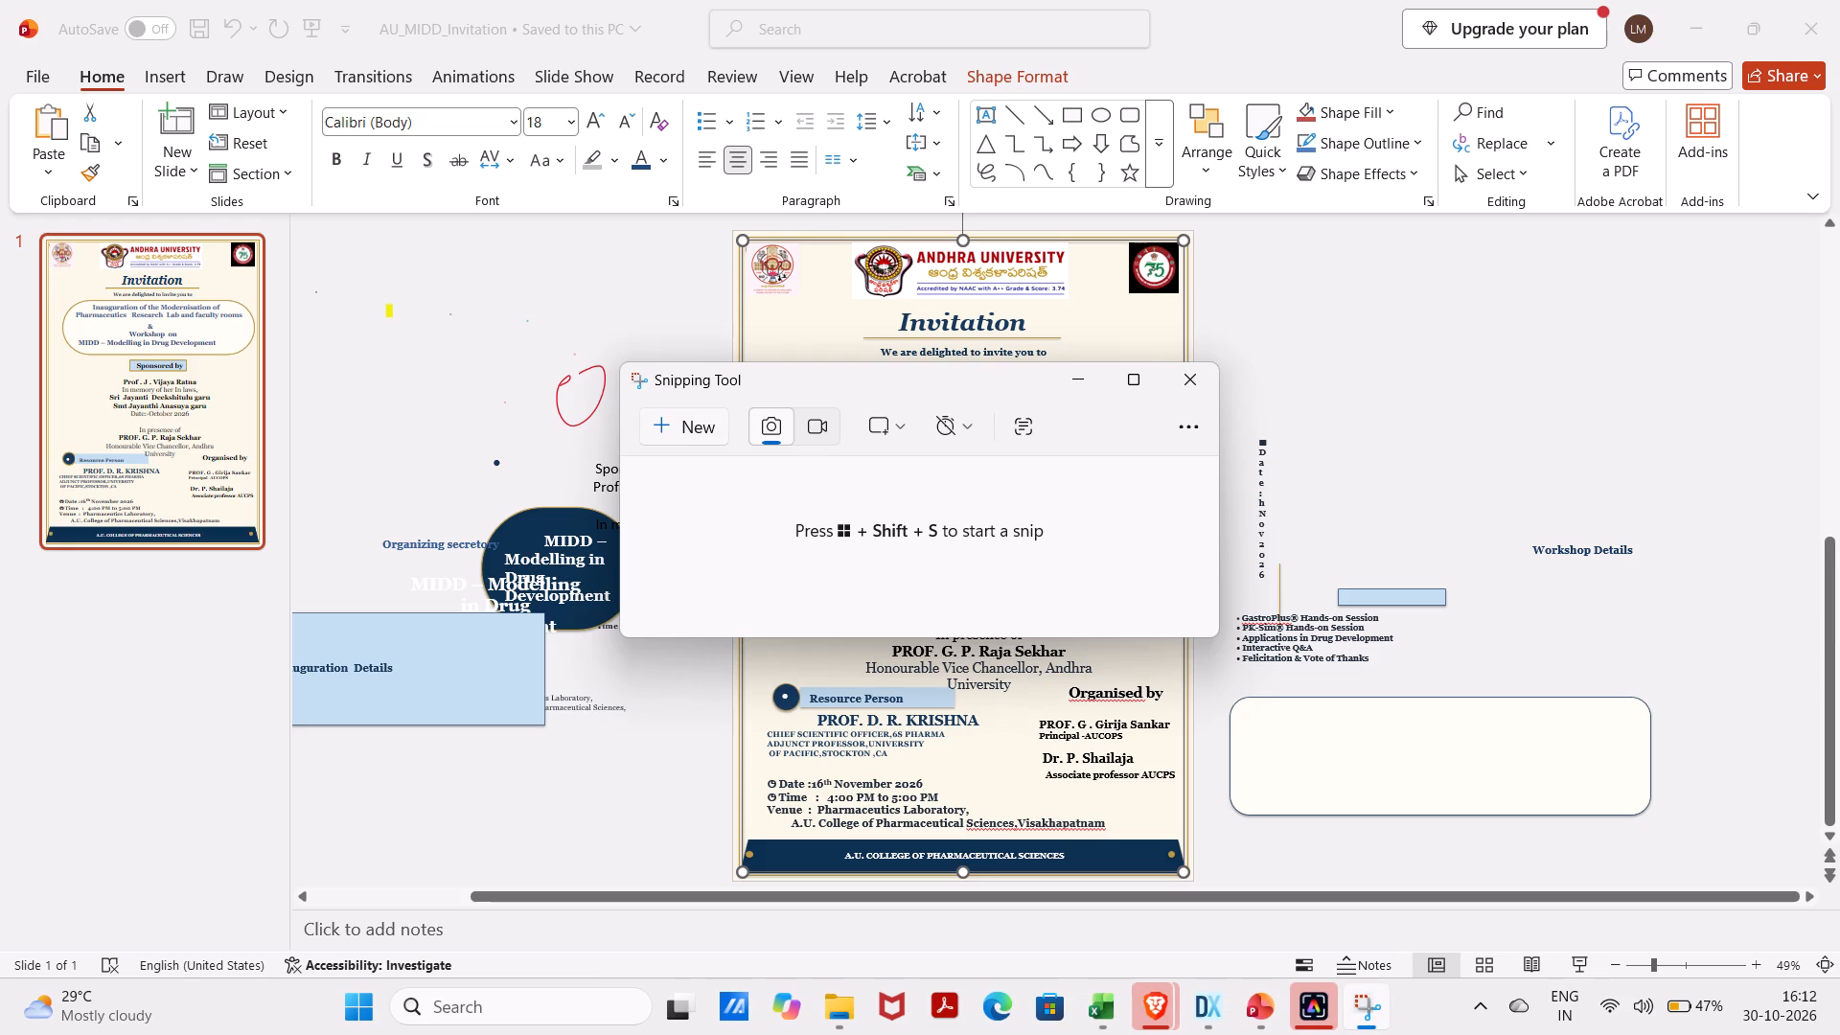
{"action": "left_click", "coordinate": [714, 432]}
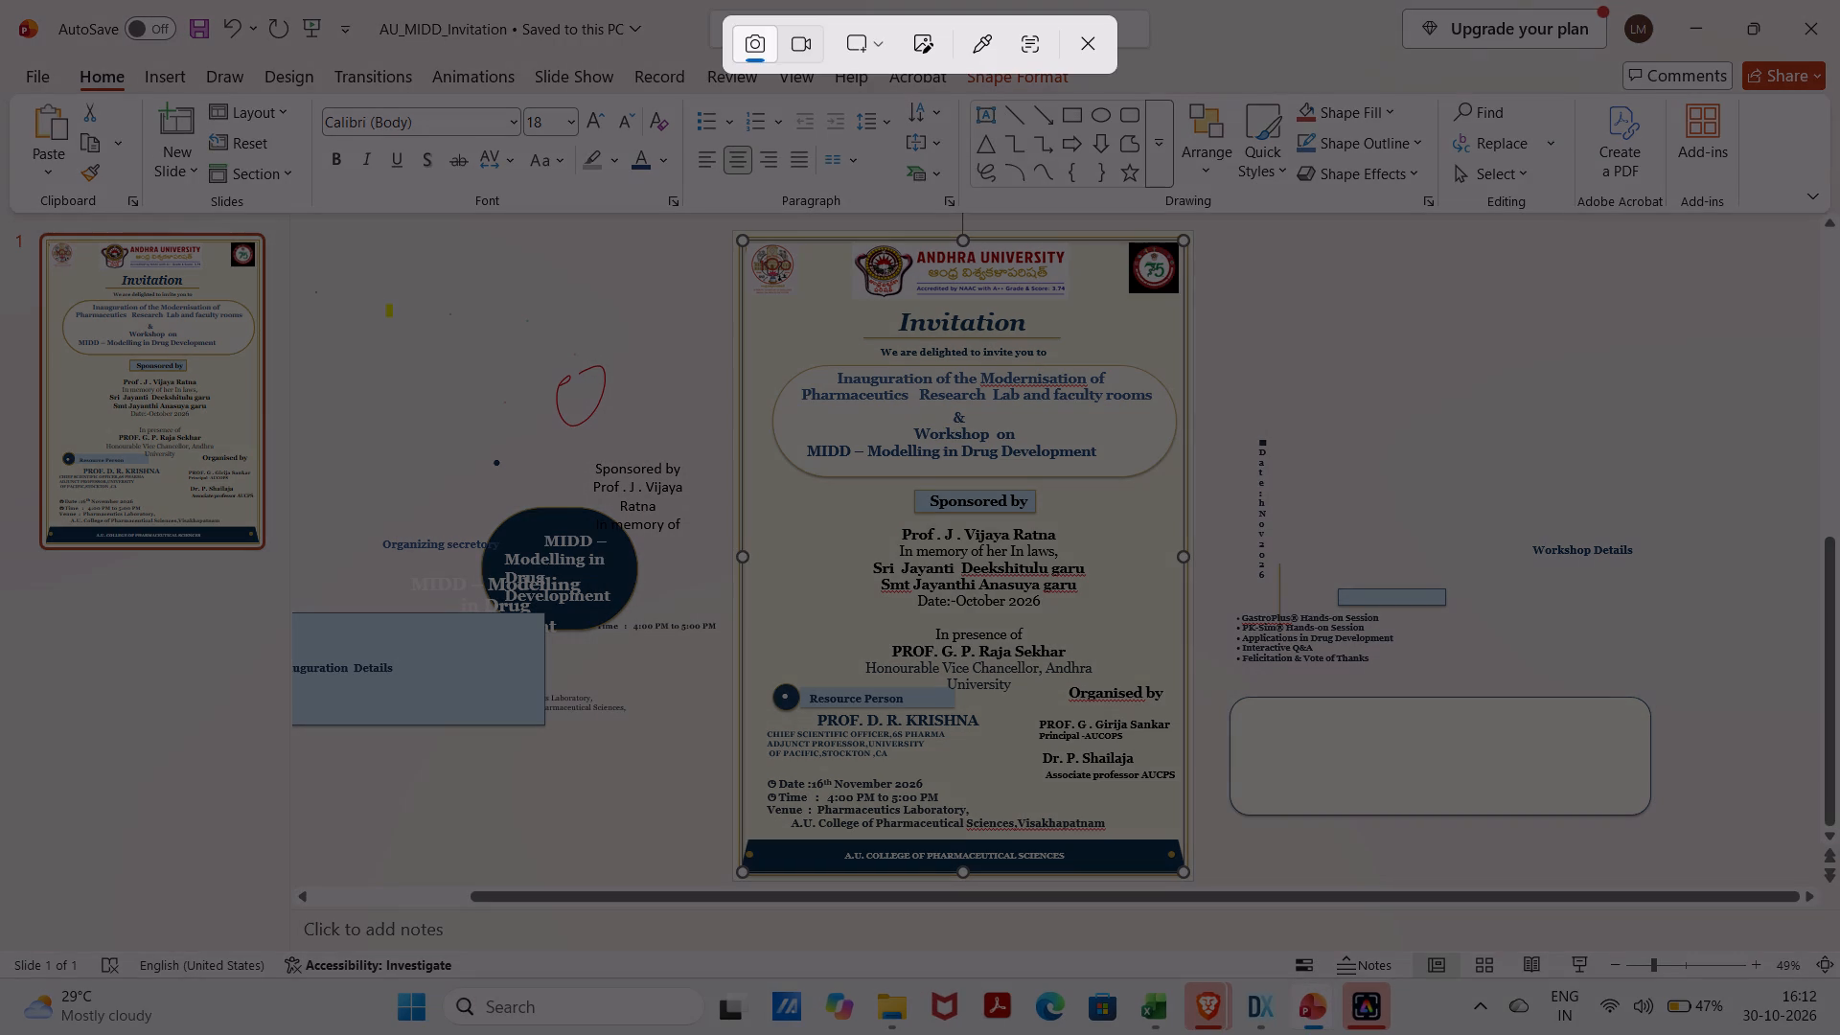
{"action": "left_click_drag", "start_coordinate": [743, 232], "coordinate": [994, 524]}
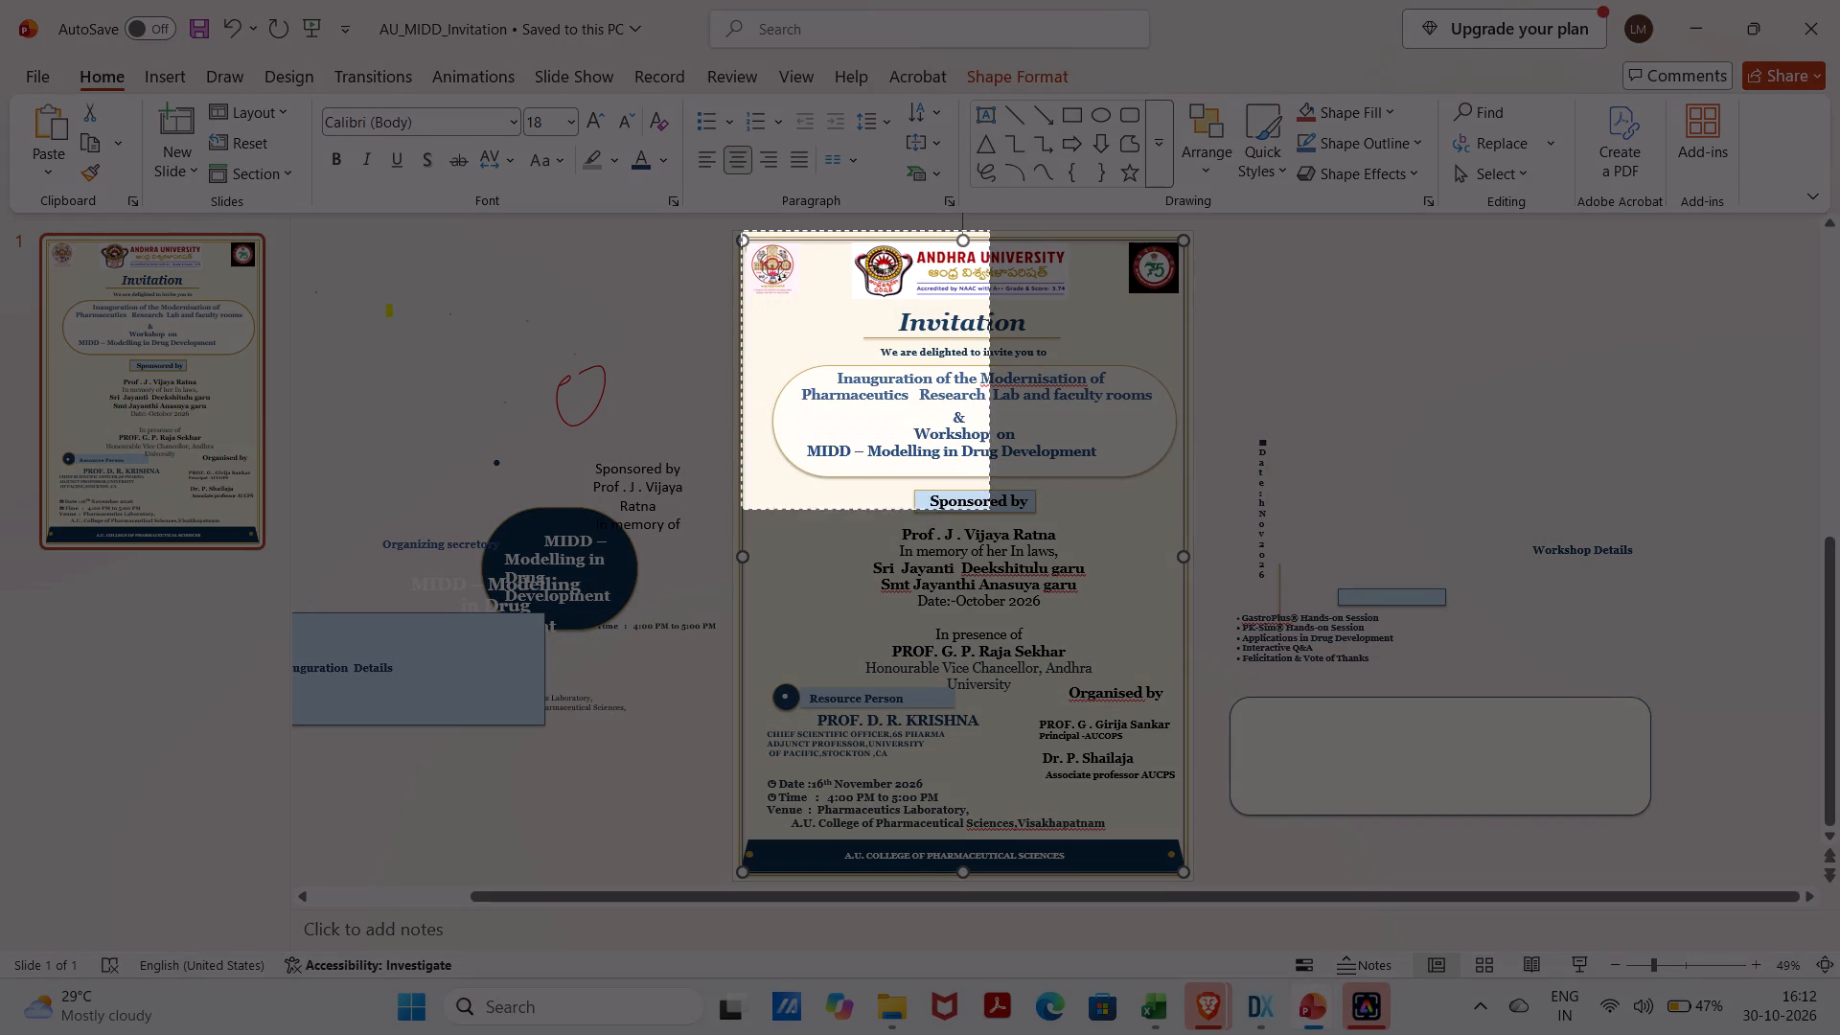
{"action": "left_click_drag", "start_coordinate": [994, 524], "coordinate": [1189, 865]}
{"action": "scroll", "coordinate": [1108, 843], "scroll_direction": "right", "scroll_amount": 1}
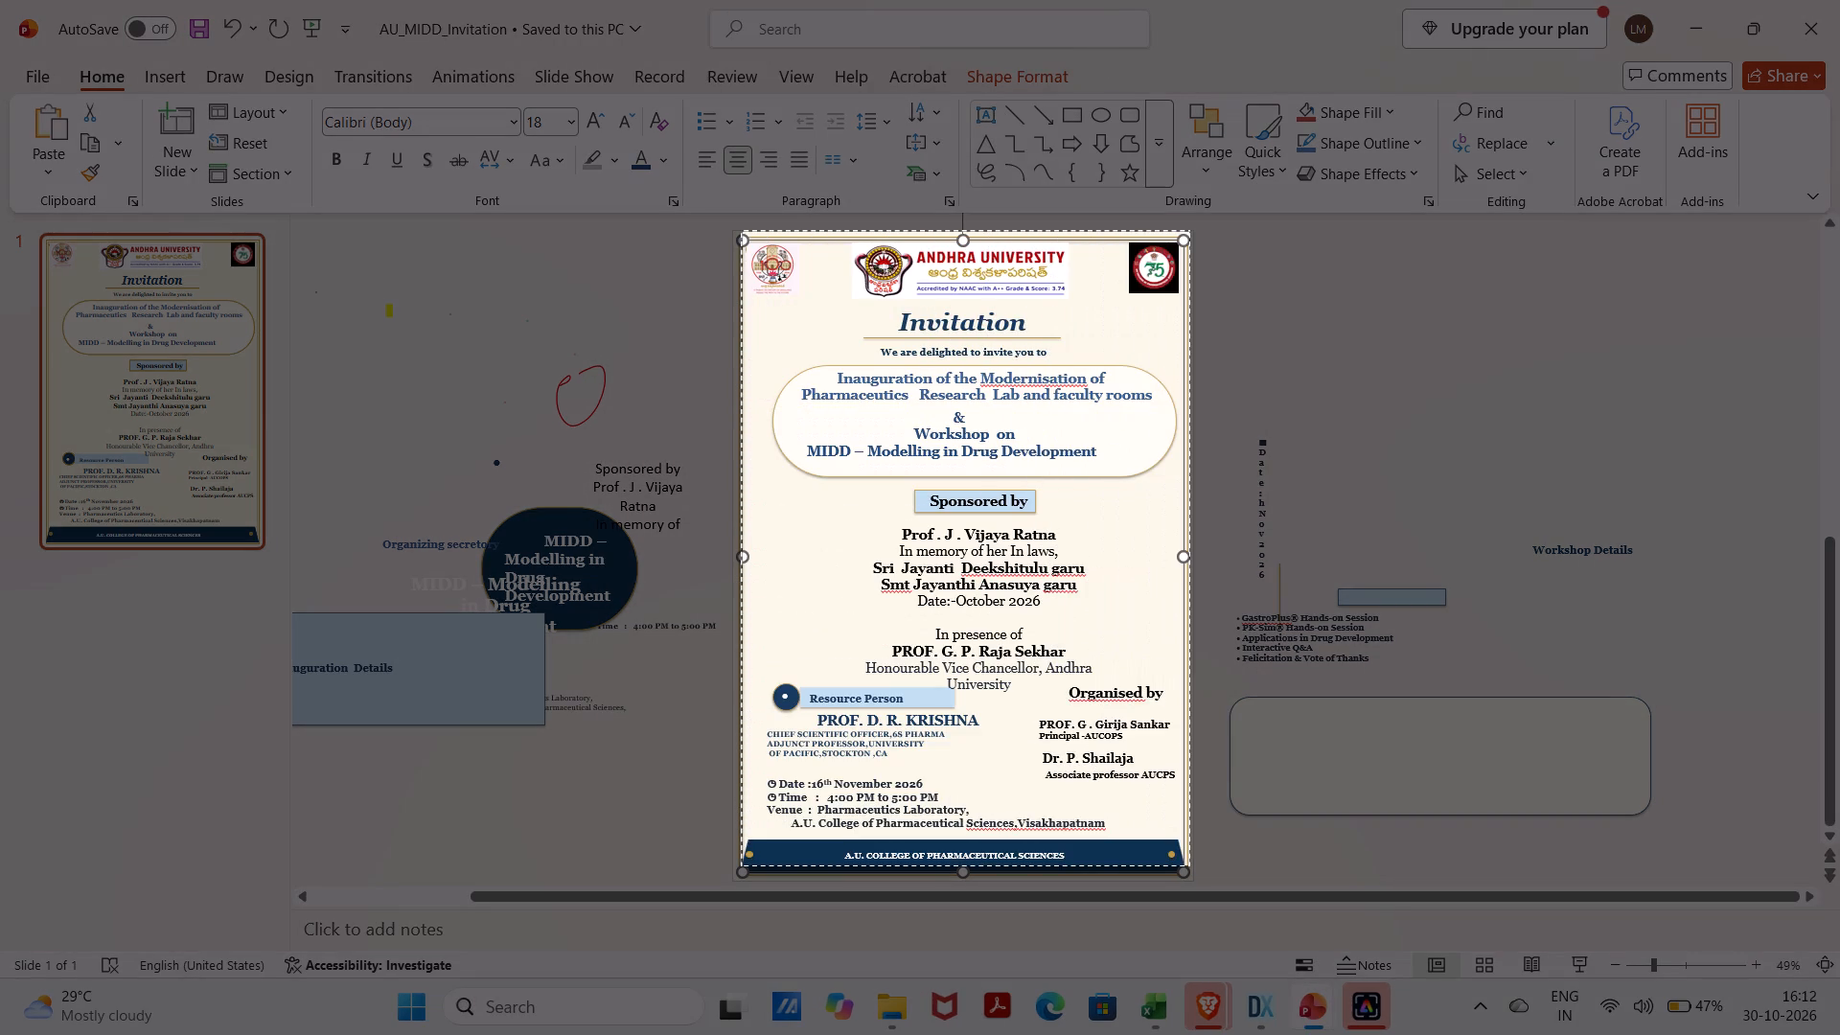
{"action": "scroll", "coordinate": [1189, 865], "scroll_direction": "right", "scroll_amount": 1}
{"action": "left_click_drag", "start_coordinate": [1189, 865], "coordinate": [1181, 875]}
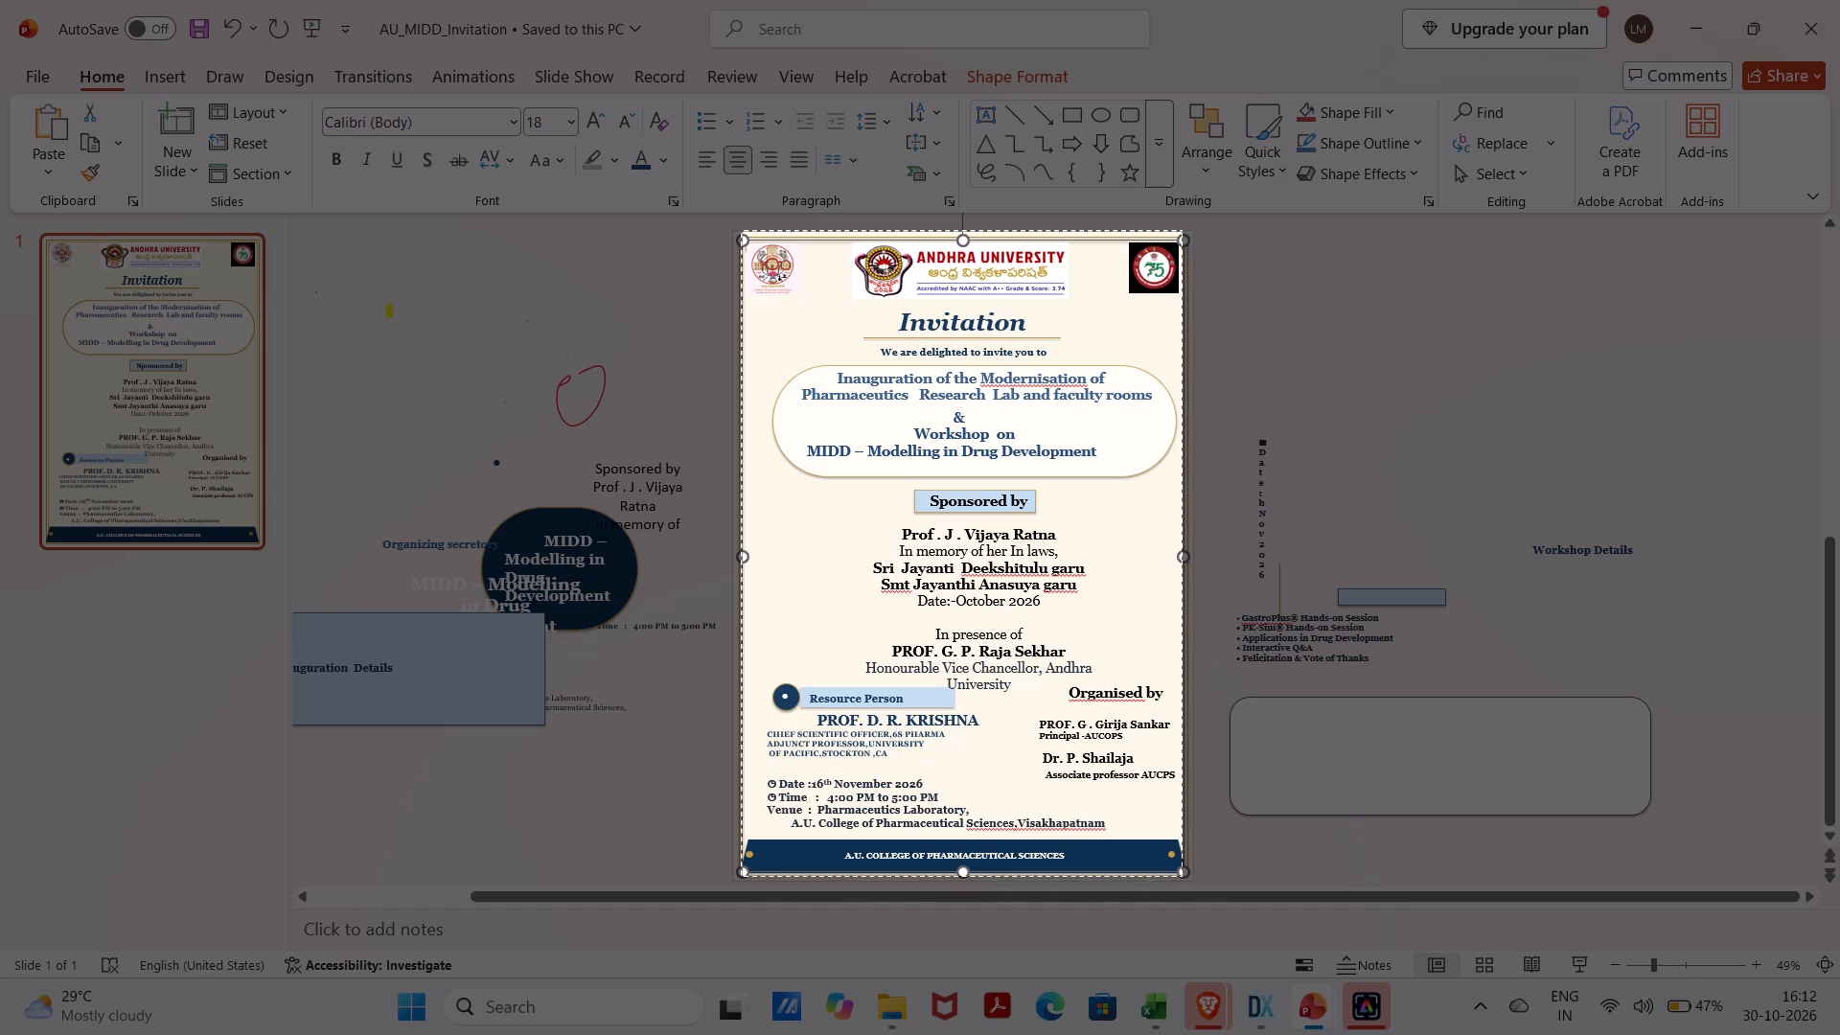
{"action": "left_click_drag", "start_coordinate": [1181, 875], "coordinate": [1183, 870]}
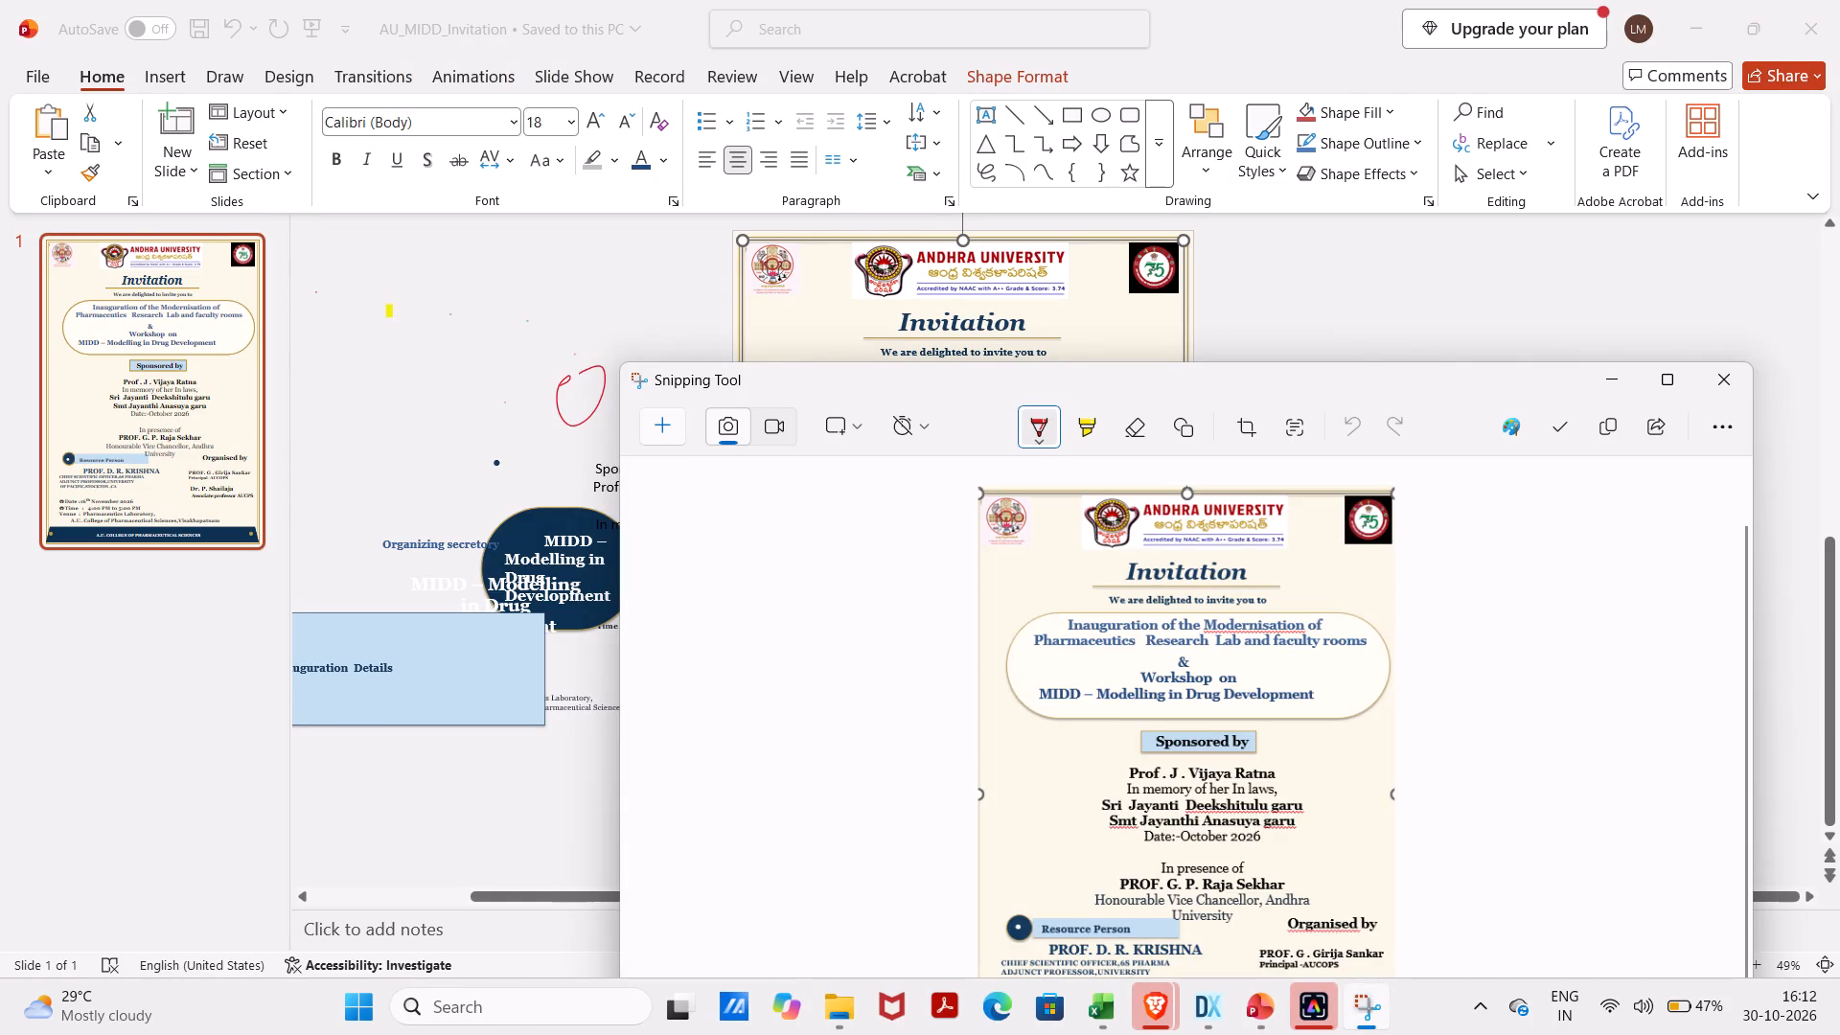
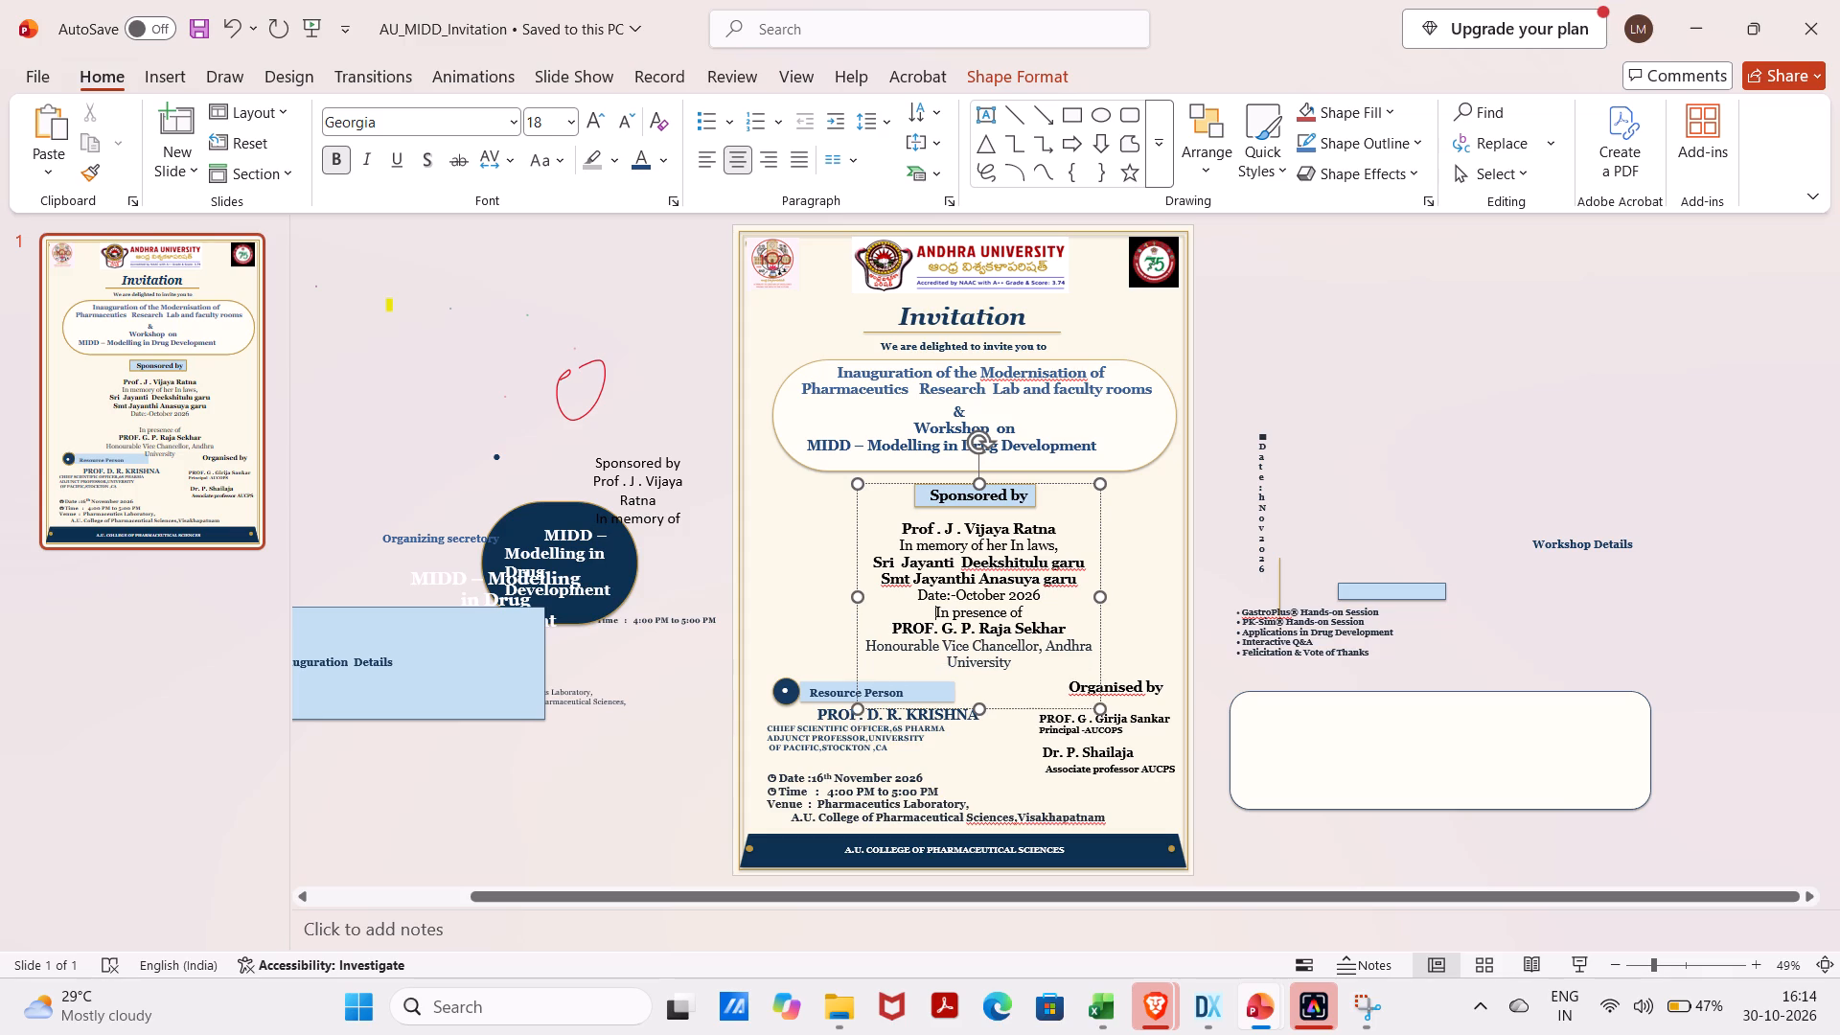
{"action": "key", "text": "Return"}
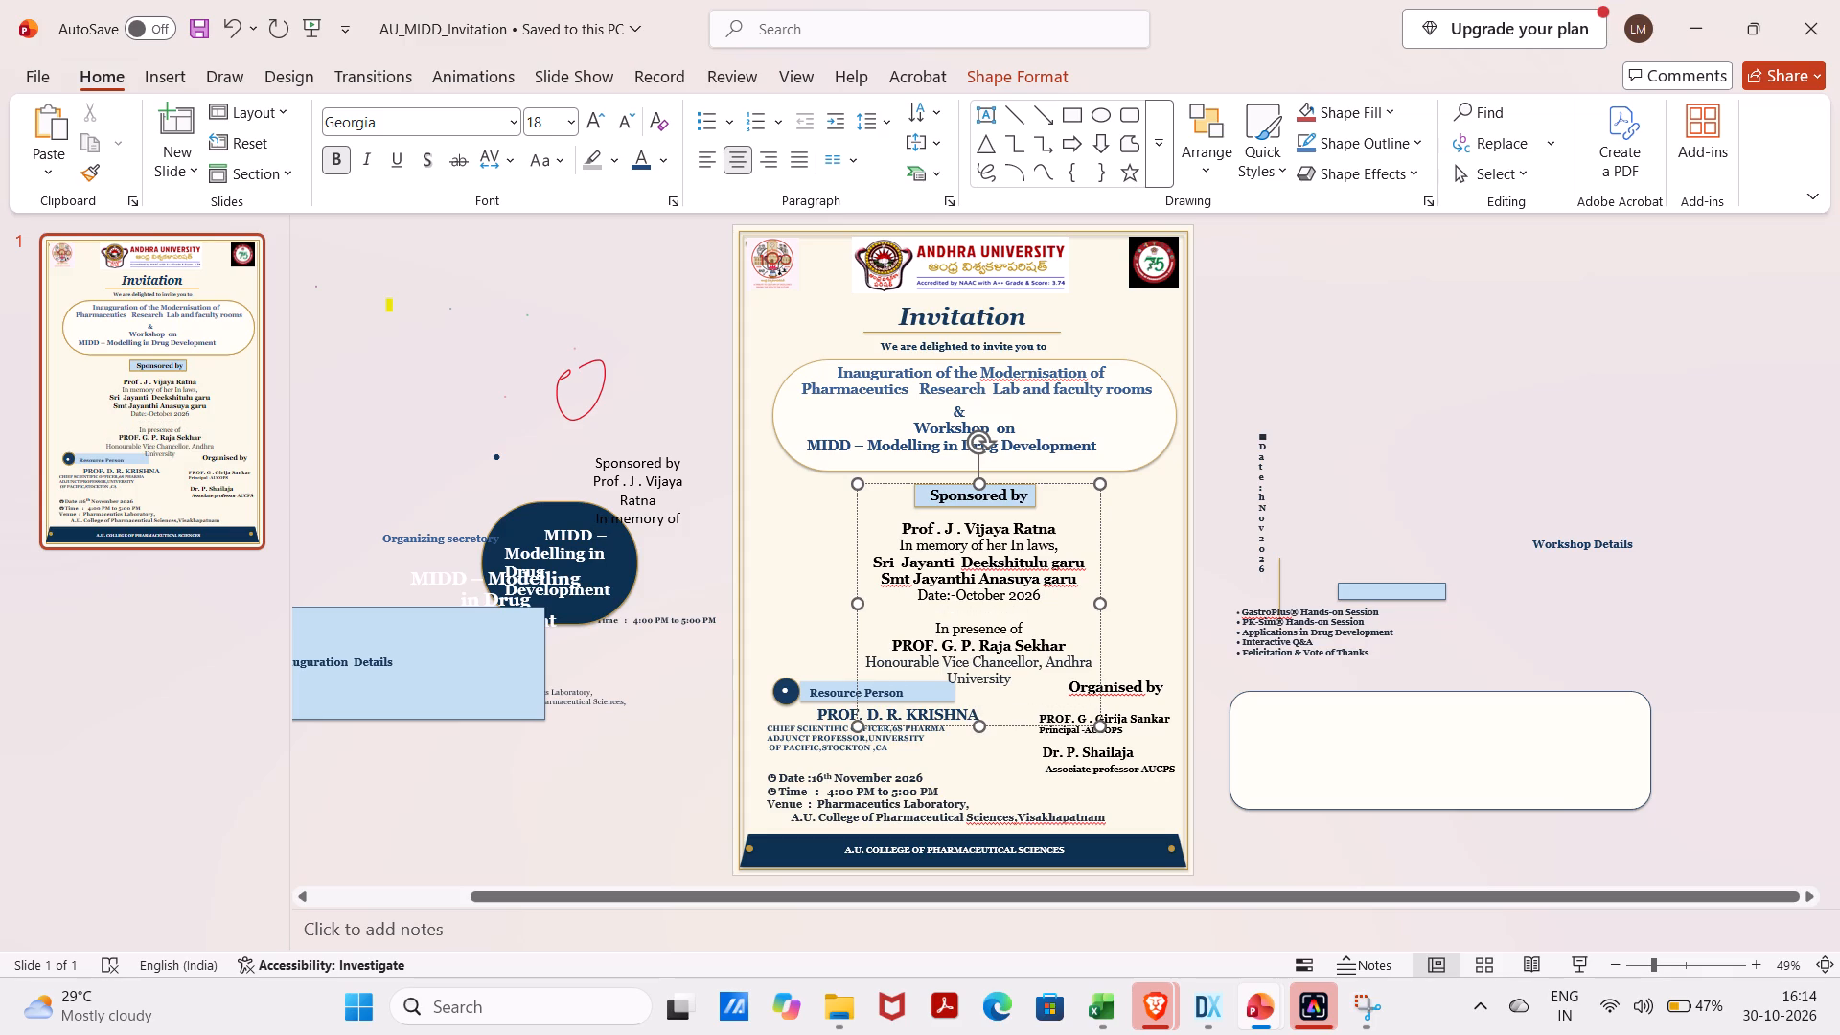
{"action": "key", "text": "BackSpace"}
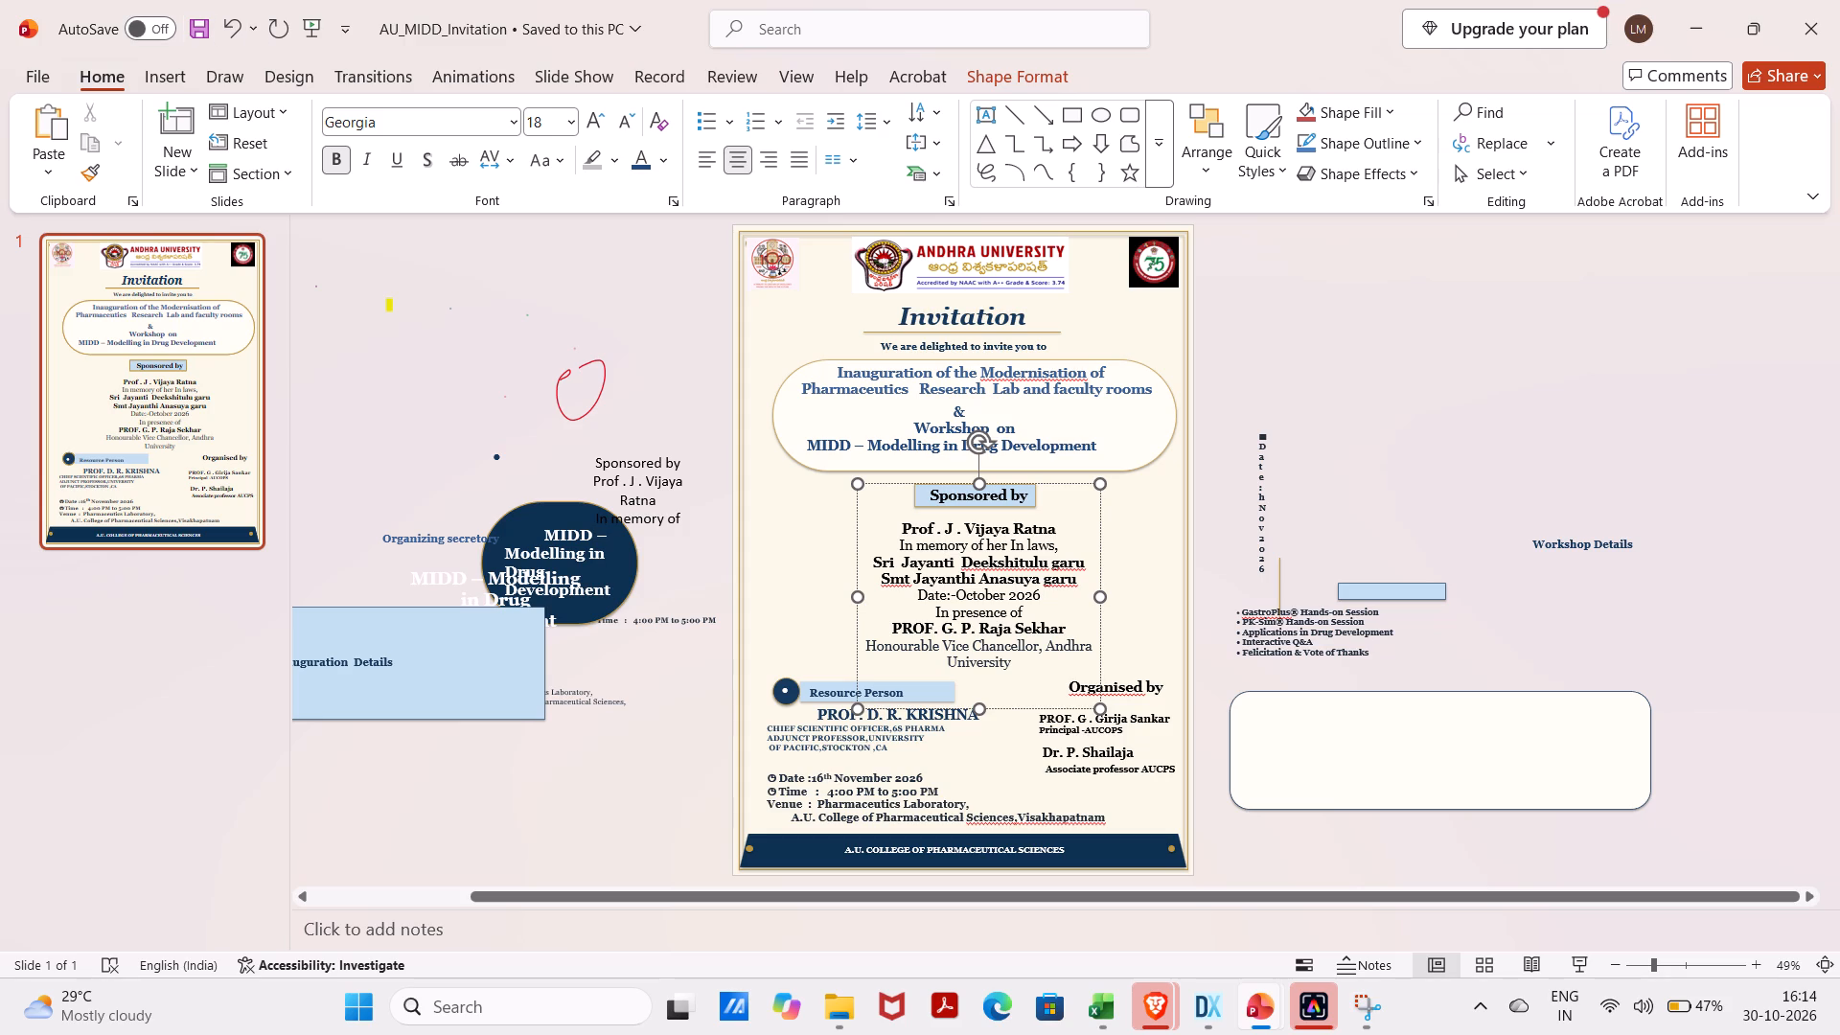
{"action": "left_click", "coordinate": [11, 14]}
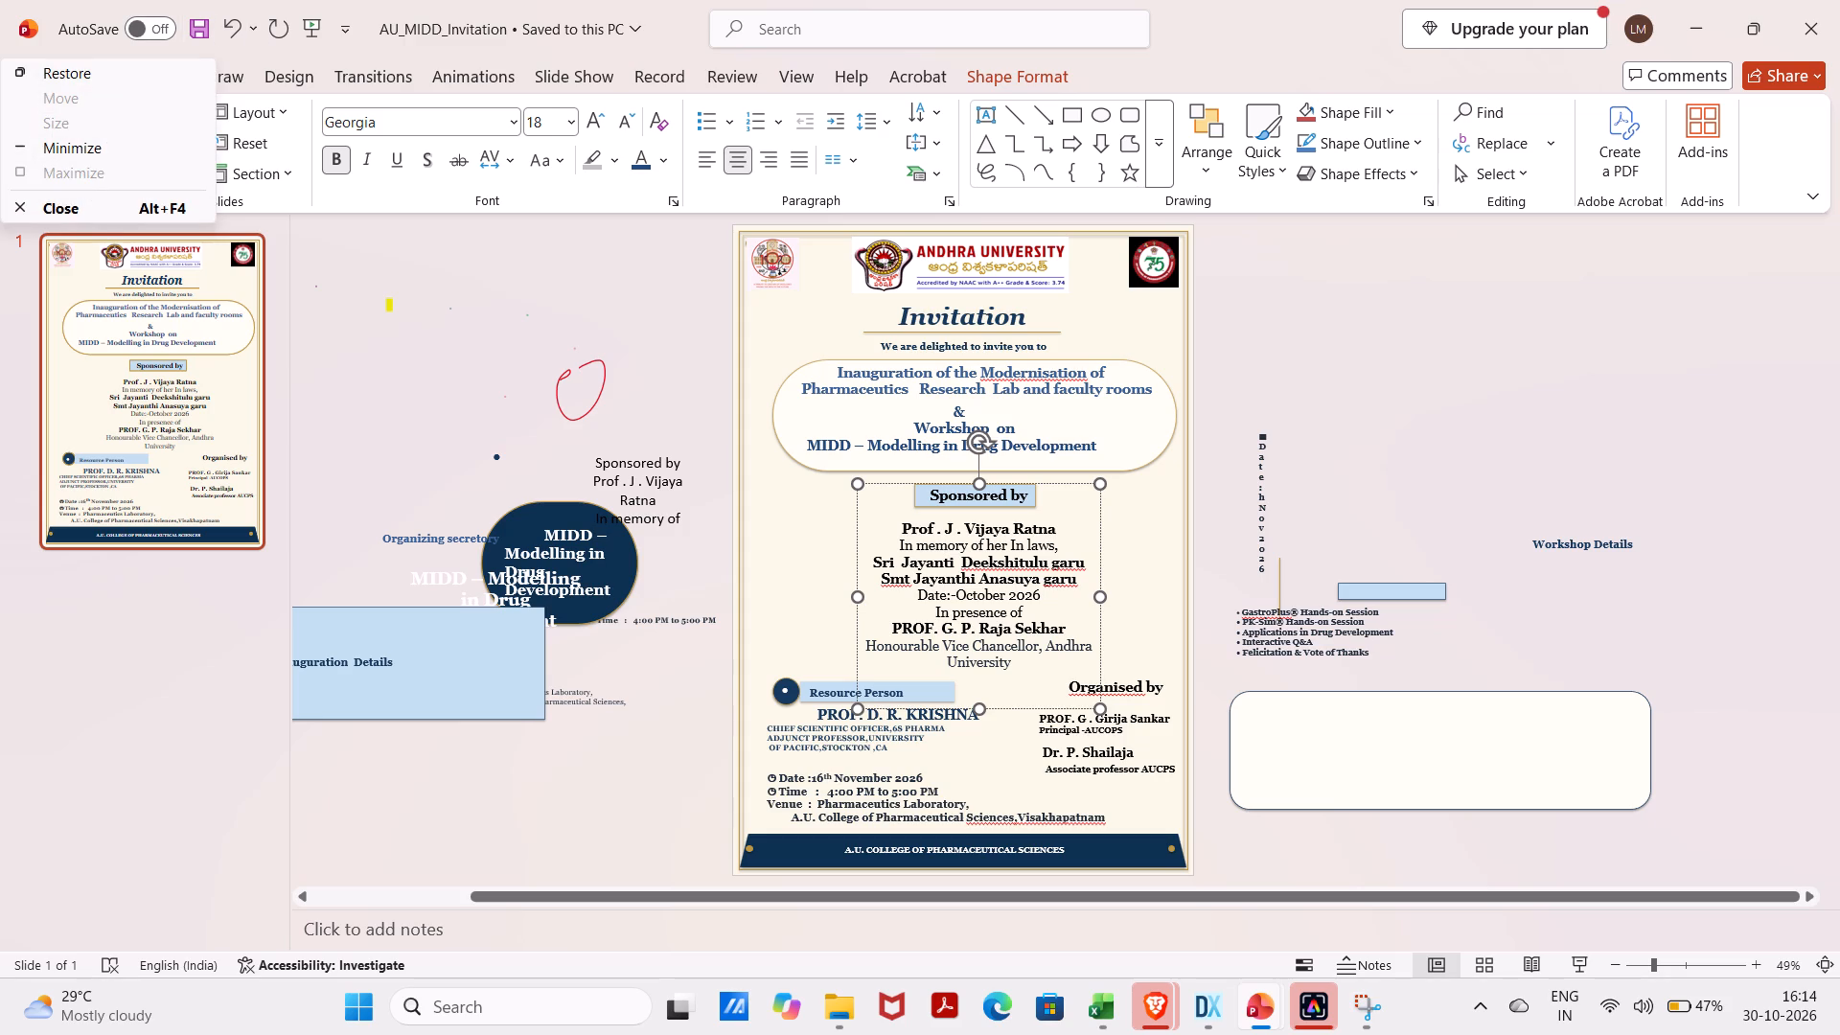
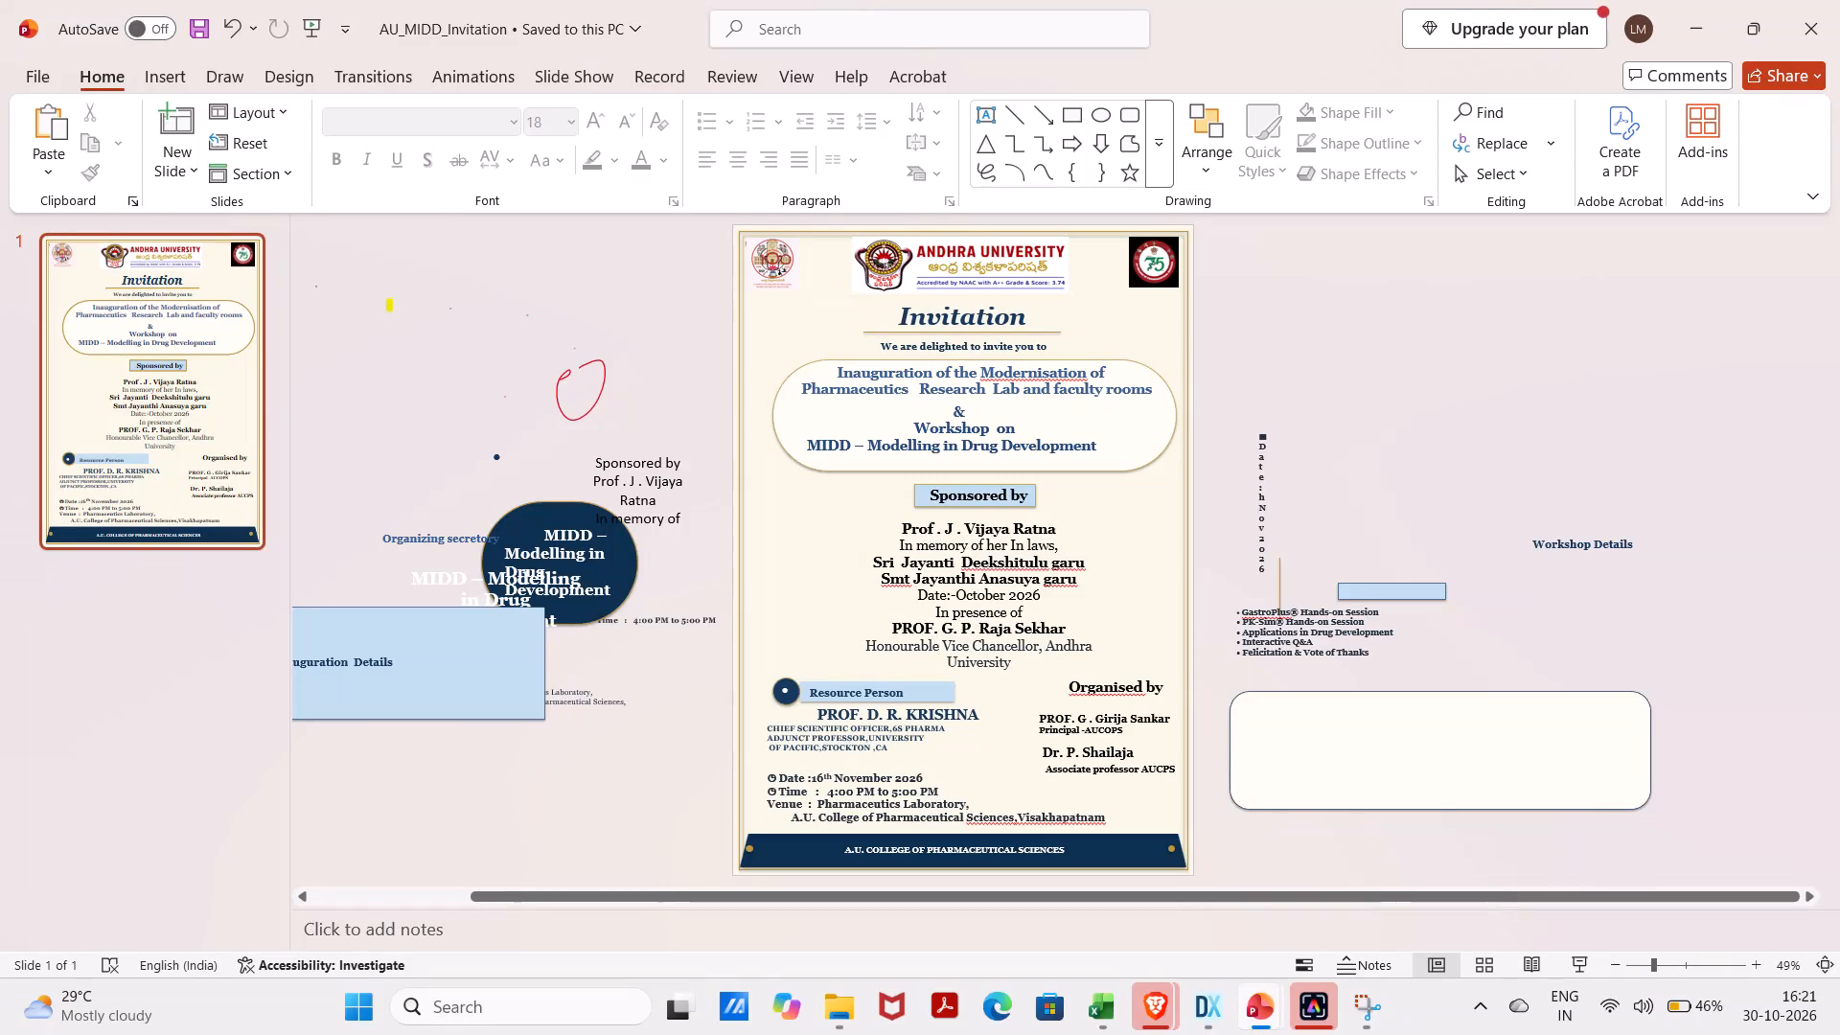
Nudge the "Invitation" title slightly up and to the right above the "We are delighted to invite you to" line.
{"action": "left_click", "coordinate": [887, 312]}
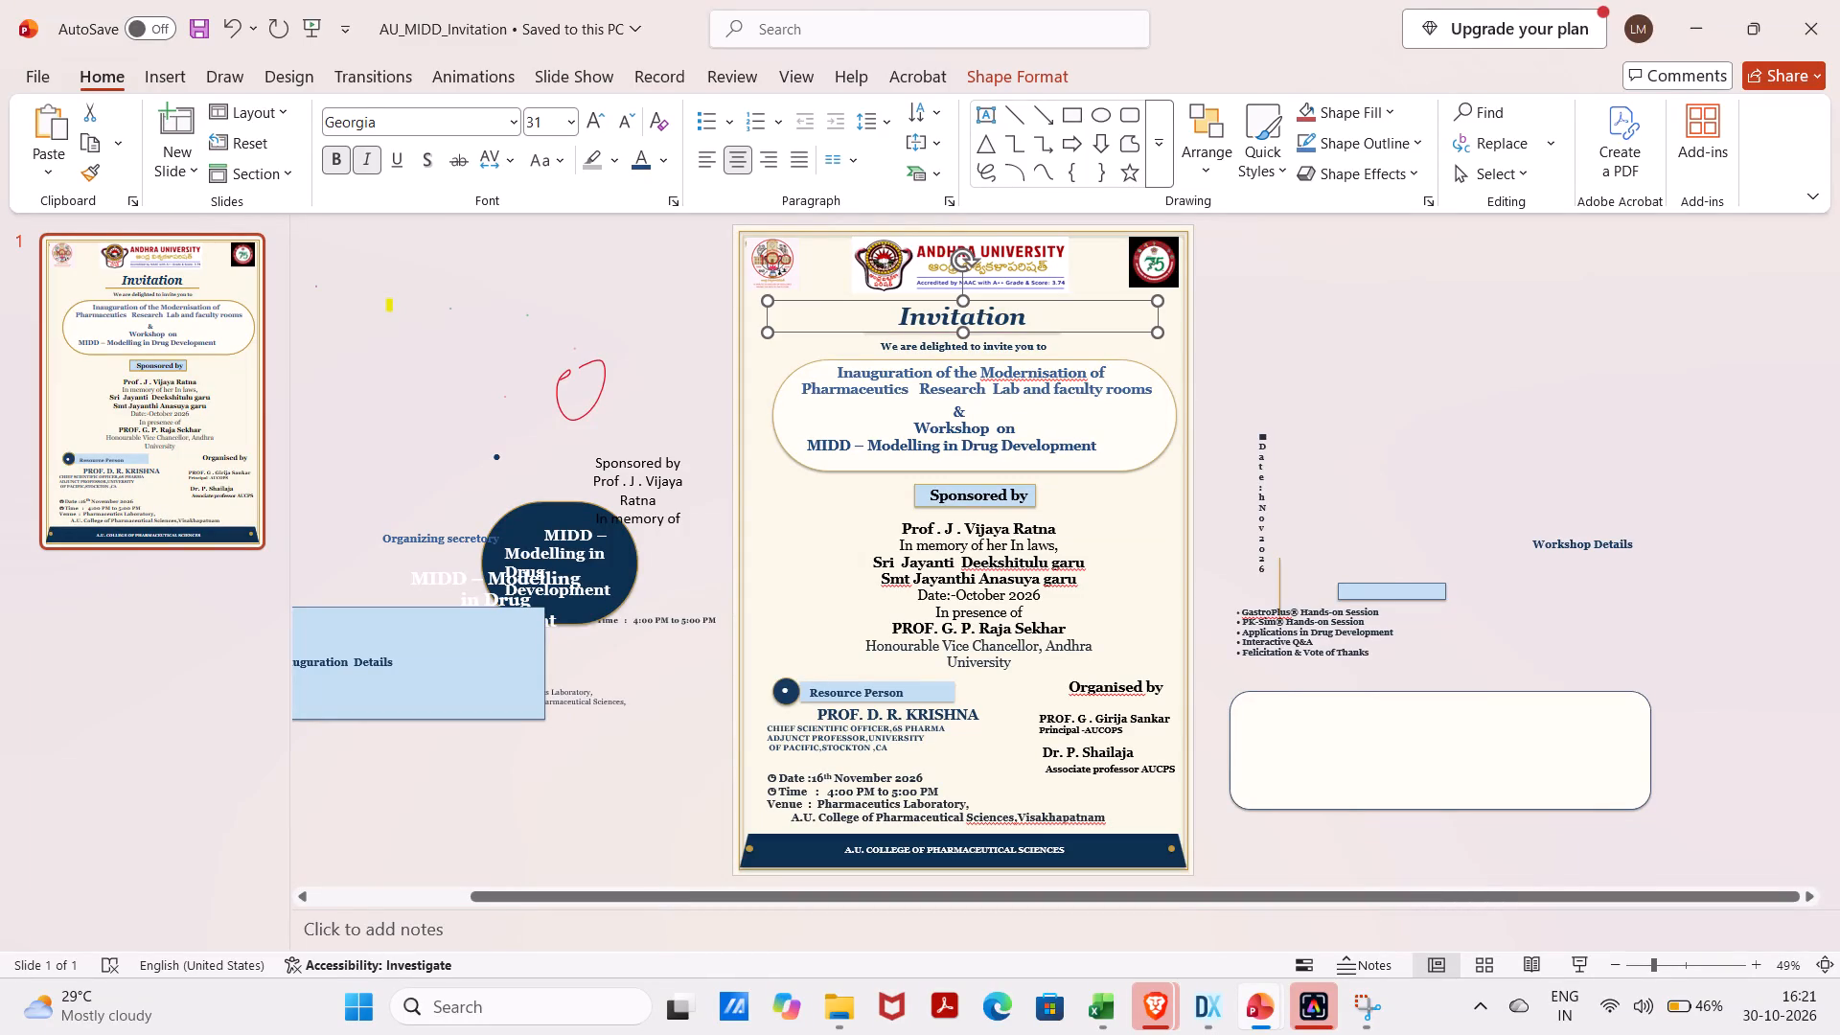
{"action": "left_click", "coordinate": [770, 300]}
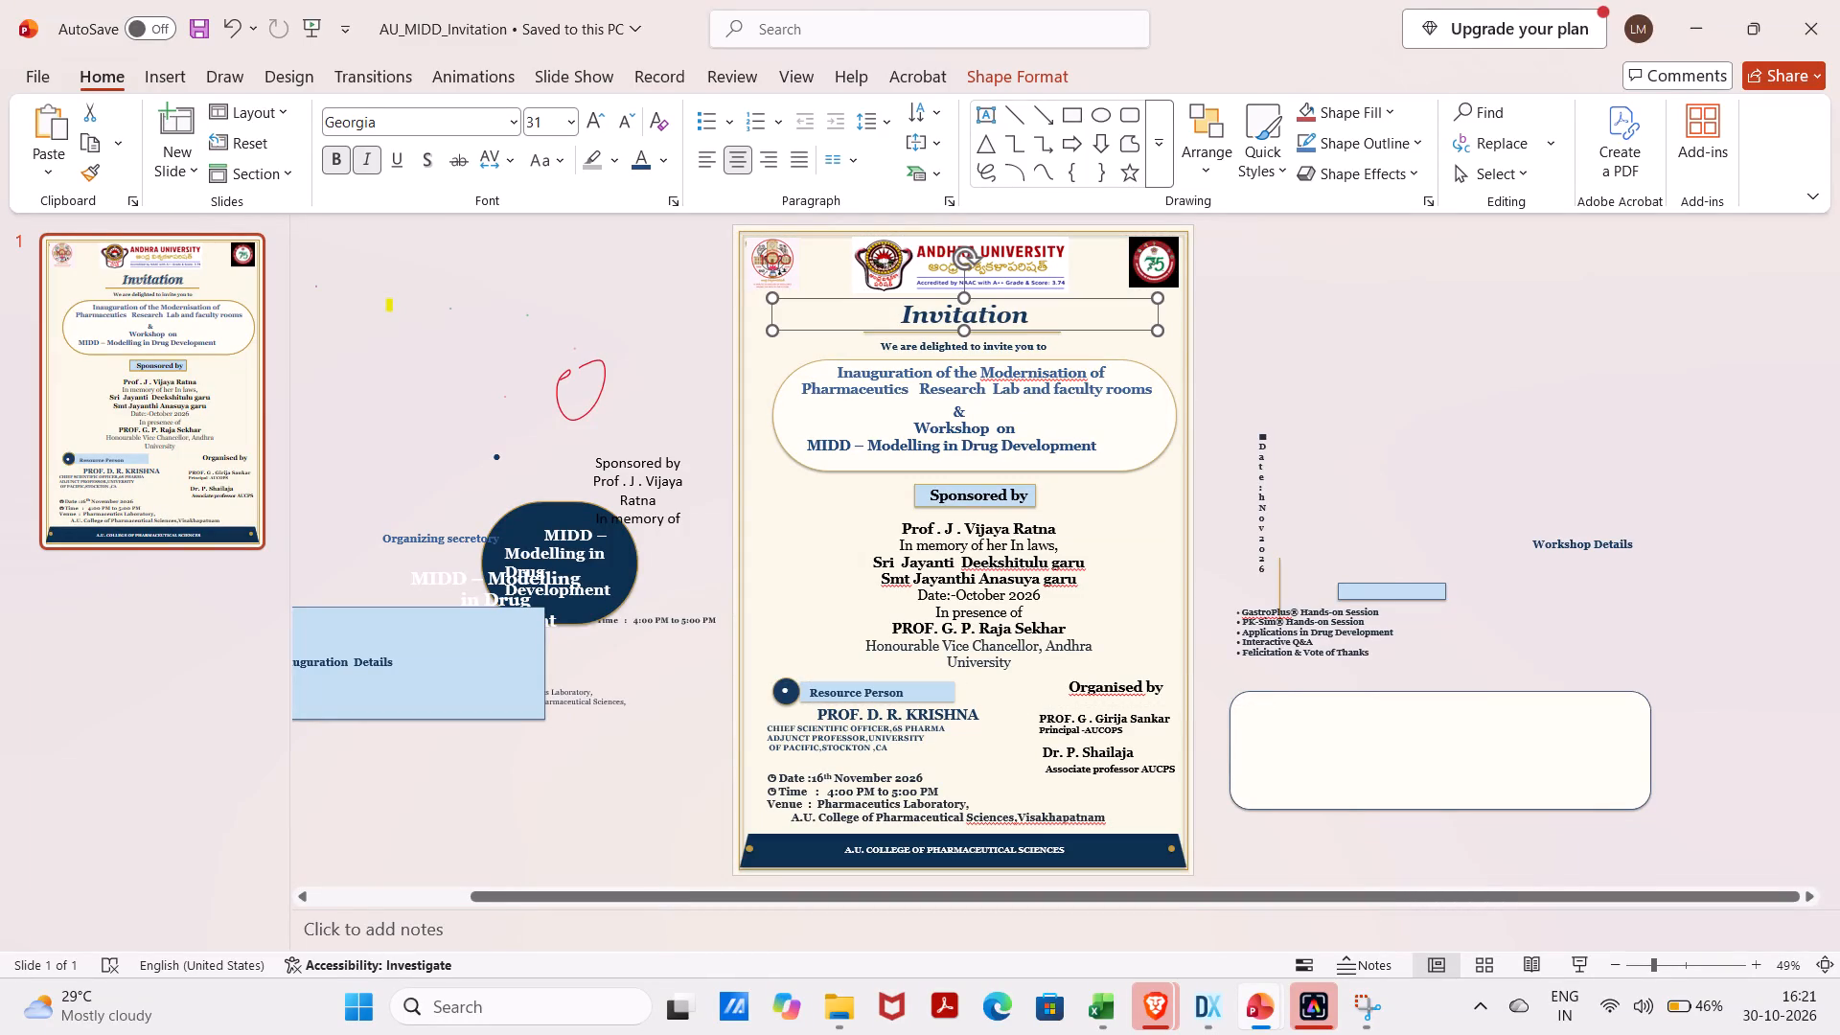
{"action": "left_click", "coordinate": [848, 350]}
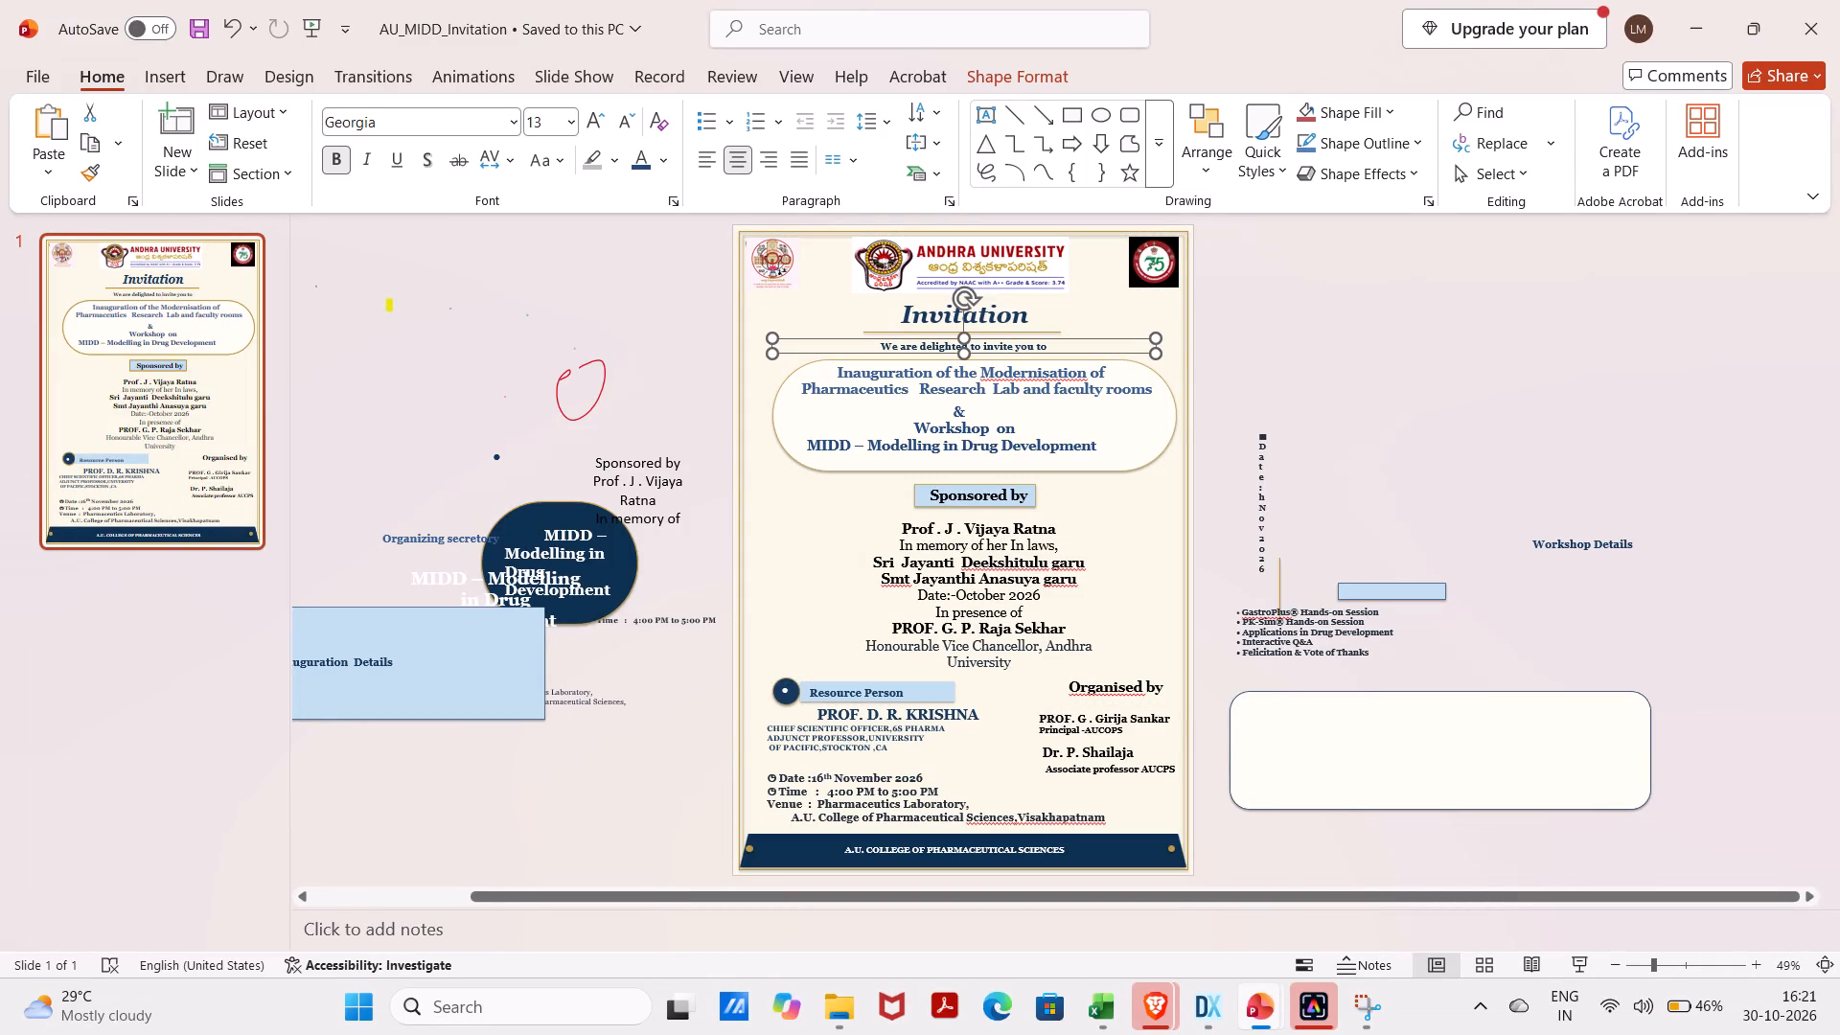
Delete "isation of" from the heading's first line so that it reads "Inauguration of the Modern".
{"action": "left_click", "coordinate": [1103, 371]}
{"action": "key", "text": "BackSpace"}
{"action": "key", "text": "BackSpace"}
{"action": "key", "text": "BackSpace"}
{"action": "key", "text": "BackSpace"}
{"action": "key", "text": "BackSpace"}
{"action": "key", "text": "BackSpace"}
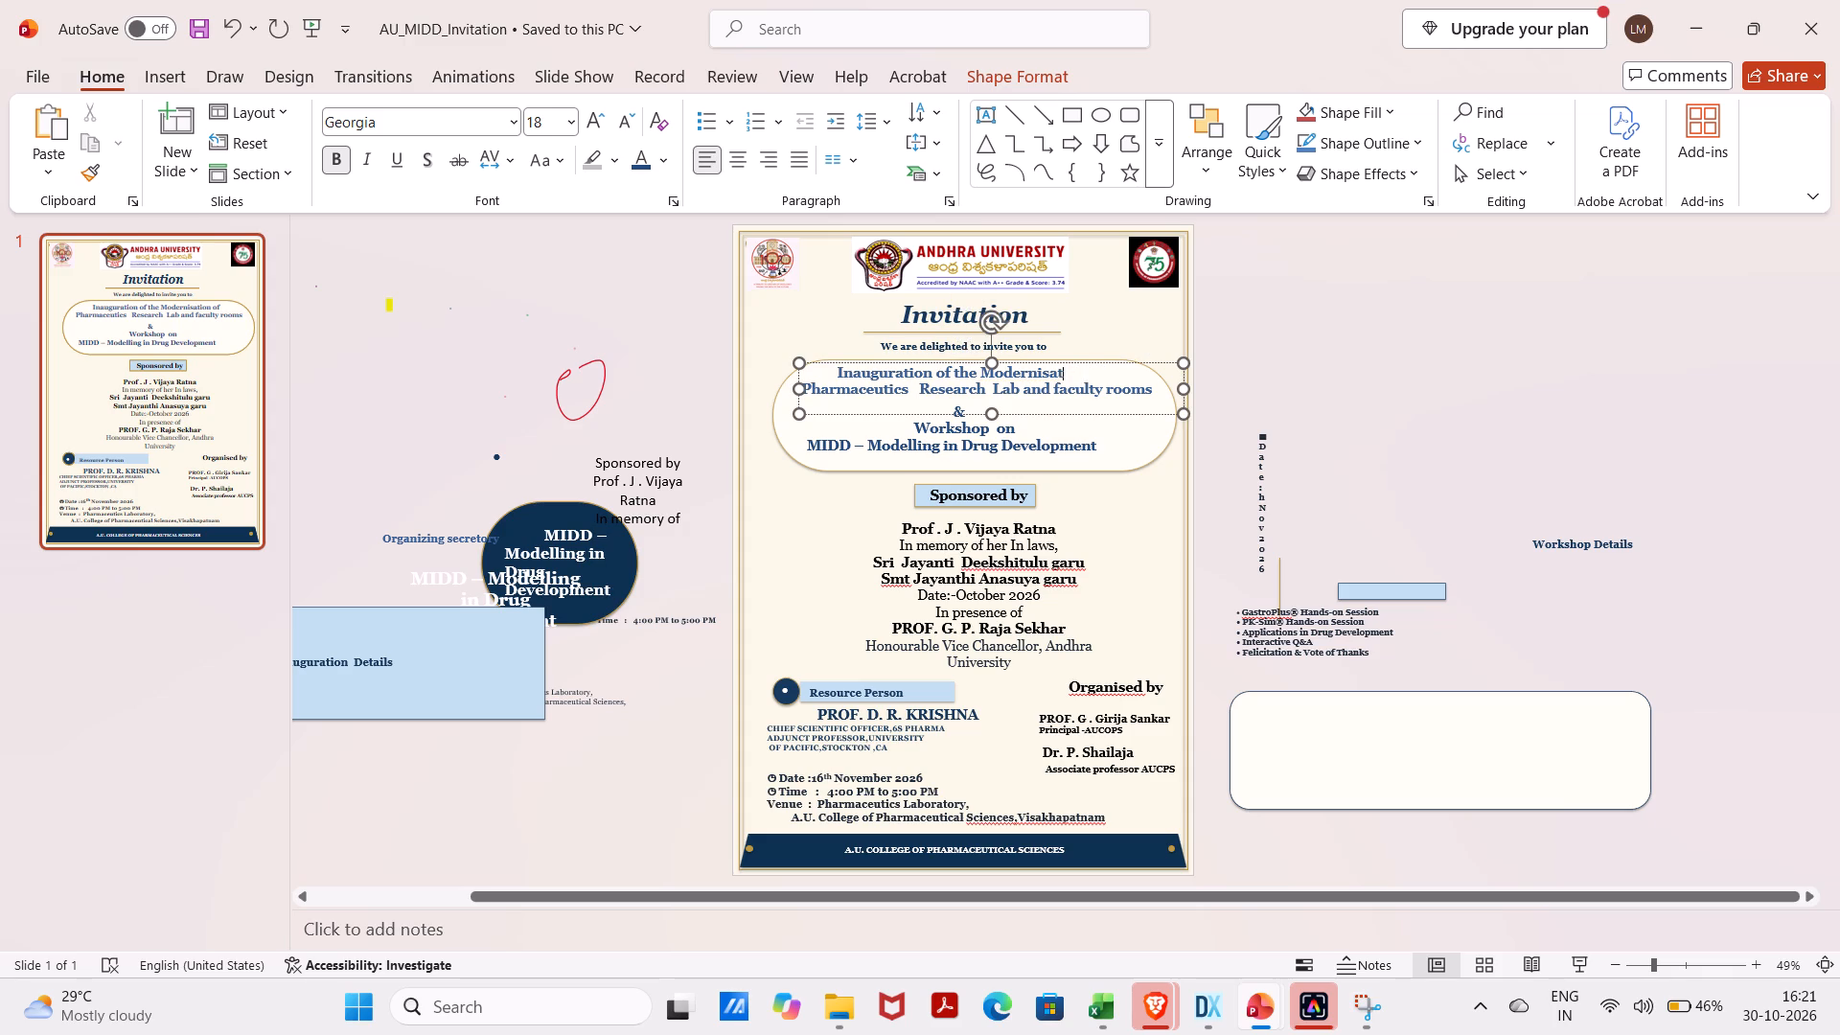
{"action": "key", "text": "BackSpace"}
{"action": "key", "text": "BackSpace"}
{"action": "key", "text": "BackSpace"}
{"action": "key", "text": "BackSpace"}
Narrow the inauguration heading text box slightly from its right side.
{"action": "left_click_drag", "start_coordinate": [1188, 387], "coordinate": [1167, 394]}
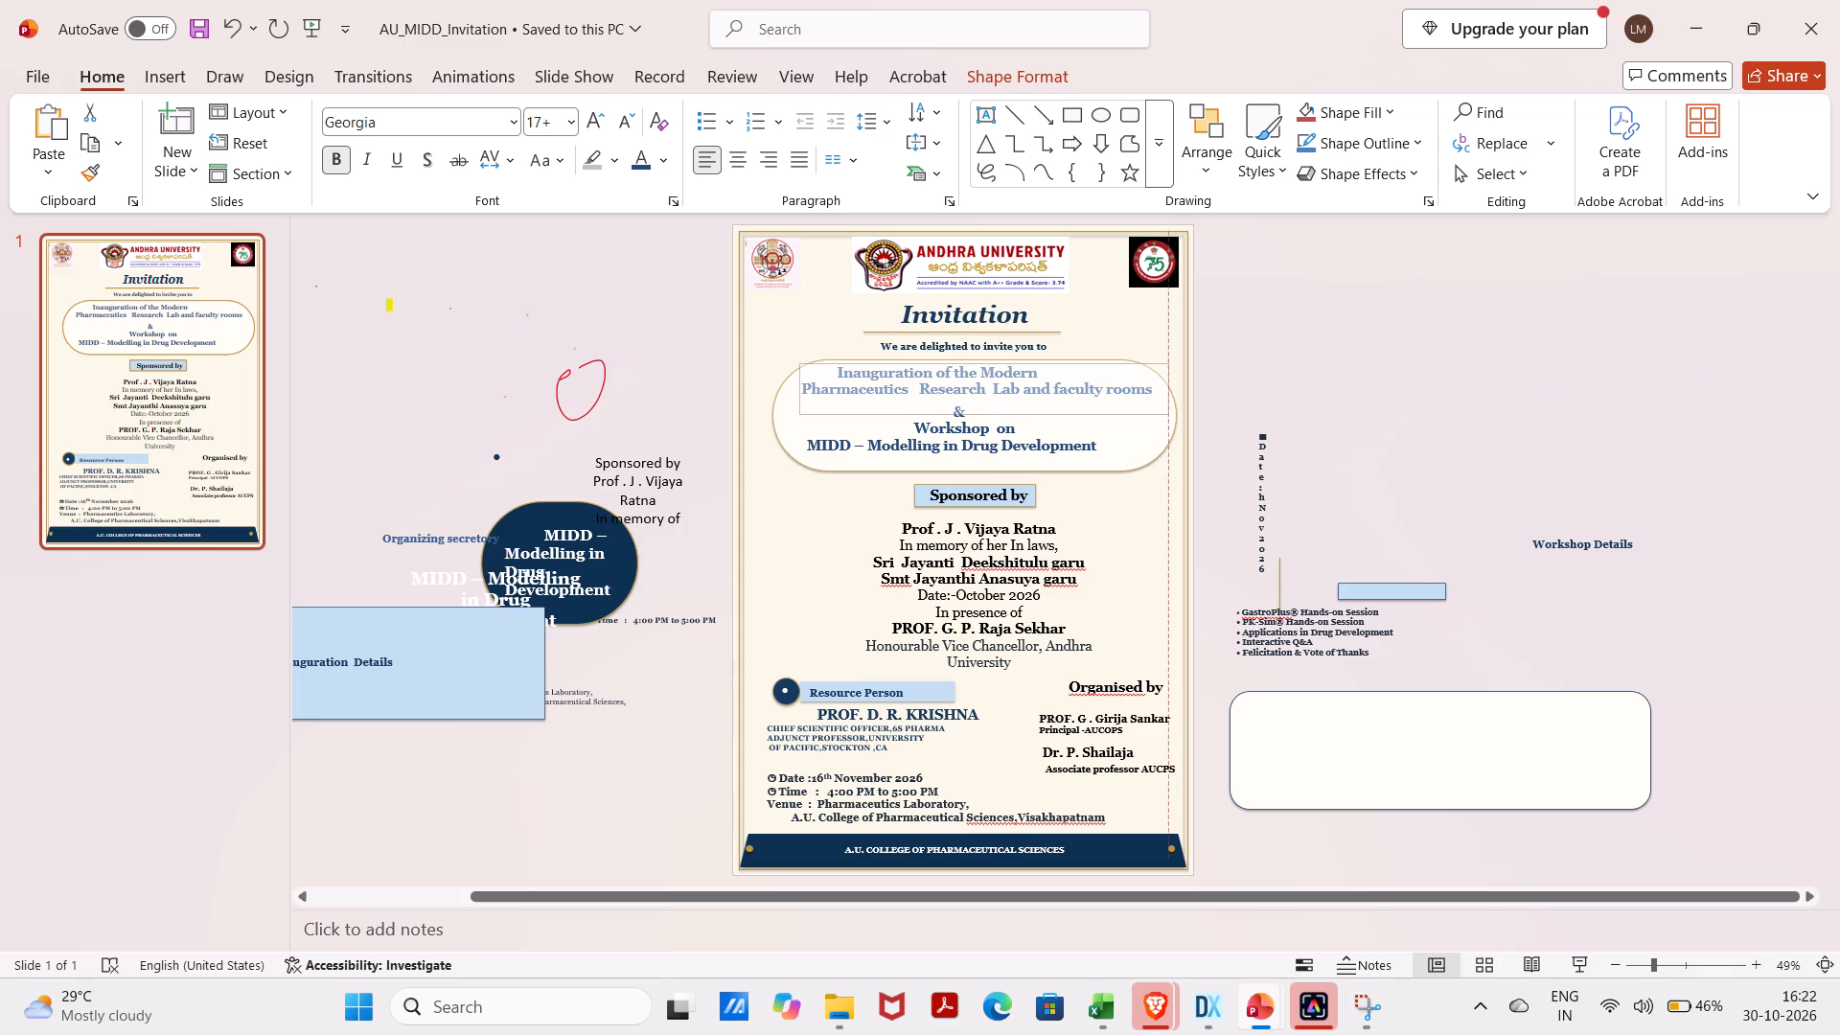
{"action": "left_click_drag", "start_coordinate": [1167, 394], "coordinate": [1166, 394]}
Extend the rounded frame behind the inauguration and workshop headings slightly to the left.
{"action": "left_click", "coordinate": [1166, 445]}
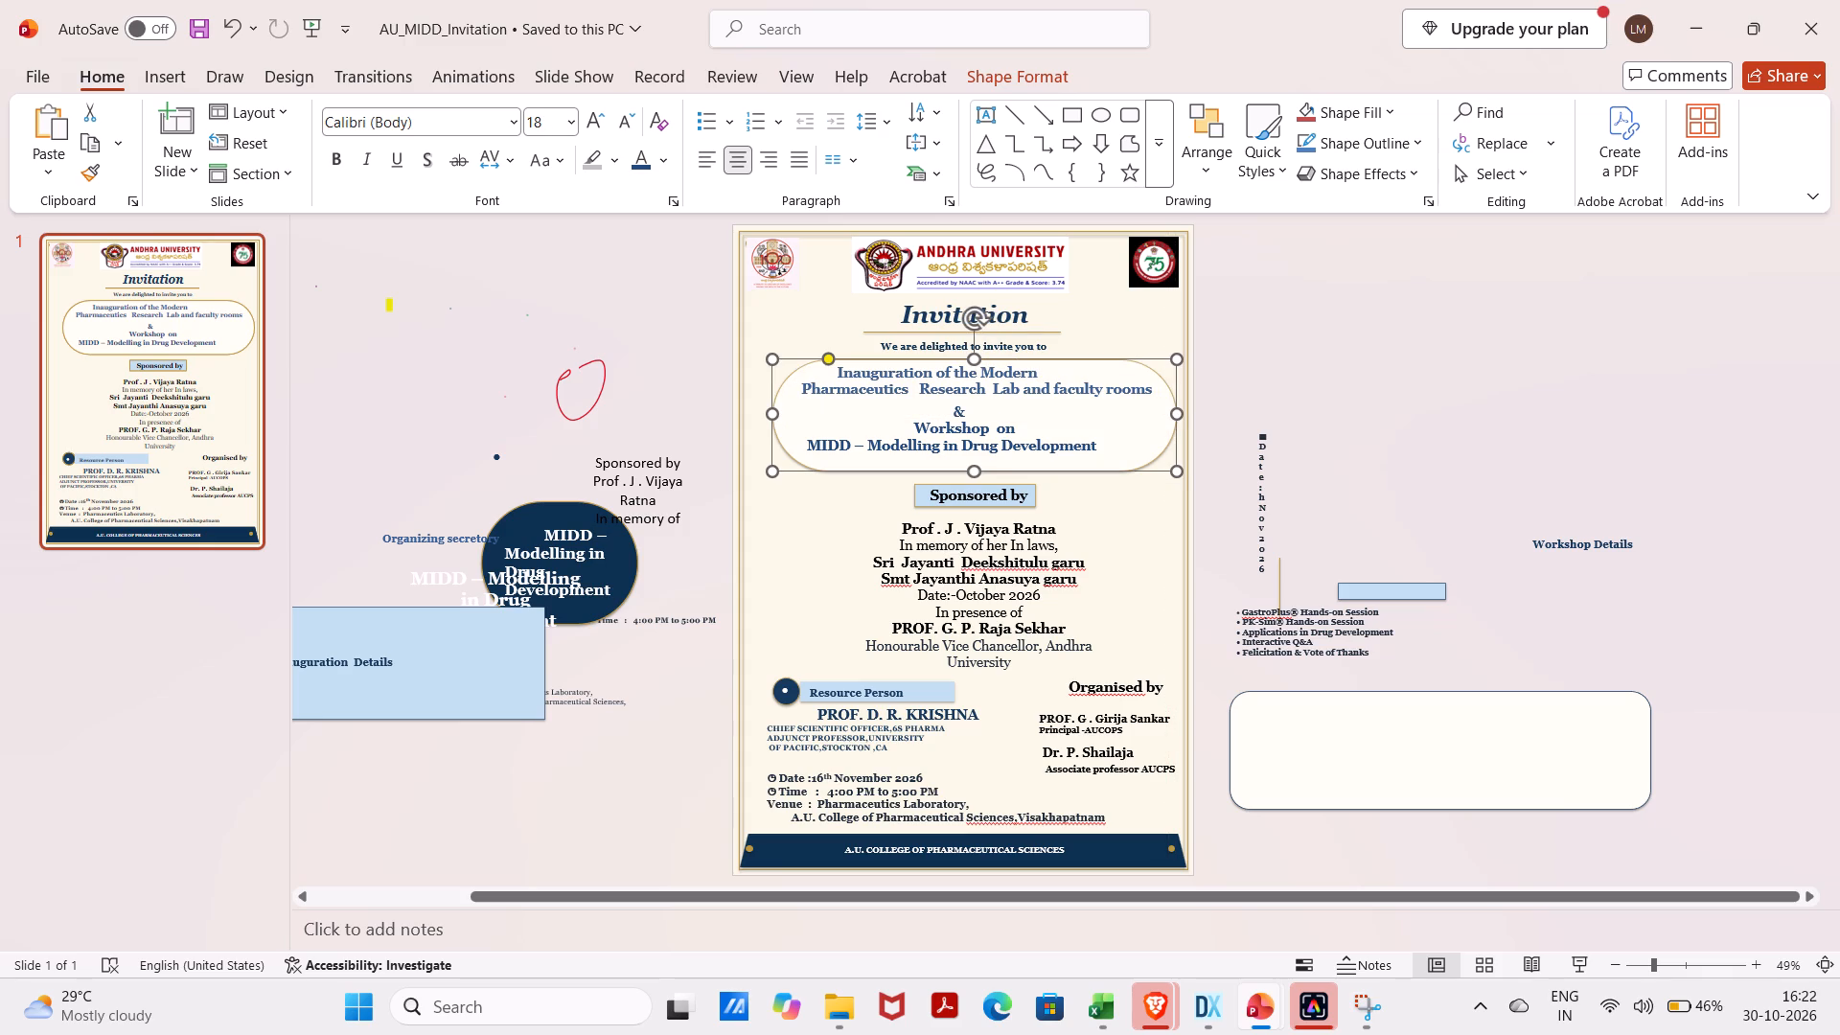
{"action": "left_click_drag", "start_coordinate": [774, 418], "coordinate": [760, 402]}
{"action": "left_click", "coordinate": [1087, 502]}
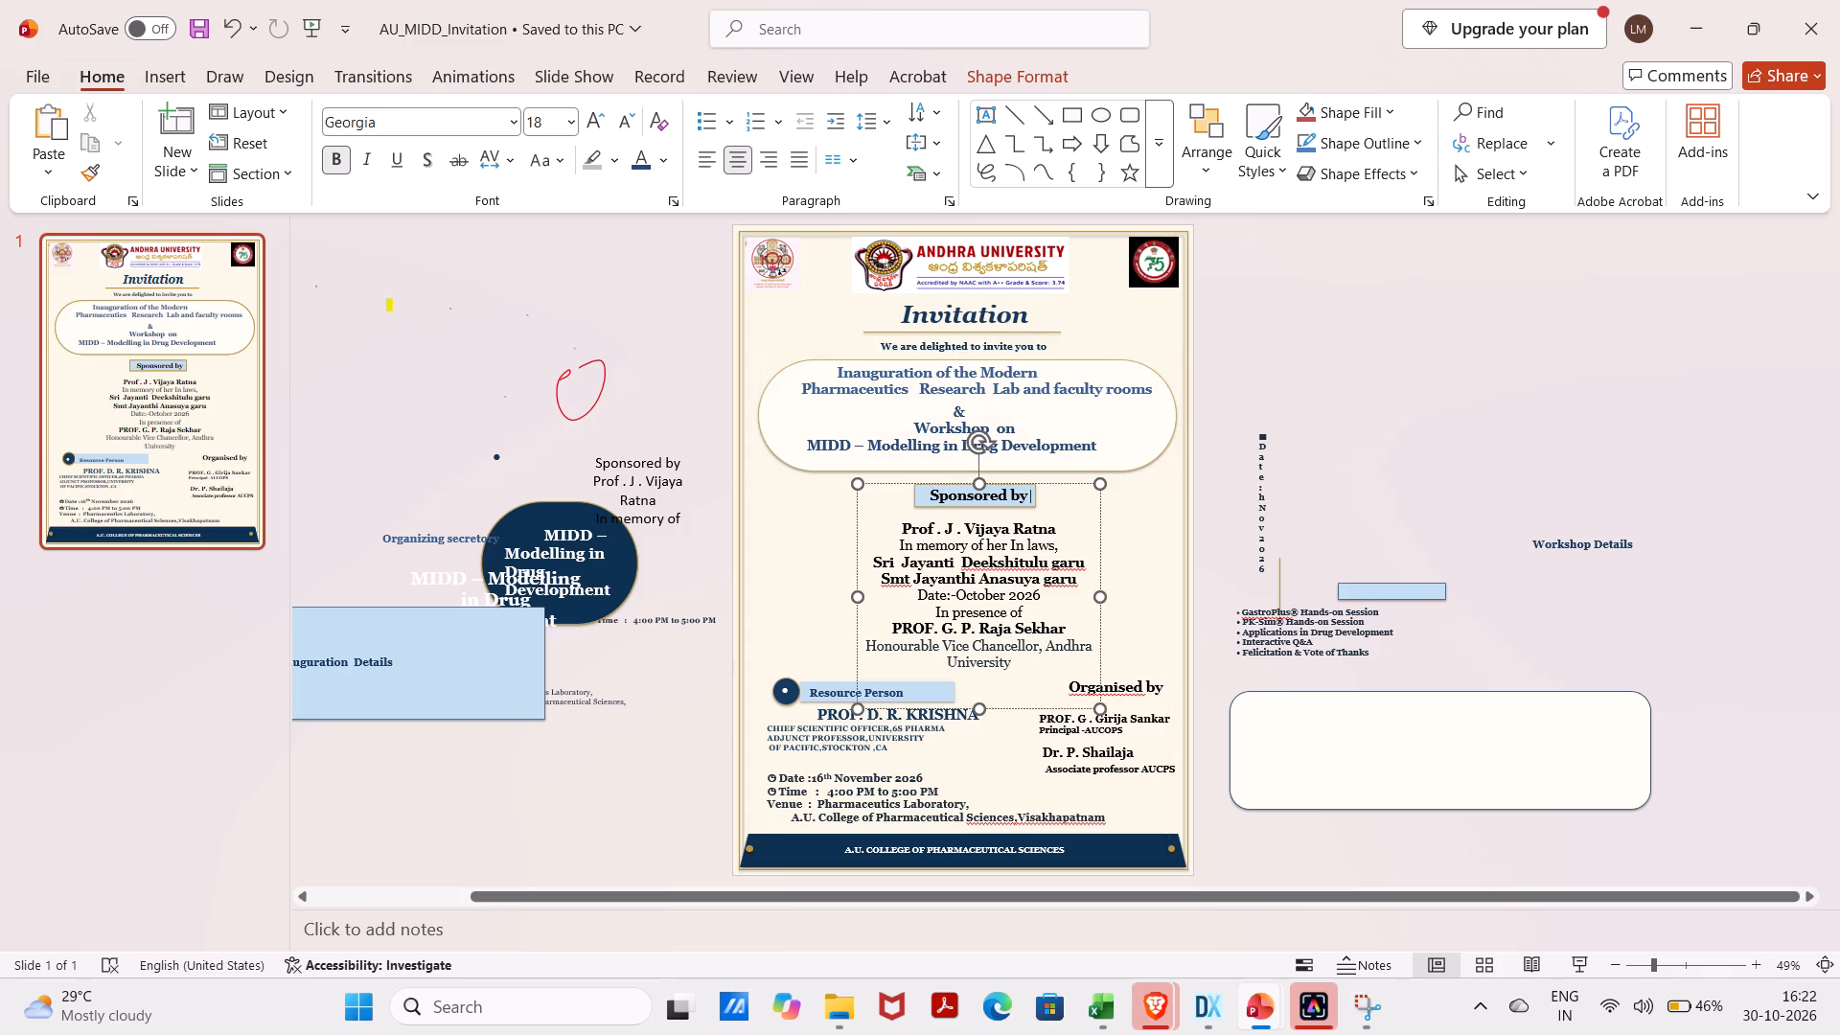
Join the heading's two lines so "Pharmaceutics" follows "Modern", separated by a space.
{"action": "left_click", "coordinate": [803, 390]}
{"action": "key", "text": "BackSpace"}
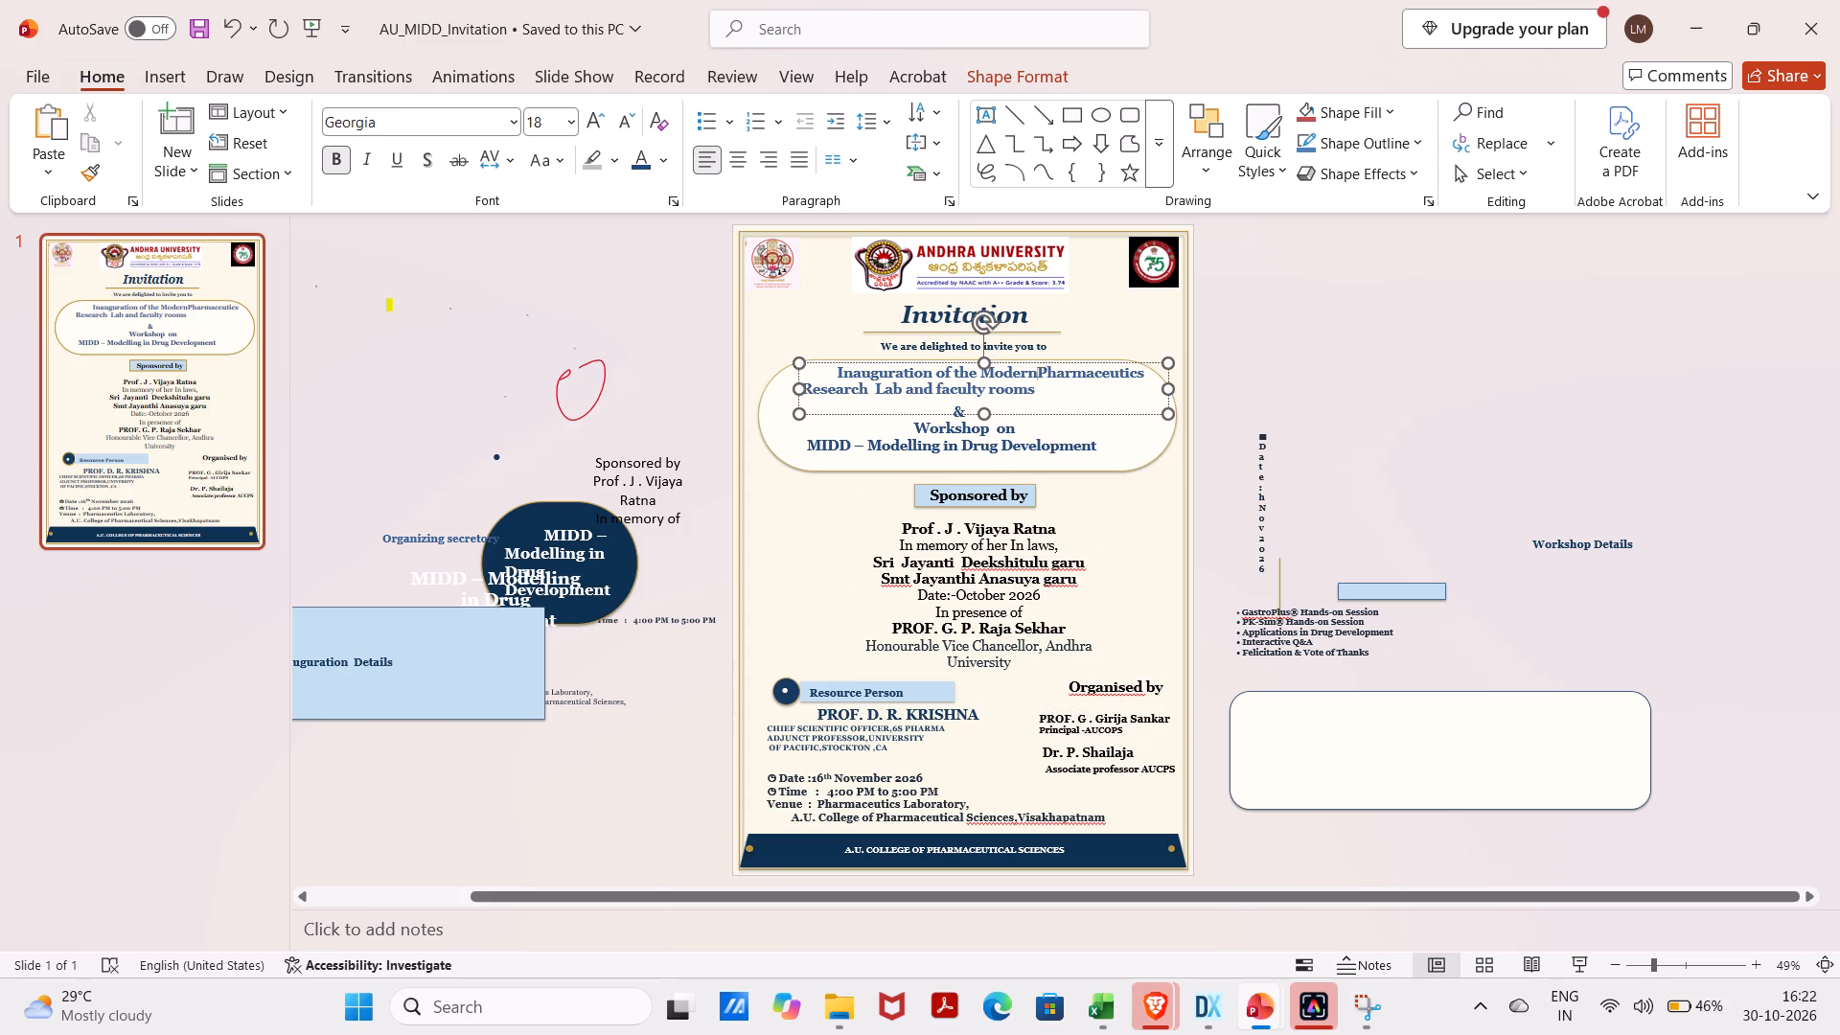
{"action": "key", "text": "space"}
Shorten the rounded frame slightly by raising its bottom edge closer to the MIDD workshop text.
{"action": "left_click", "coordinate": [898, 428]}
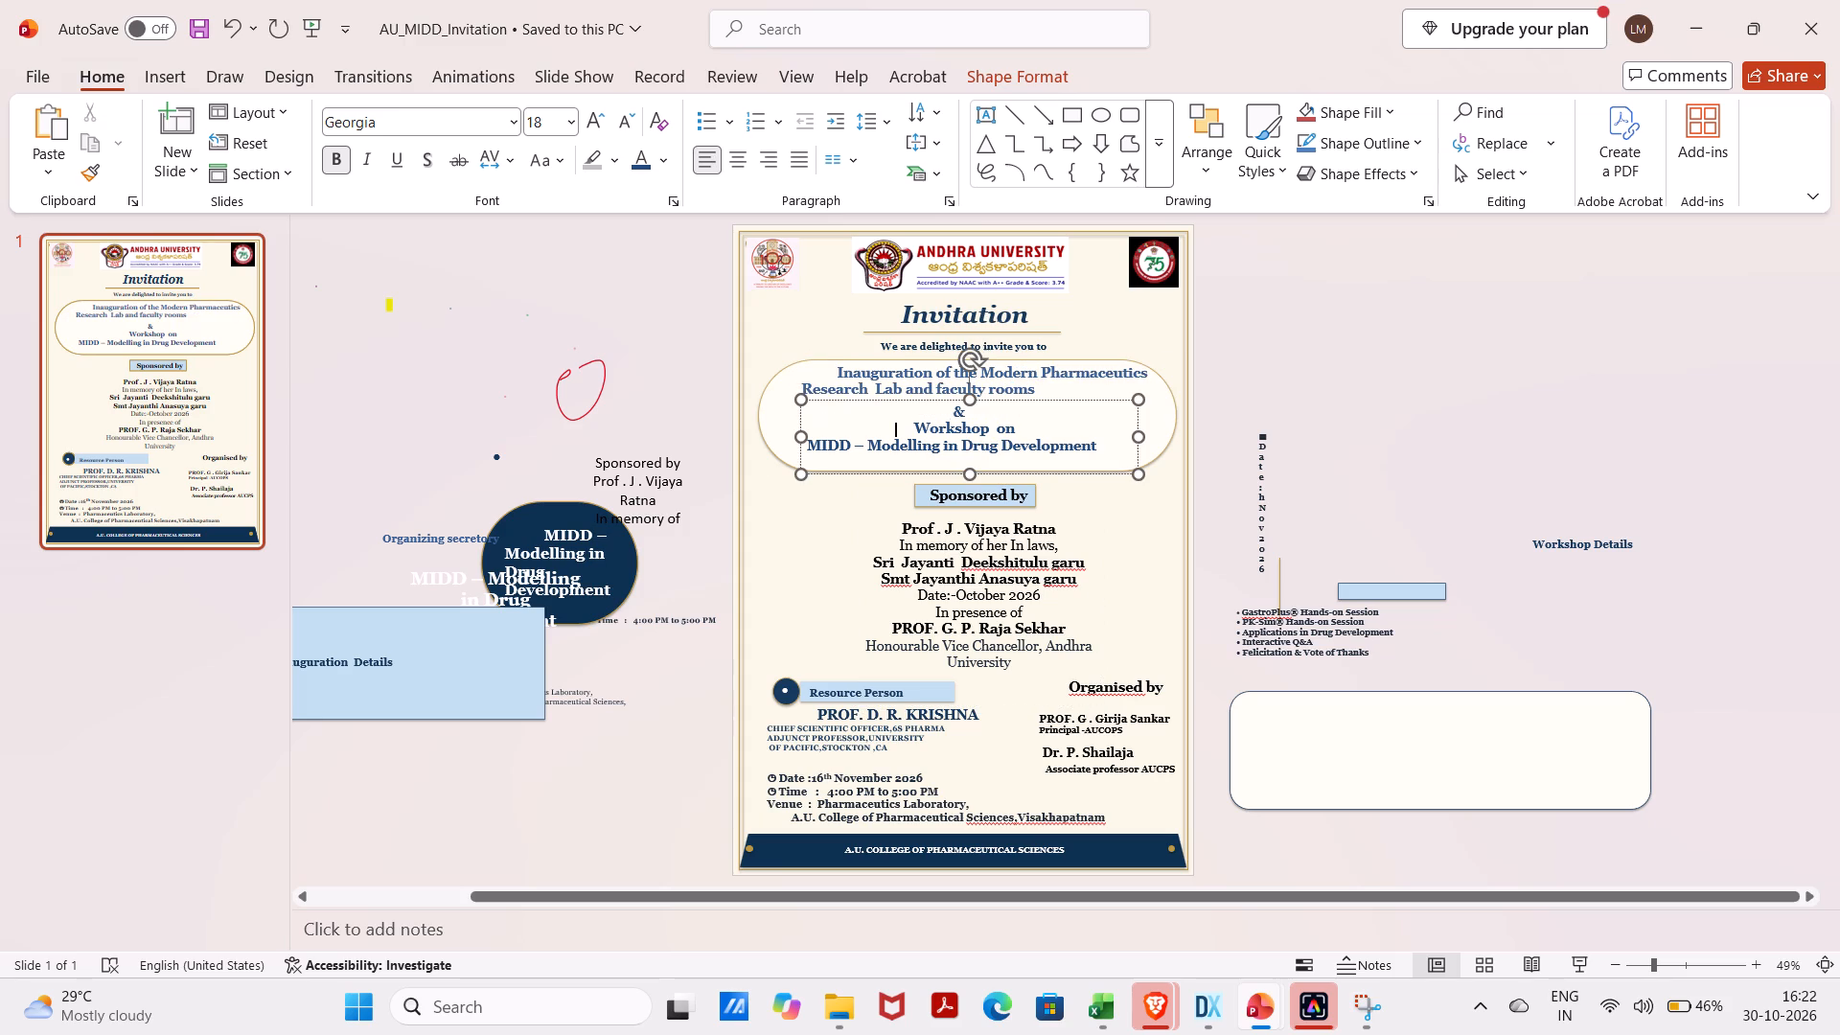
{"action": "left_click", "coordinate": [974, 398]}
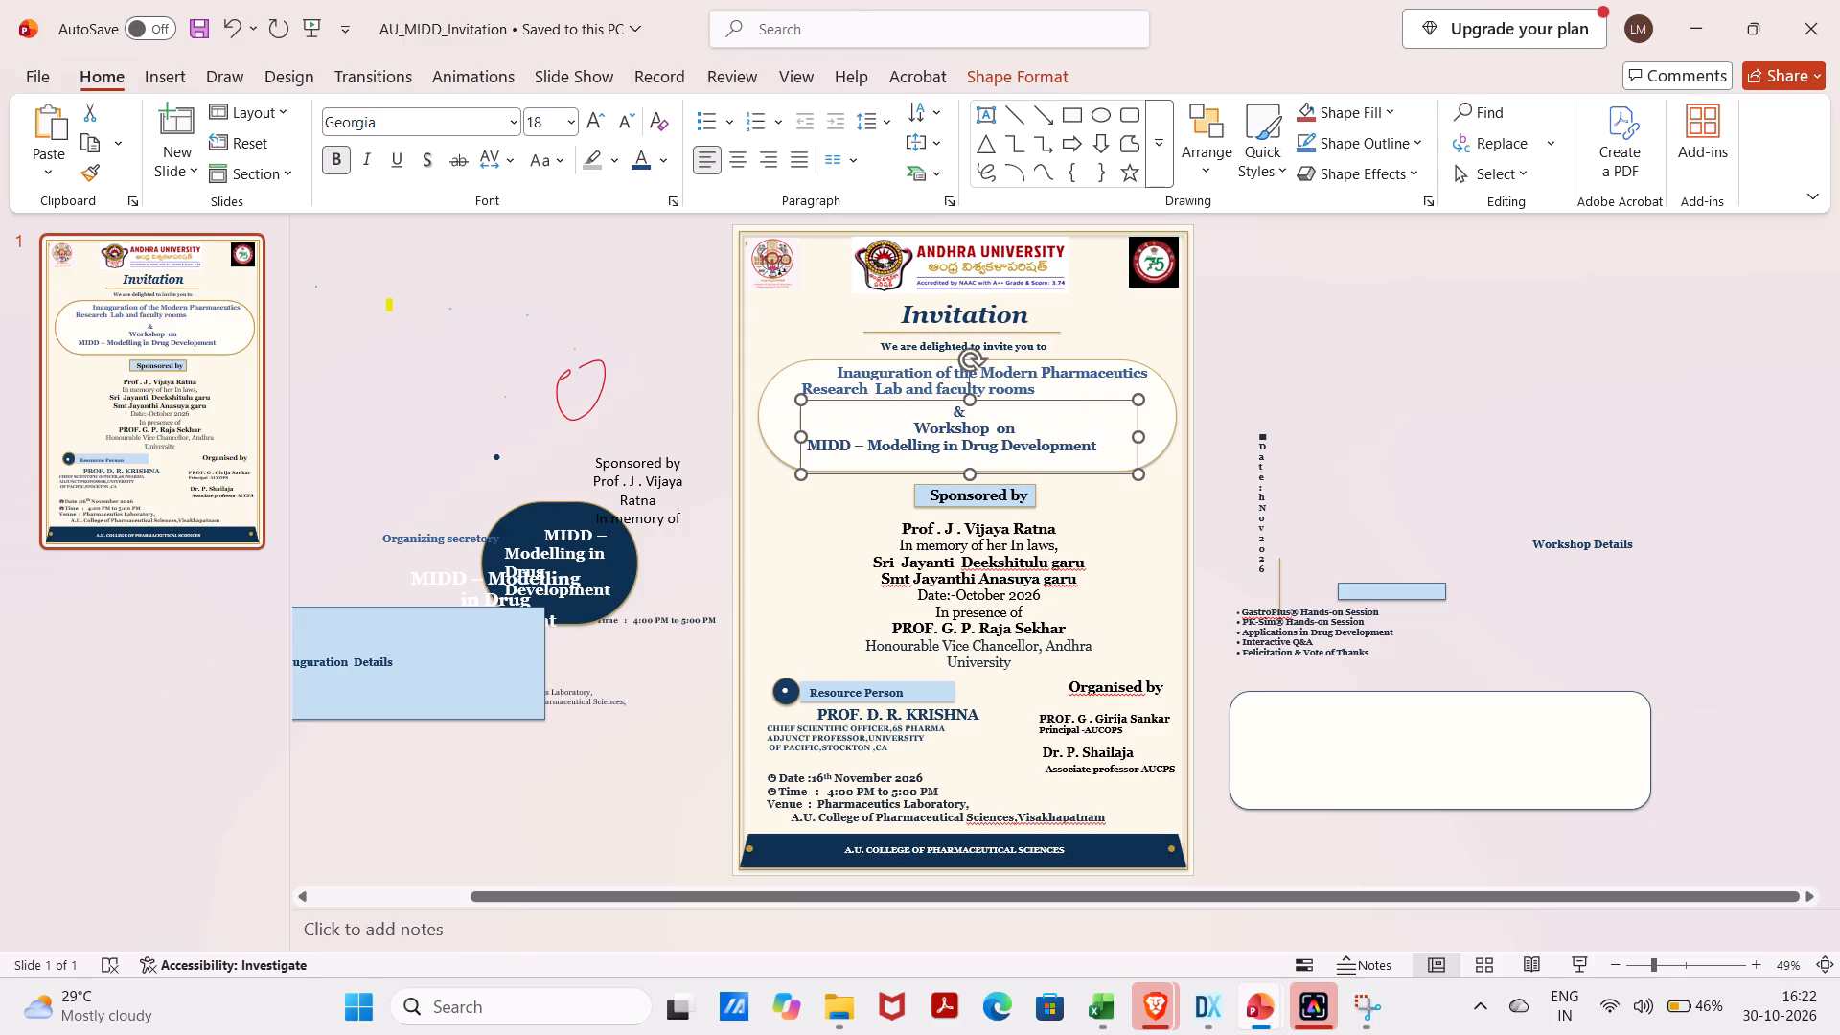
{"action": "left_click", "coordinate": [1177, 429]}
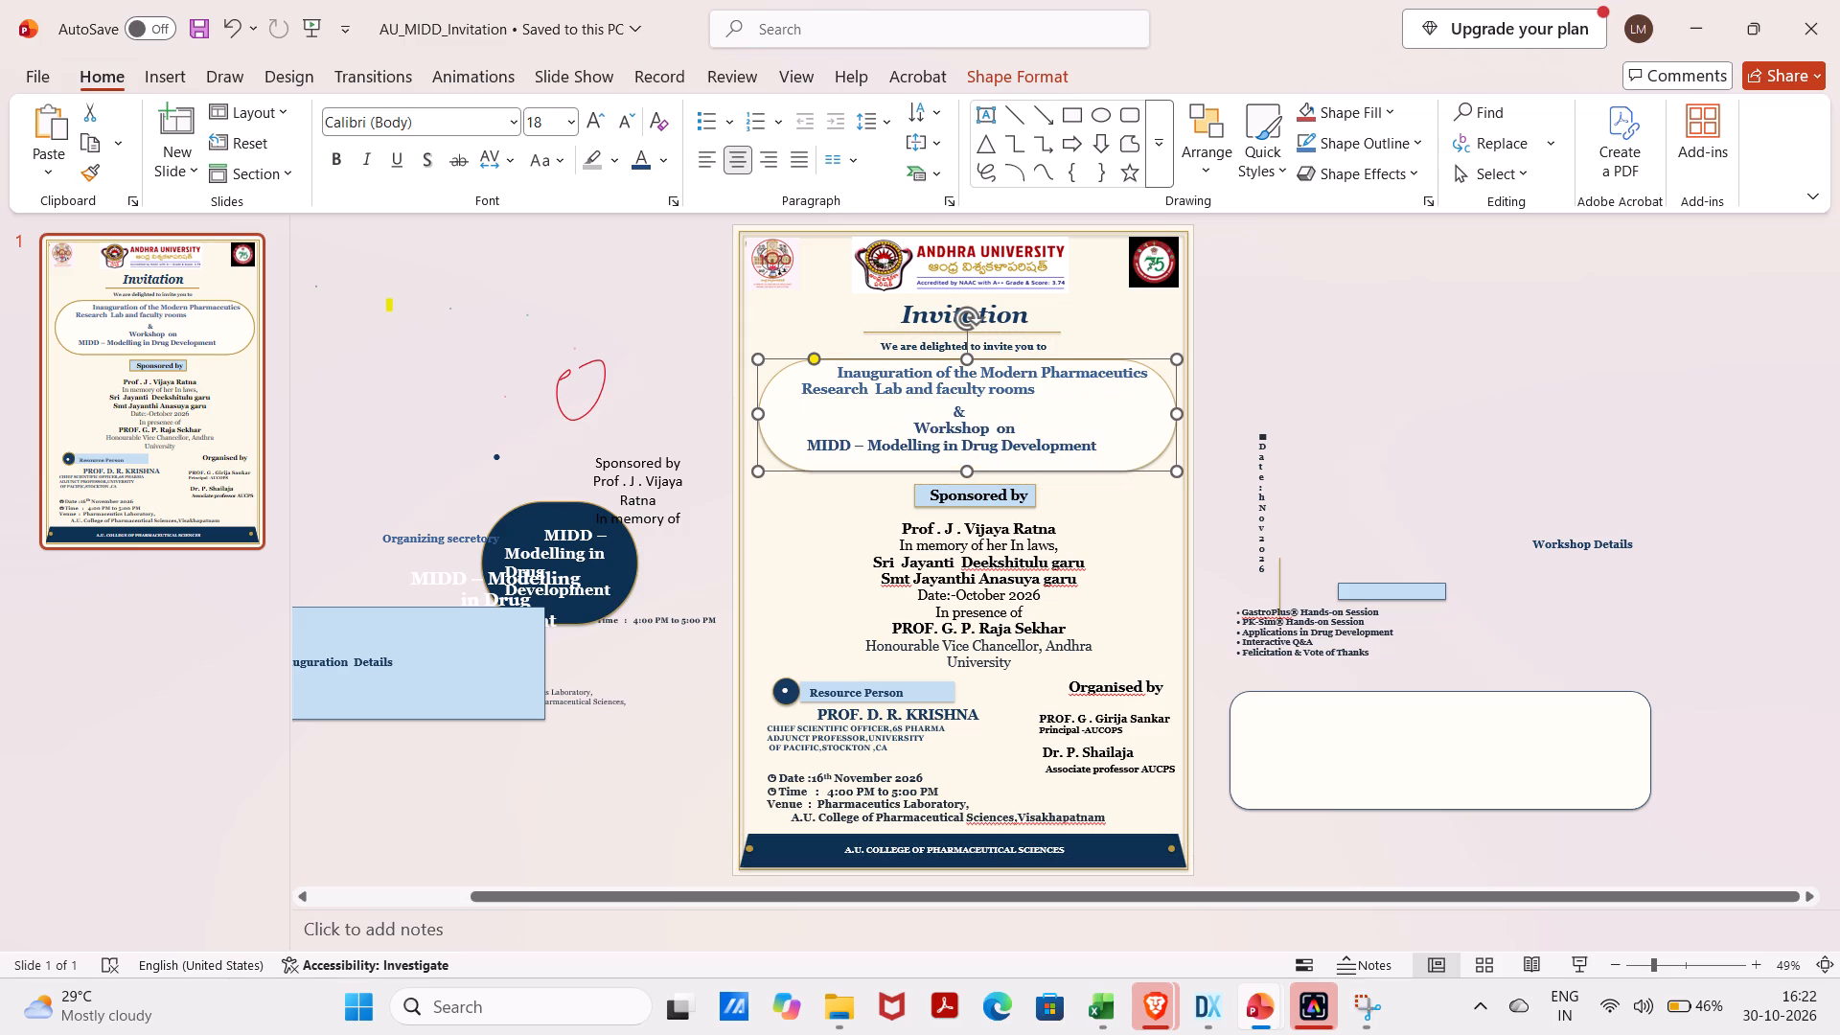
{"action": "left_click", "coordinate": [971, 469]}
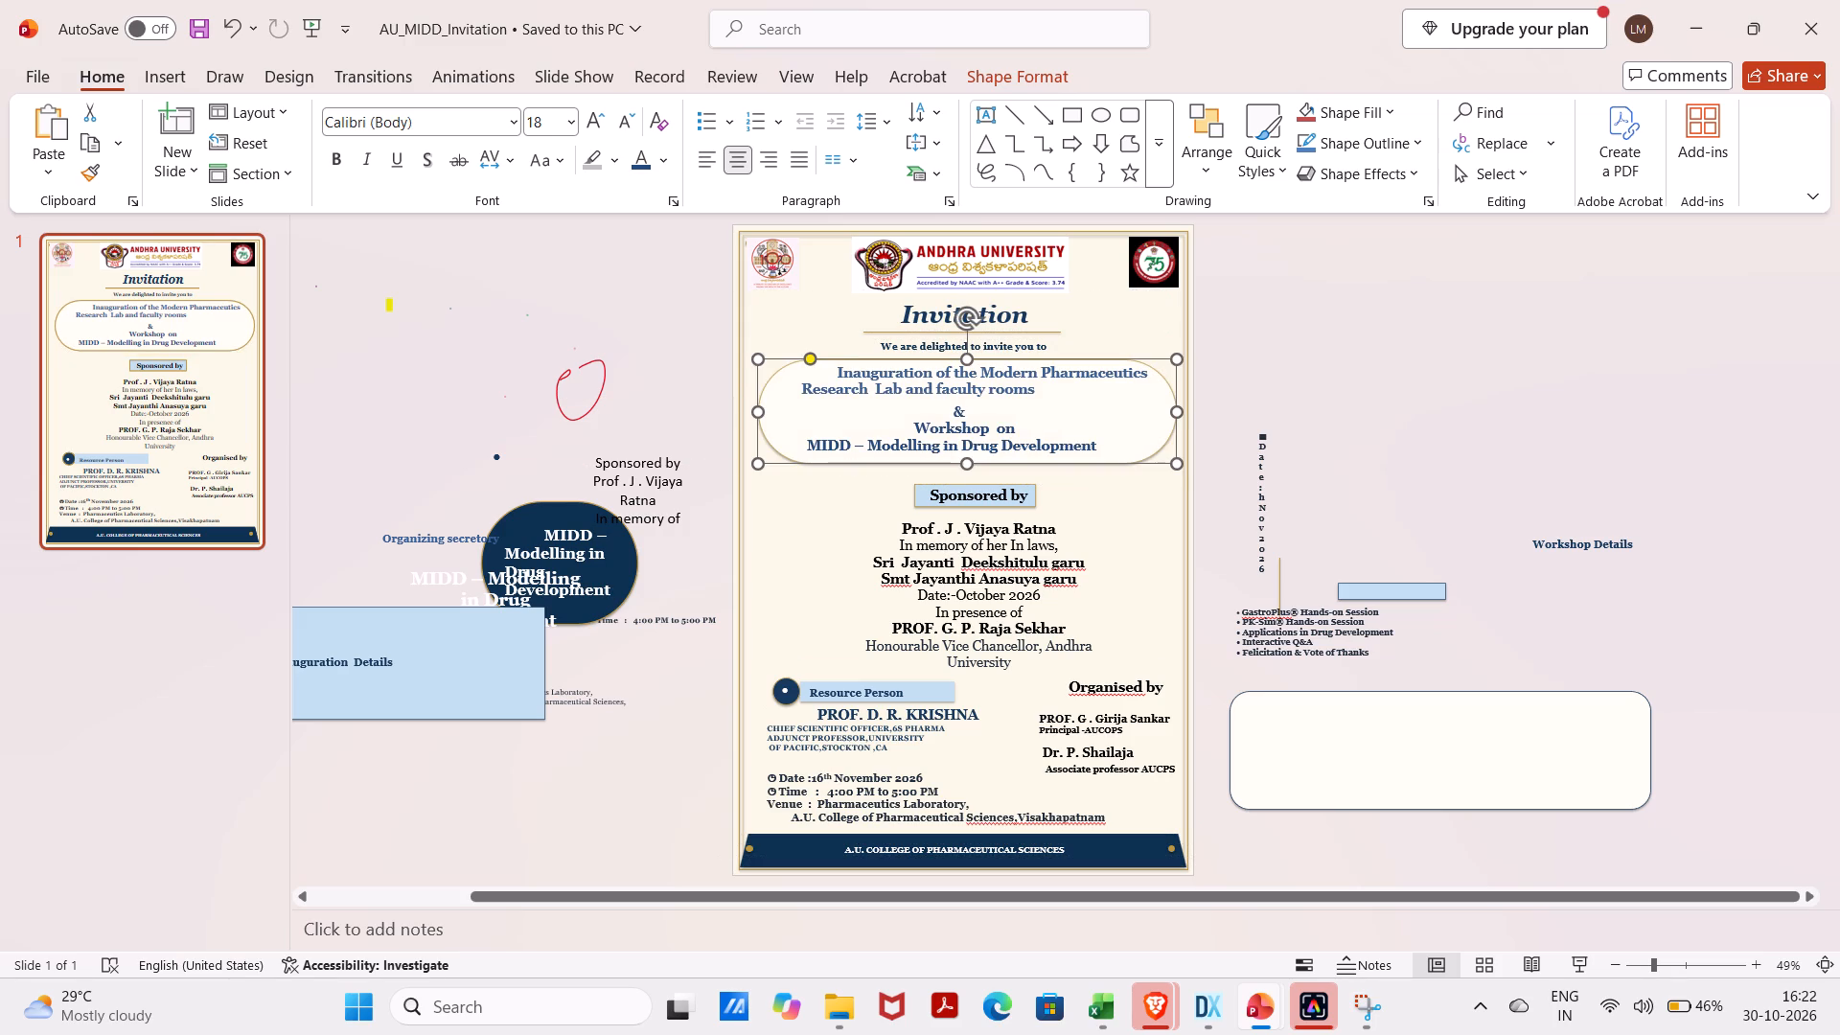
Move the sponsor text box up beneath the rounded frame and left, clear of the blue highlight bar.
{"action": "left_click", "coordinate": [971, 494]}
{"action": "left_click_drag", "start_coordinate": [855, 482], "coordinate": [852, 462]}
{"action": "left_click_drag", "start_coordinate": [953, 498], "coordinate": [945, 488]}
{"action": "left_click", "coordinate": [945, 488]}
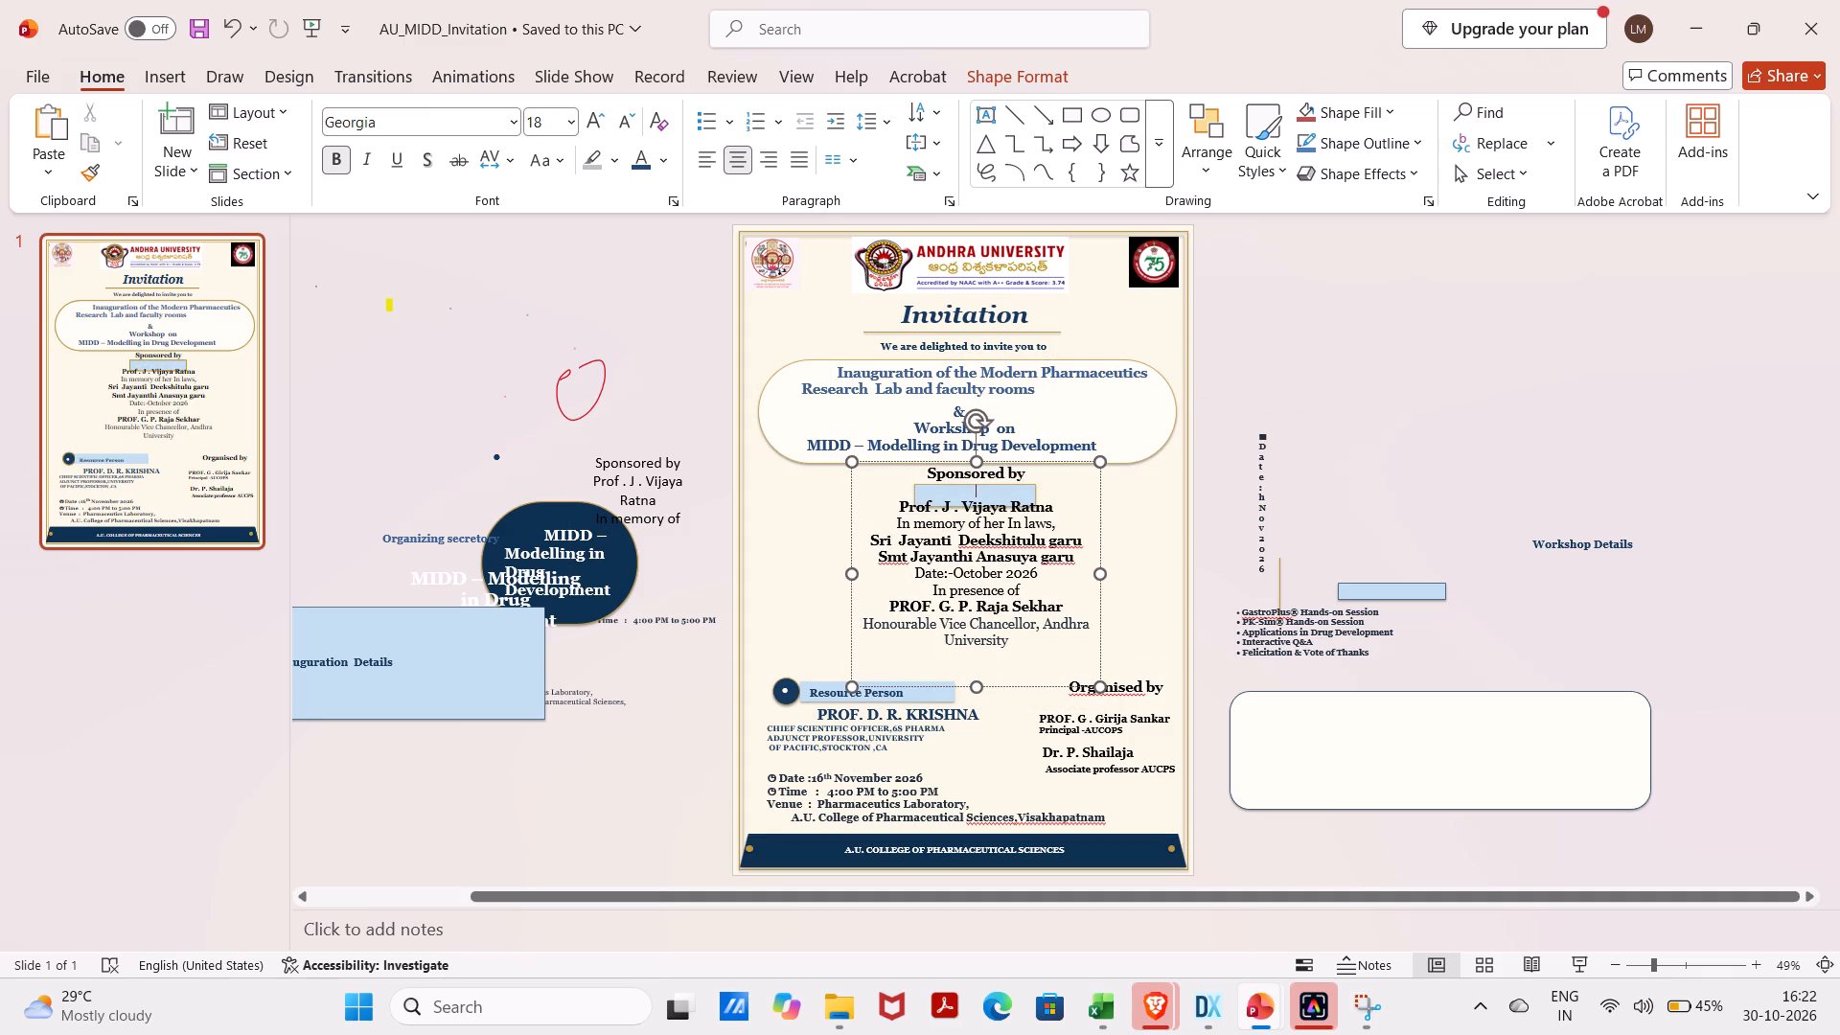
{"action": "left_click", "coordinate": [917, 487]}
{"action": "left_click", "coordinate": [928, 494]}
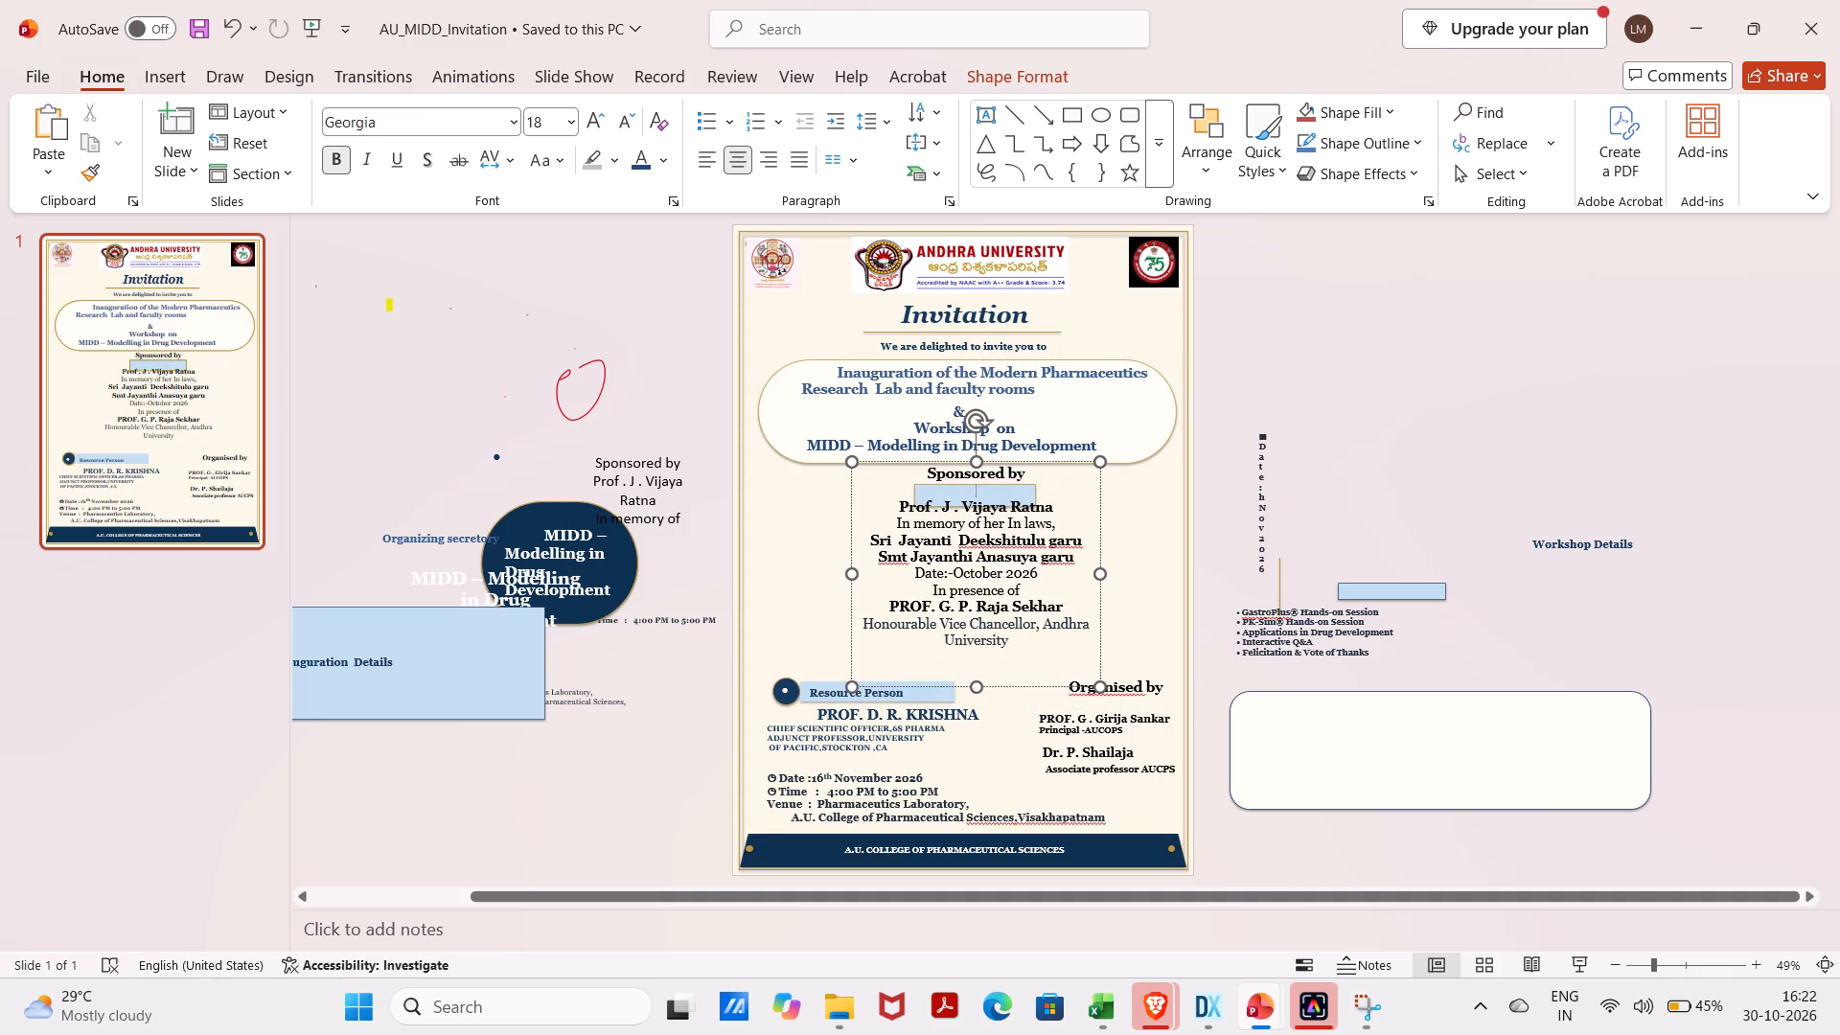
{"action": "left_click", "coordinate": [1138, 512]}
{"action": "left_click", "coordinate": [1032, 489]}
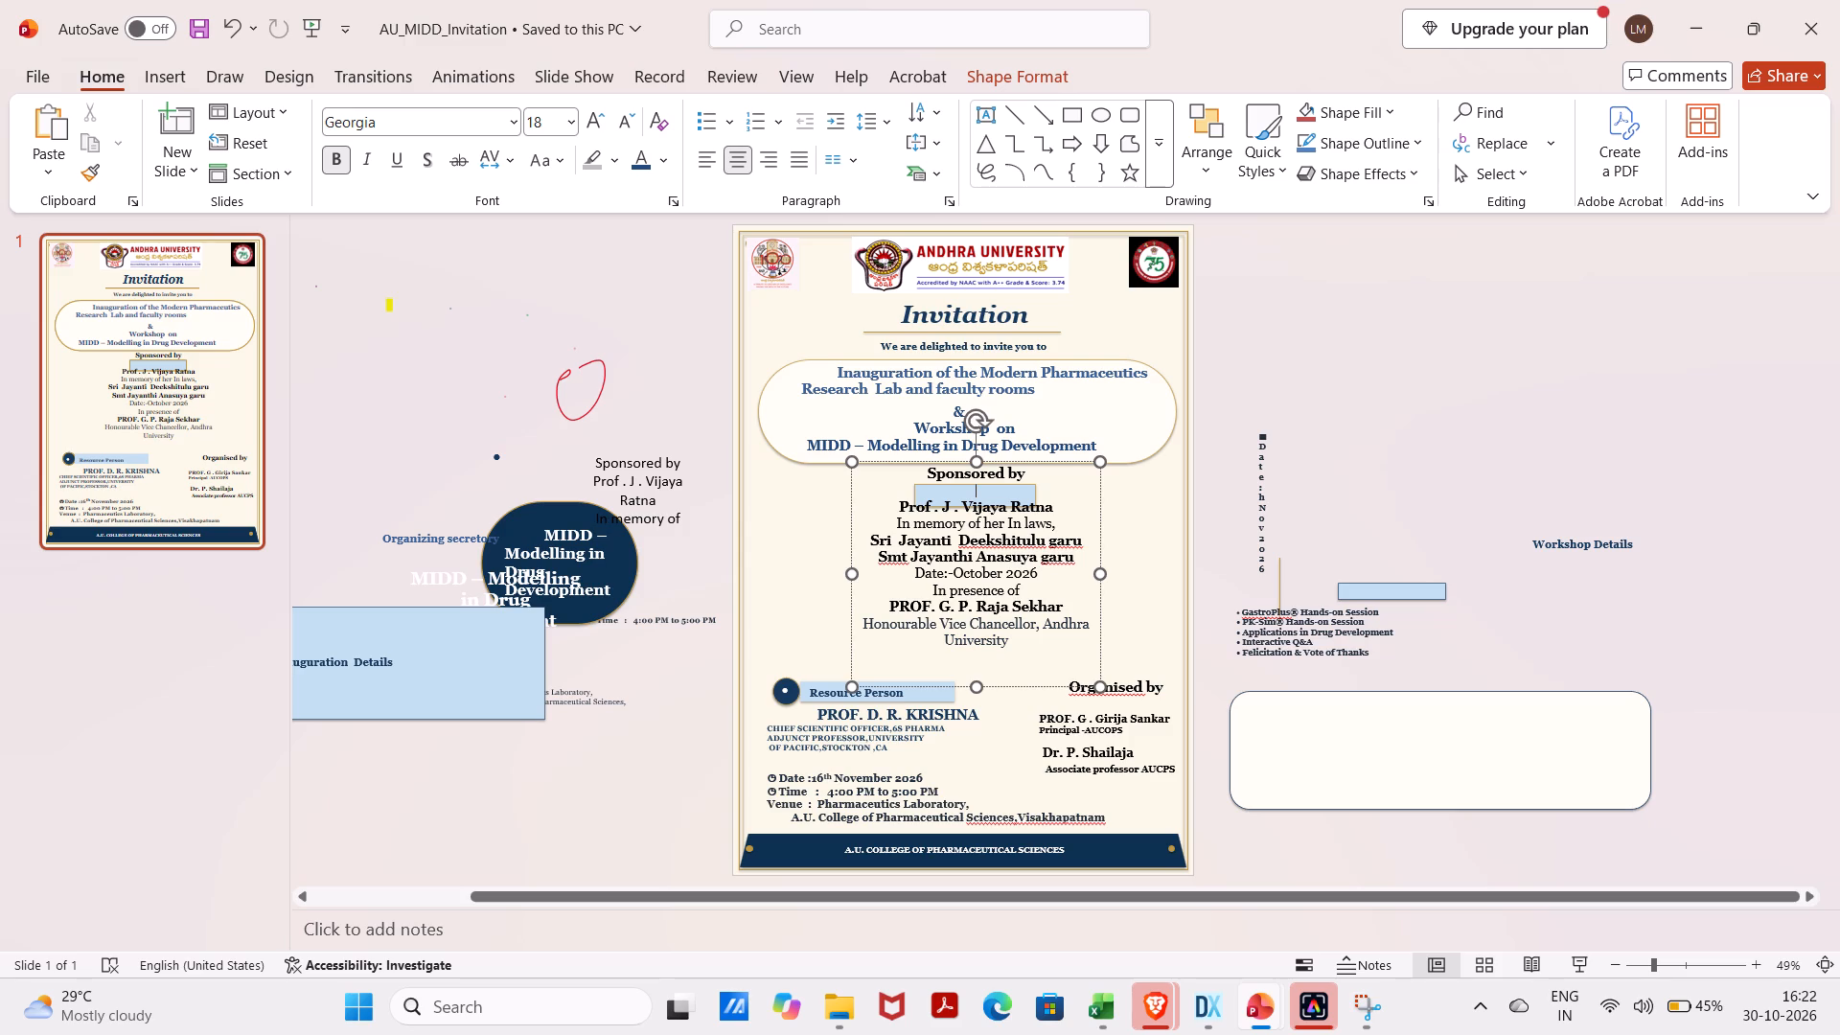
{"action": "left_click_drag", "start_coordinate": [1102, 538], "coordinate": [1077, 540]}
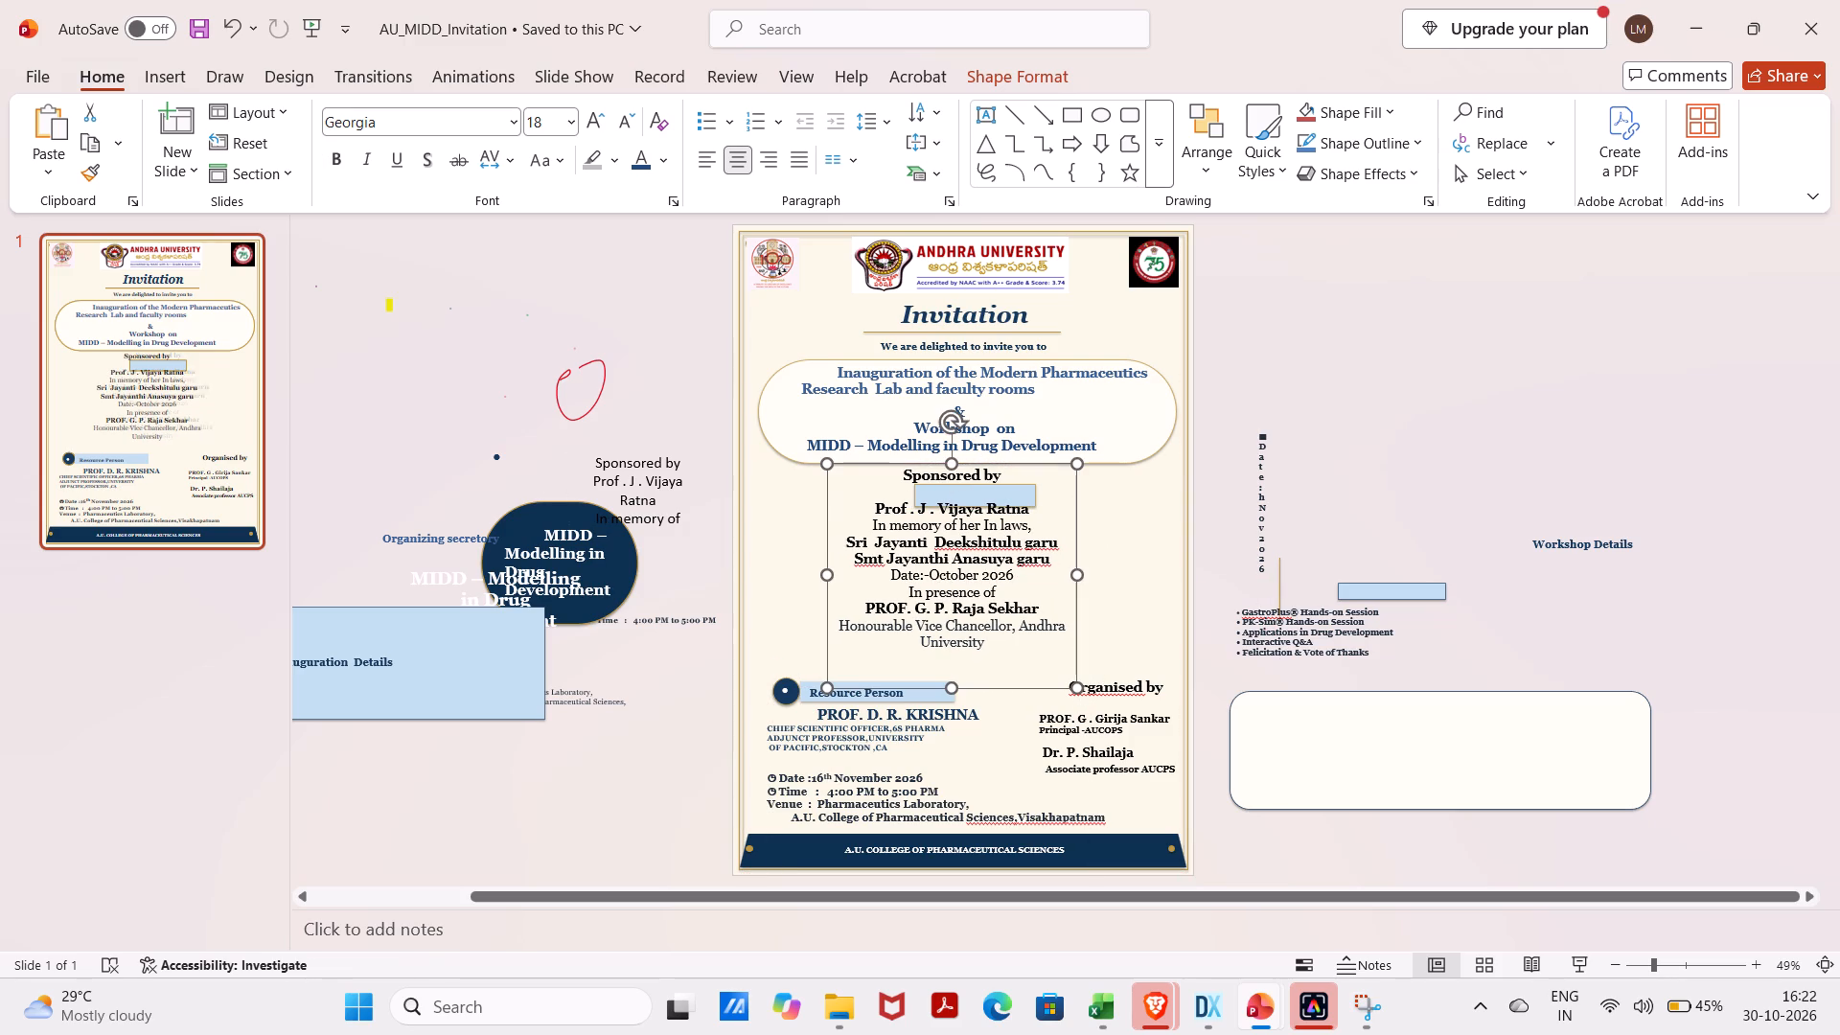
{"action": "left_click_drag", "start_coordinate": [1077, 540], "coordinate": [990, 538]}
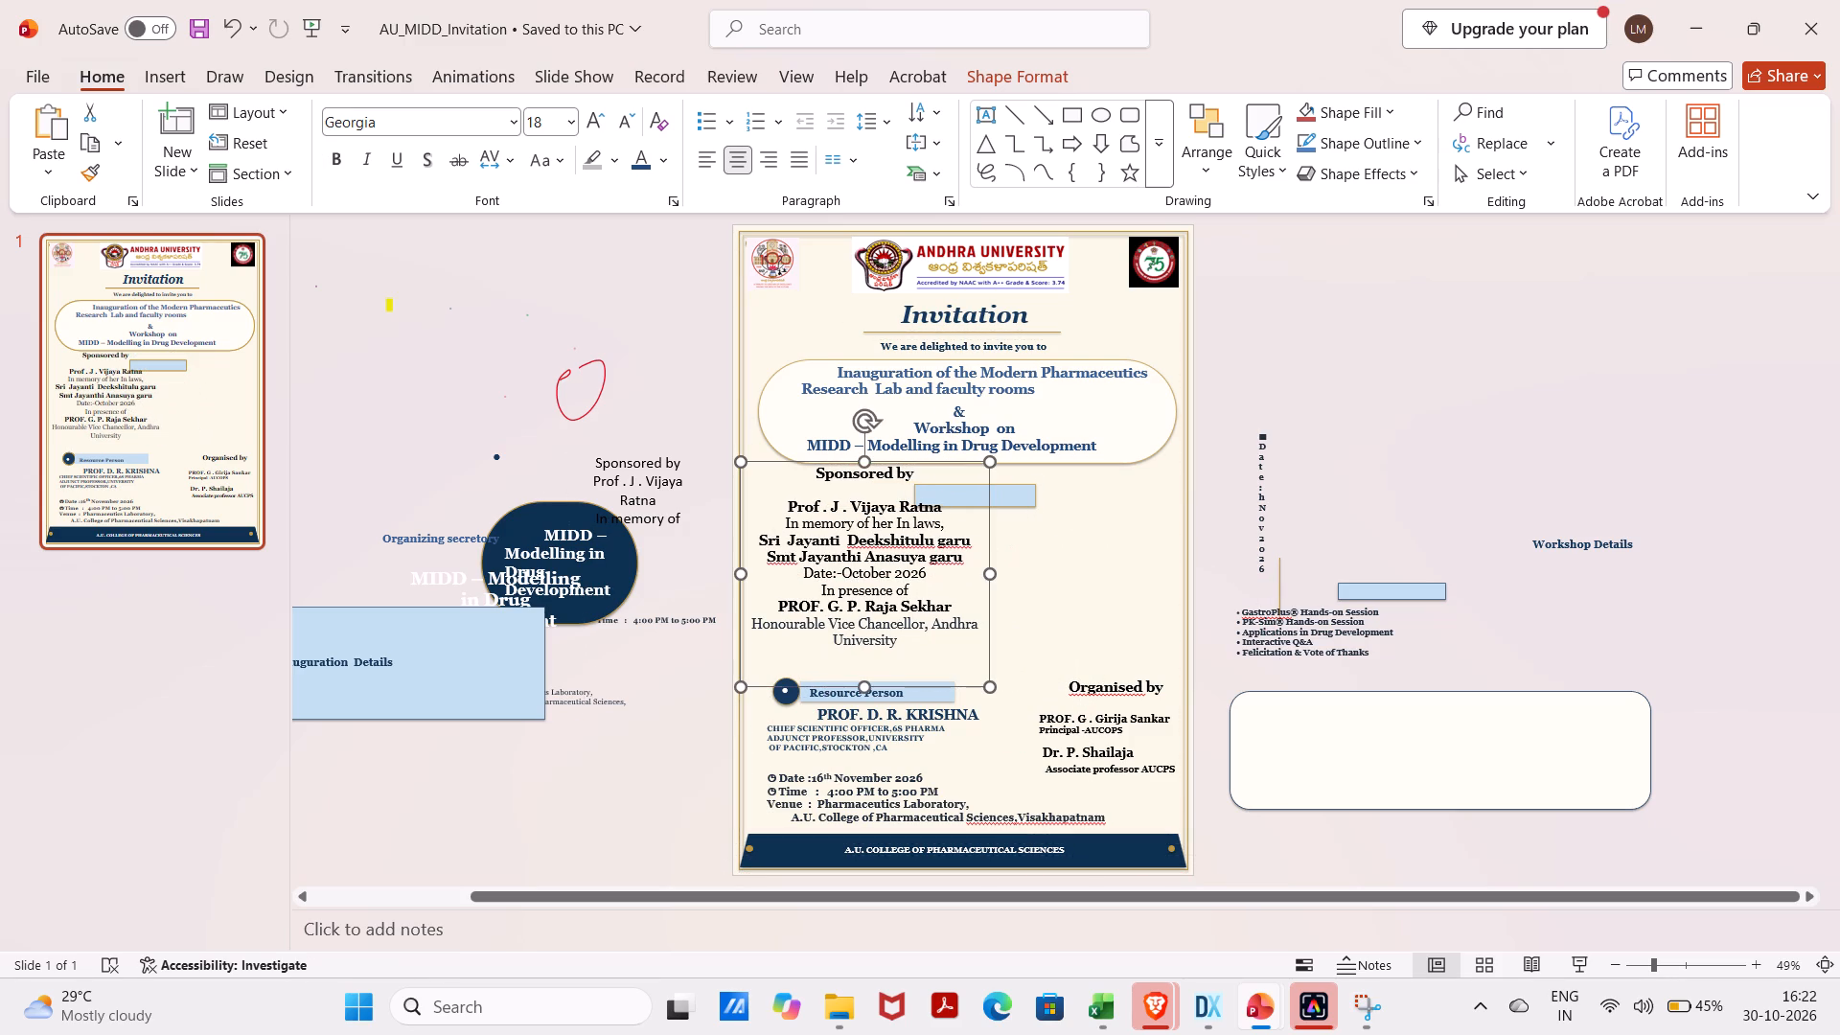
Move the blue "Sponsored by" highlight bar up to just below the rounded frame.
{"action": "left_click", "coordinate": [1008, 497]}
{"action": "left_click_drag", "start_coordinate": [972, 482], "coordinate": [971, 477]}
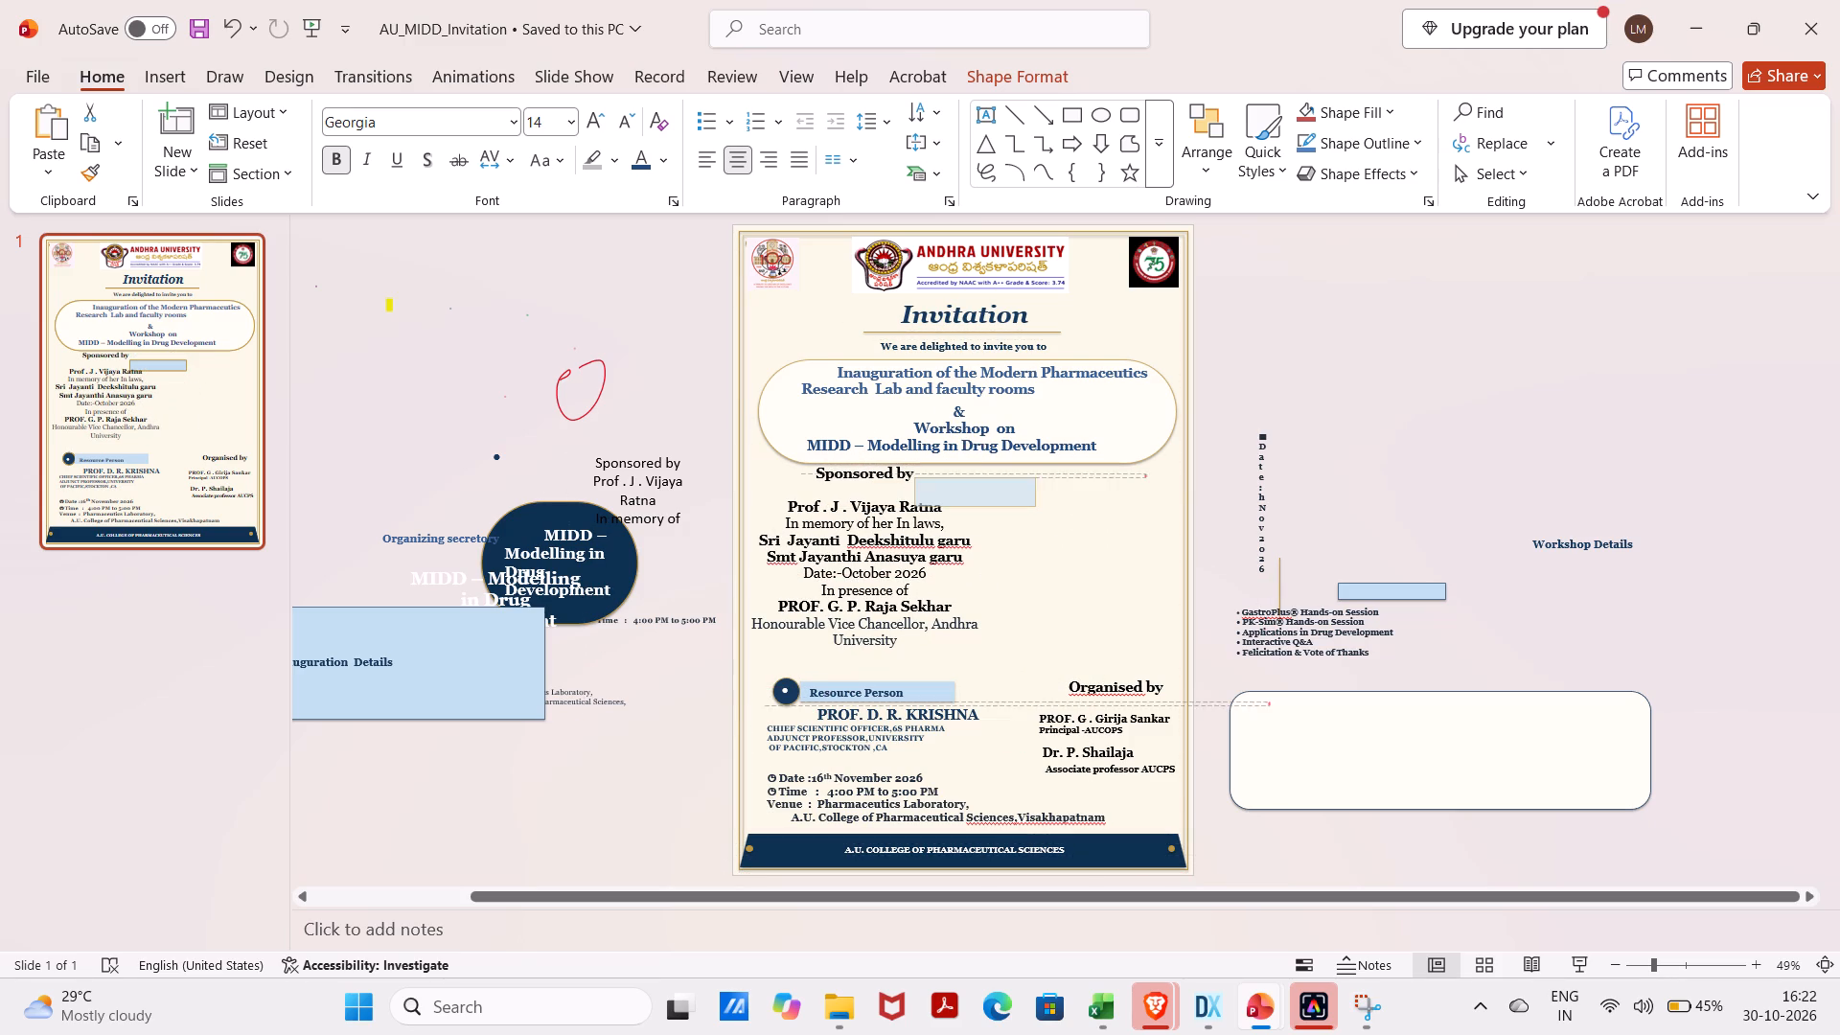
{"action": "left_click_drag", "start_coordinate": [971, 477], "coordinate": [969, 471]}
{"action": "left_click_drag", "start_coordinate": [972, 504], "coordinate": [969, 492]}
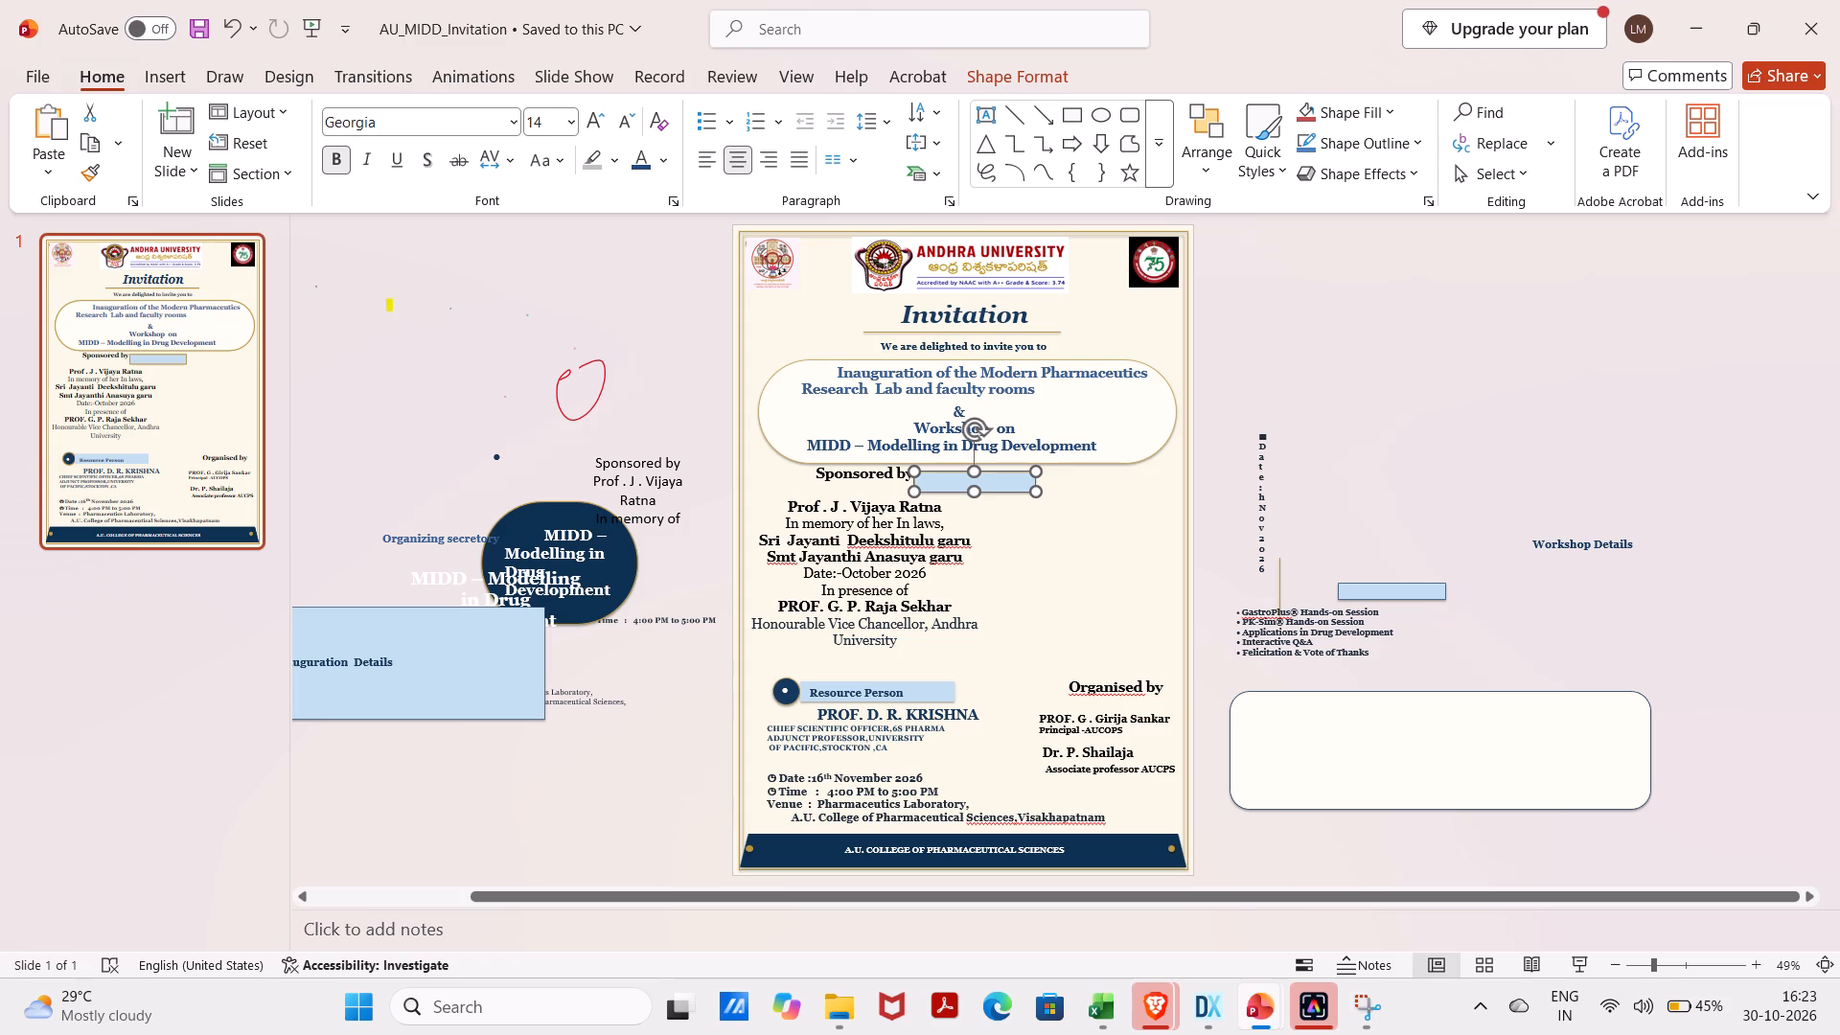
Widen the sponsor text box to fit "Honourable Vice Chancellor, Andhra University" on one line and align "Sponsored by" over the blue bar.
{"action": "left_click", "coordinate": [897, 477]}
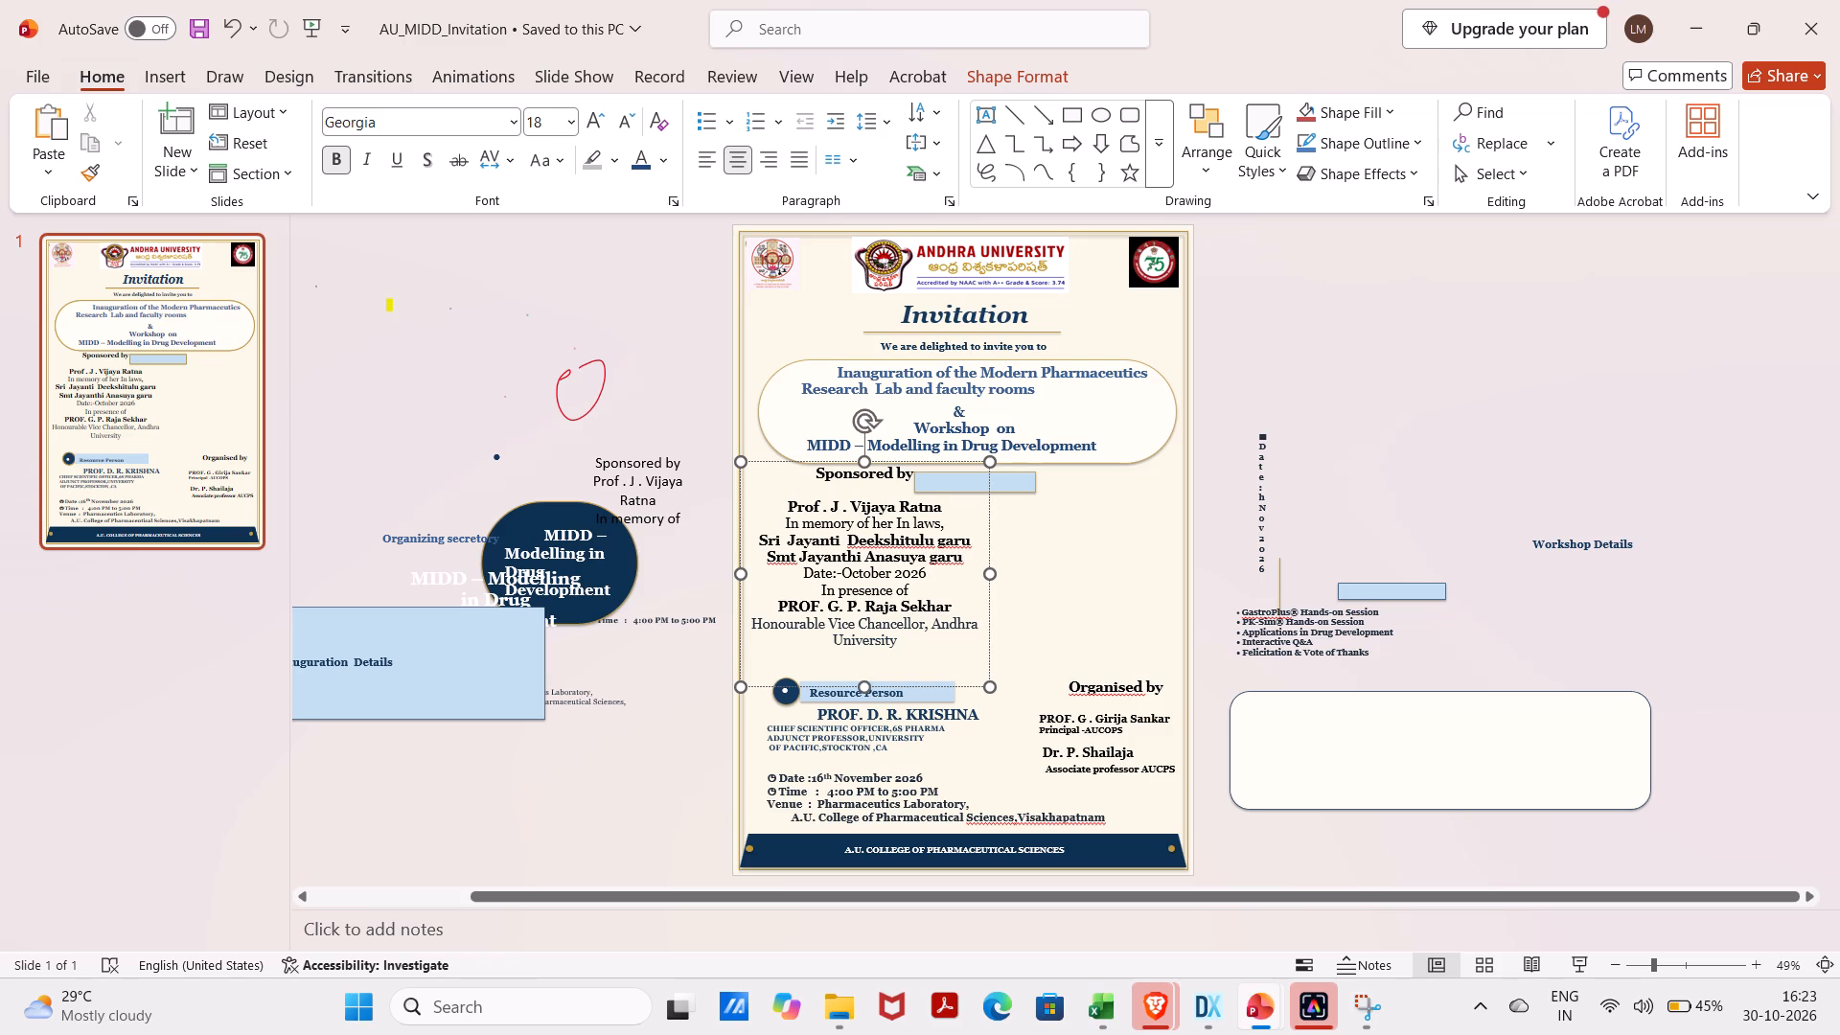
{"action": "left_click_drag", "start_coordinate": [991, 570], "coordinate": [1093, 581]}
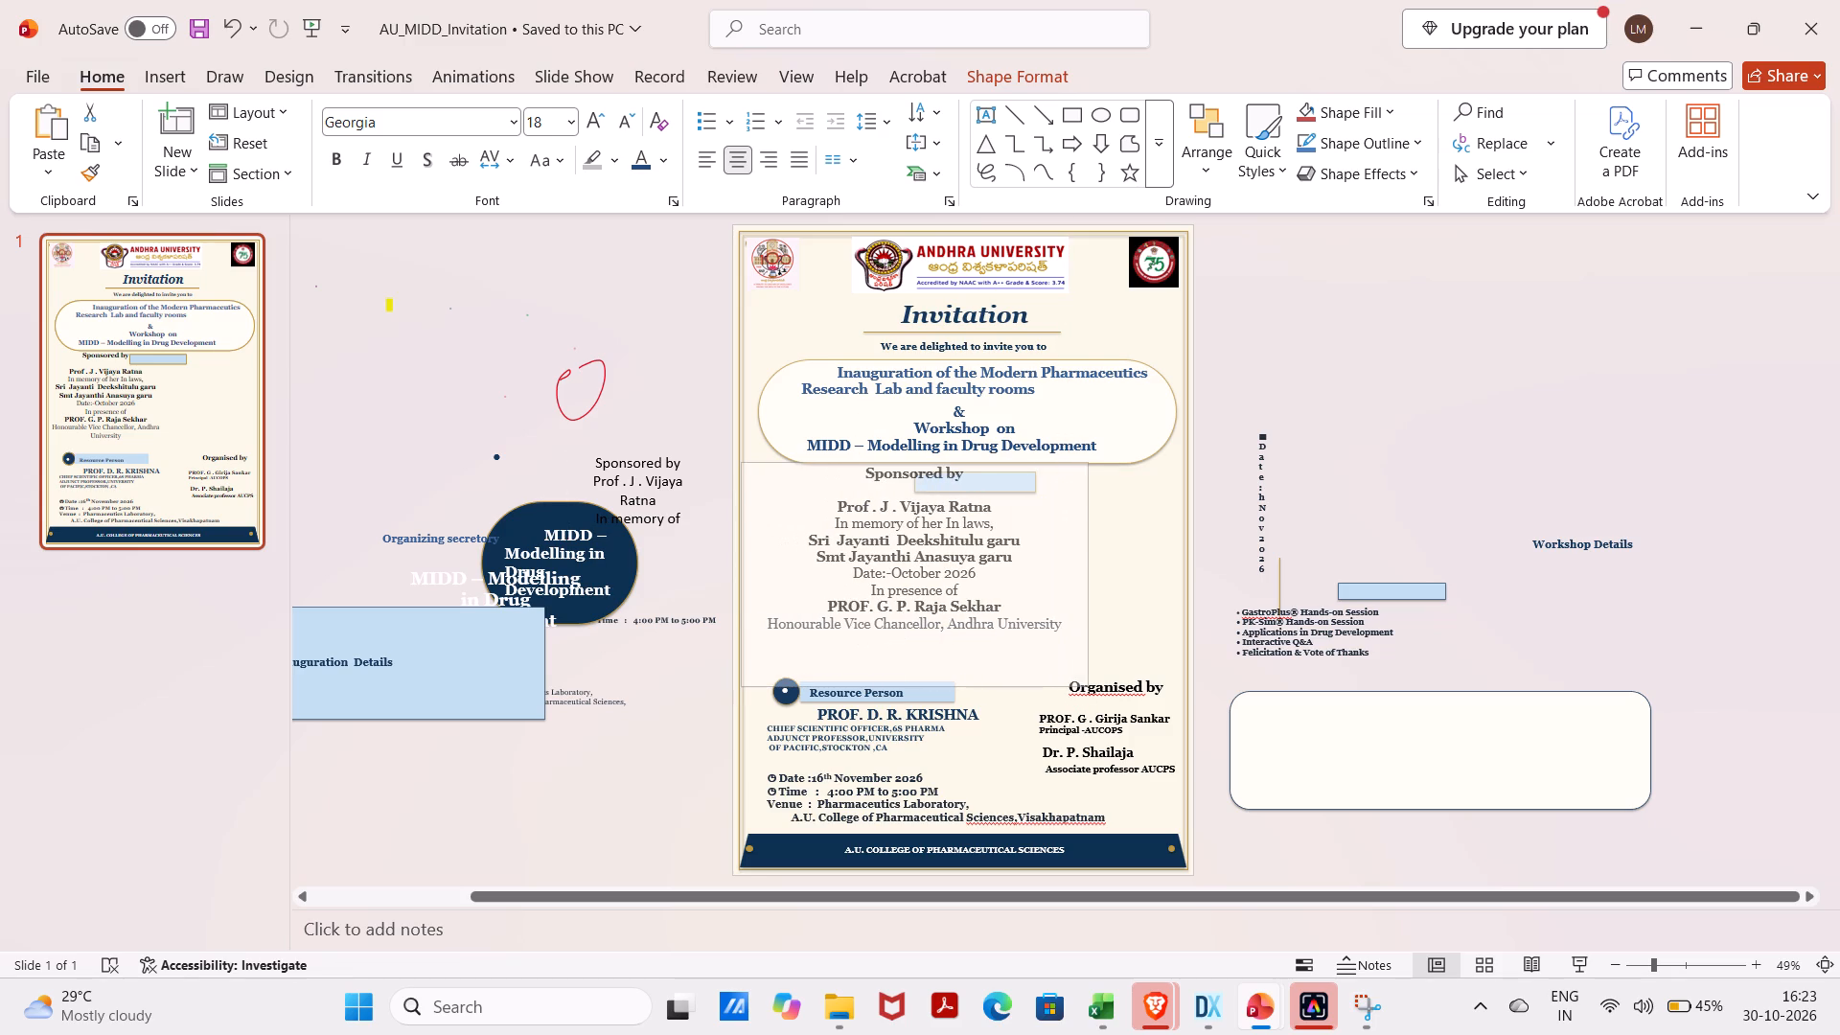
{"action": "left_click_drag", "start_coordinate": [1093, 581], "coordinate": [1139, 606]}
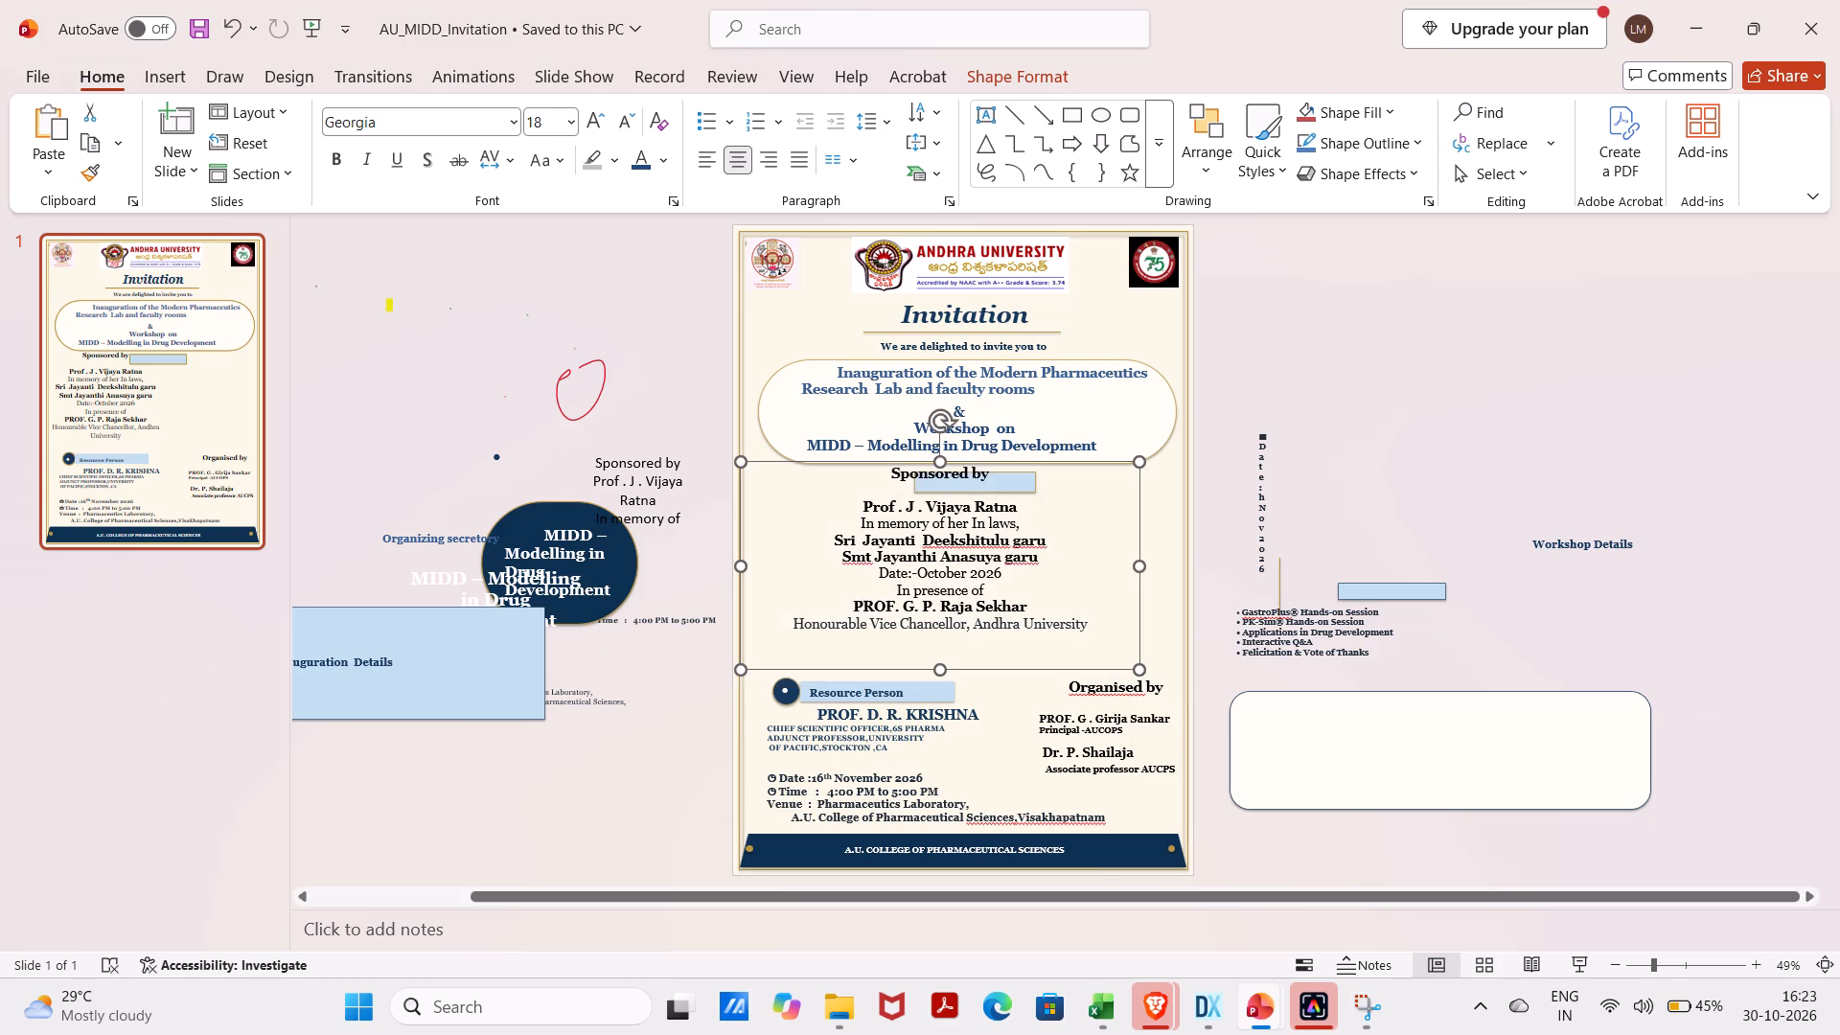
{"action": "left_click", "coordinate": [1107, 566]}
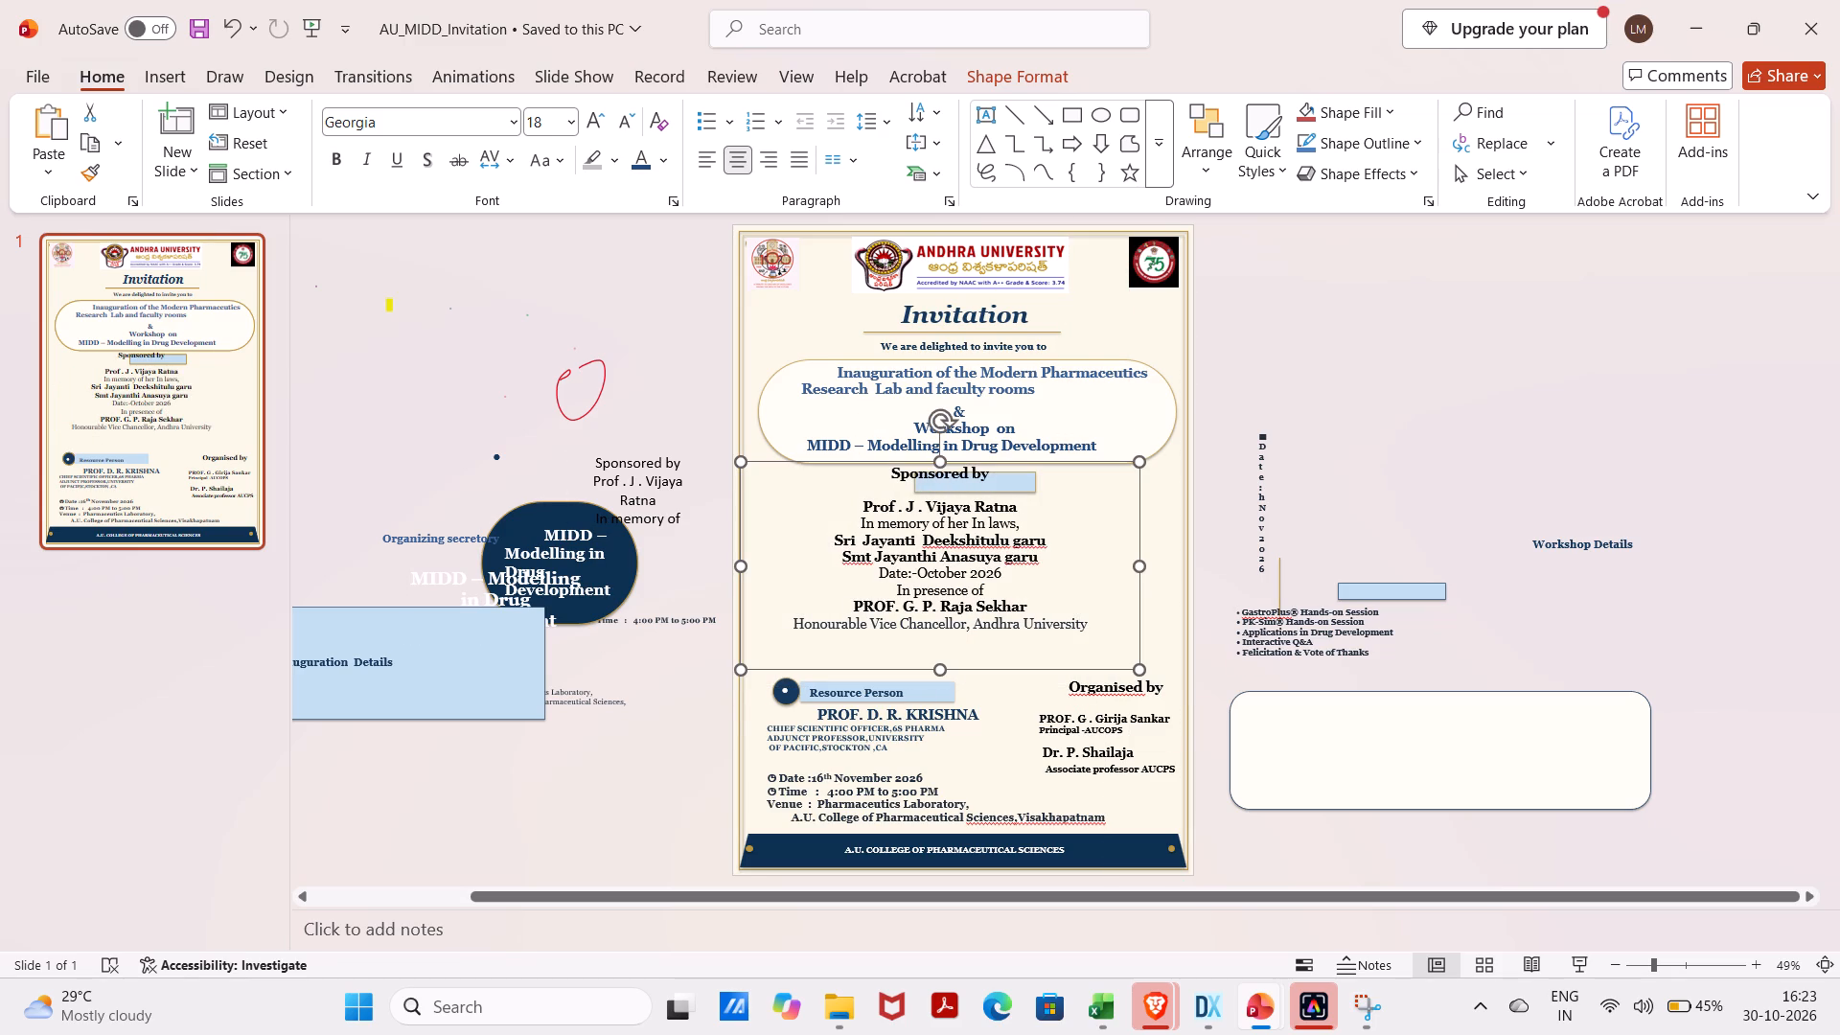
{"action": "left_click_drag", "start_coordinate": [739, 463], "coordinate": [781, 470]}
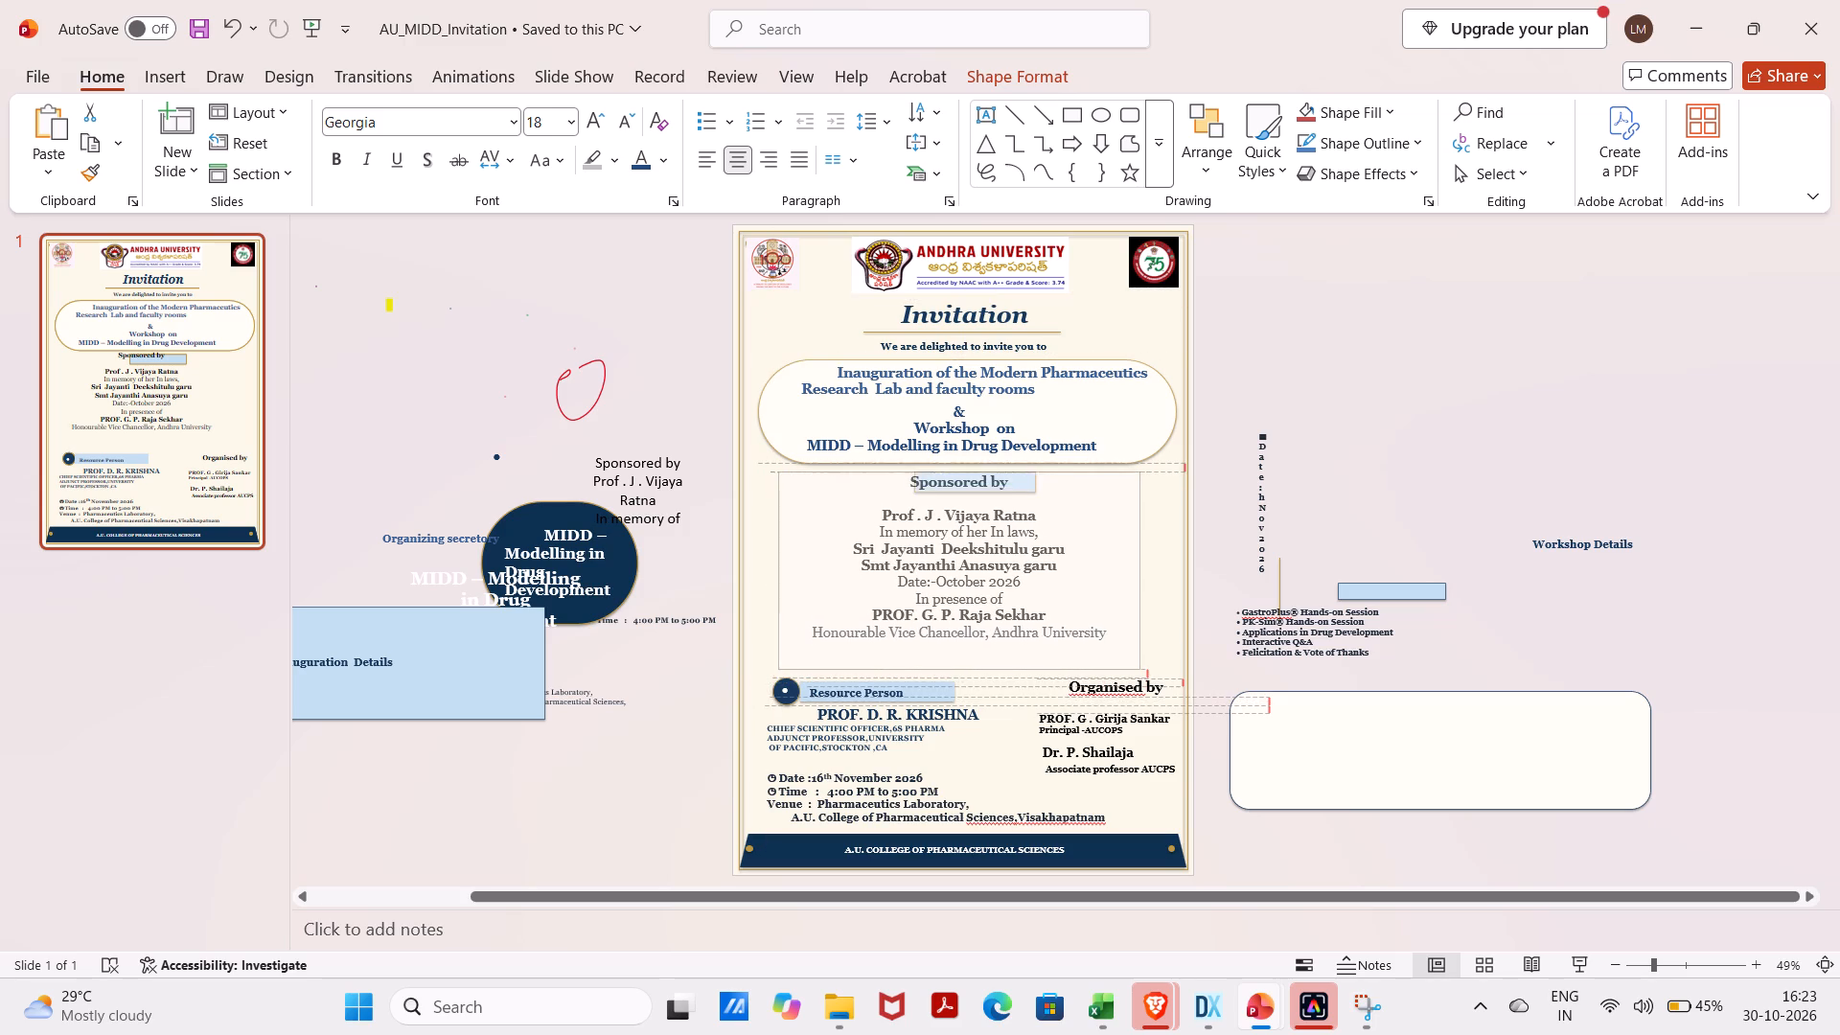
{"action": "left_click_drag", "start_coordinate": [781, 470], "coordinate": [788, 469]}
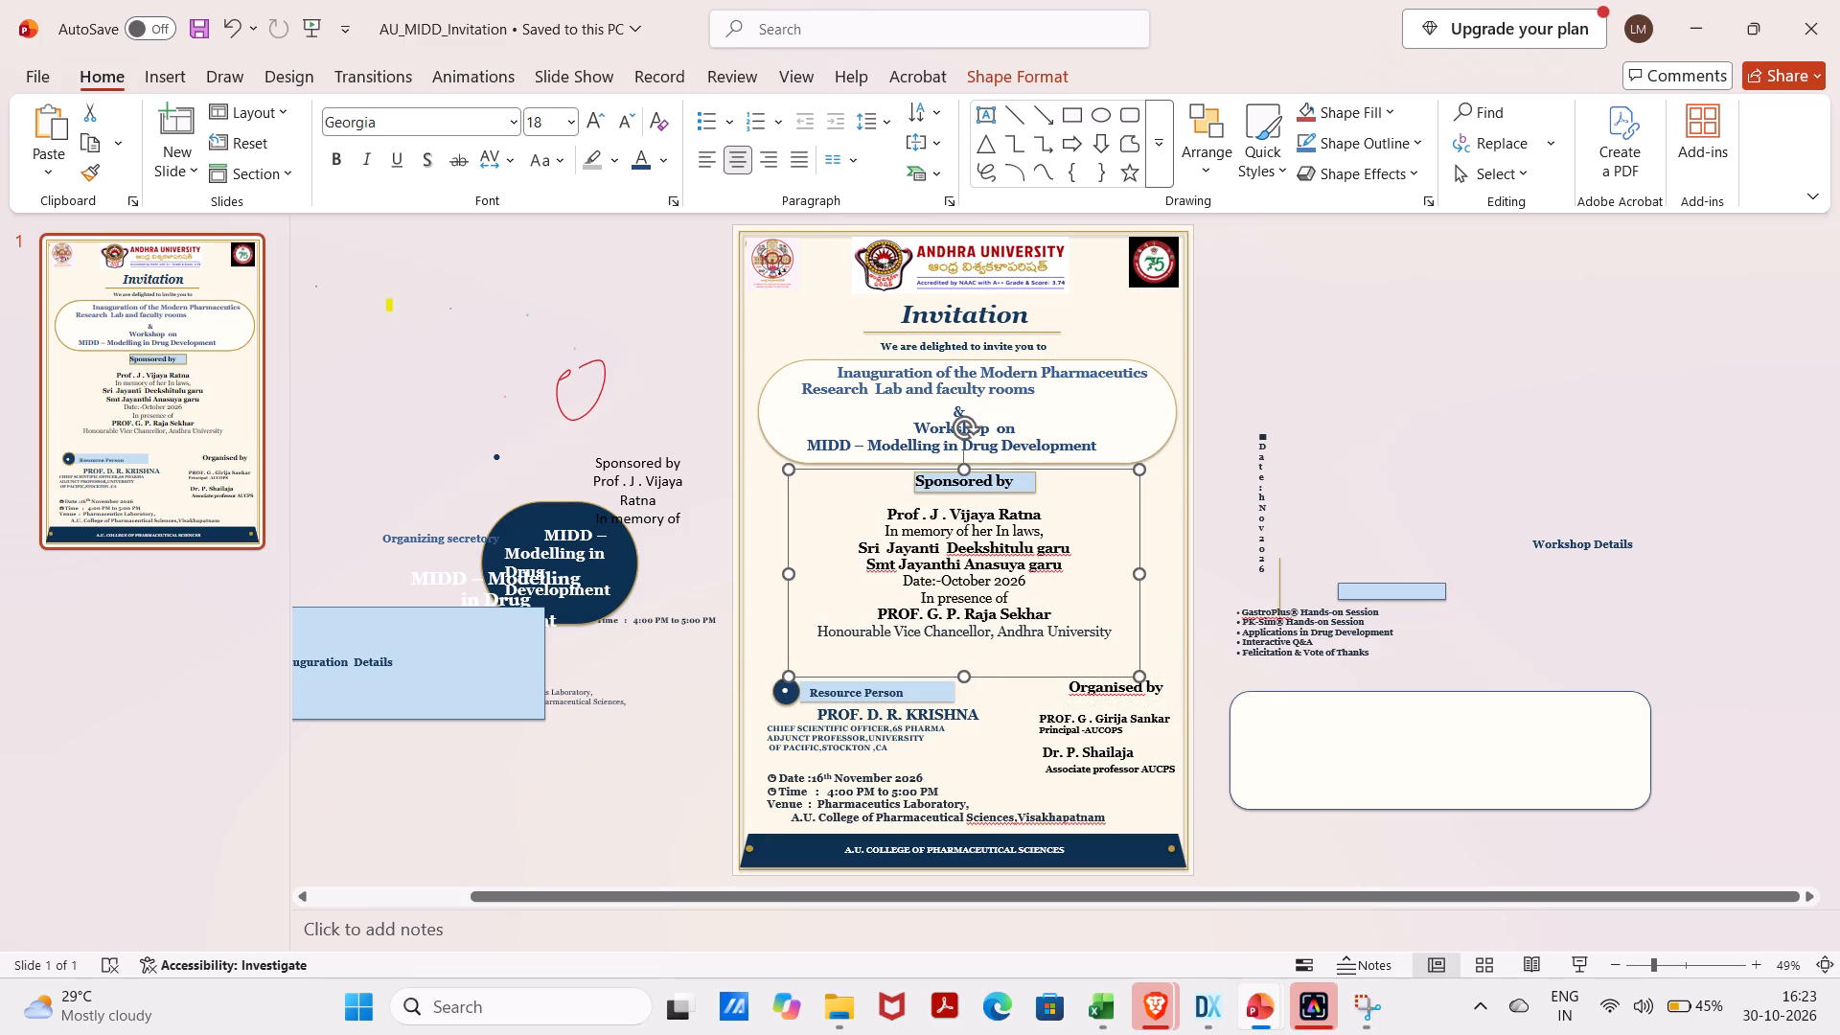
Extend the sponsor text box past the slide's left edge and pull in its right side to uncover the blue highlight bar.
{"action": "left_click", "coordinate": [1238, 369]}
{"action": "left_click_drag", "start_coordinate": [1015, 484], "coordinate": [931, 477]}
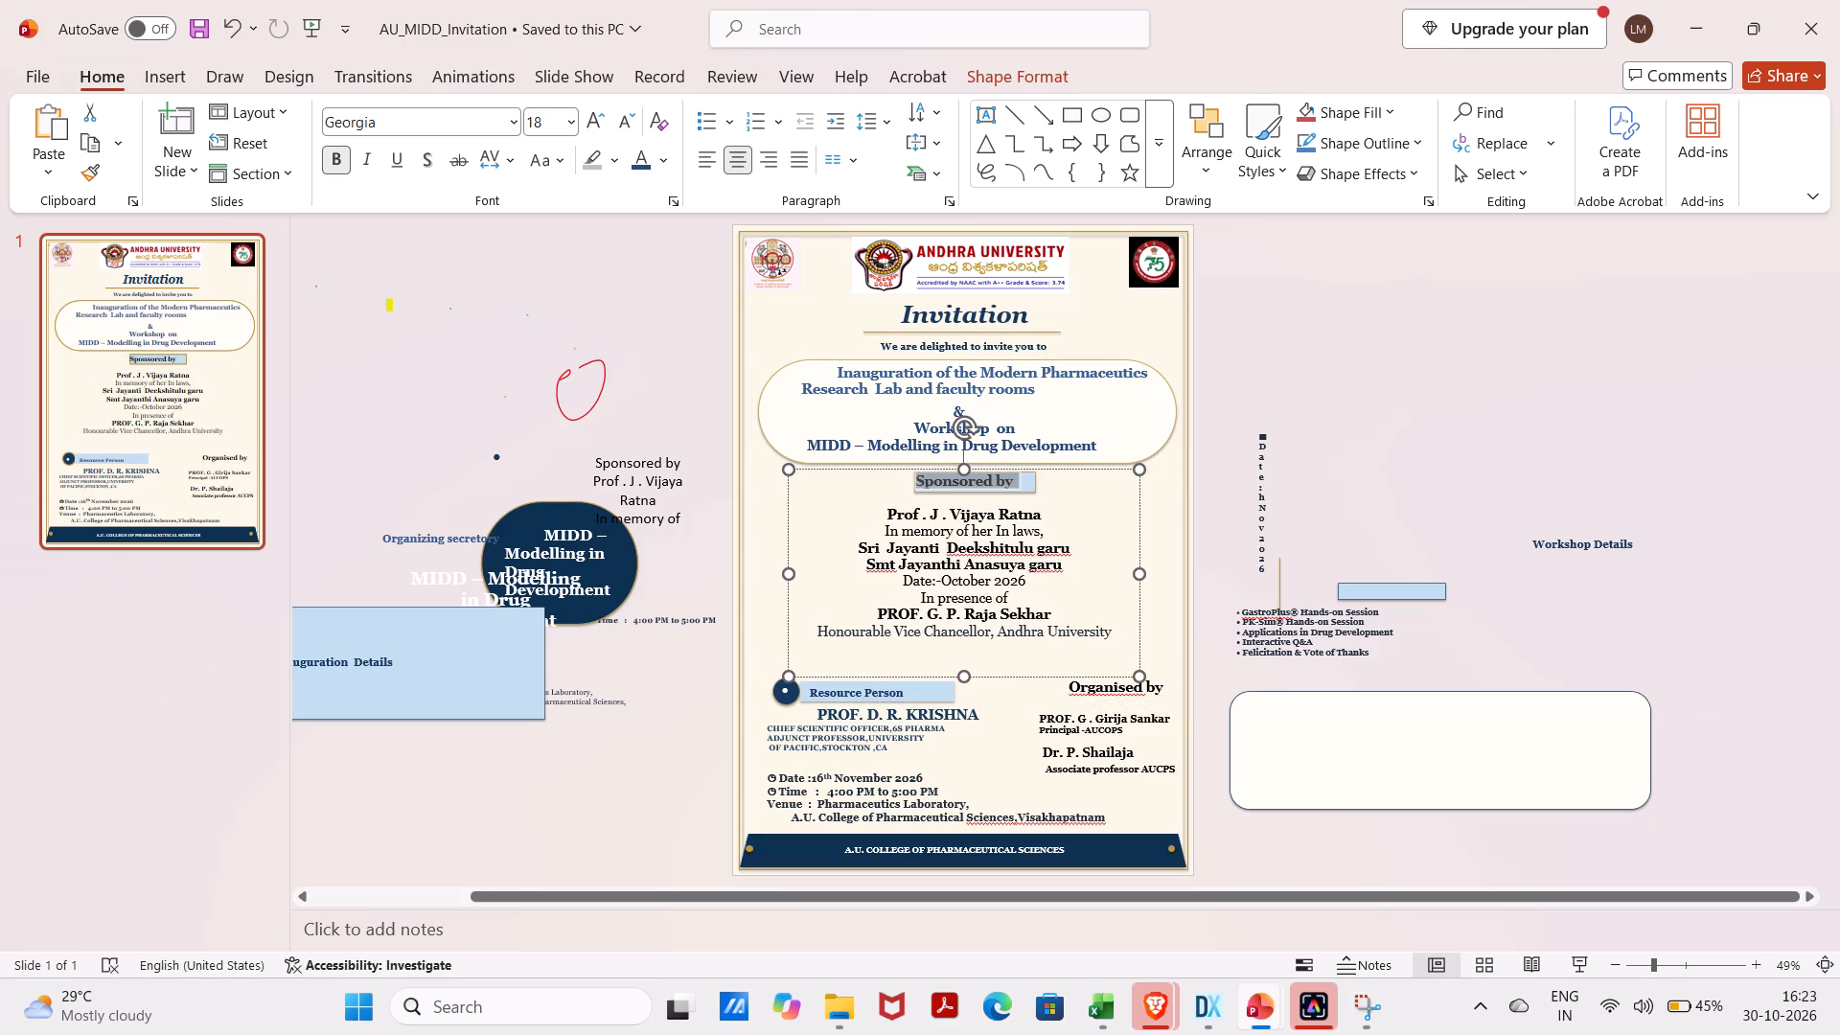
{"action": "left_click_drag", "start_coordinate": [931, 477], "coordinate": [934, 478]}
{"action": "left_click", "coordinate": [1101, 499]}
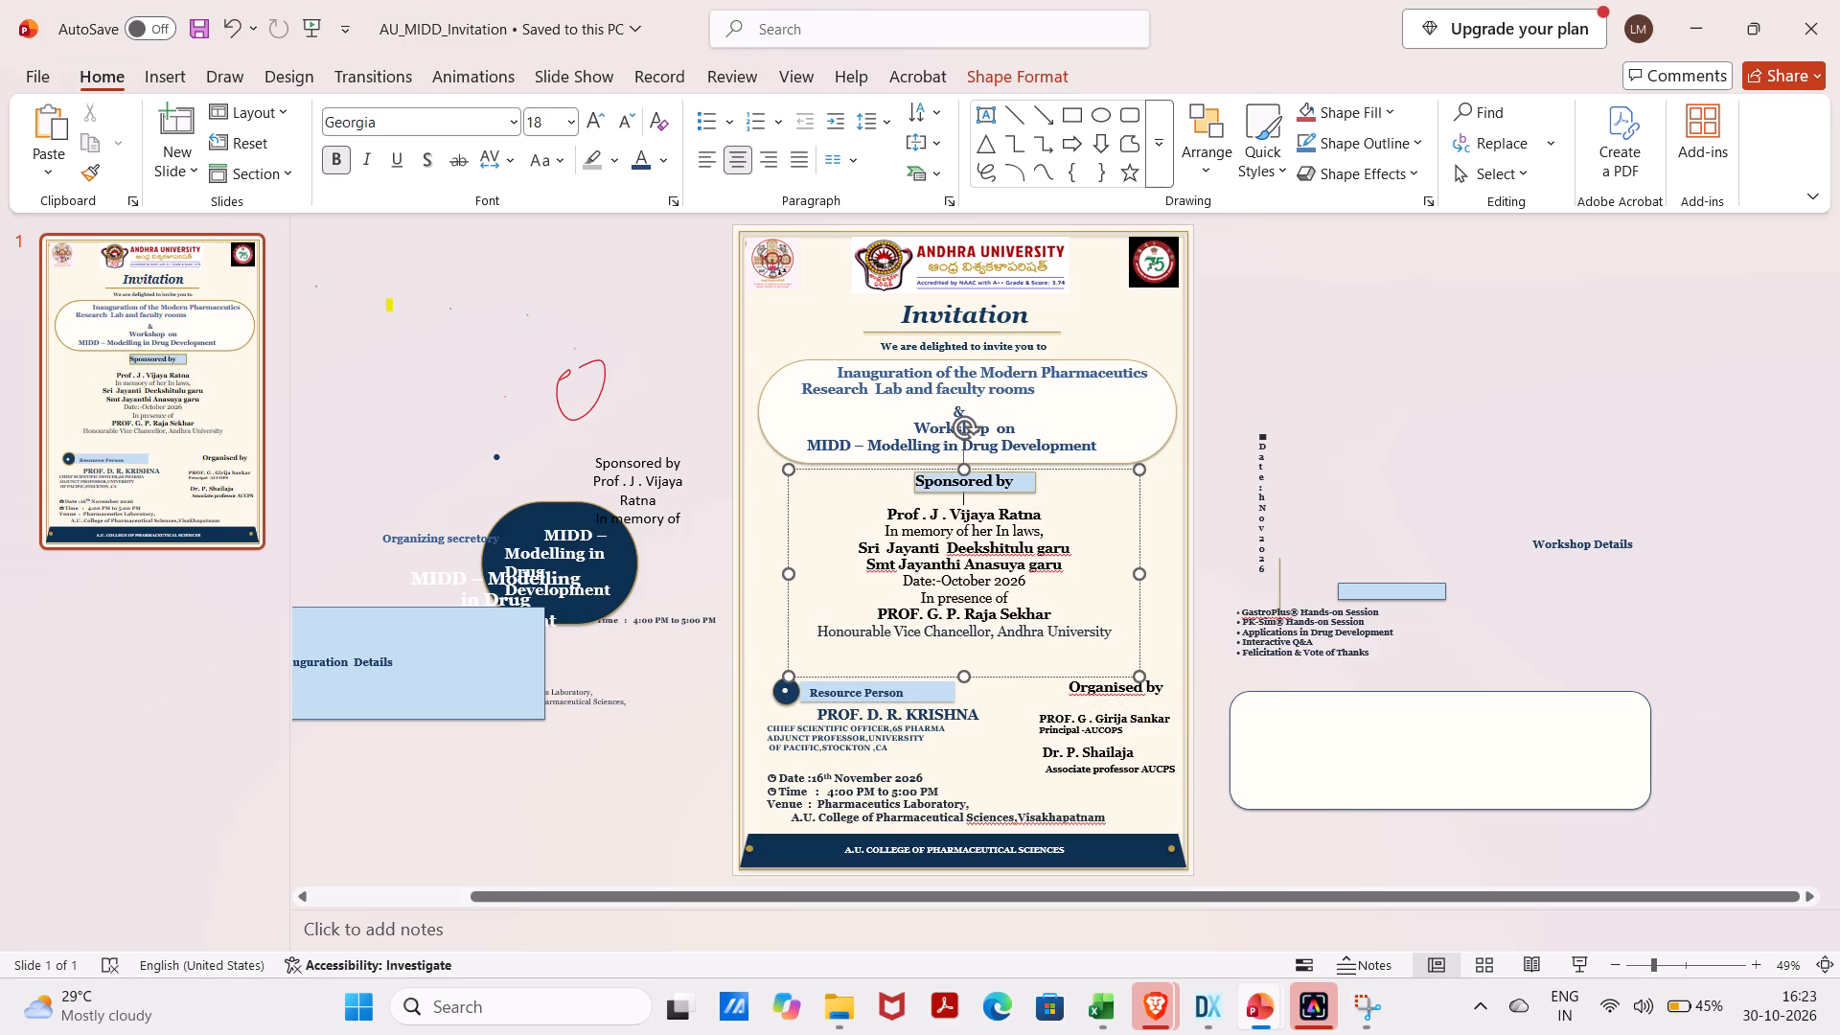
{"action": "left_click_drag", "start_coordinate": [1035, 486], "coordinate": [1024, 483]}
{"action": "left_click", "coordinate": [791, 468]}
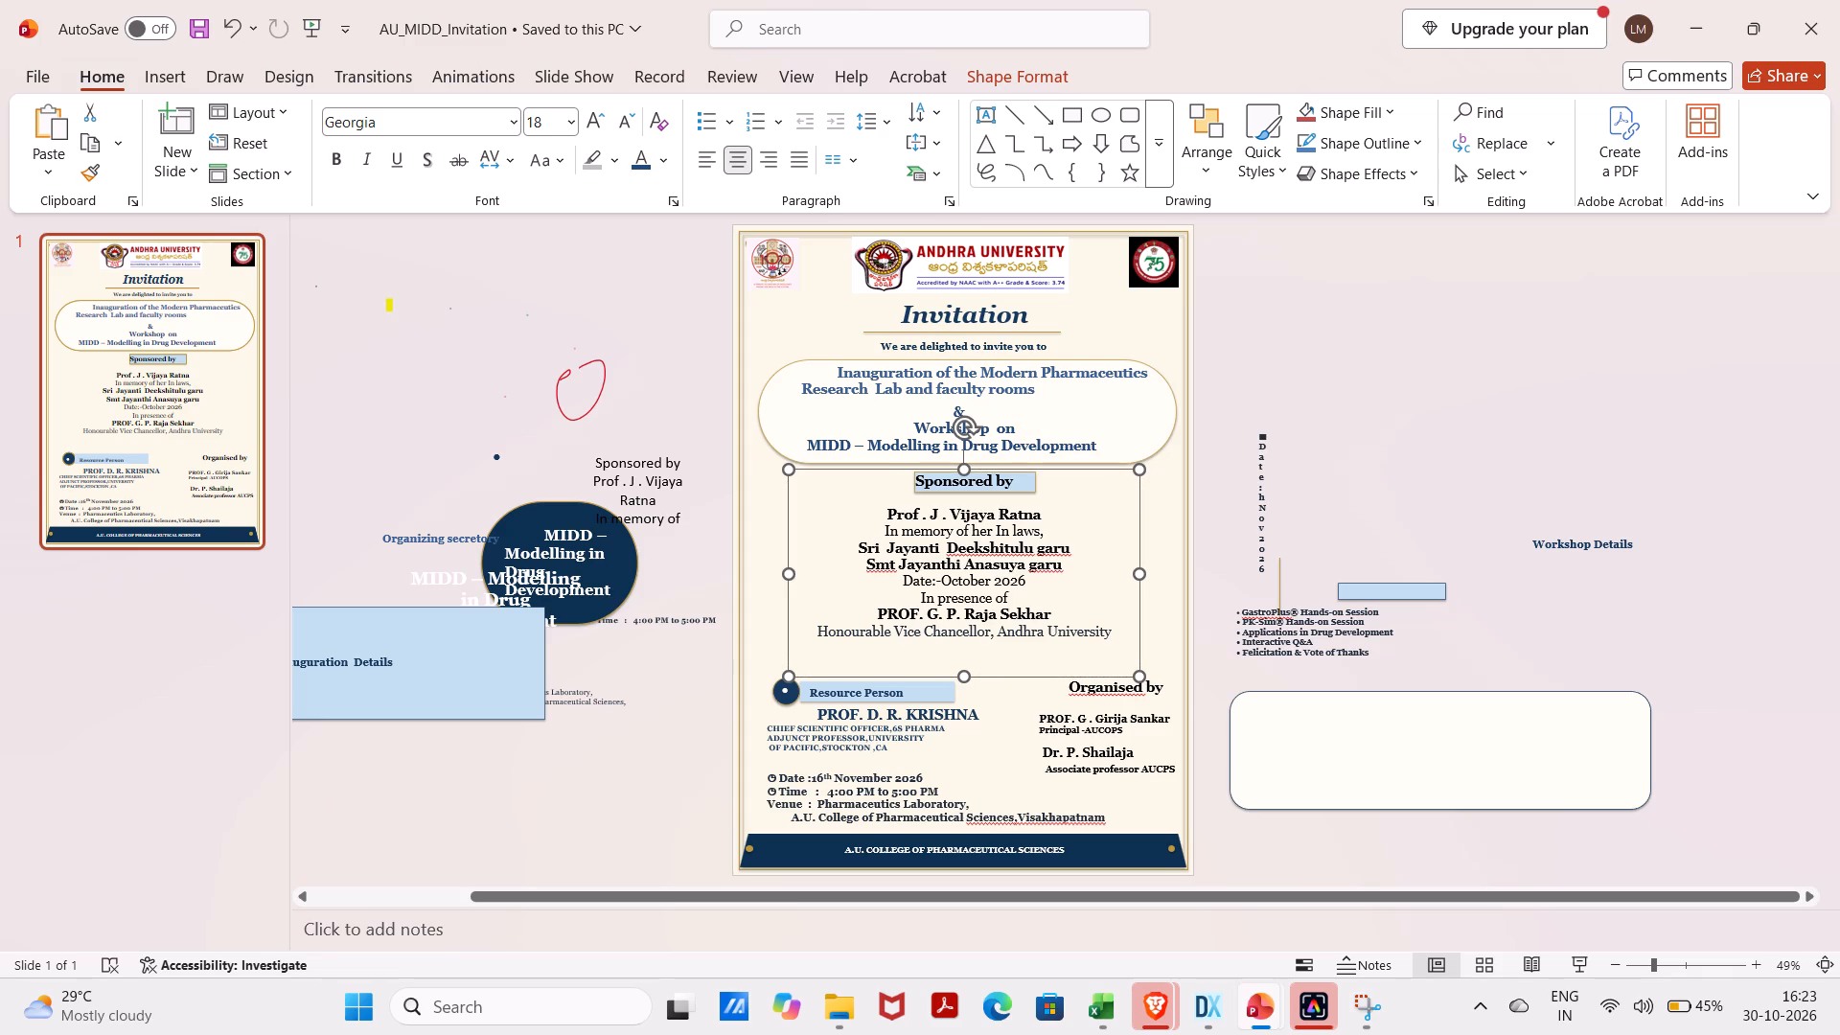
{"action": "left_click_drag", "start_coordinate": [791, 467], "coordinate": [605, 449]}
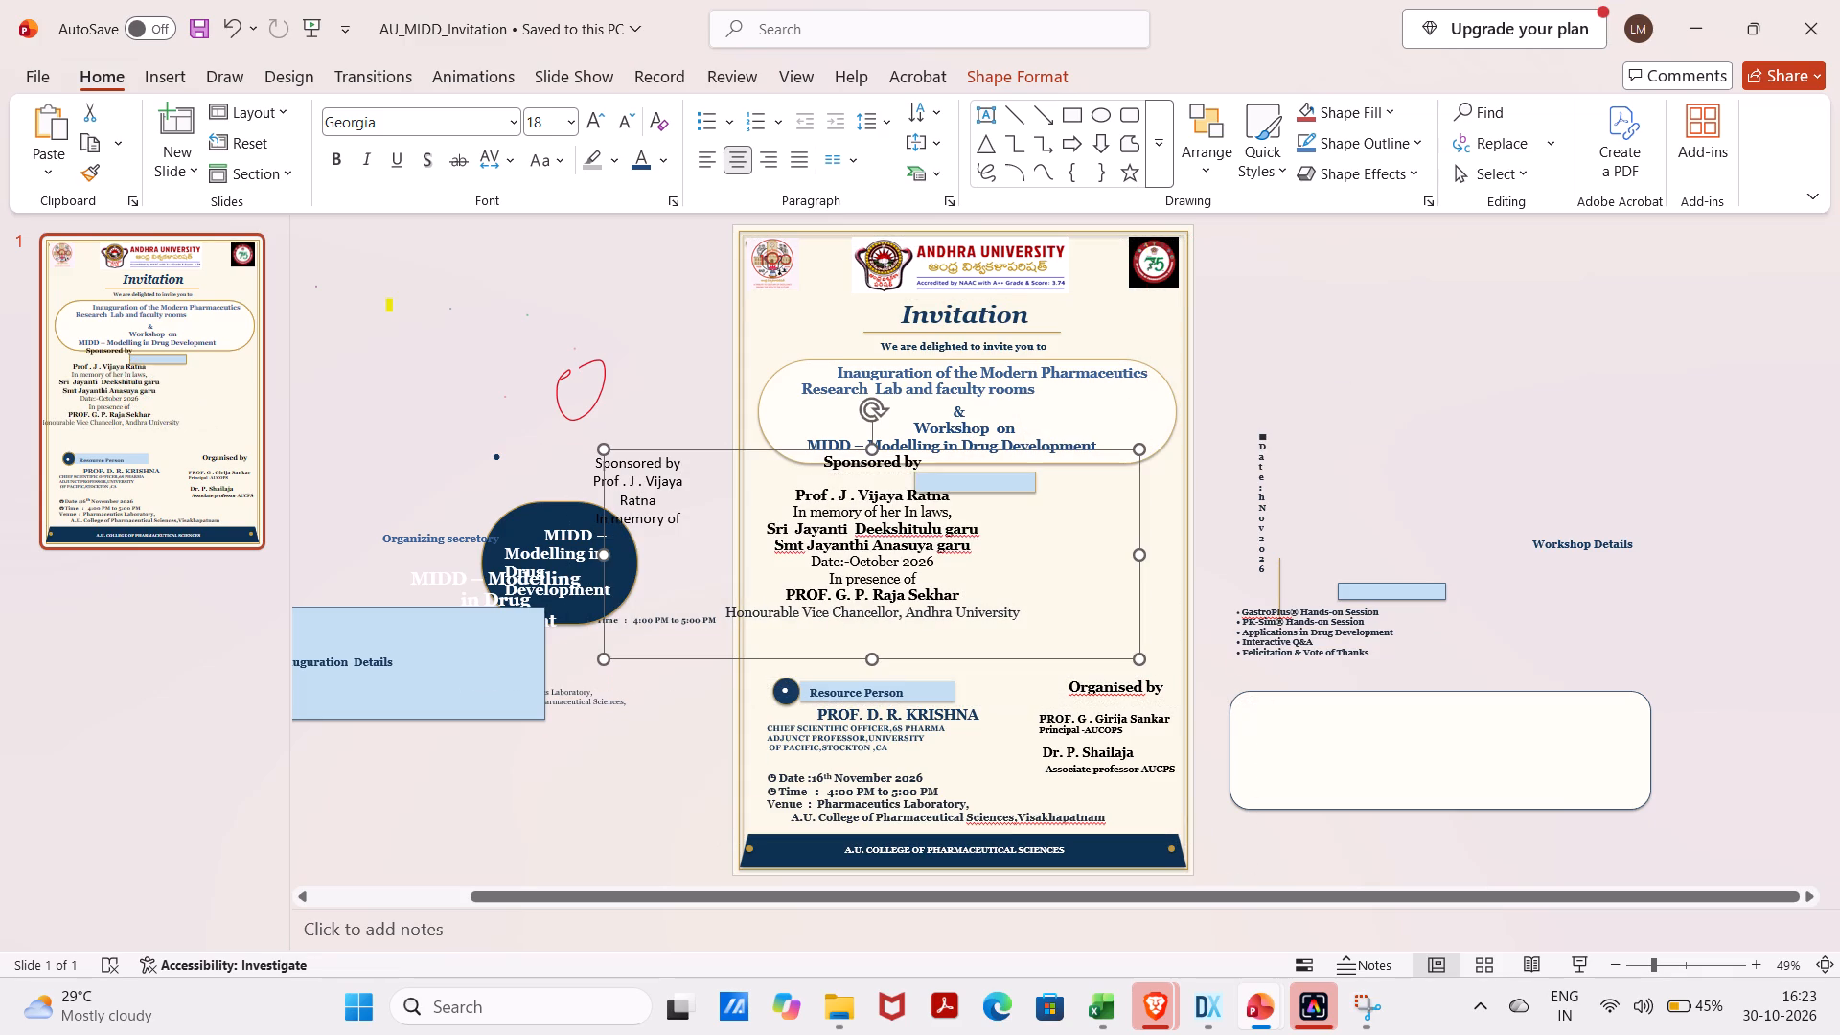
{"action": "left_click_drag", "start_coordinate": [1139, 557], "coordinate": [914, 544]}
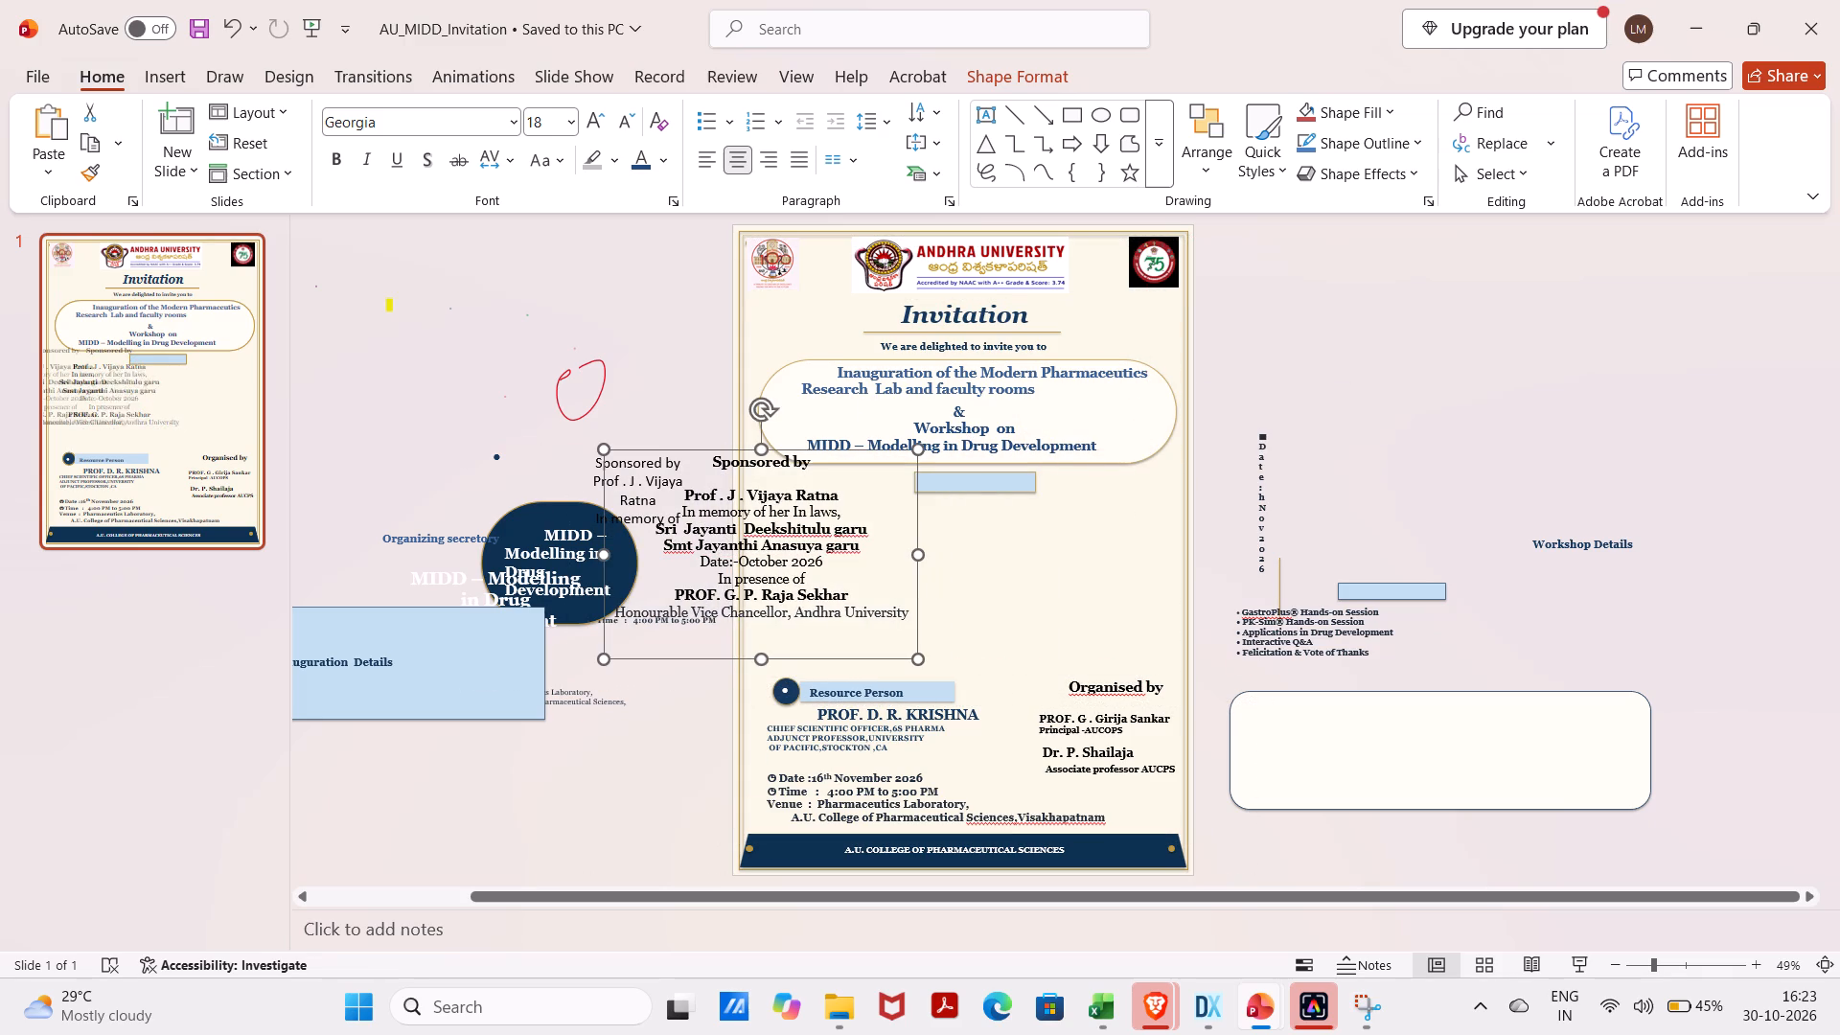
Centre the blue highlight bar horizontally on the slide, just below the rounded frame.
{"action": "left_click_drag", "start_coordinate": [943, 479], "coordinate": [931, 477]}
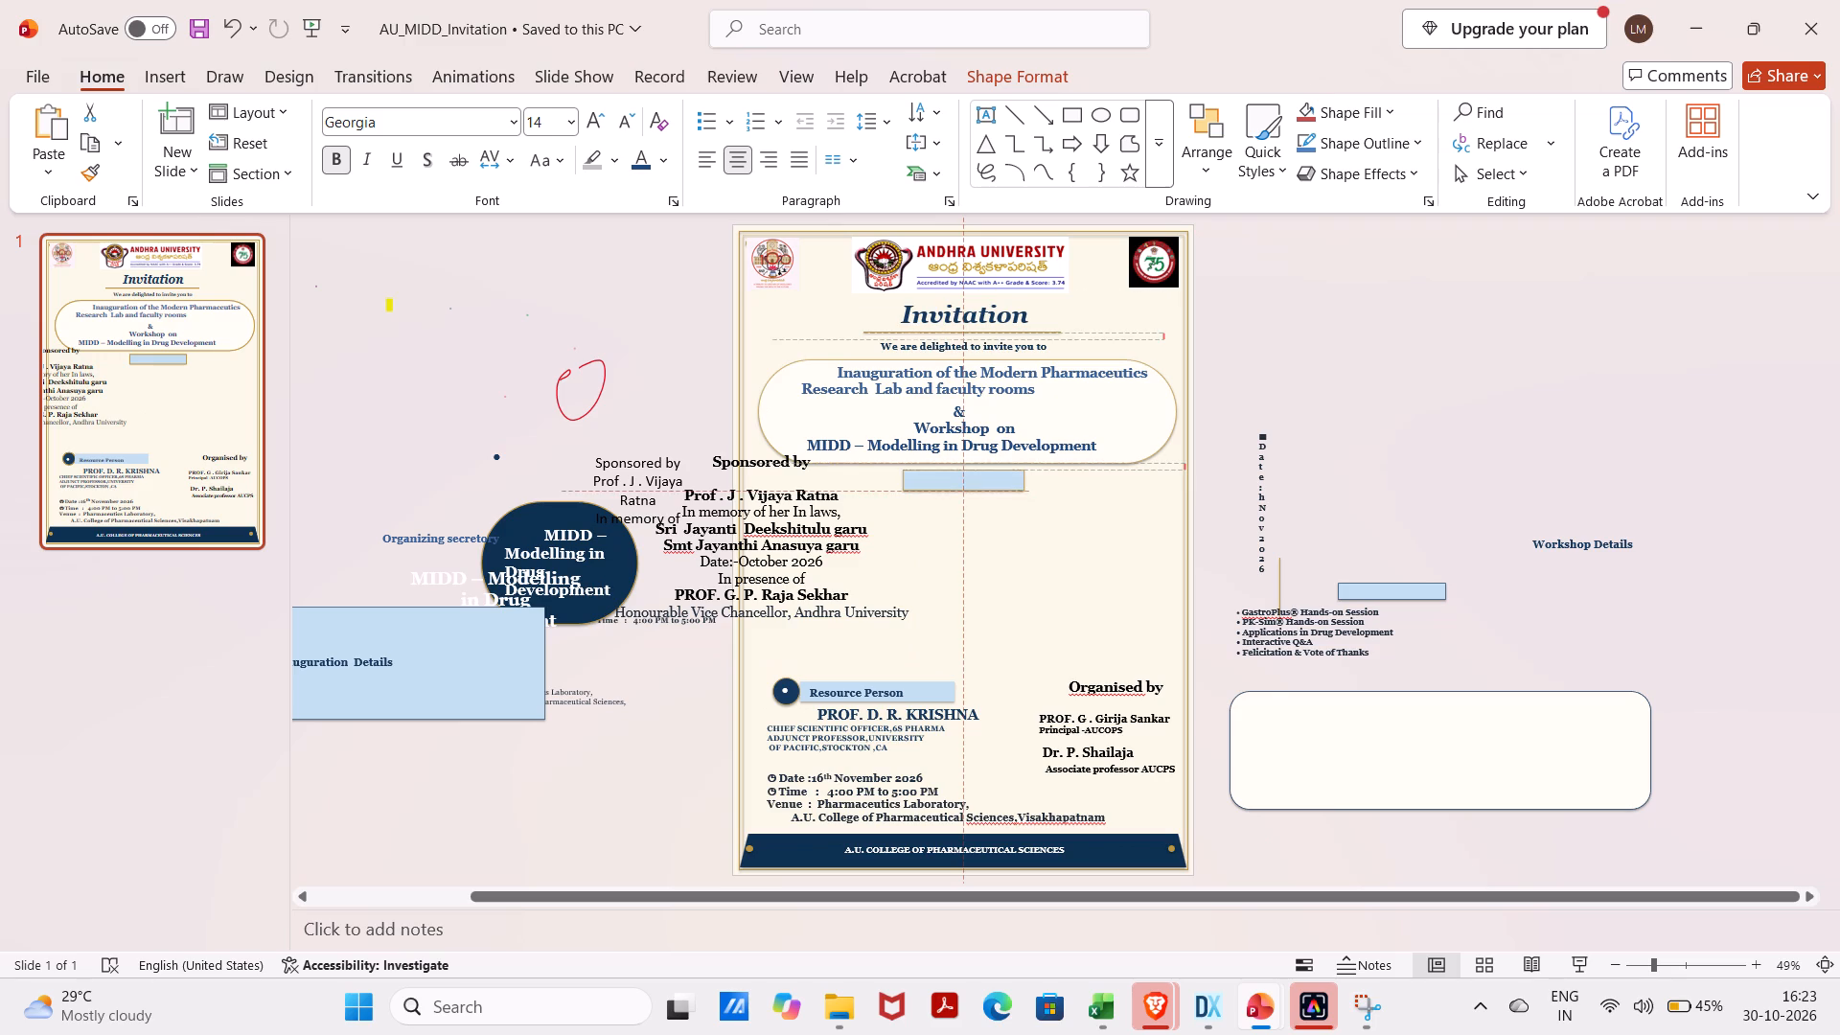
{"action": "left_click_drag", "start_coordinate": [931, 477], "coordinate": [931, 476]}
Widen the sponsor text box past the slide's right edge and pull in its top-left corner so "Sponsored by" sits over the blue bar.
{"action": "left_click", "coordinate": [831, 531]}
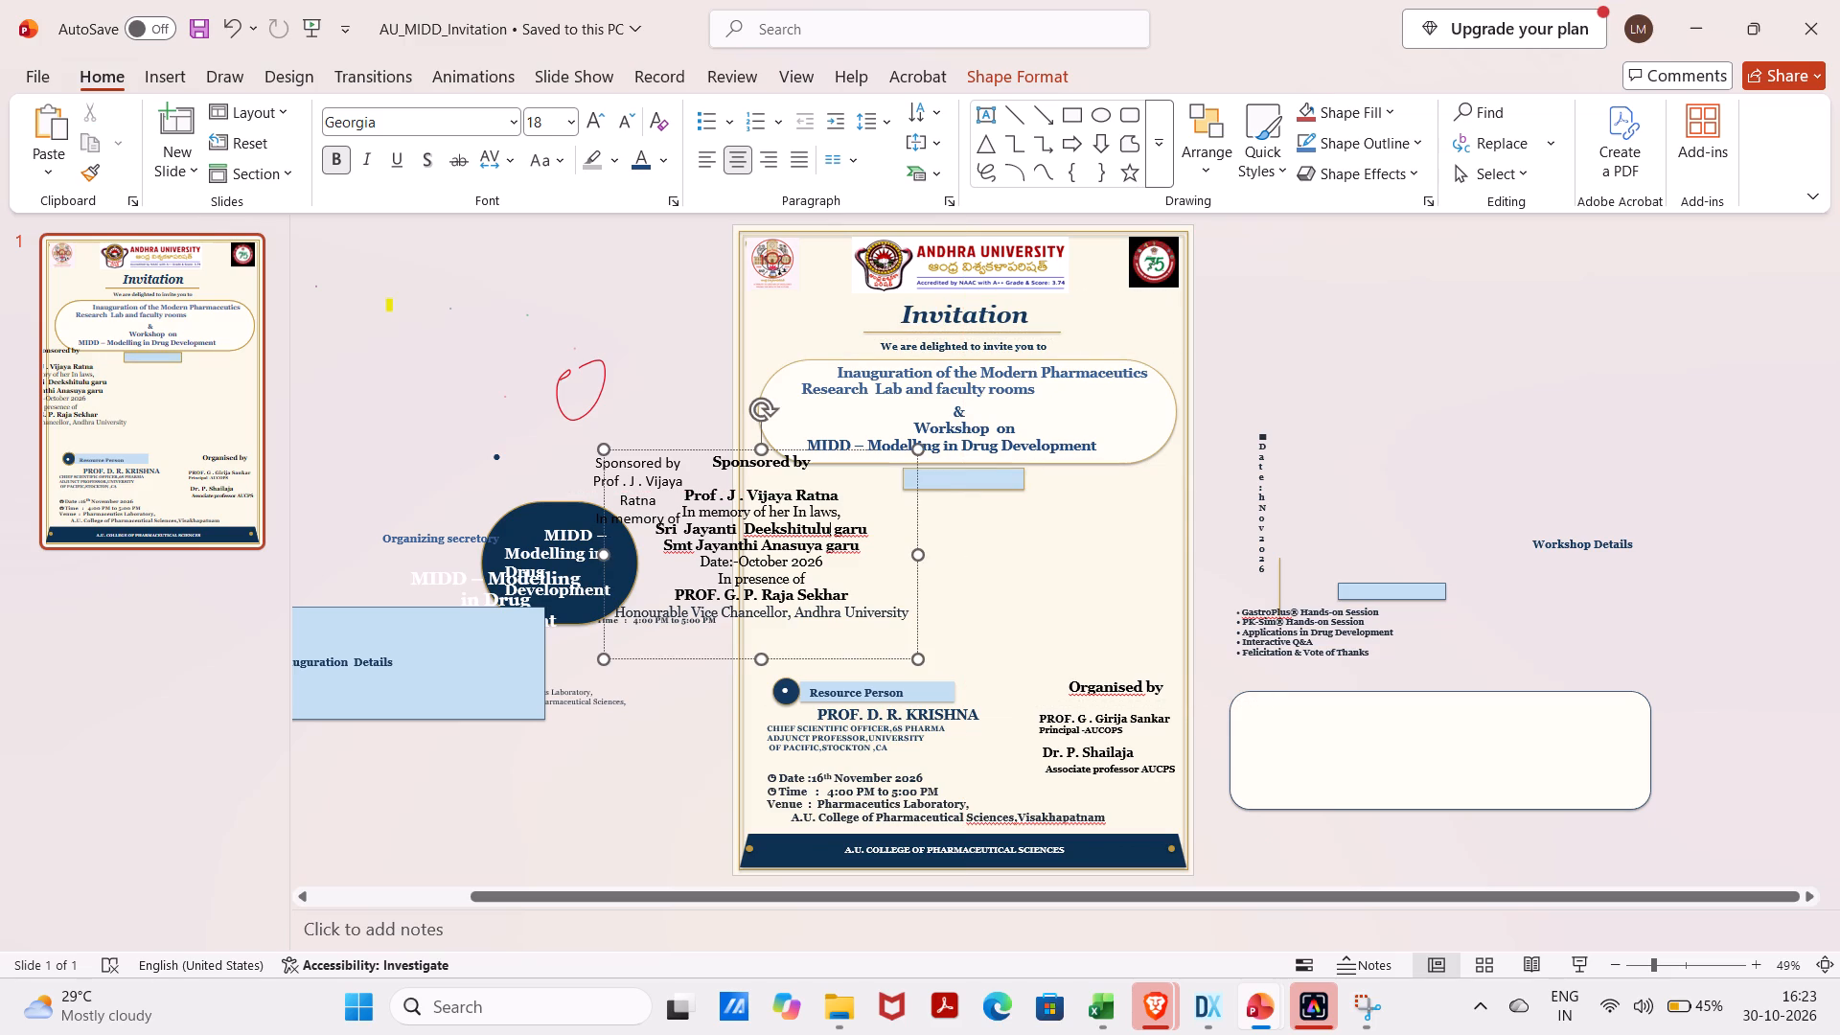
{"action": "left_click_drag", "start_coordinate": [831, 531], "coordinate": [964, 557]}
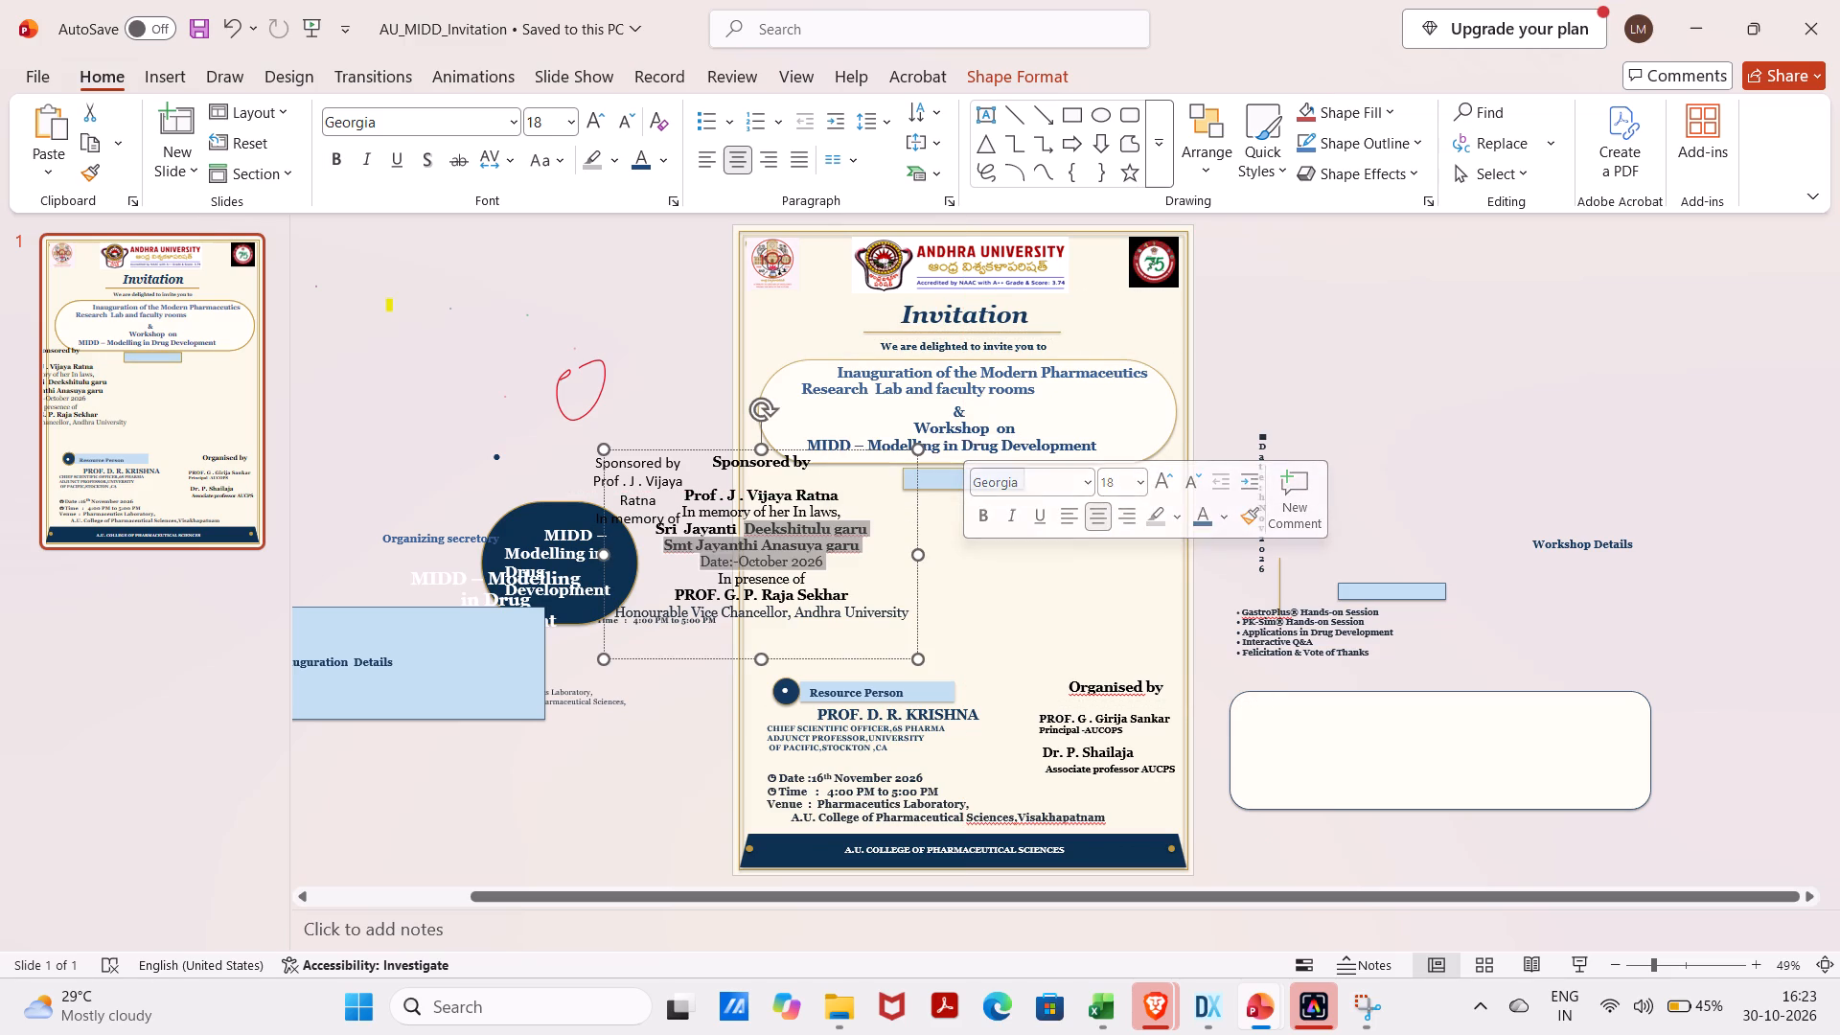
{"action": "left_click_drag", "start_coordinate": [921, 553], "coordinate": [1216, 614]}
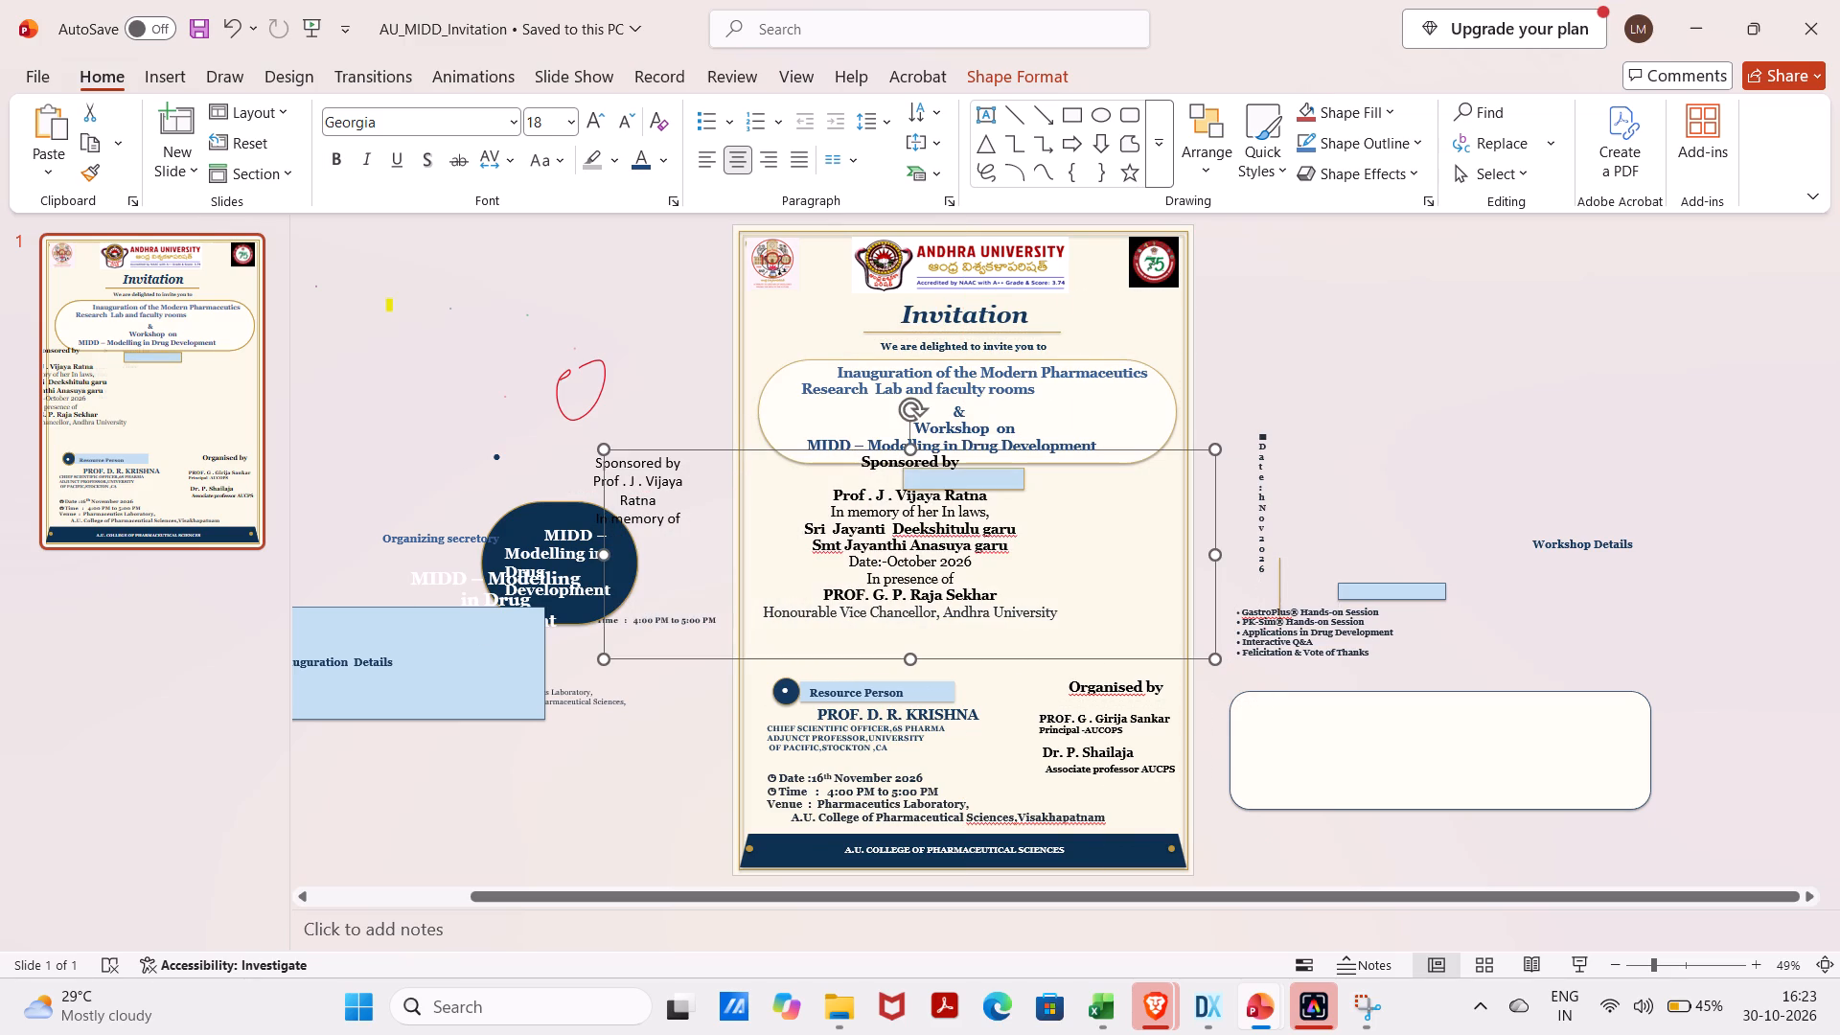
{"action": "left_click_drag", "start_coordinate": [602, 449], "coordinate": [645, 474]}
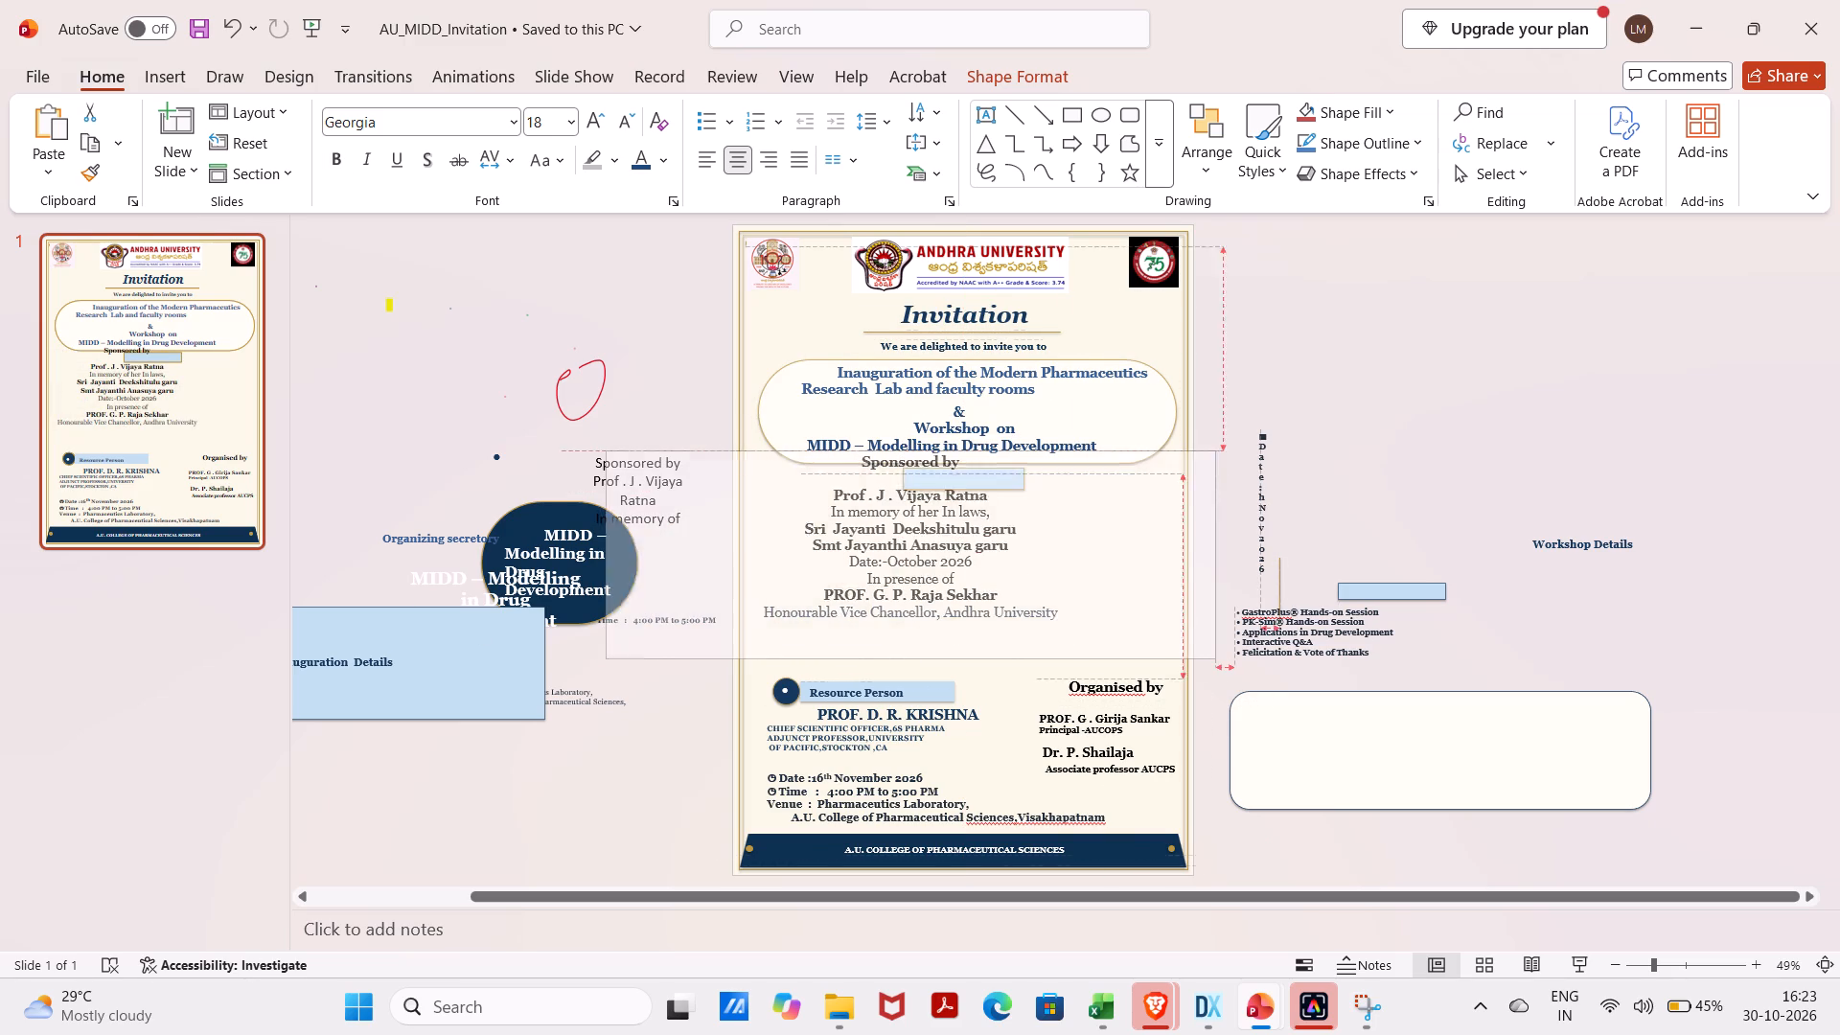
{"action": "left_click_drag", "start_coordinate": [645, 474], "coordinate": [699, 465]}
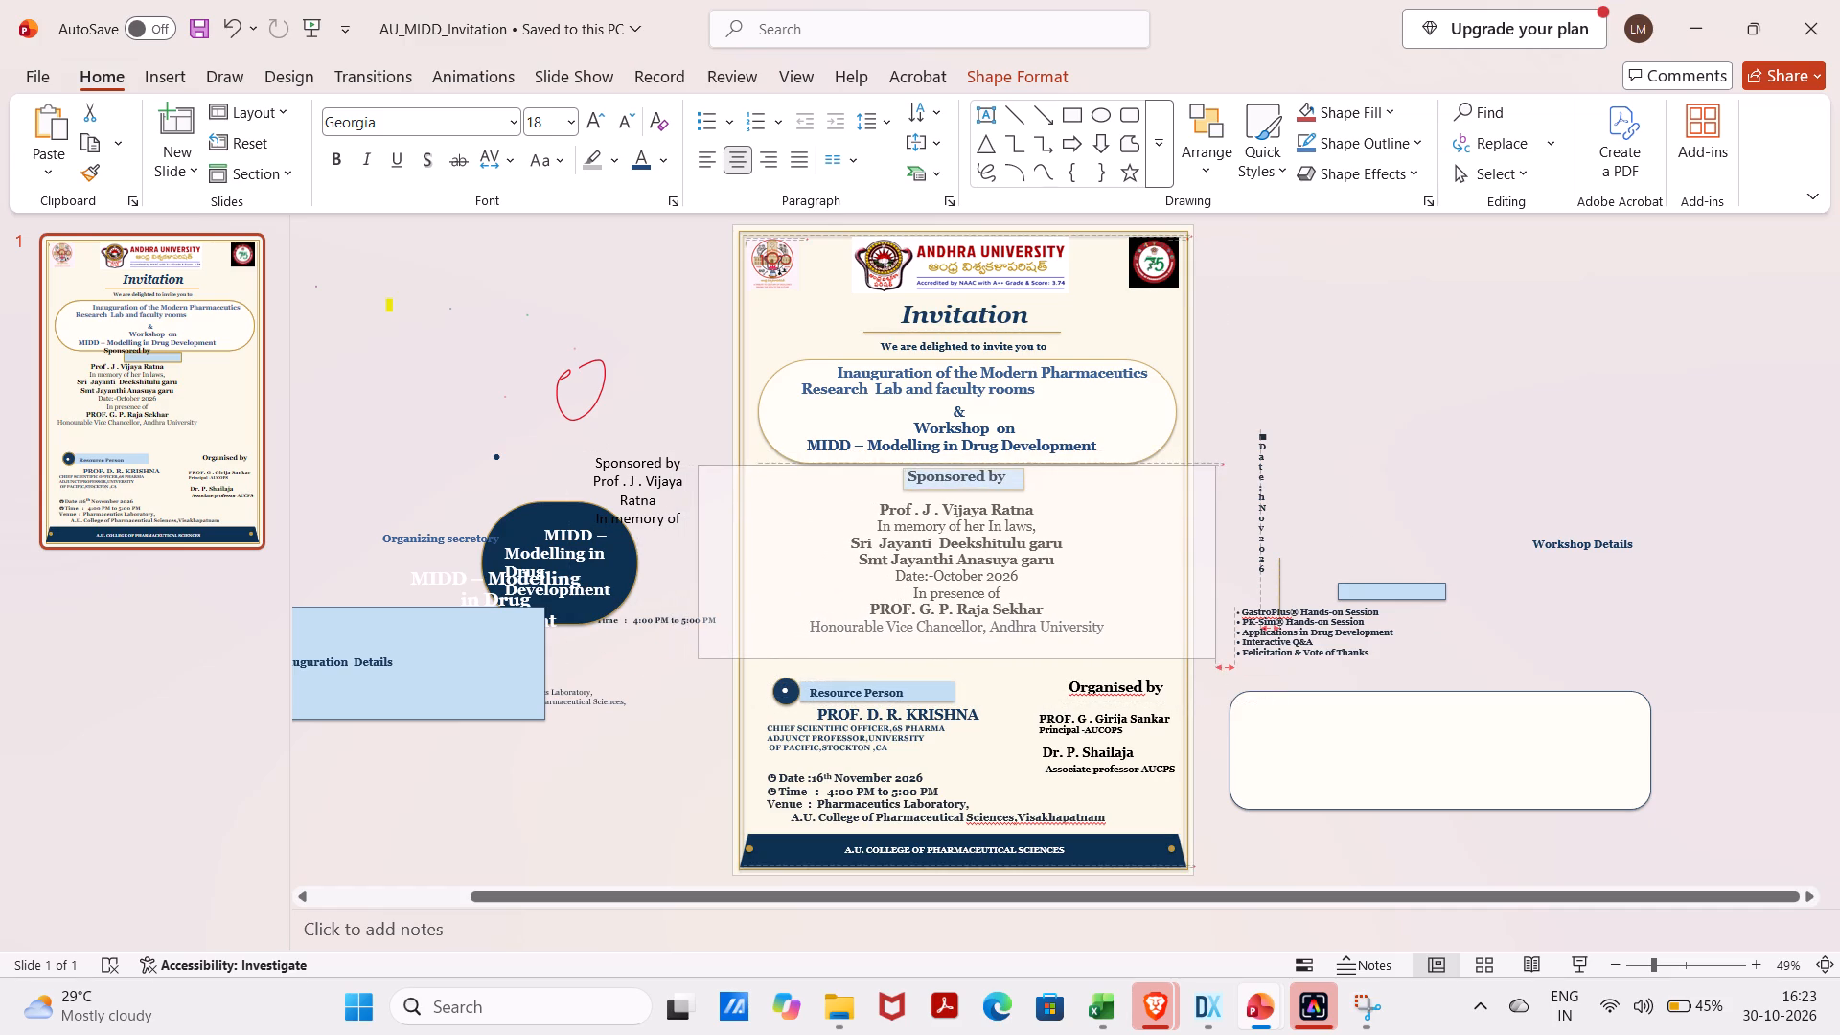
{"action": "left_click_drag", "start_coordinate": [699, 465], "coordinate": [709, 466]}
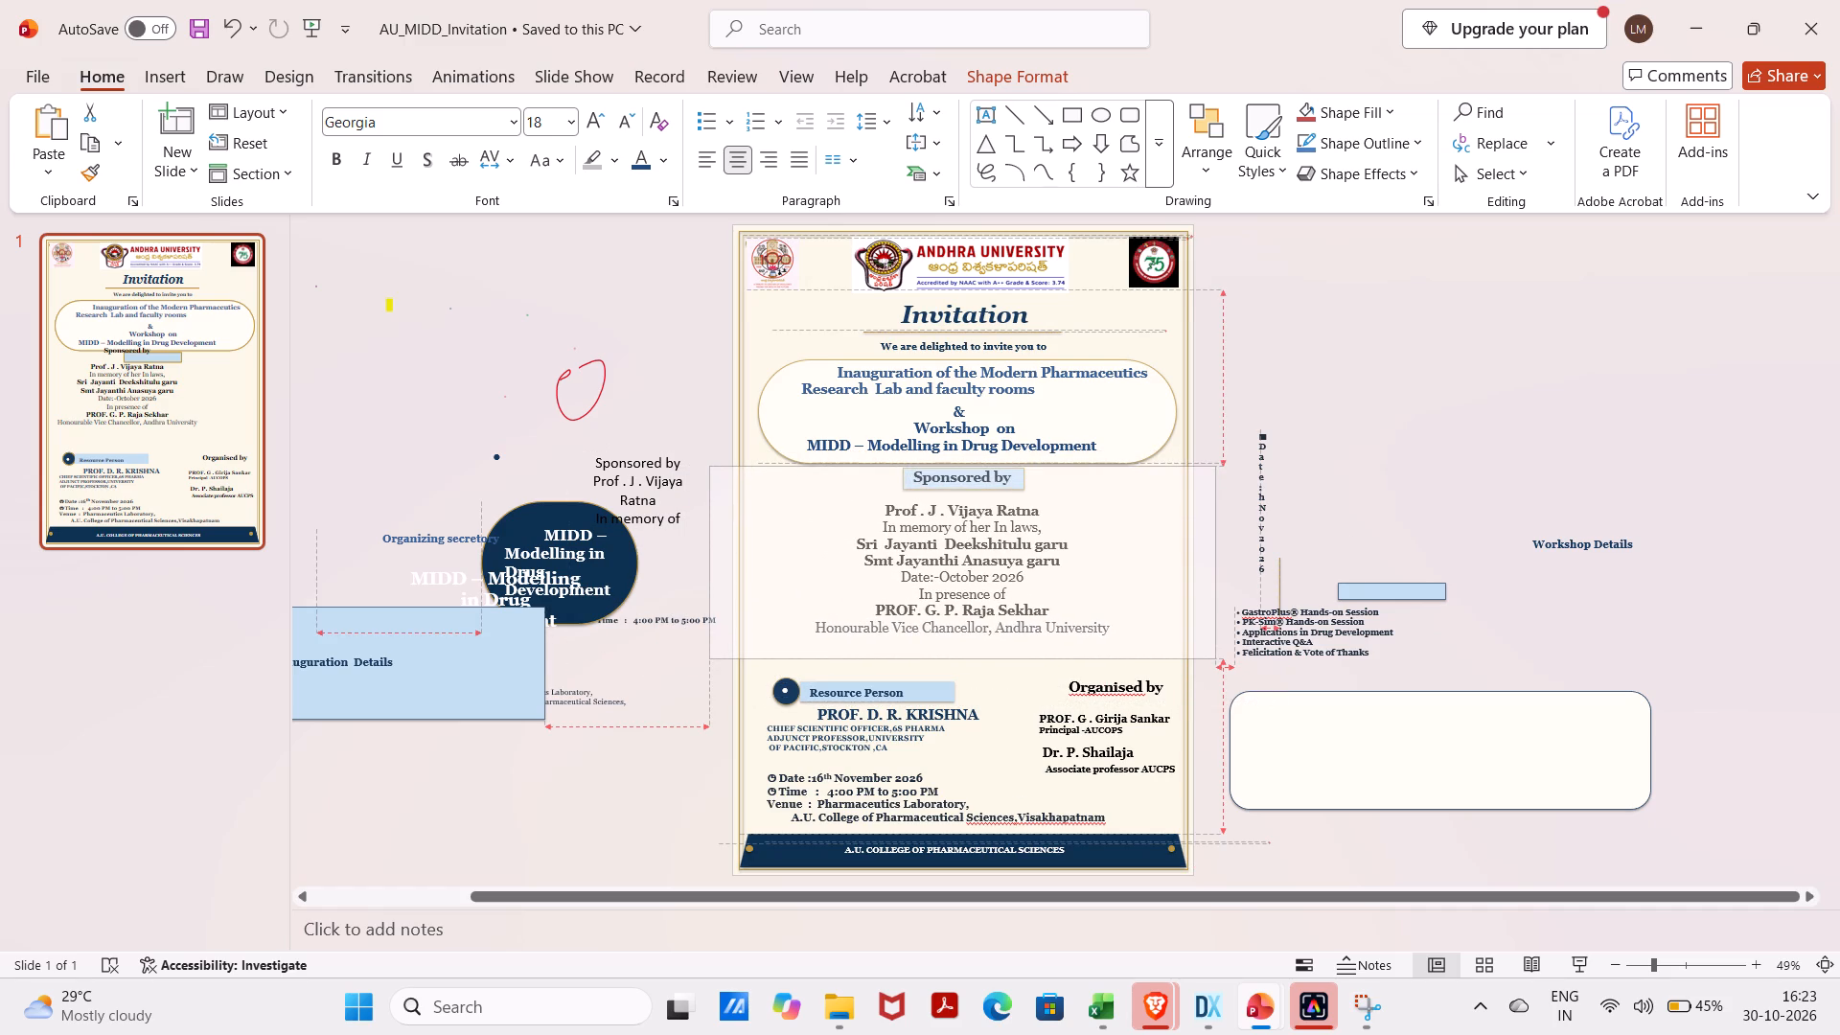
{"action": "left_click_drag", "start_coordinate": [709, 466], "coordinate": [713, 467]}
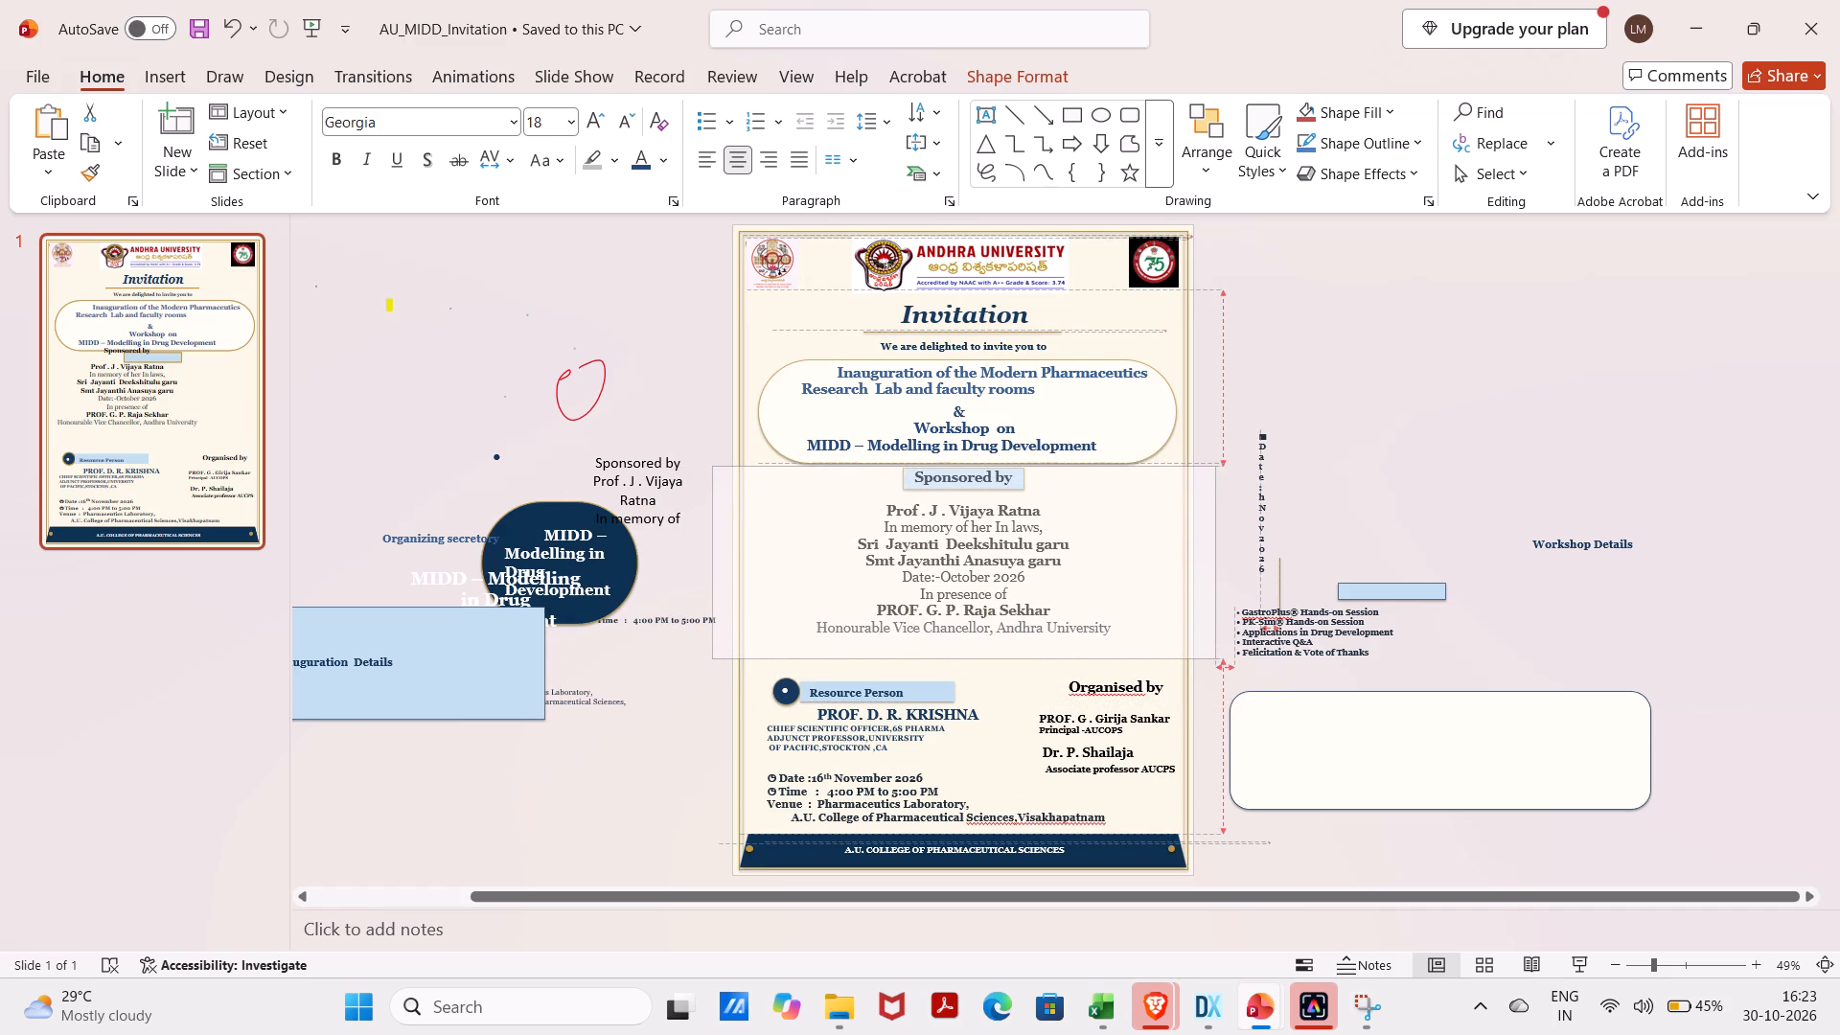
{"action": "left_click_drag", "start_coordinate": [713, 467], "coordinate": [712, 467]}
{"action": "left_click", "coordinate": [1334, 339]}
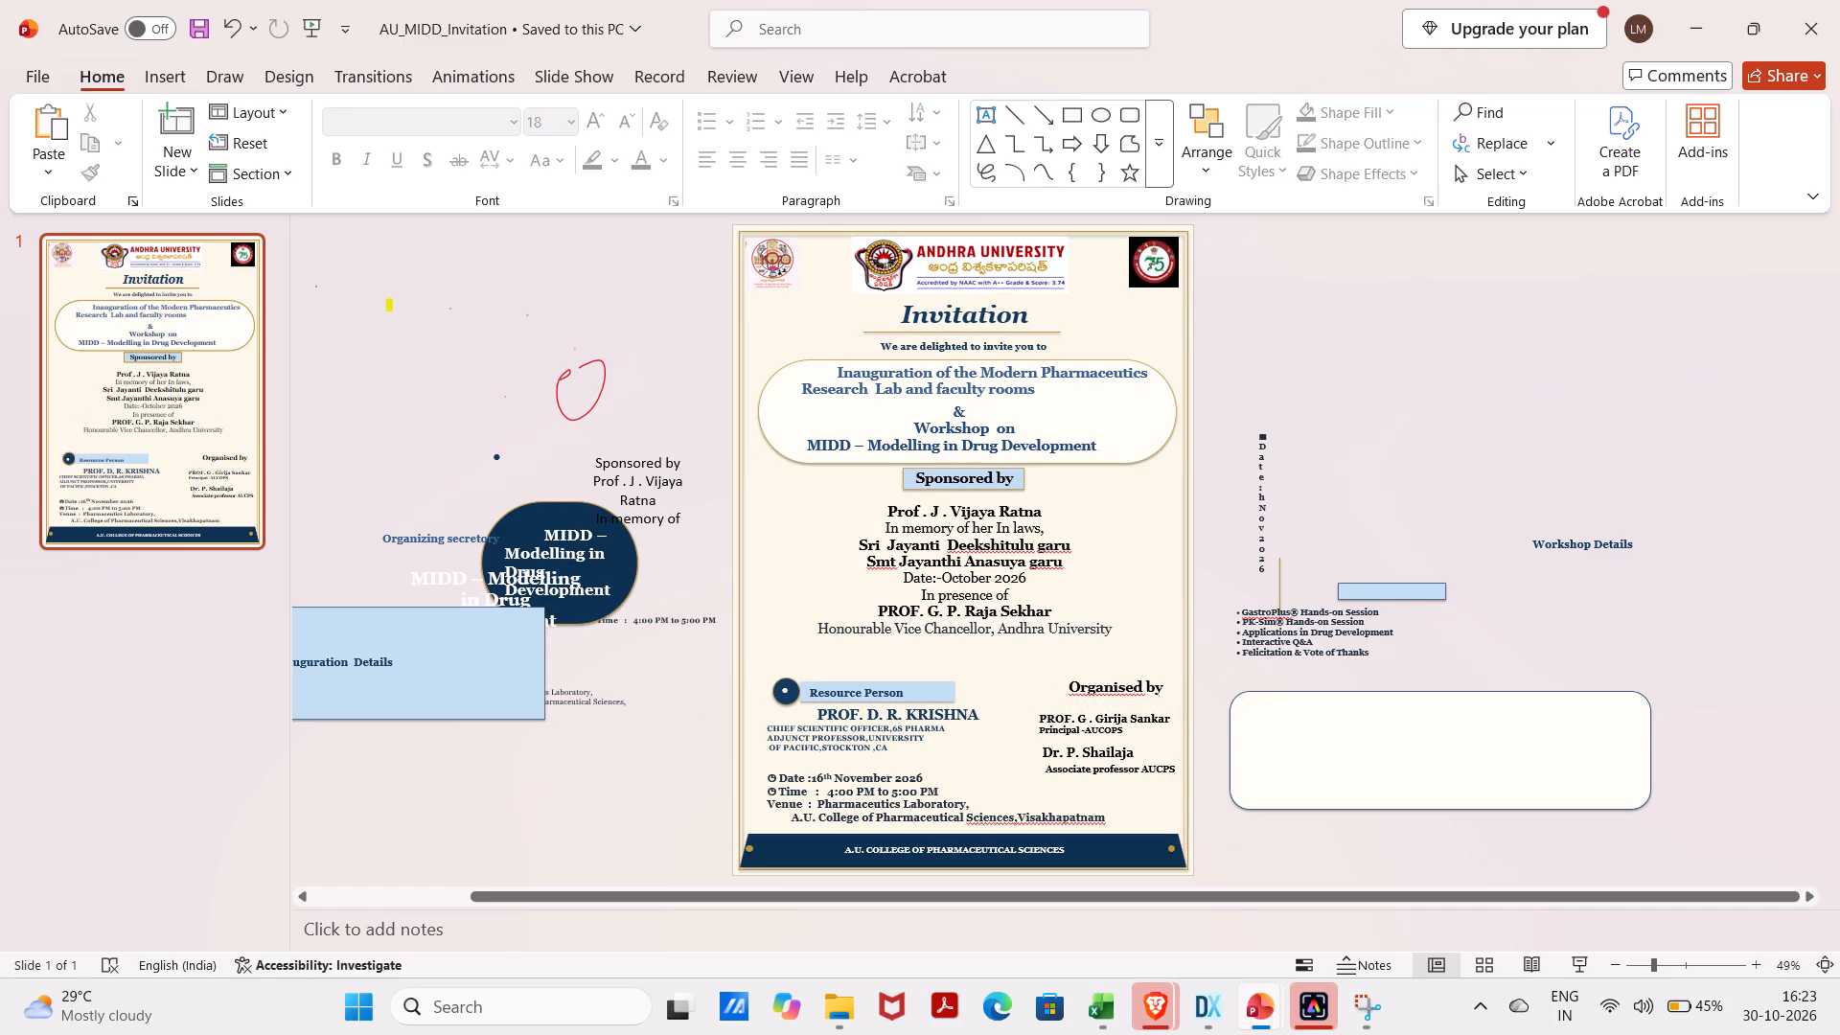
Insert "Retired" before the professor's name directly below "Sponsored by".
{"action": "left_click", "coordinate": [884, 517]}
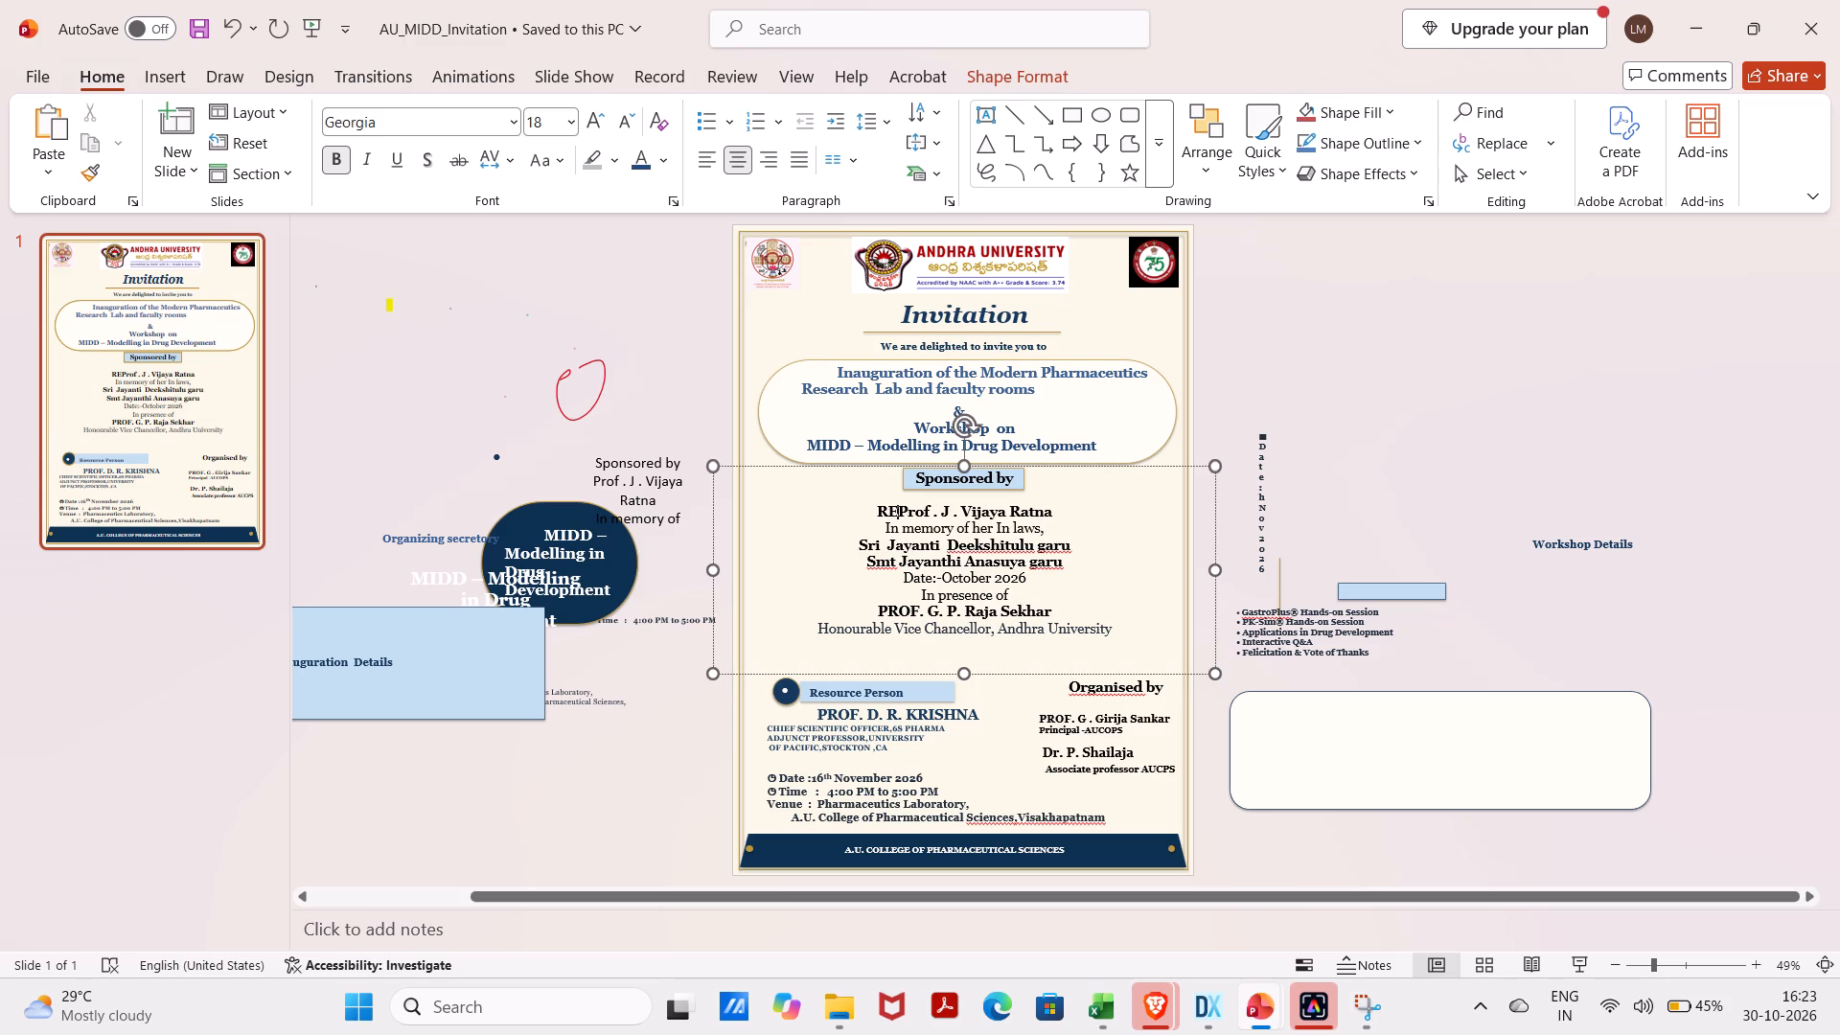
{"action": "key", "text": "BackSpace"}
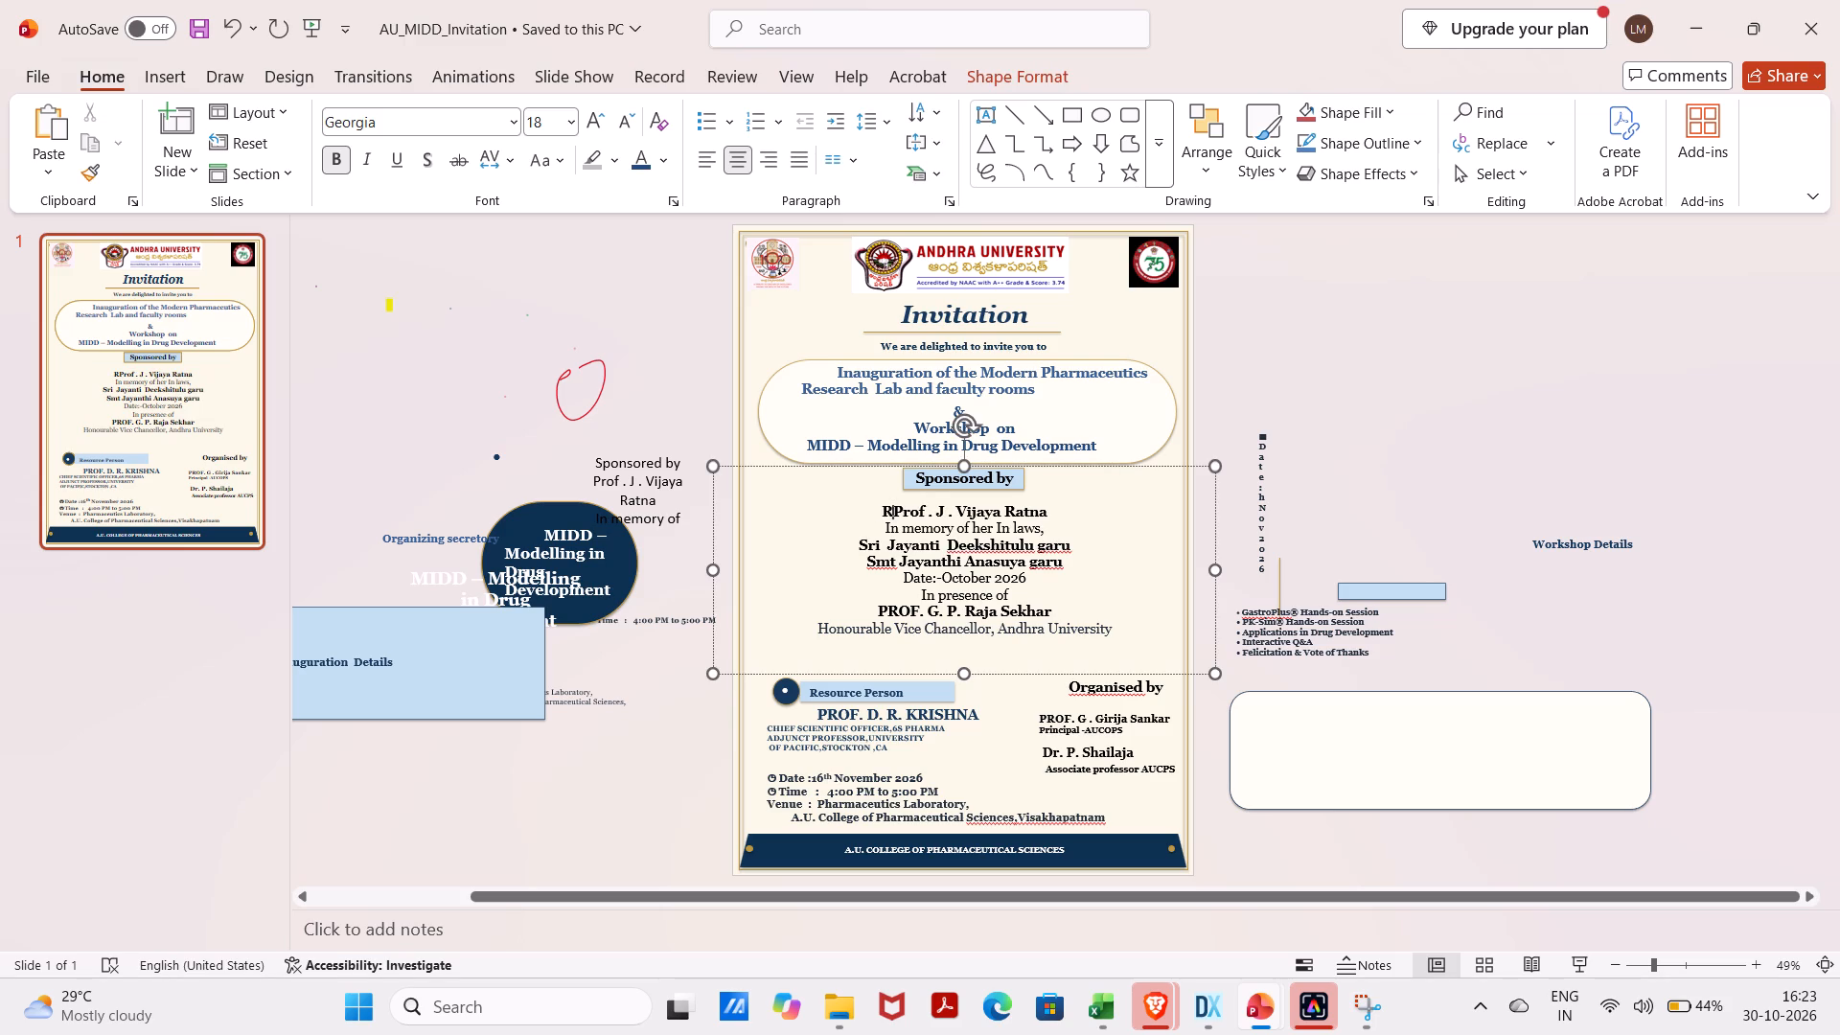
{"action": "type", "text": "etired"}
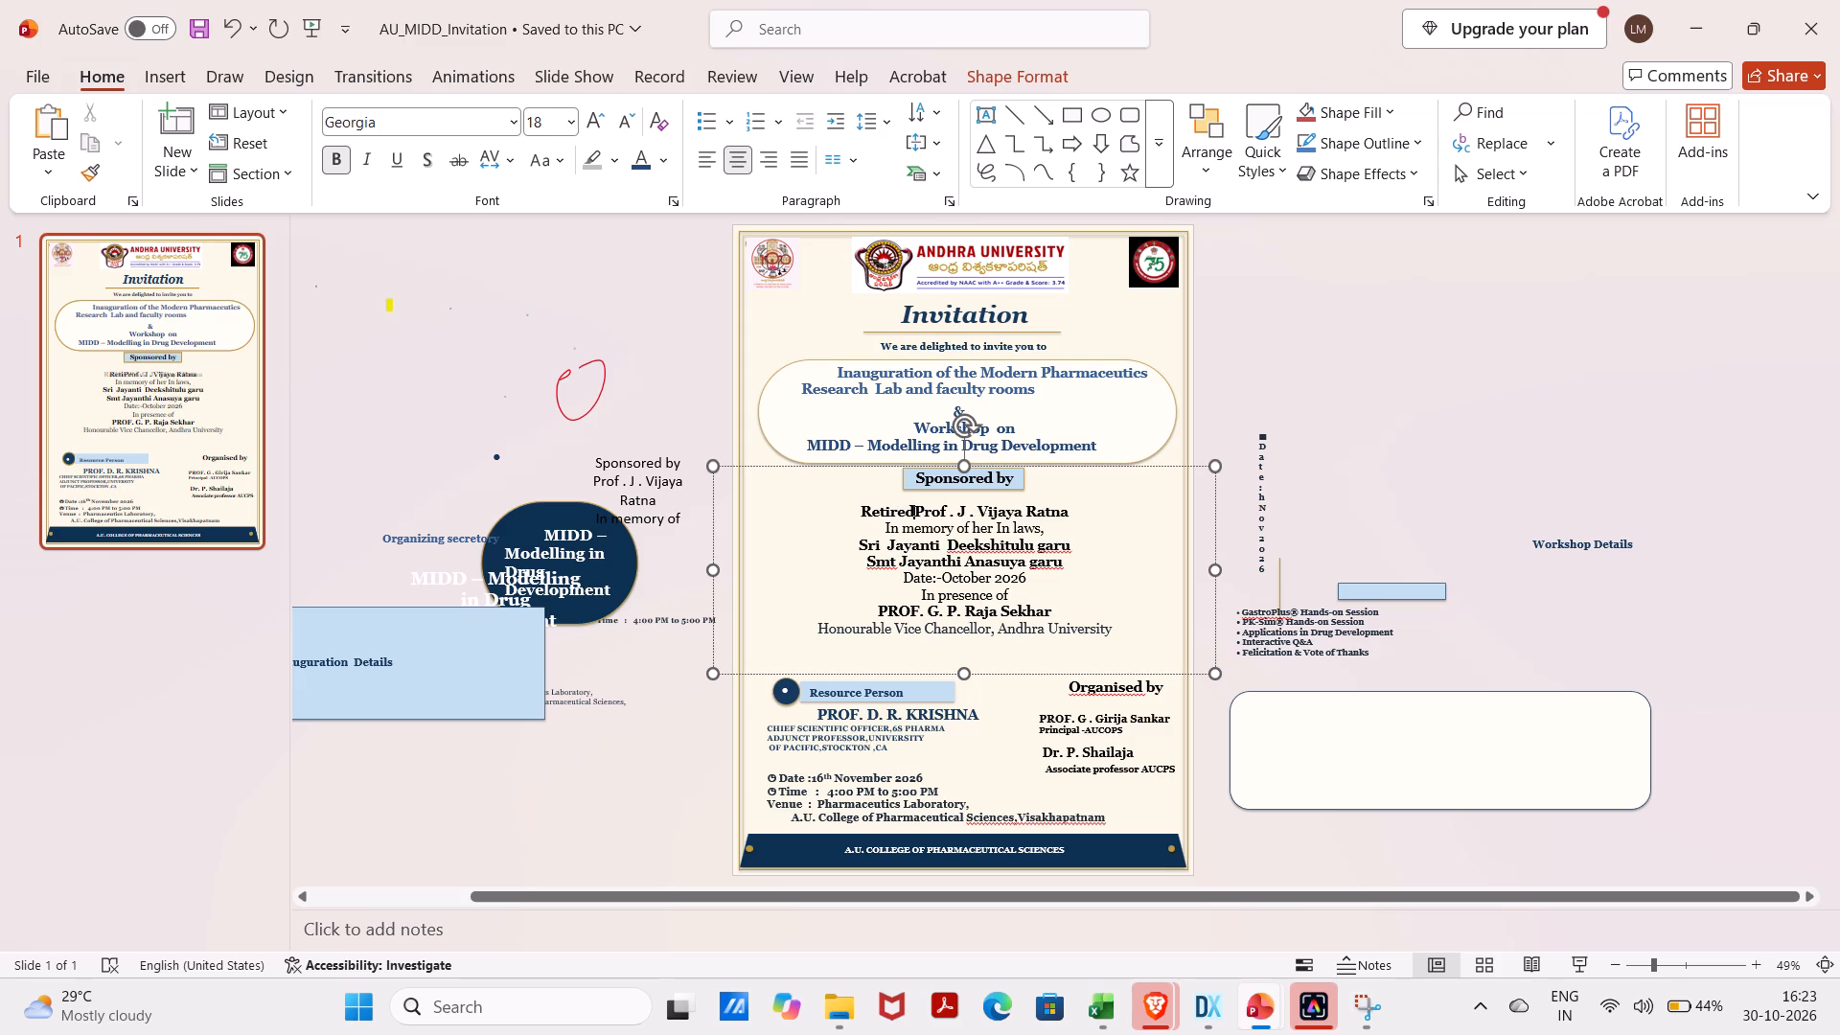
{"action": "key", "text": "space"}
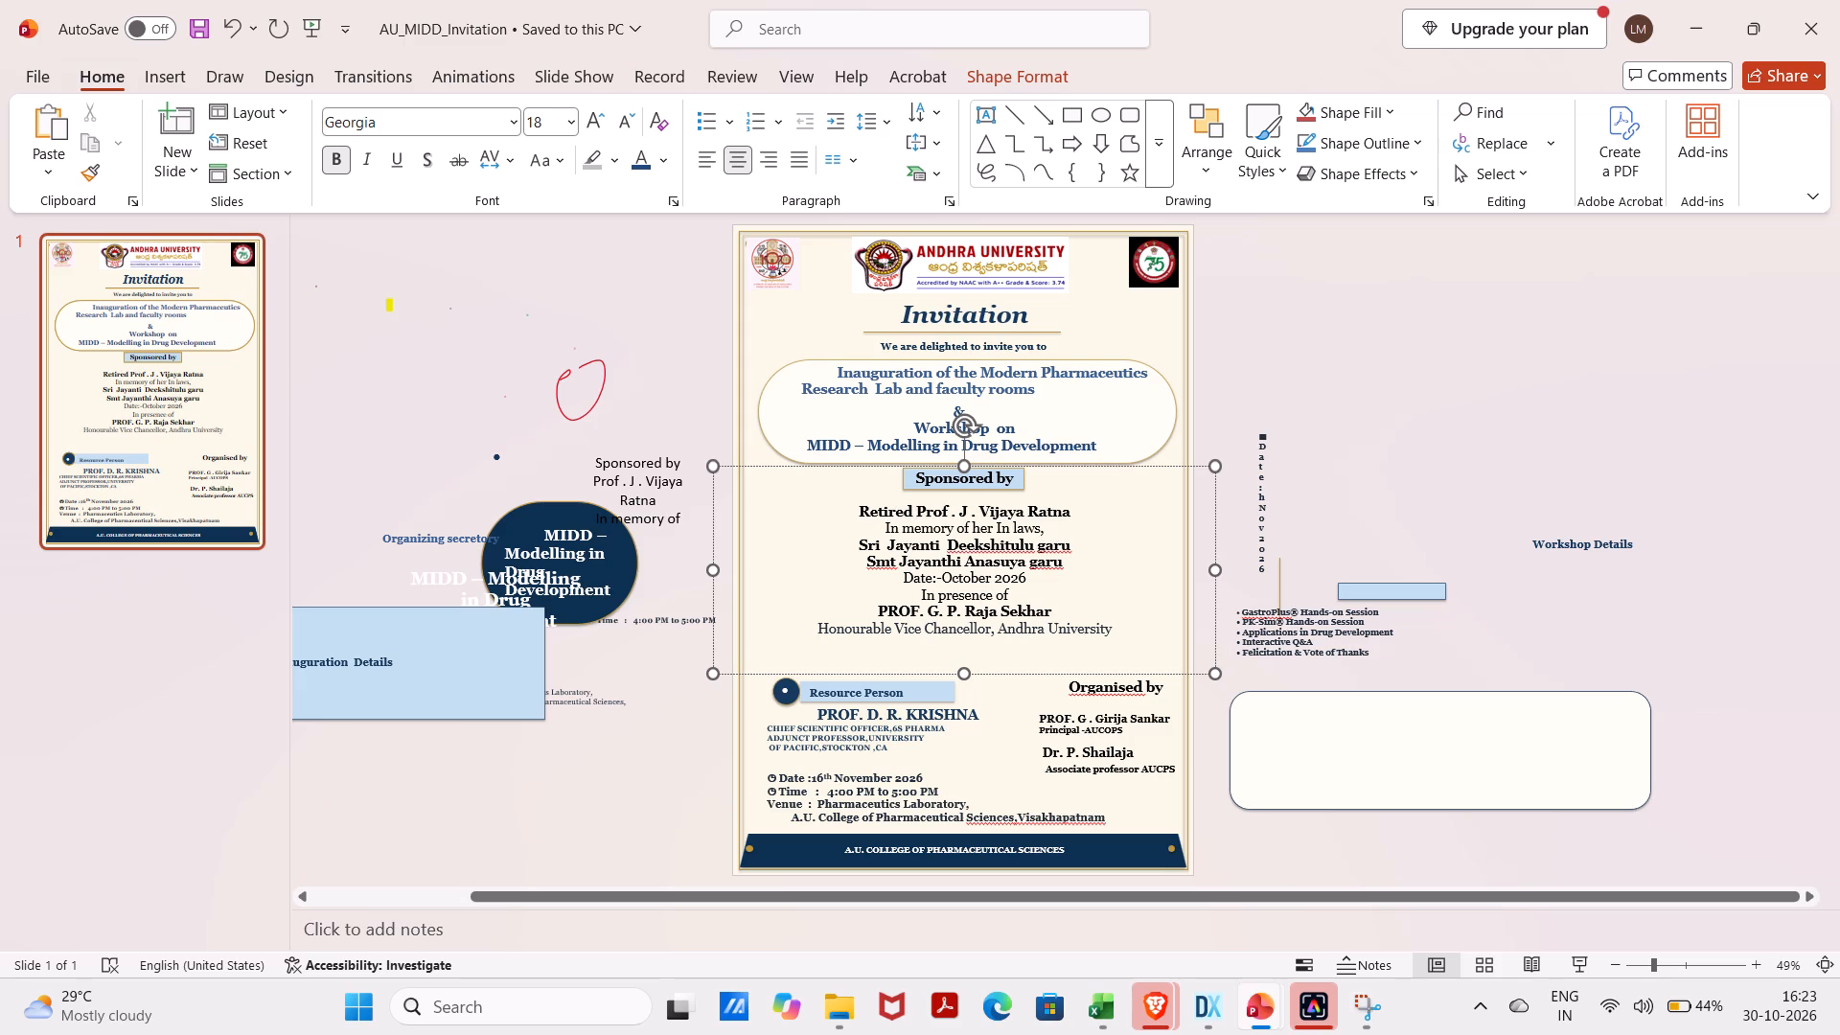
Add the line "Honorary professor,AUCOPS" below the retired professor's name in the sponsor text.
{"action": "left_click", "coordinate": [1072, 514]}
{"action": "key", "text": "Return"}
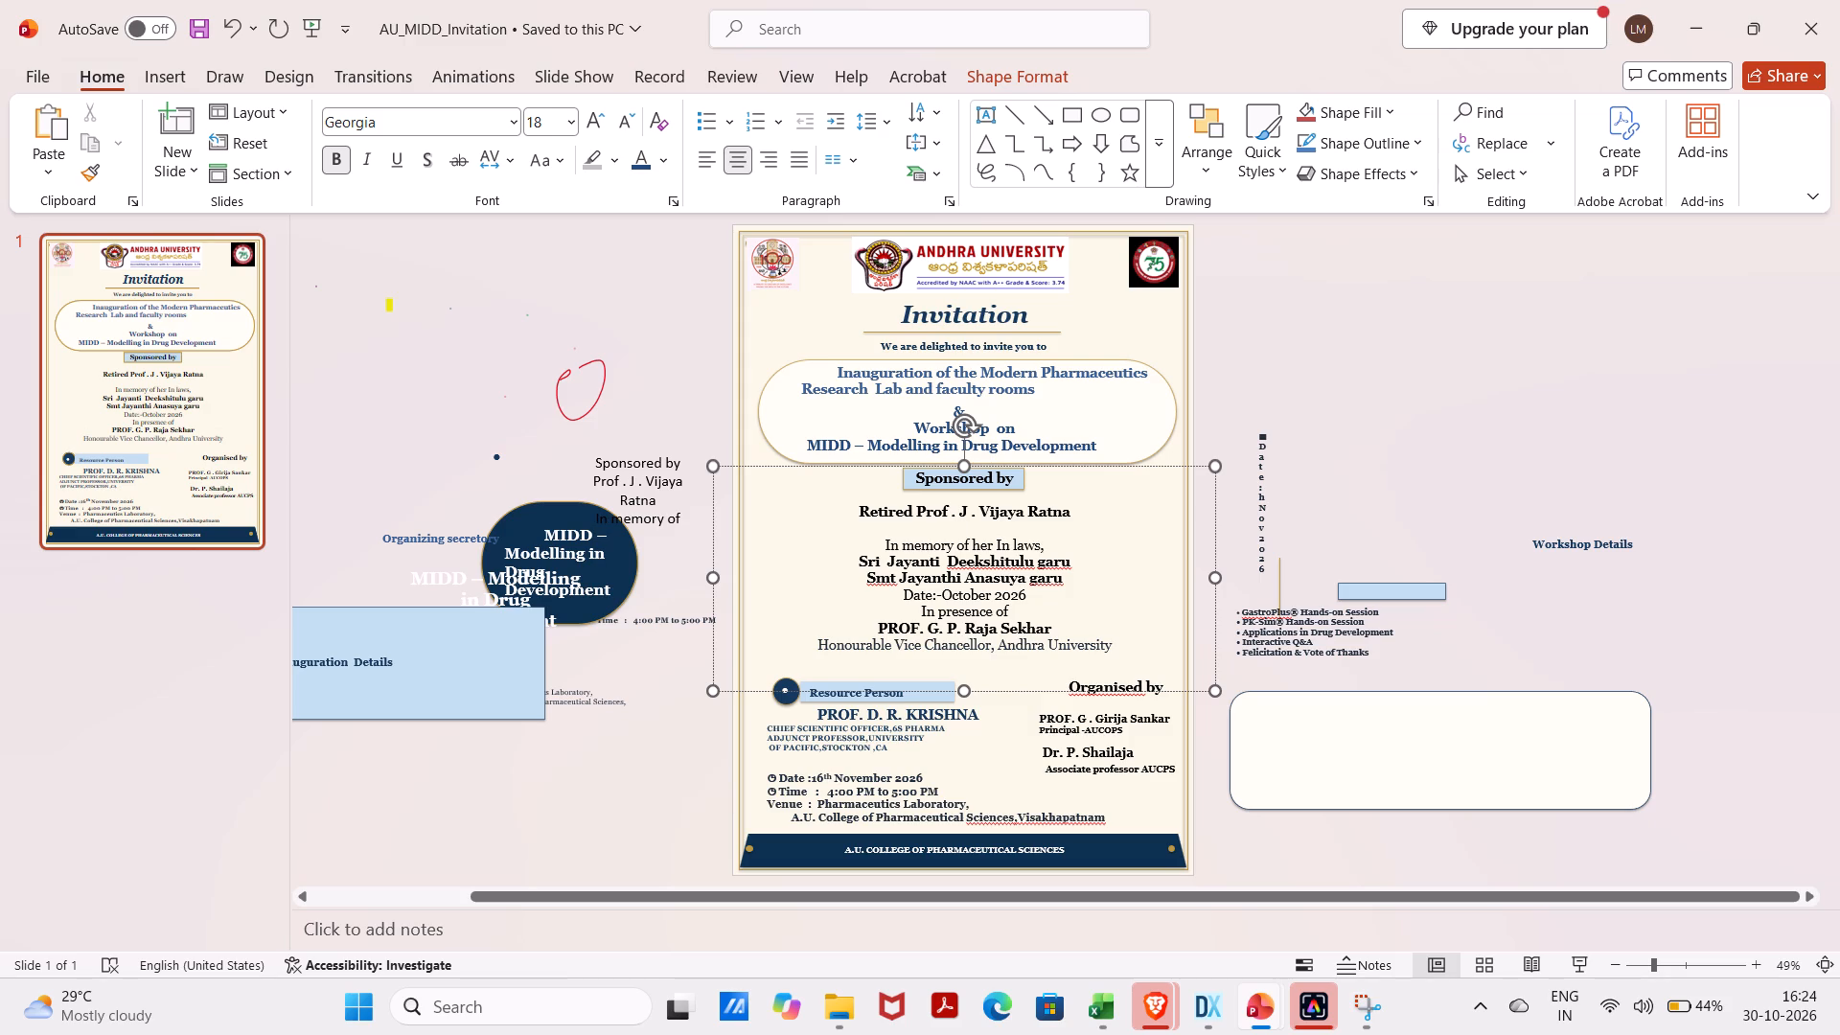
{"action": "type", "text": "ono"}
{"action": "type", "text": "rary"}
{"action": "key", "text": "space"}
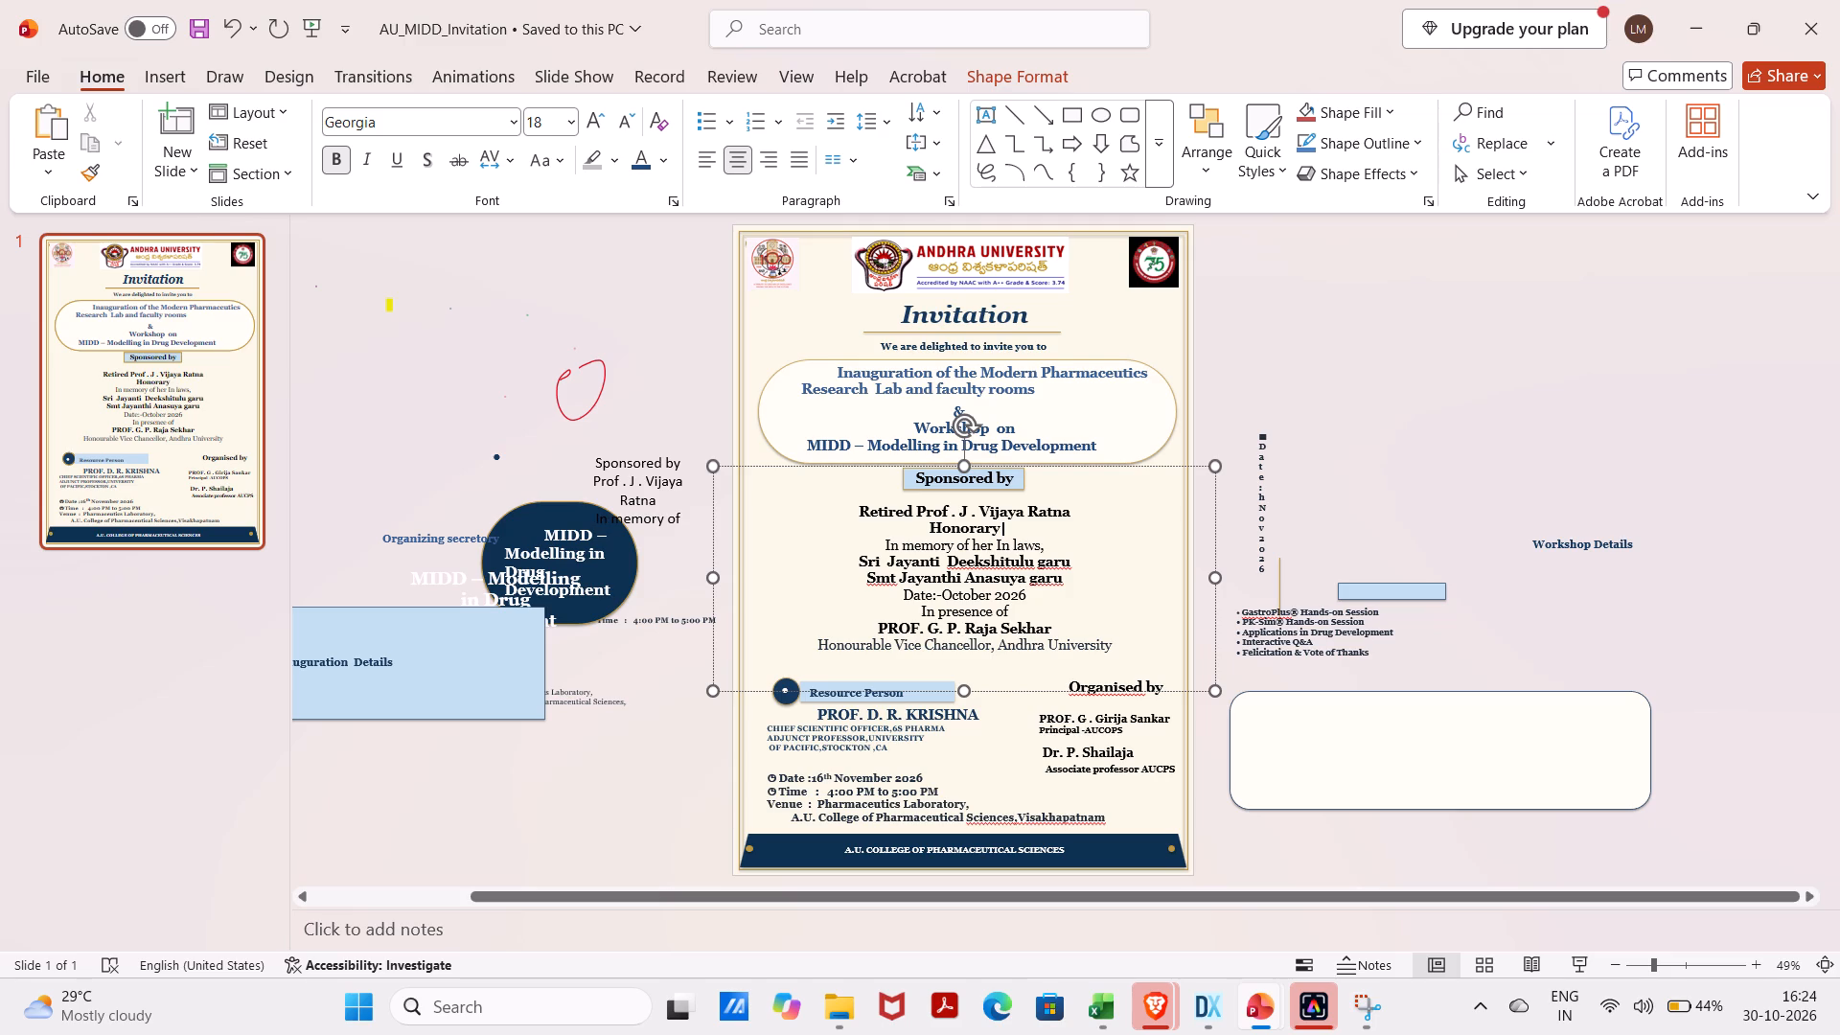
{"action": "type", "text": "pr"}
{"action": "type", "text": "ofessor"}
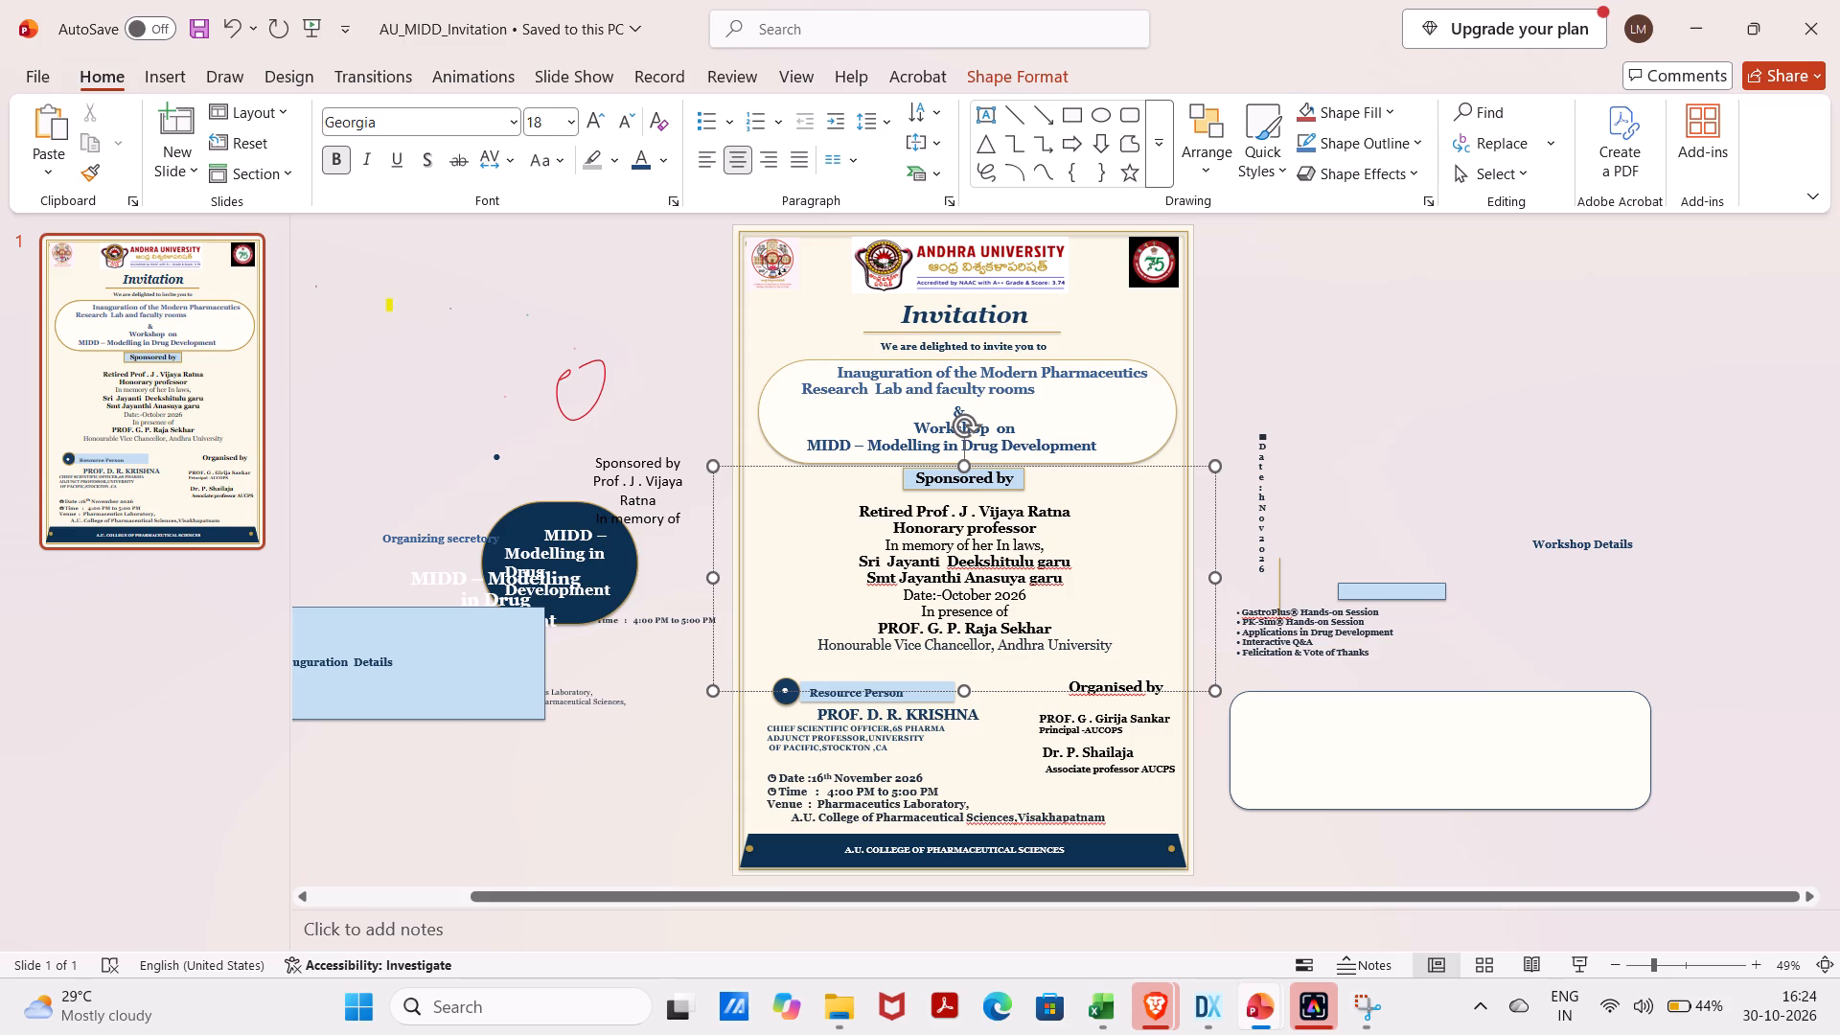
{"action": "key", "text": "comma"}
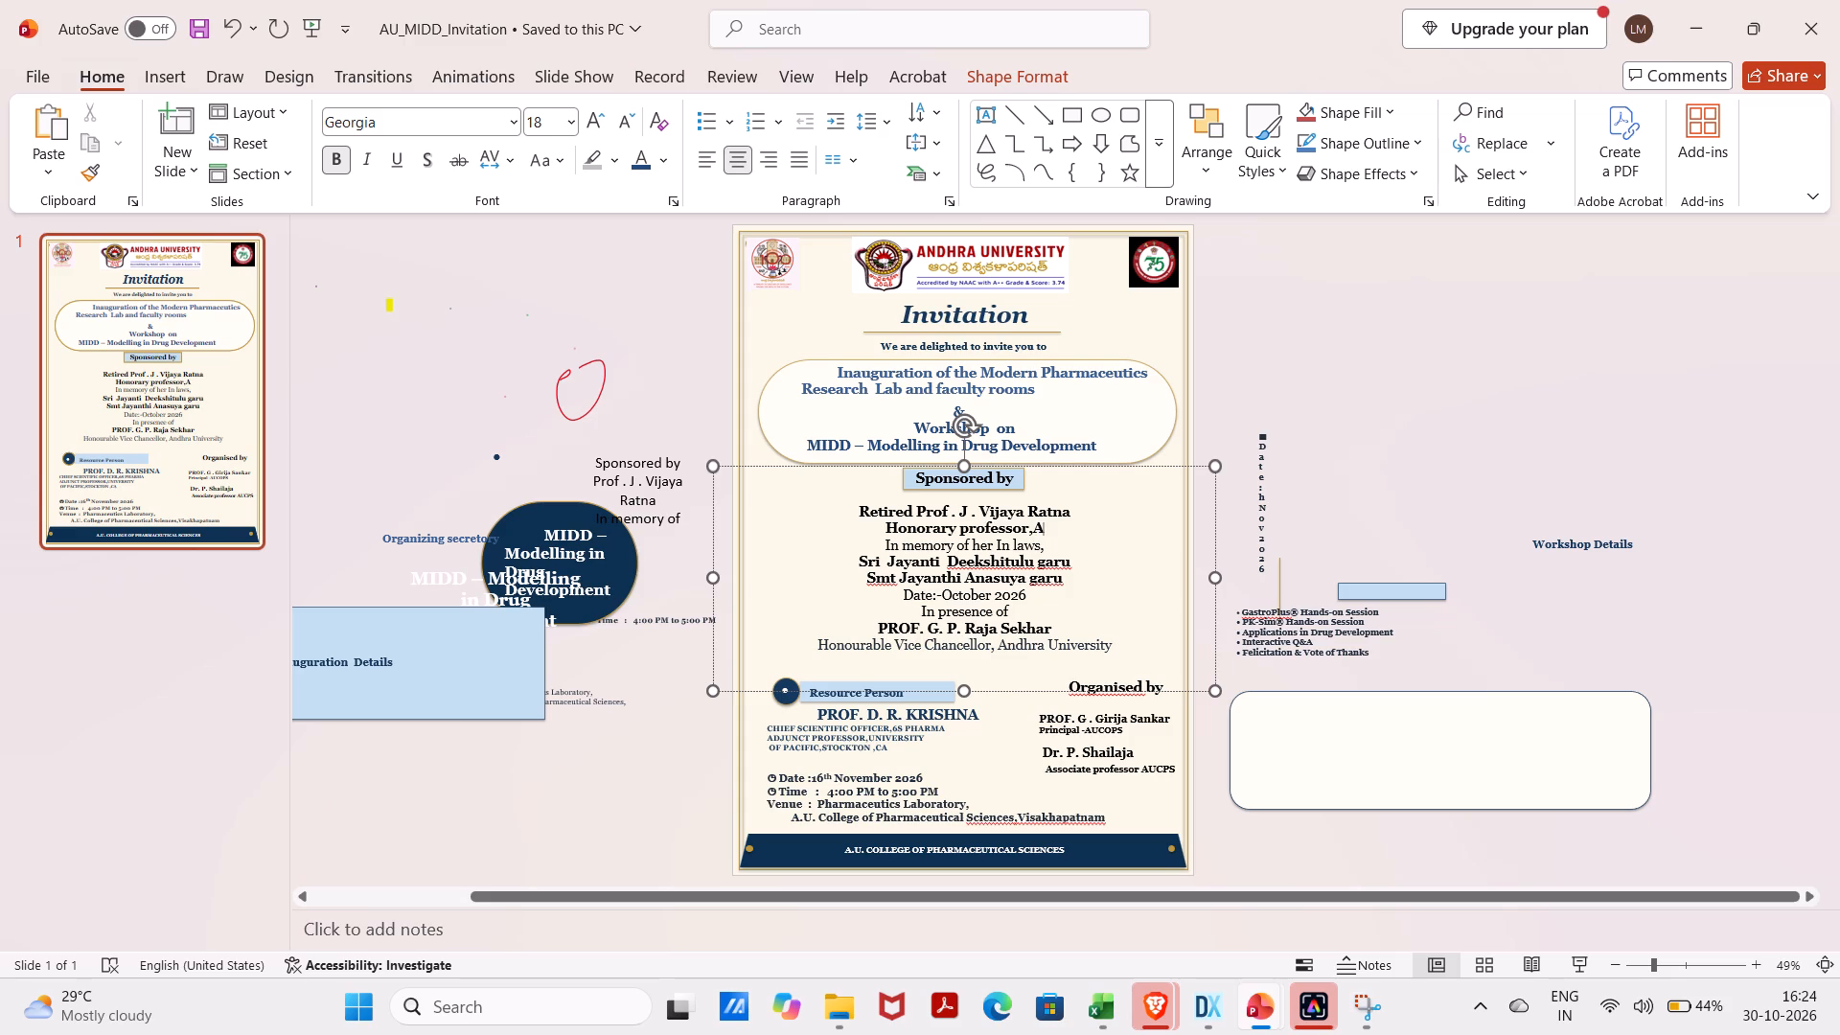
{"action": "type", "text": "UCOPS"}
Format the "Honorary professor,AUCOPS" line as non-bold text at size 14.
{"action": "left_click_drag", "start_coordinate": [1074, 527], "coordinate": [863, 536]}
{"action": "left_click", "coordinate": [886, 494]}
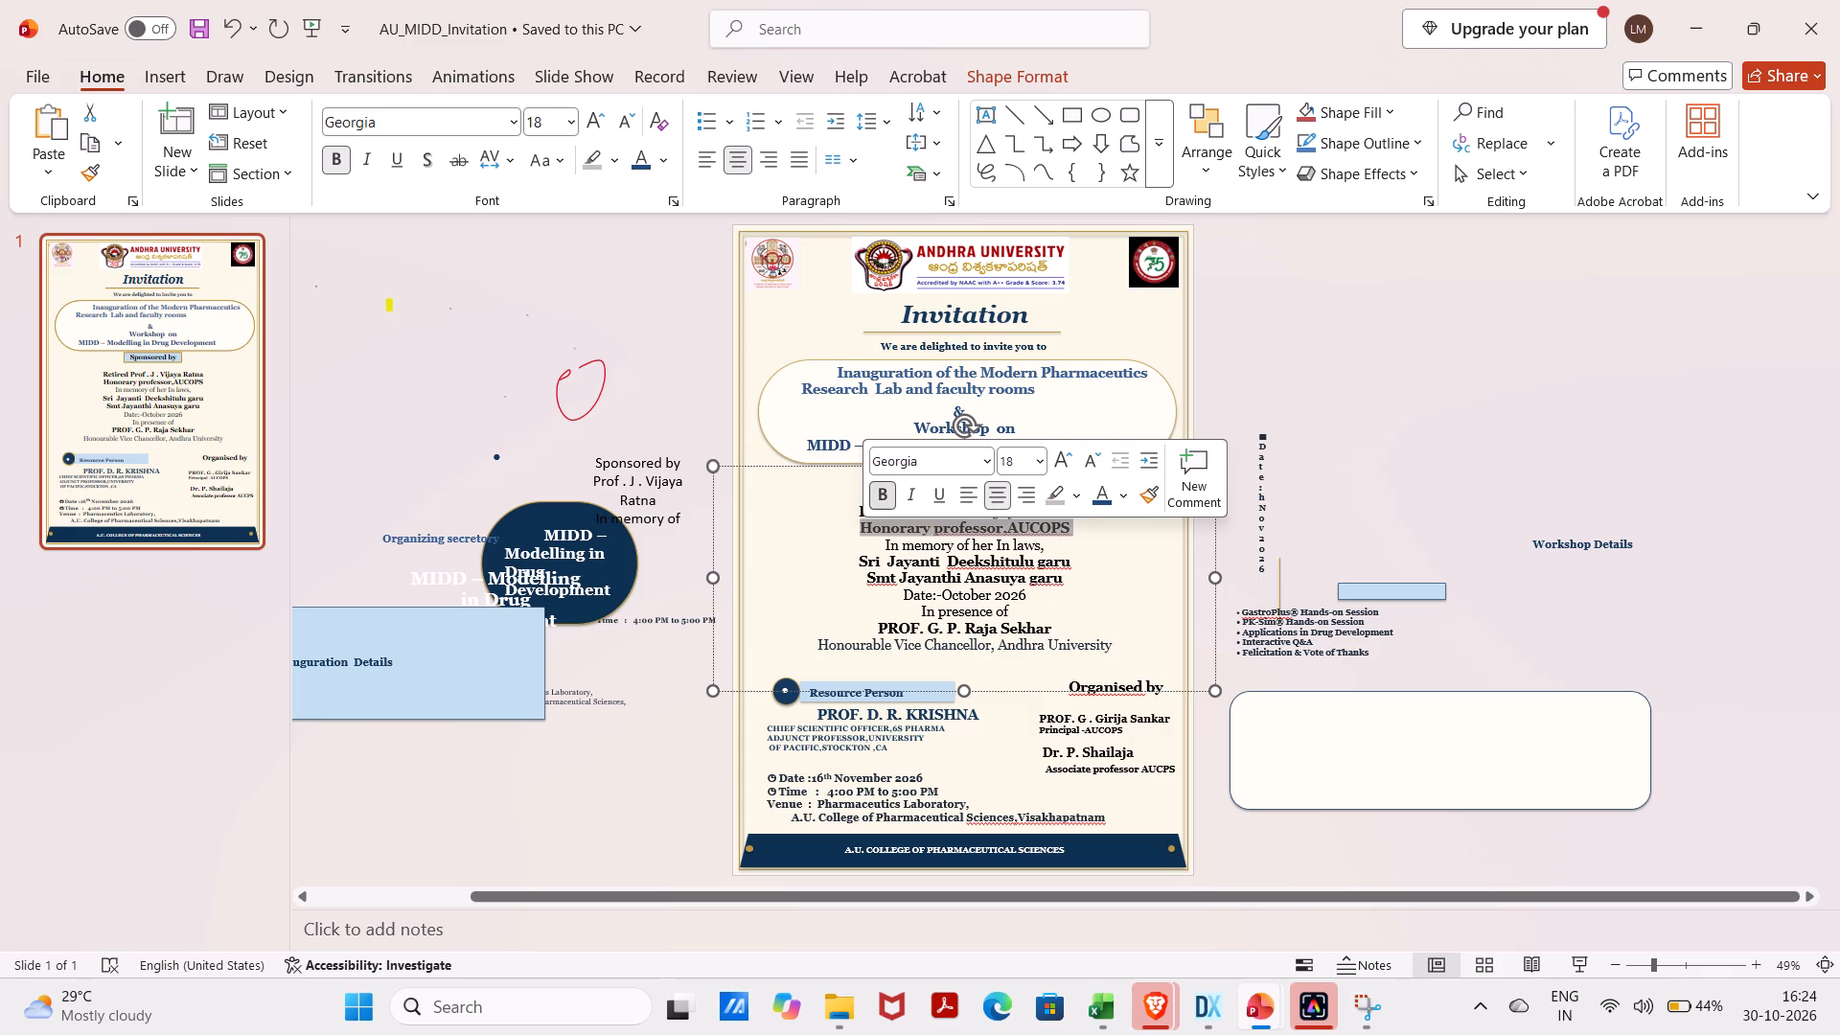
{"action": "left_click", "coordinate": [1093, 548]}
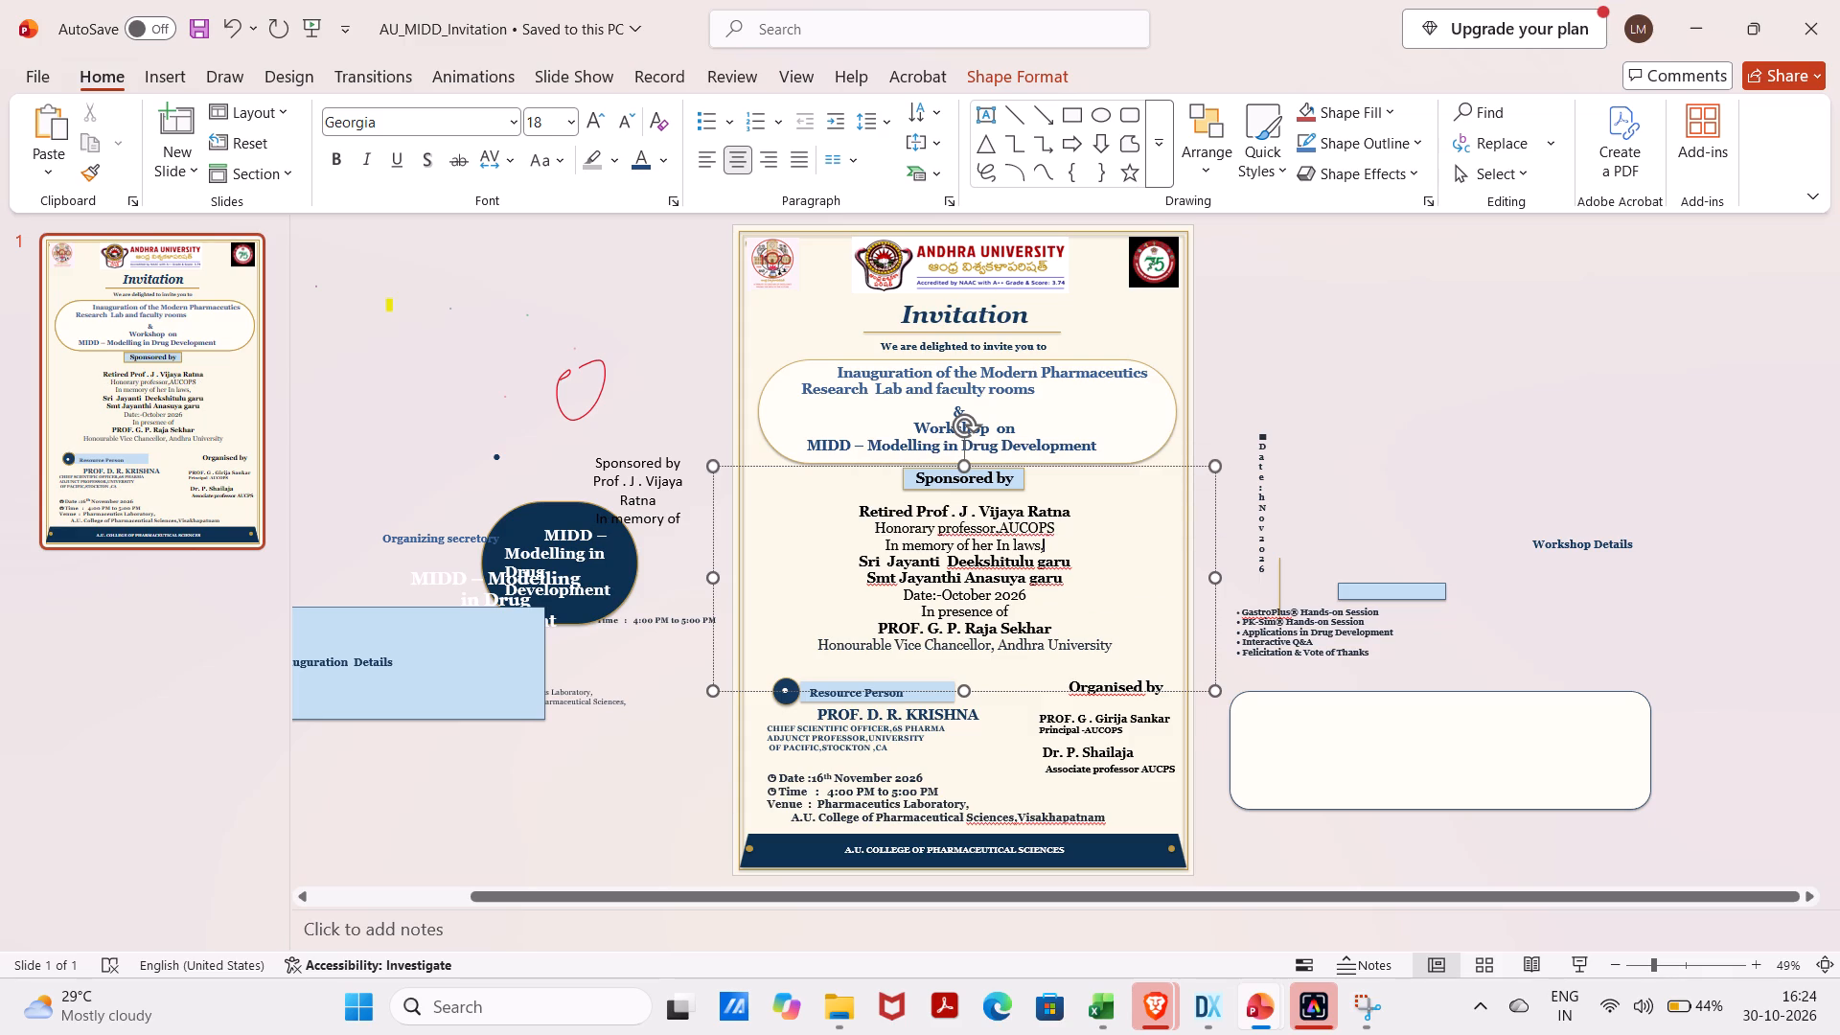
{"action": "left_click_drag", "start_coordinate": [1054, 524], "coordinate": [873, 540]}
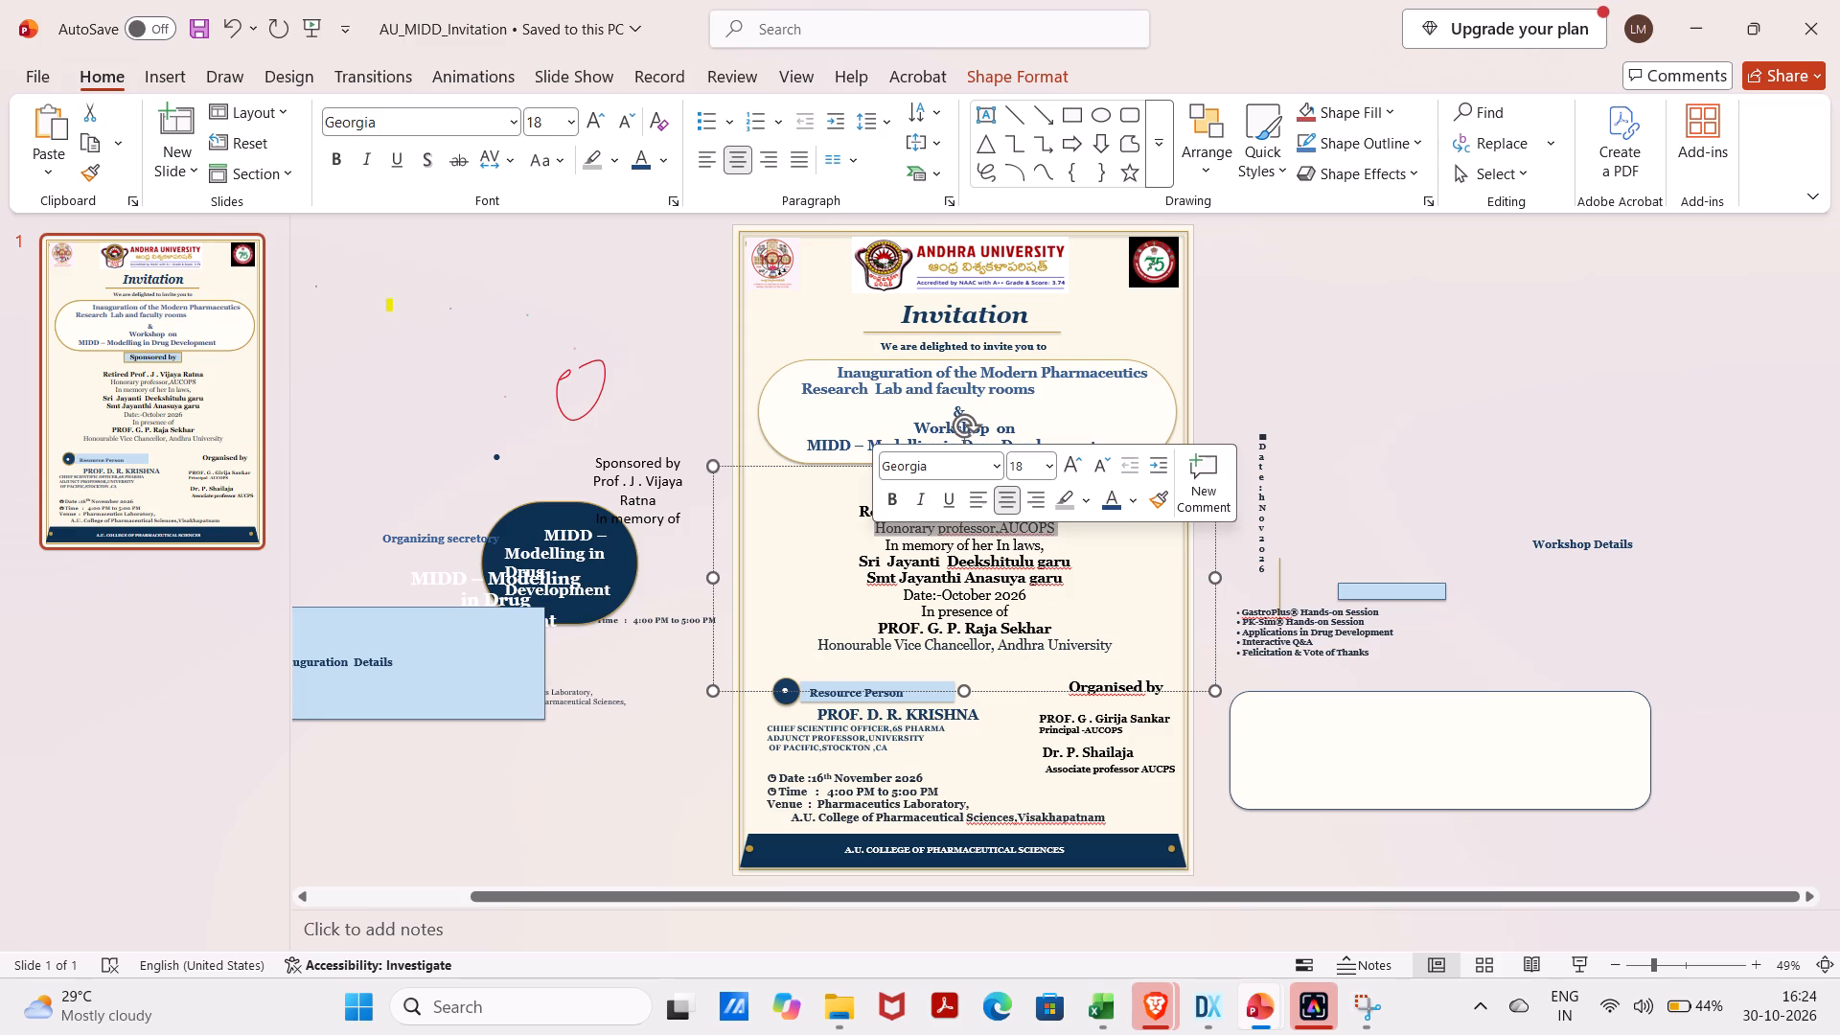
{"action": "left_click", "coordinate": [1048, 470]}
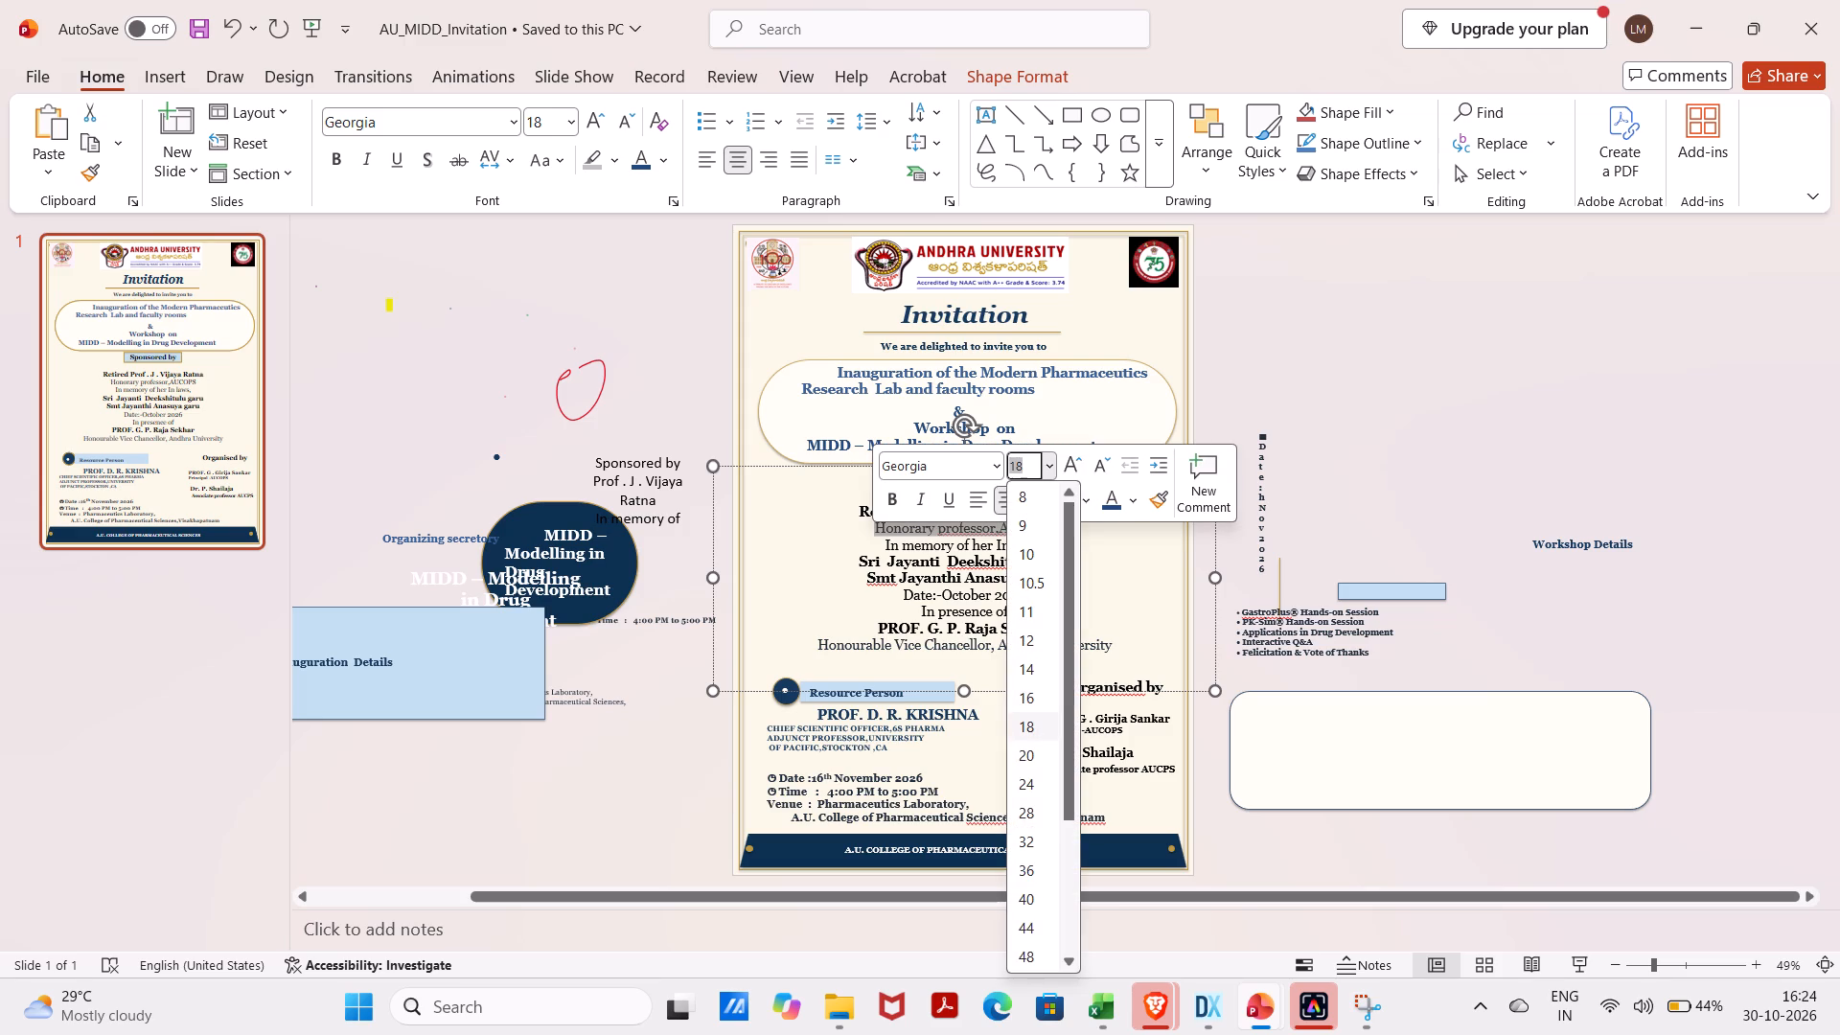
{"action": "left_click", "coordinate": [1031, 639]}
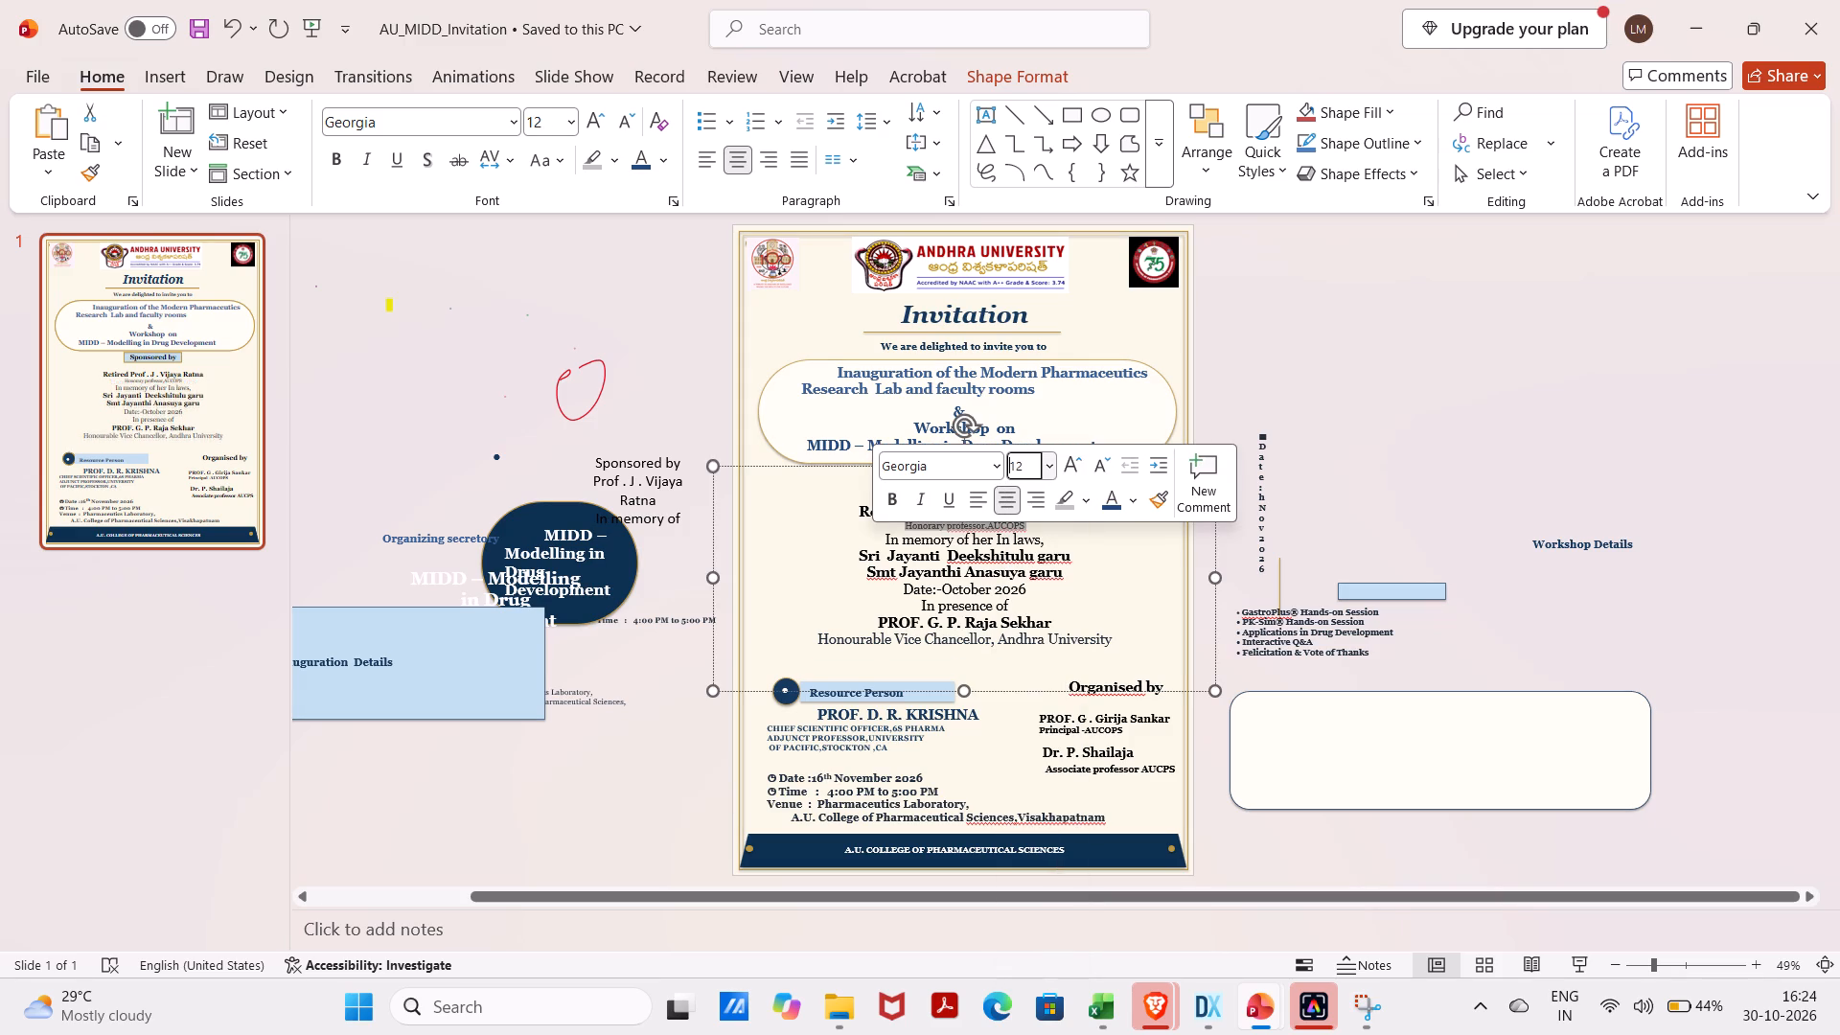
{"action": "left_click", "coordinate": [1049, 463]}
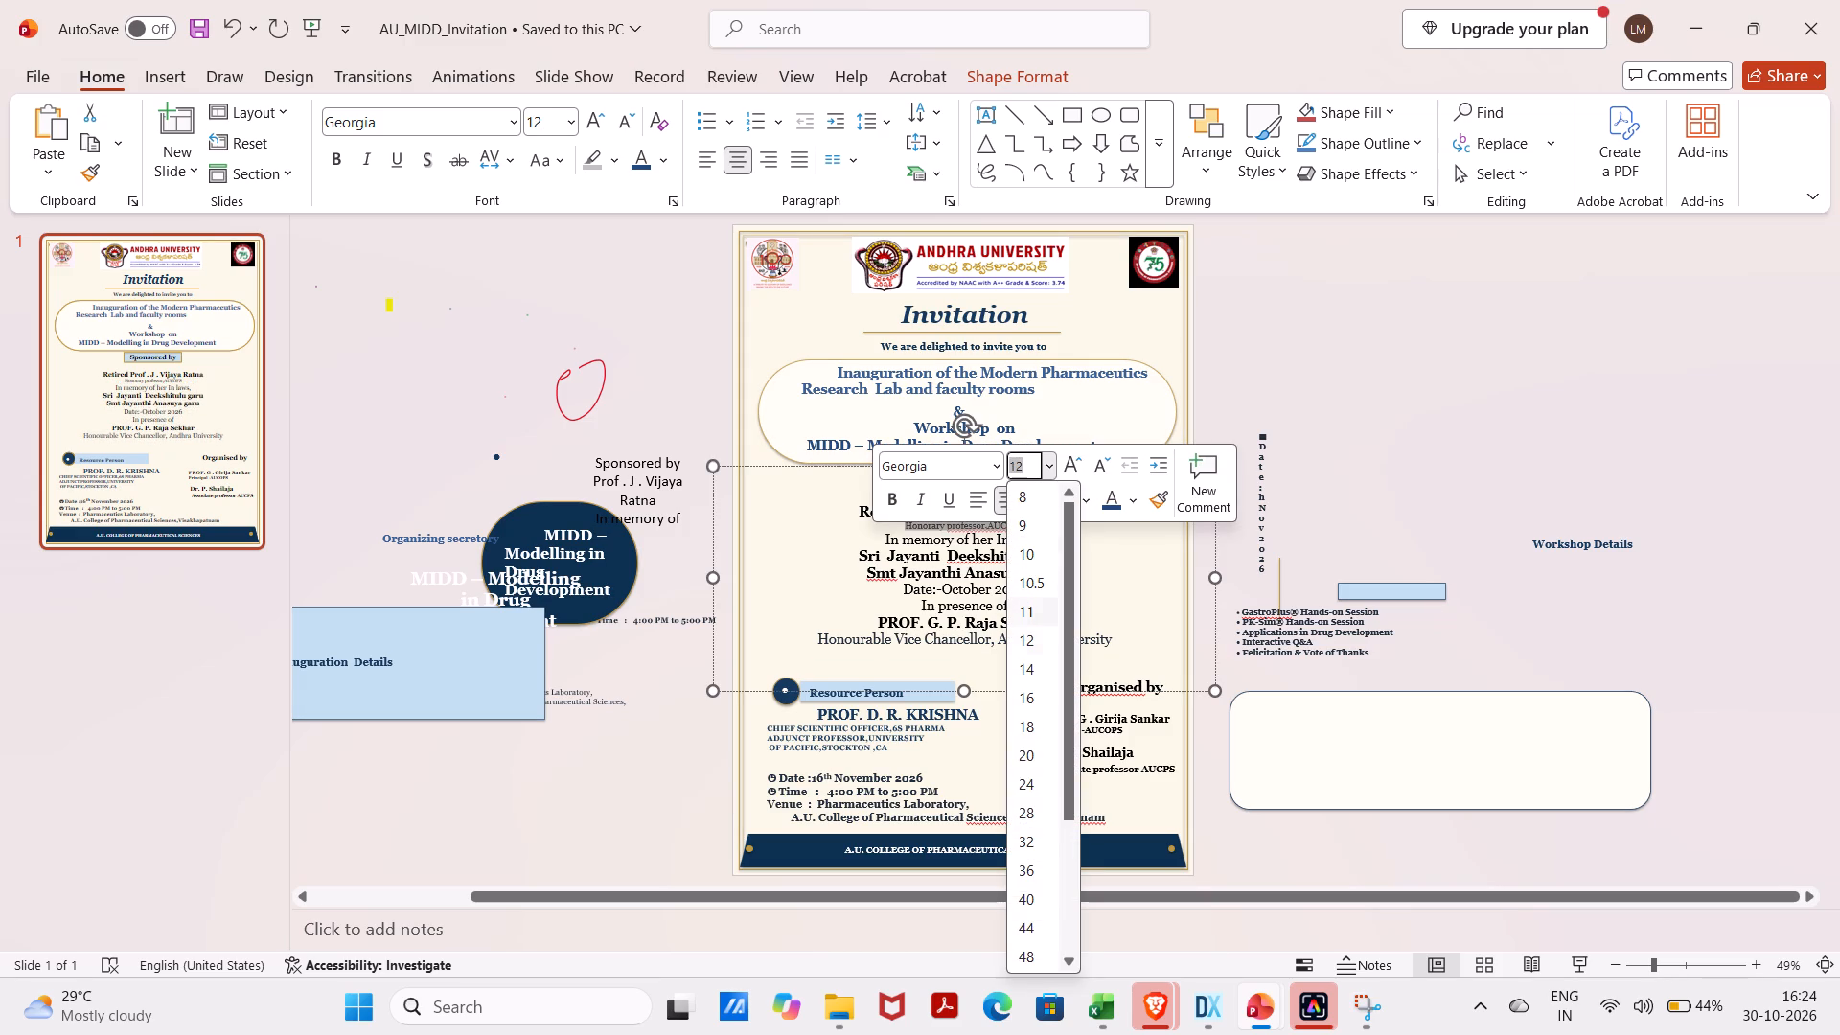
{"action": "left_click", "coordinate": [1035, 669]}
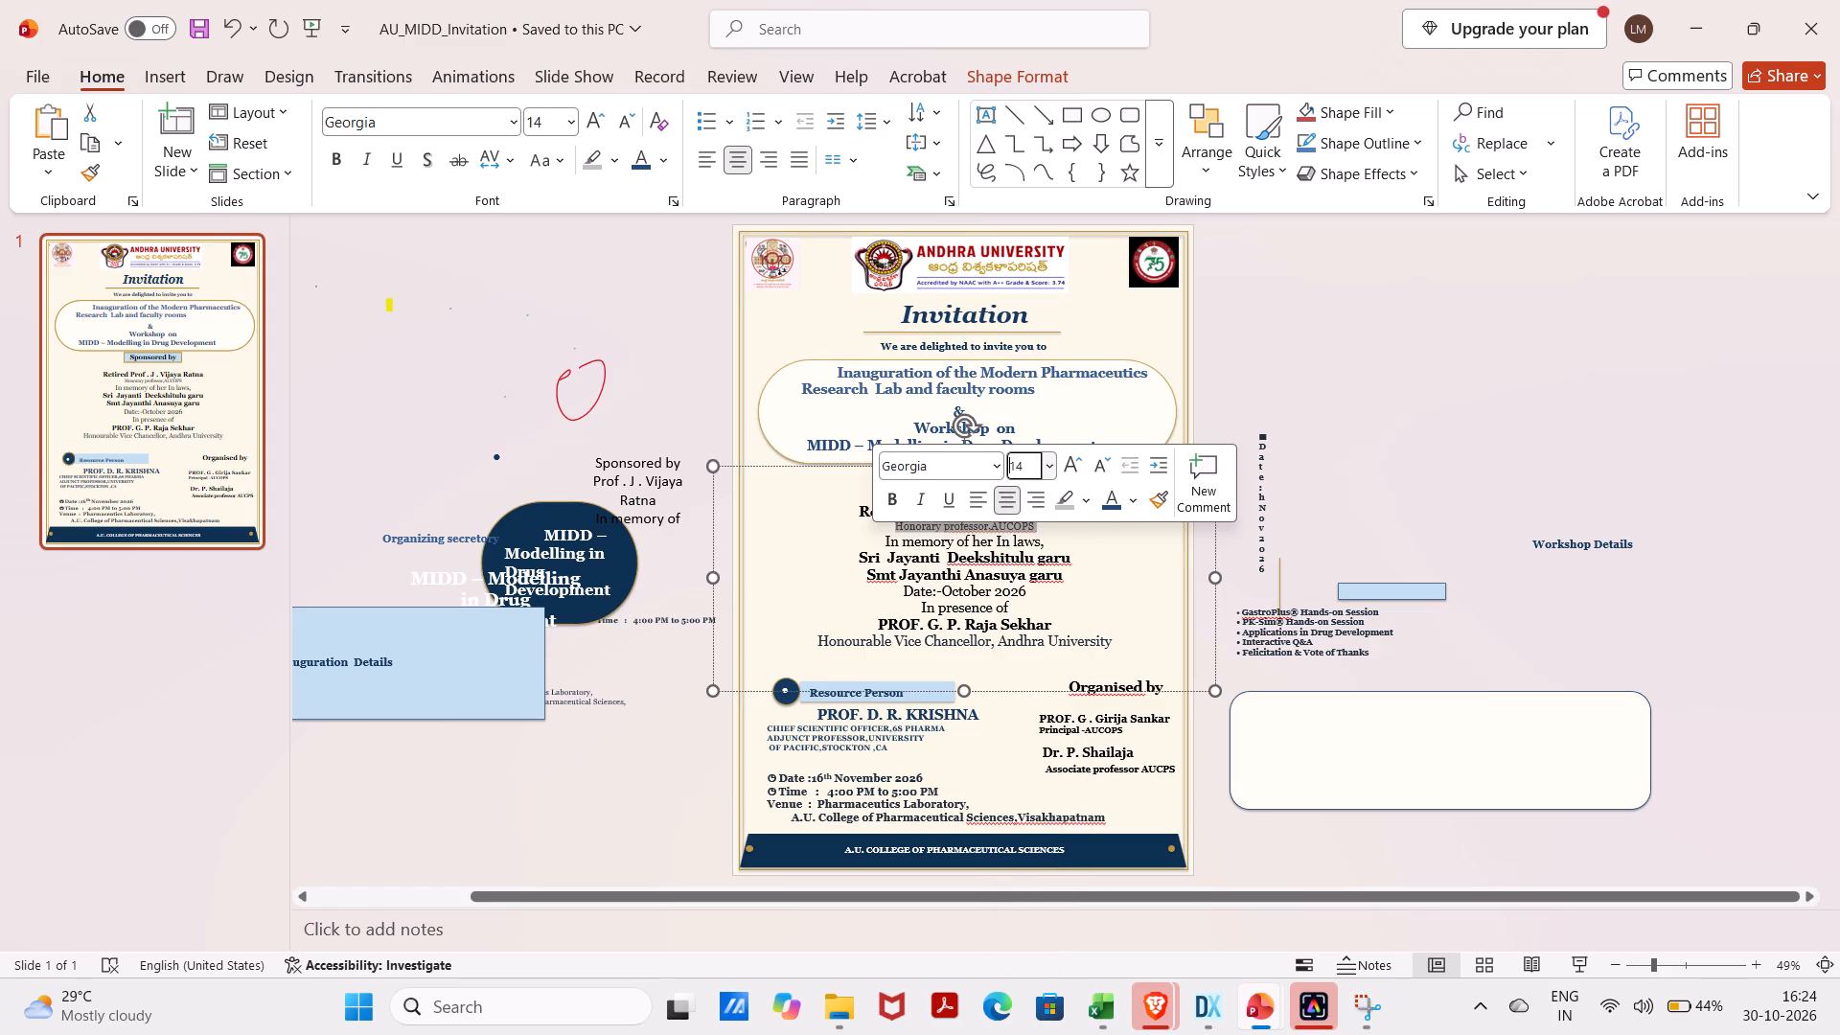
{"action": "left_click", "coordinate": [1091, 607]}
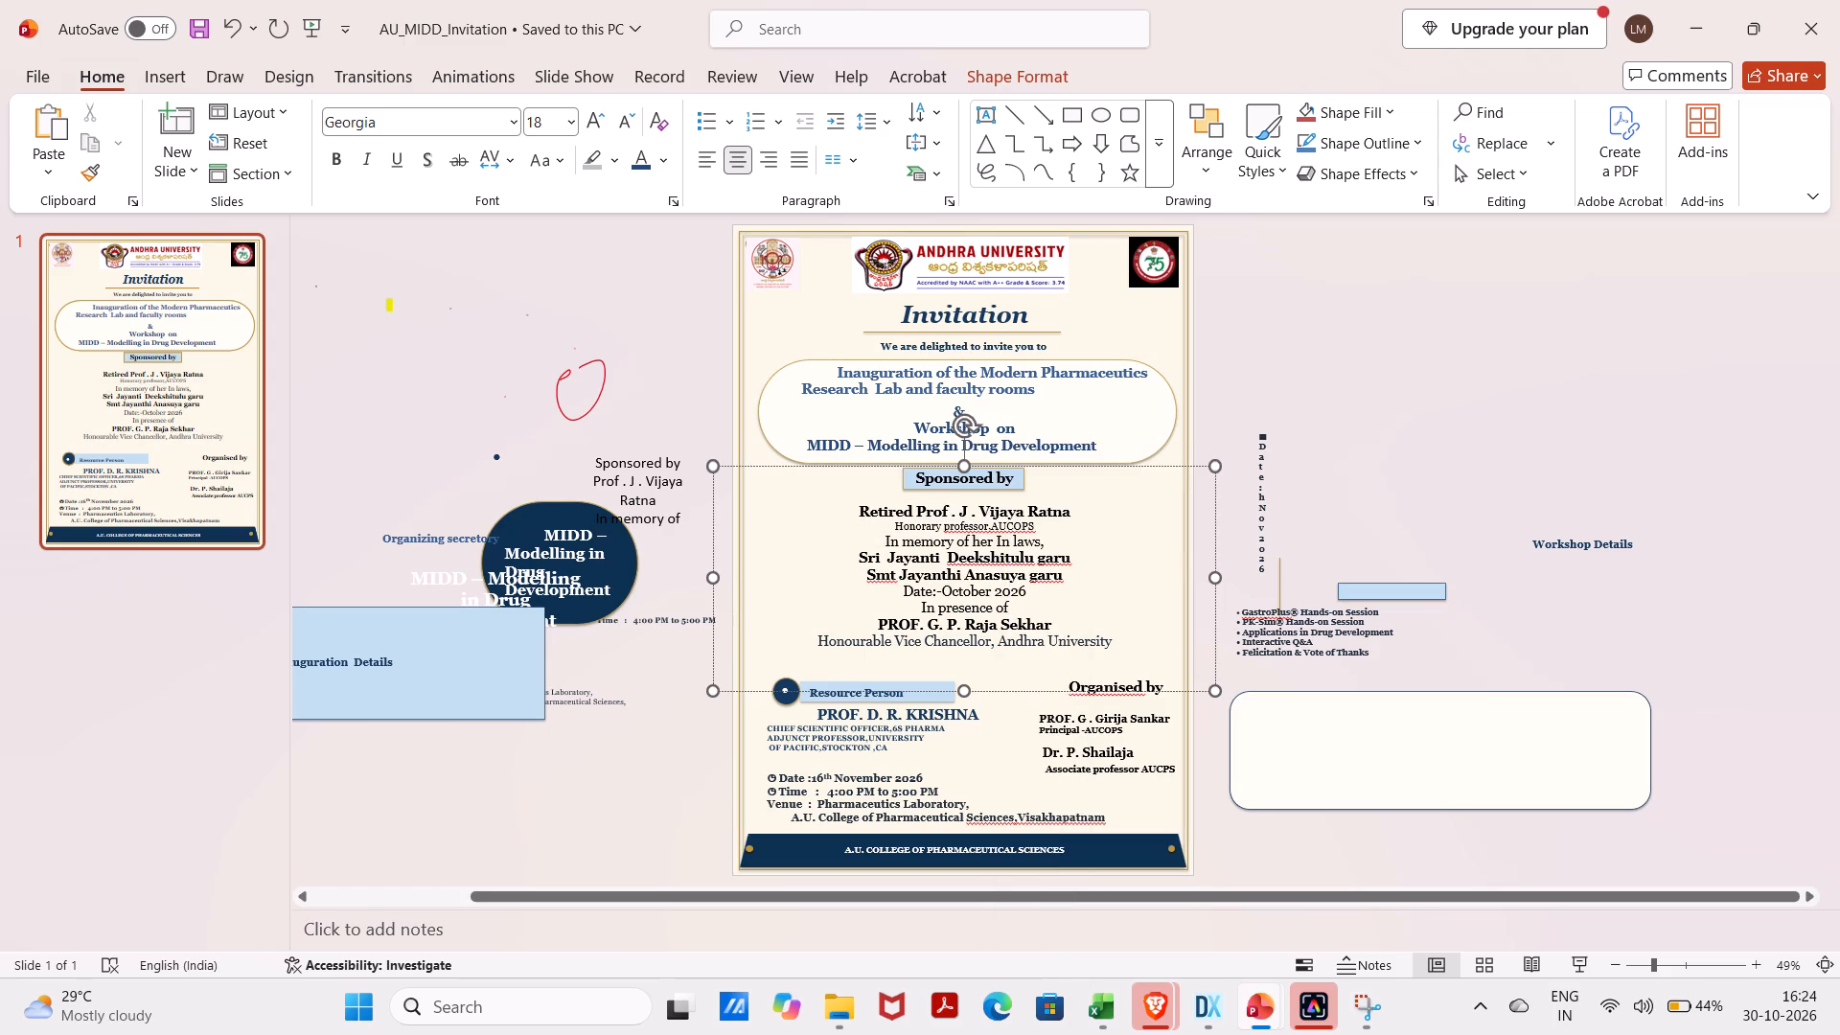
Delete "Date:-October 2026" from the sponsor text, leaving a blank line above "In presence of".
{"action": "left_click_drag", "start_coordinate": [1023, 584], "coordinate": [889, 590]}
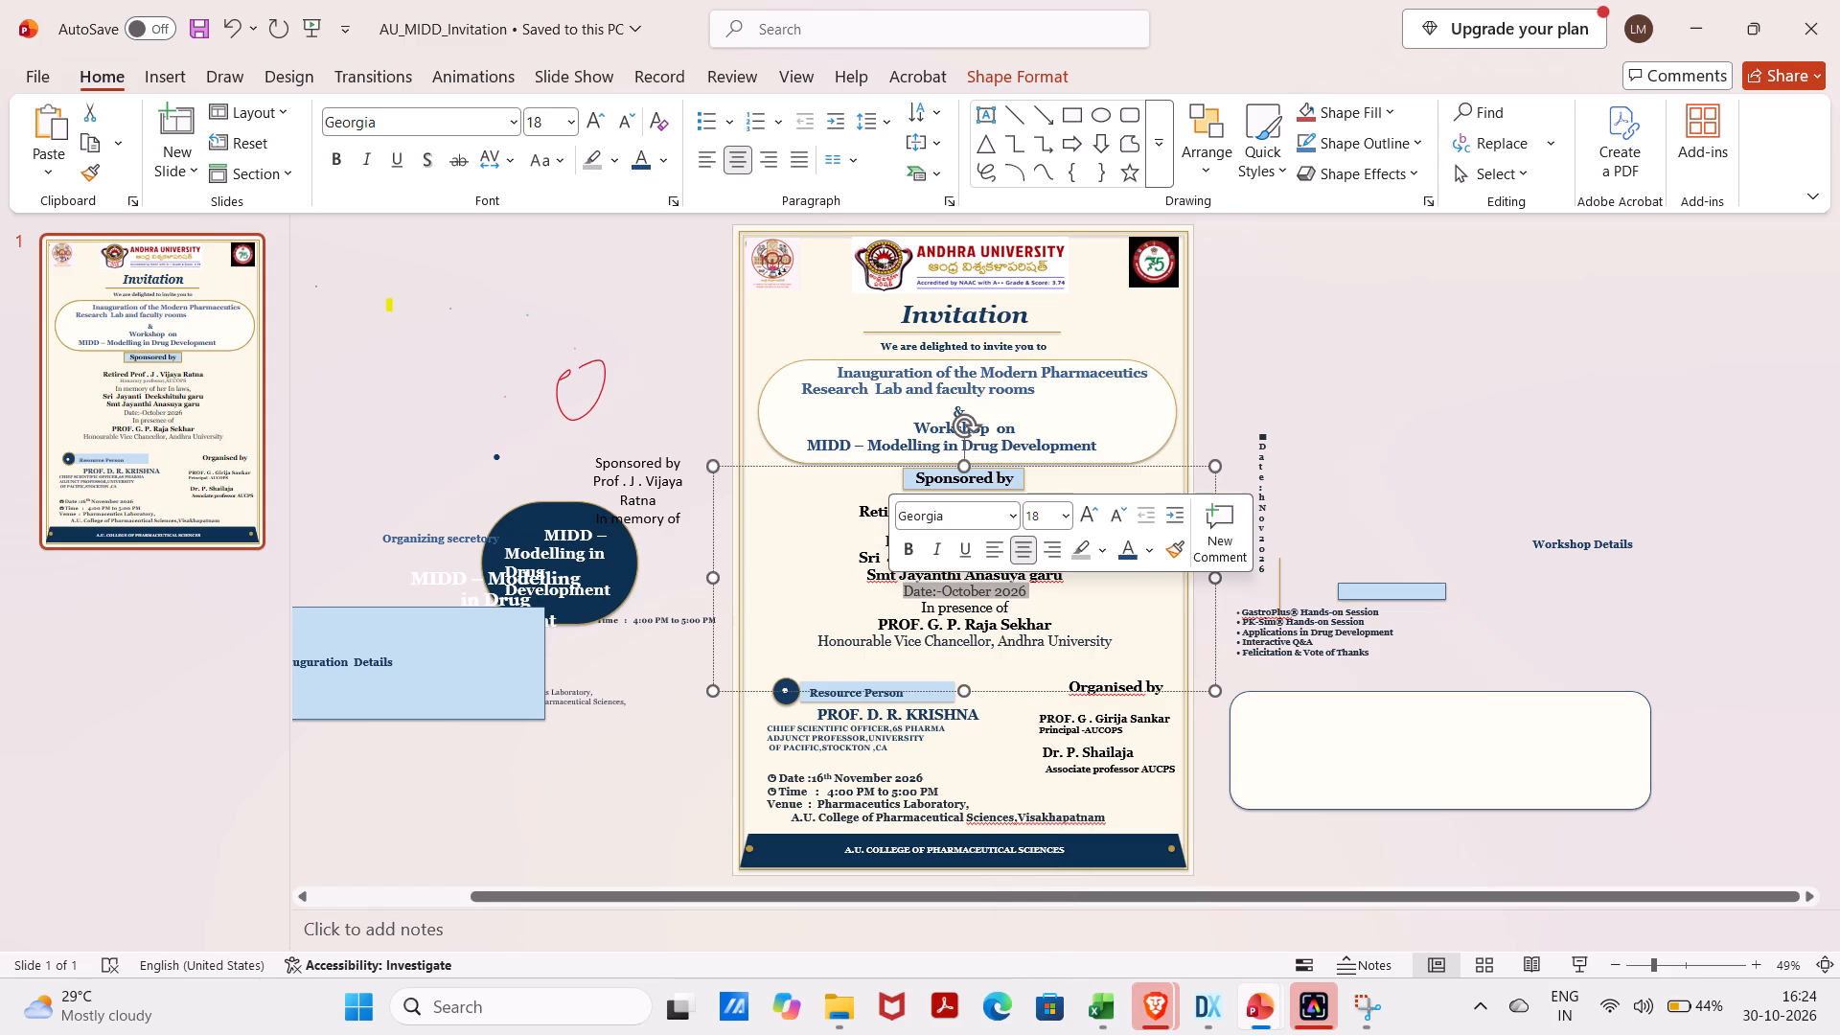
{"action": "key", "text": "BackSpace"}
{"action": "key", "text": "Return"}
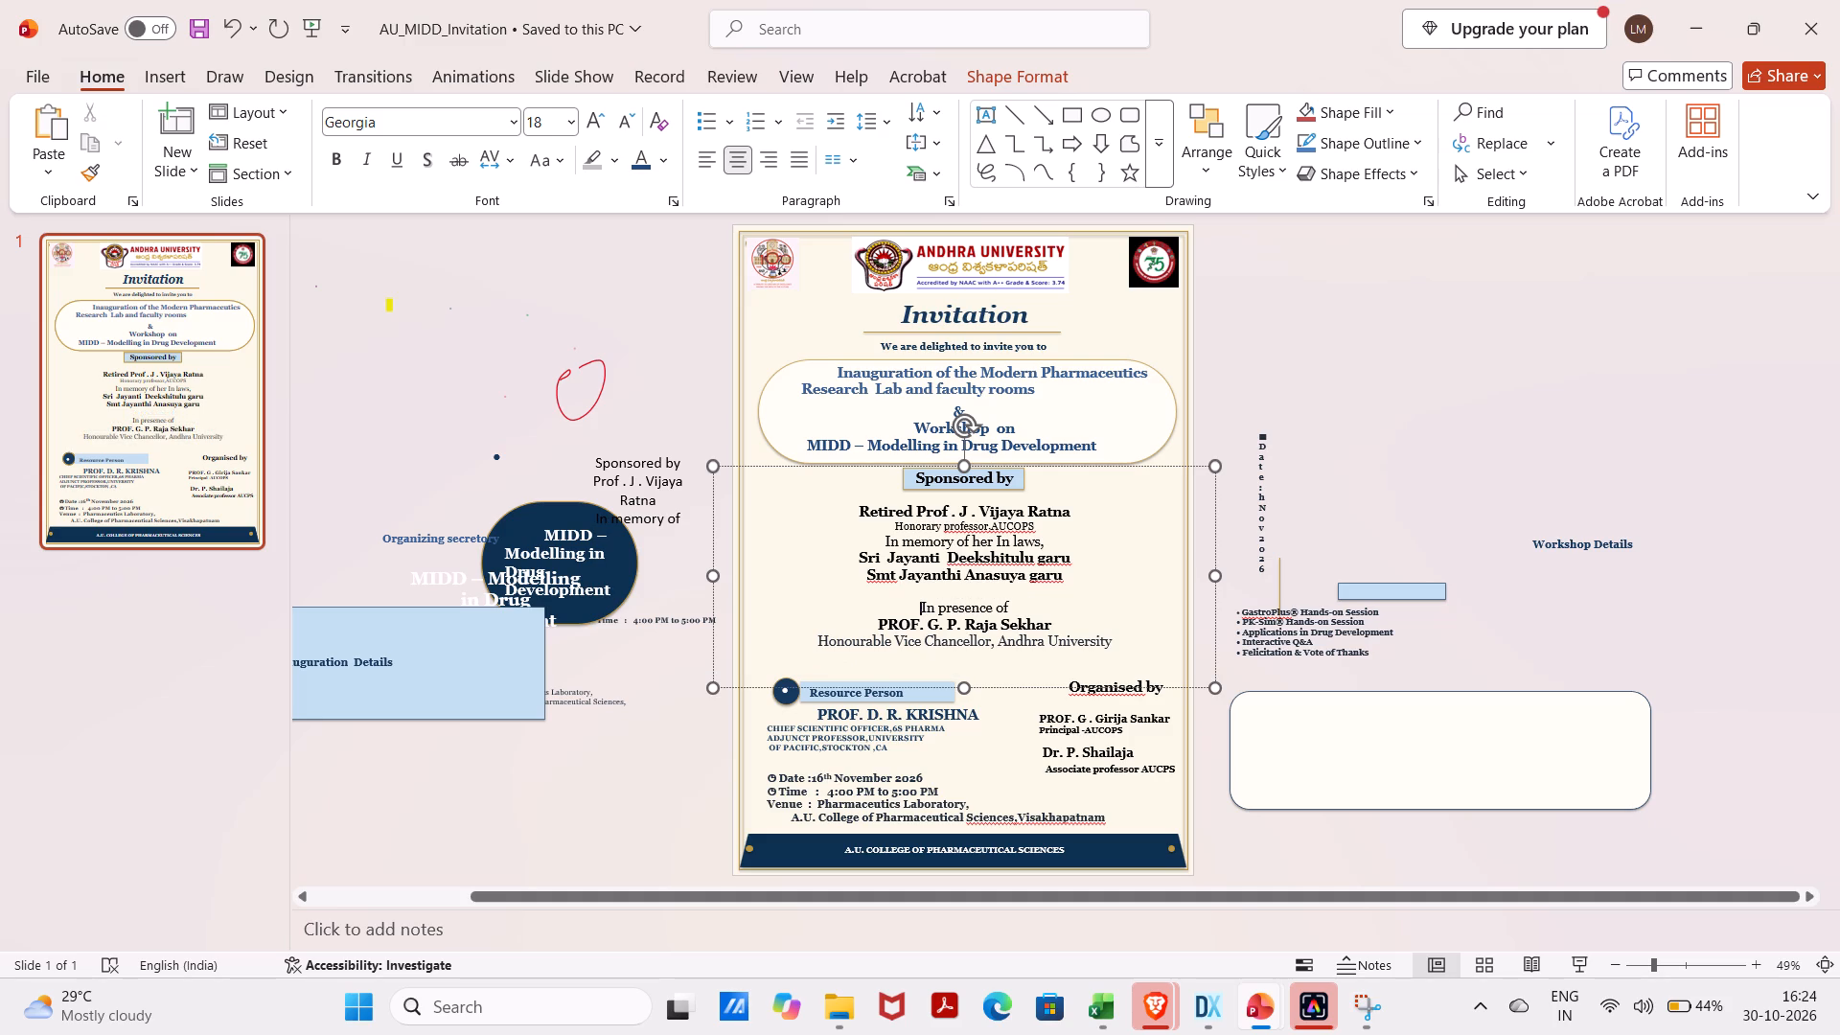
Copy the vice chancellor's name with its title and insert it between "Honourable Vice Chancellor," and "Andhra University".
{"action": "left_click_drag", "start_coordinate": [993, 645], "coordinate": [886, 647]}
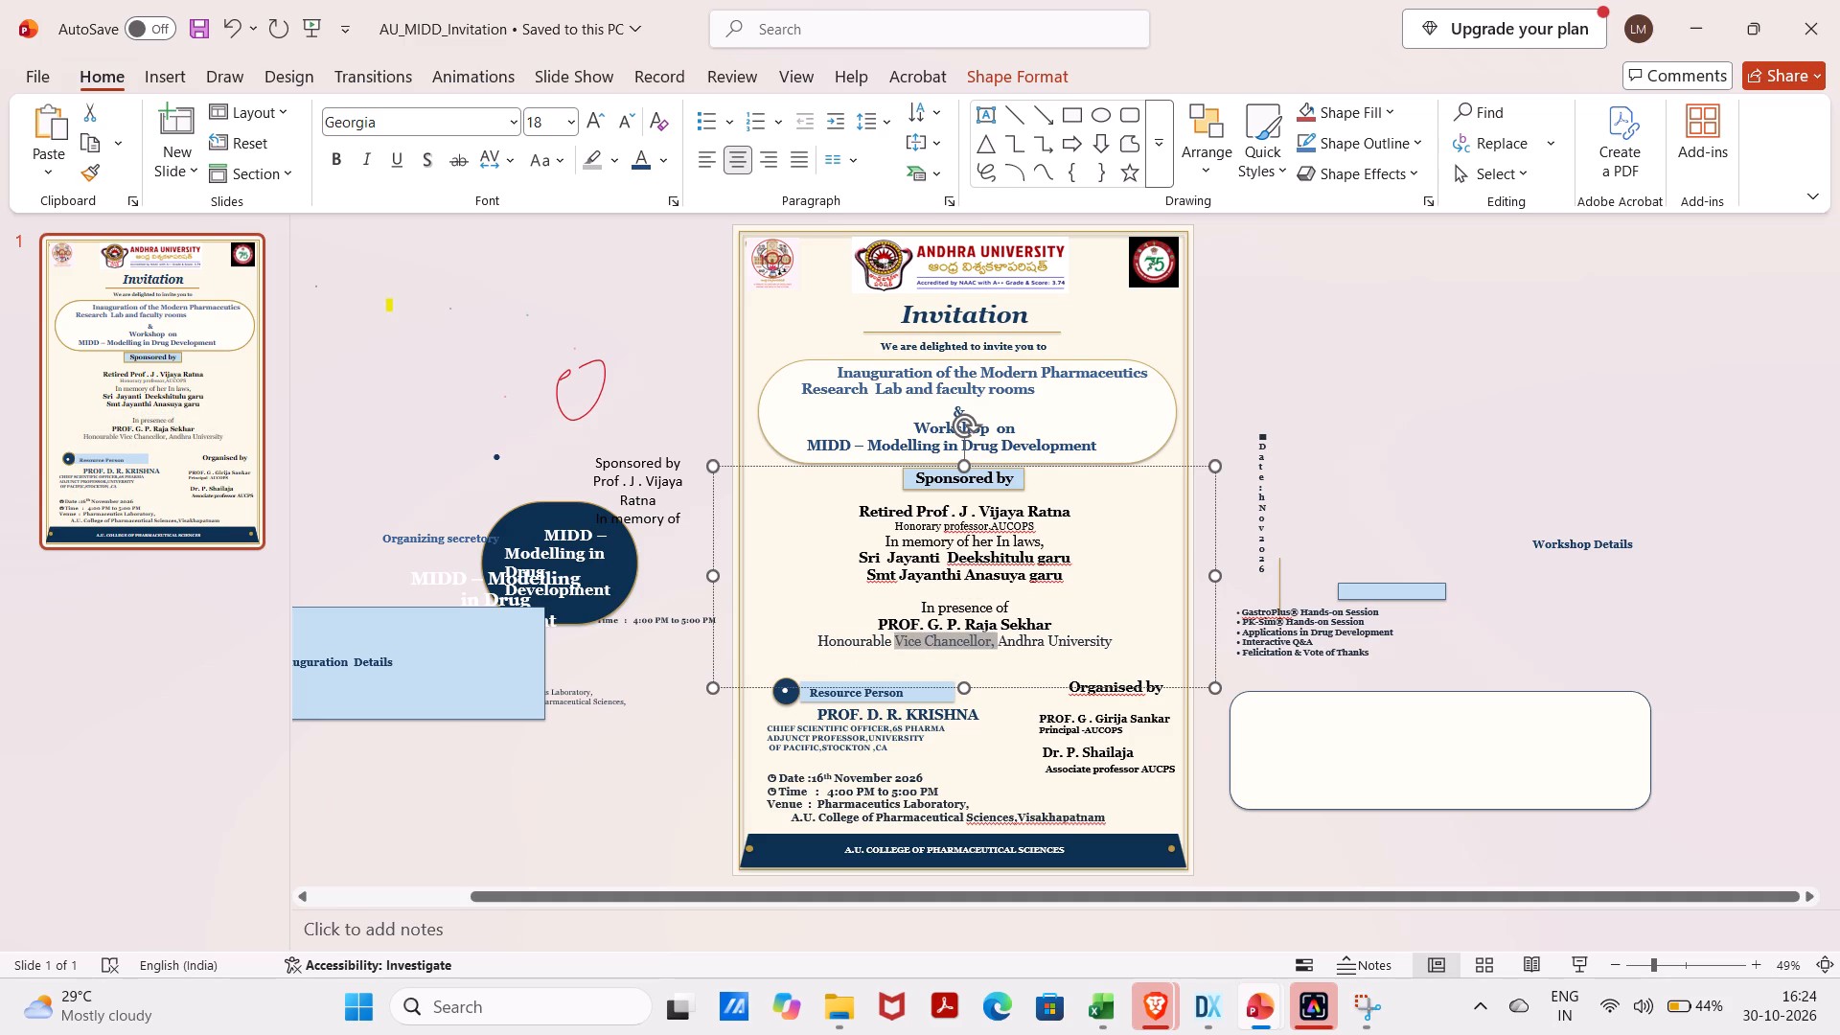
{"action": "left_click_drag", "start_coordinate": [886, 647], "coordinate": [843, 645]}
{"action": "left_click", "coordinate": [937, 665]}
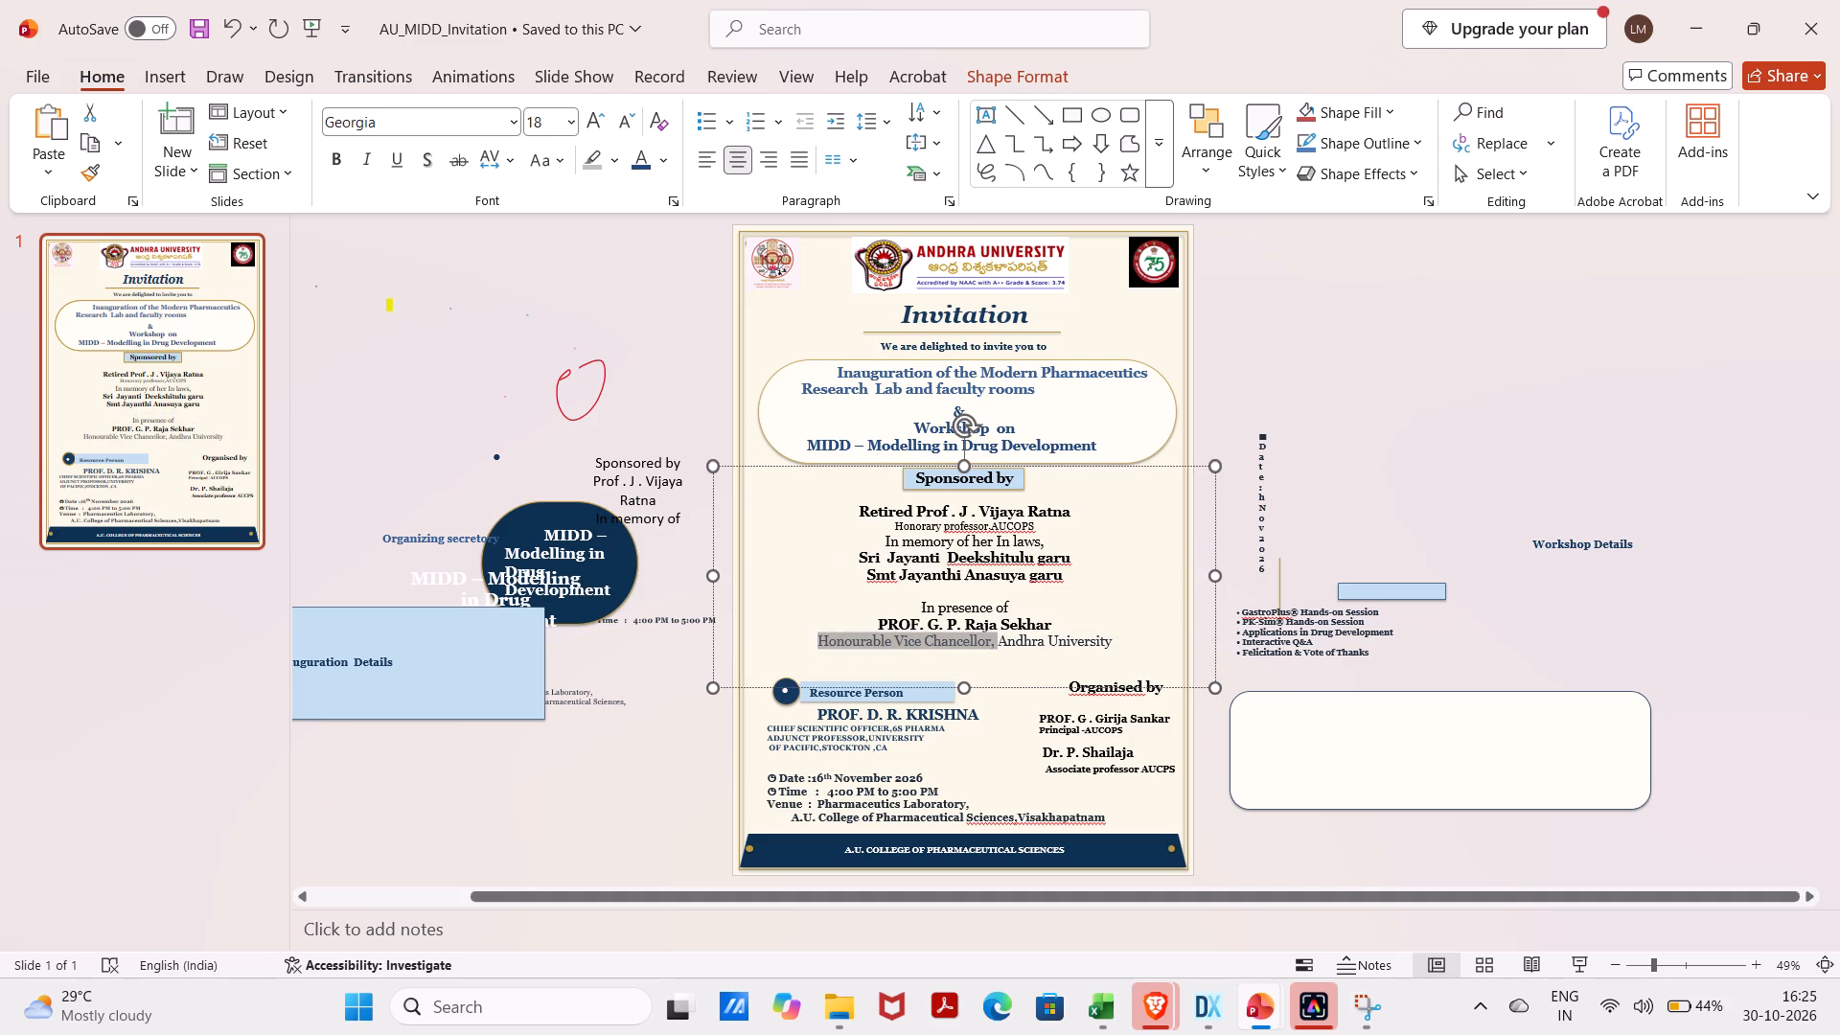
{"action": "left_click_drag", "start_coordinate": [1062, 624], "coordinate": [1061, 624]}
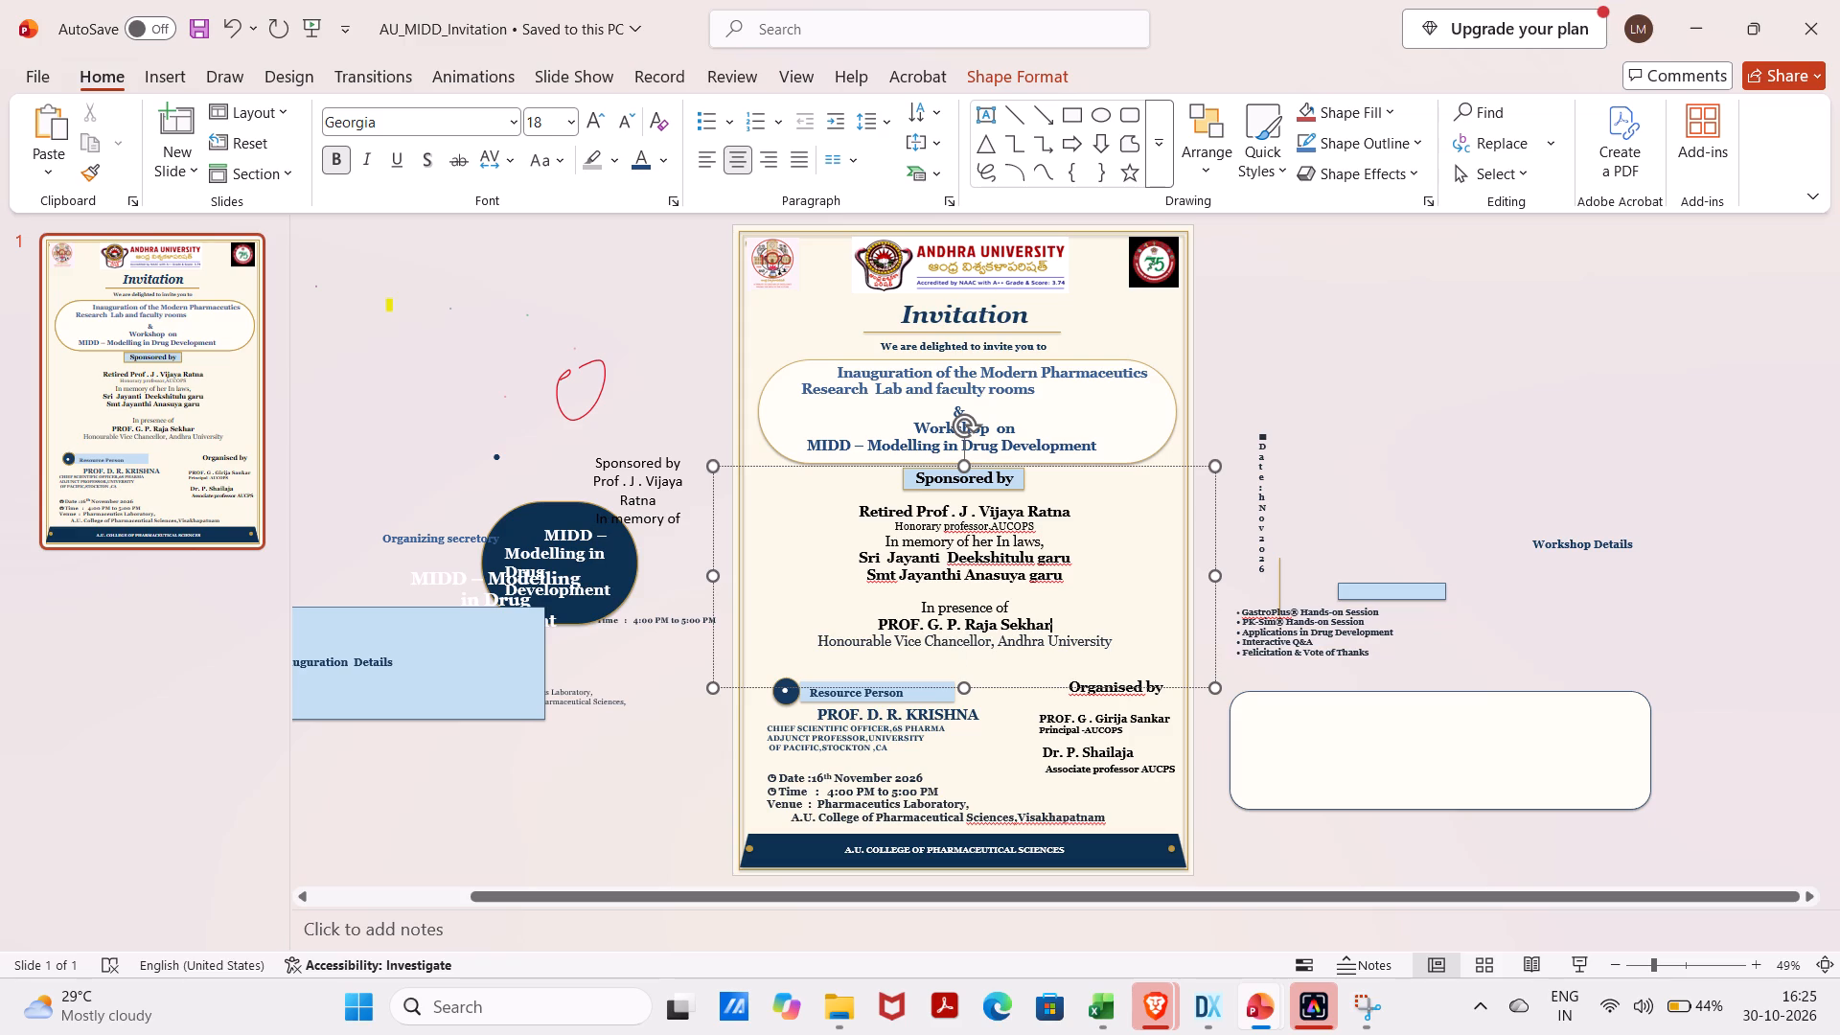
{"action": "left_click_drag", "start_coordinate": [1061, 624], "coordinate": [884, 624]}
{"action": "key", "text": "ctrl+c"}
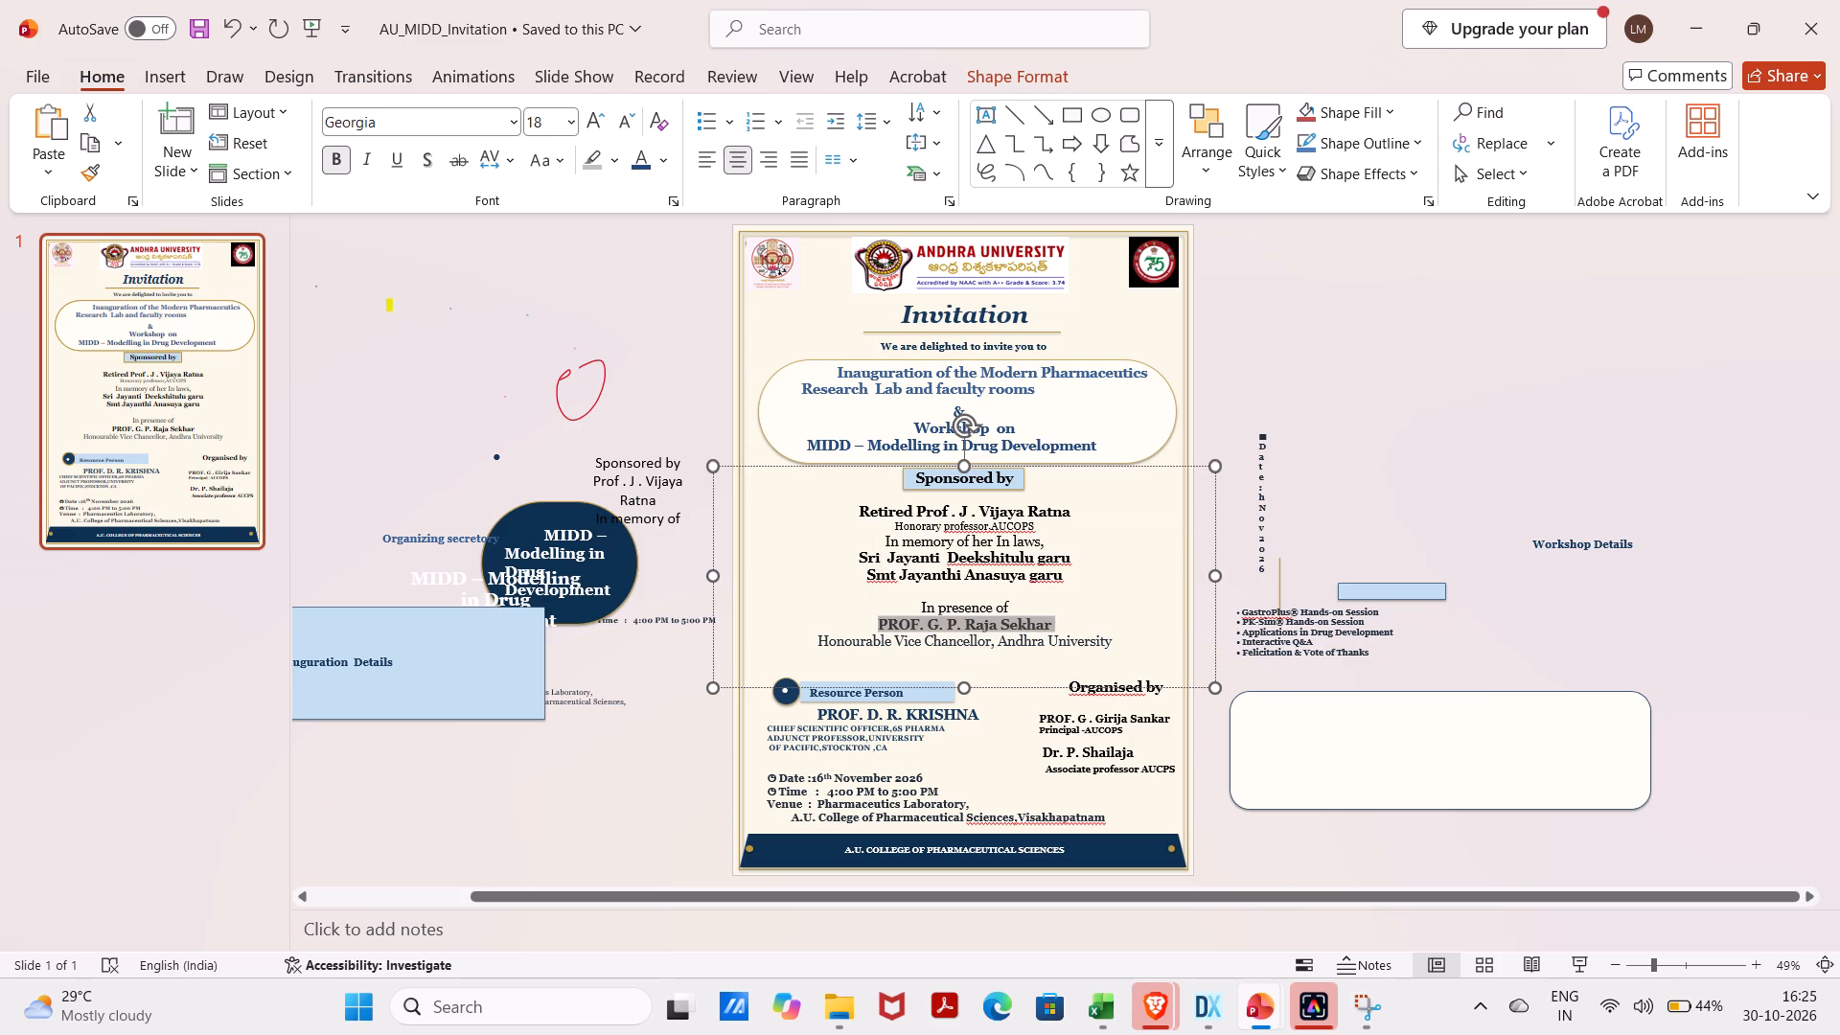
{"action": "left_click", "coordinate": [1118, 643]}
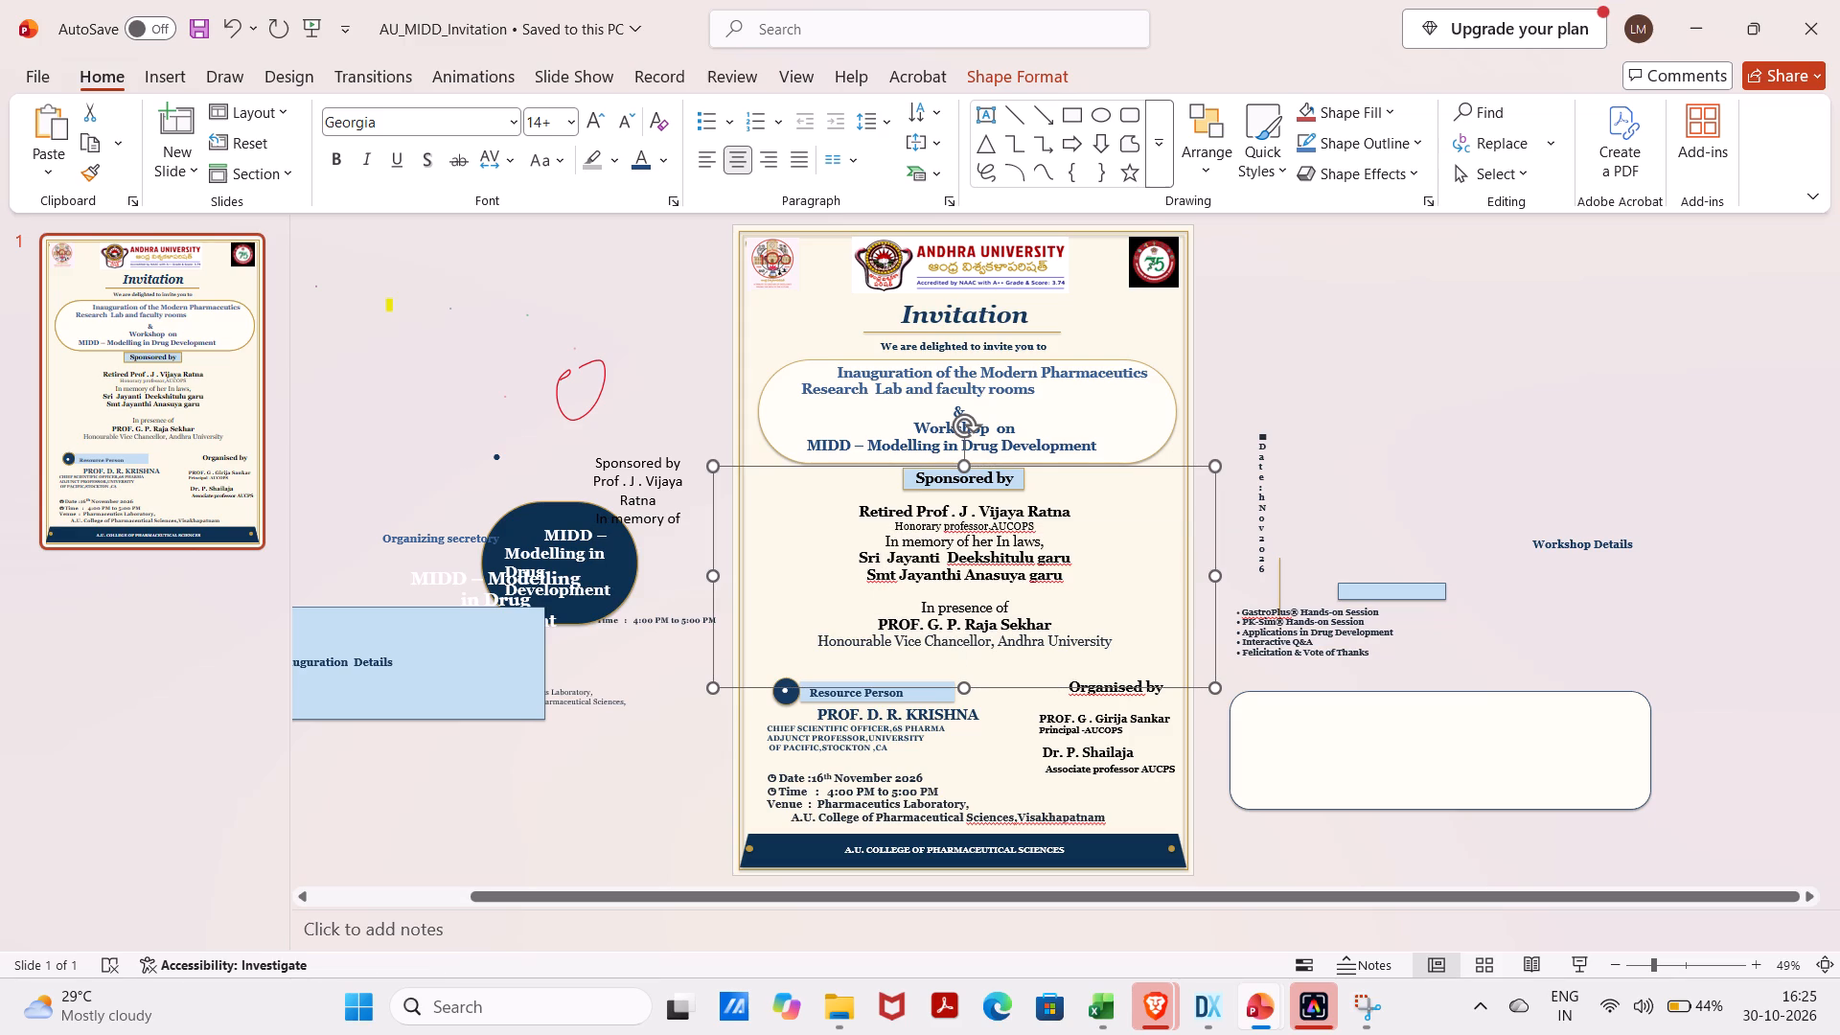
{"action": "left_click", "coordinate": [1110, 642]}
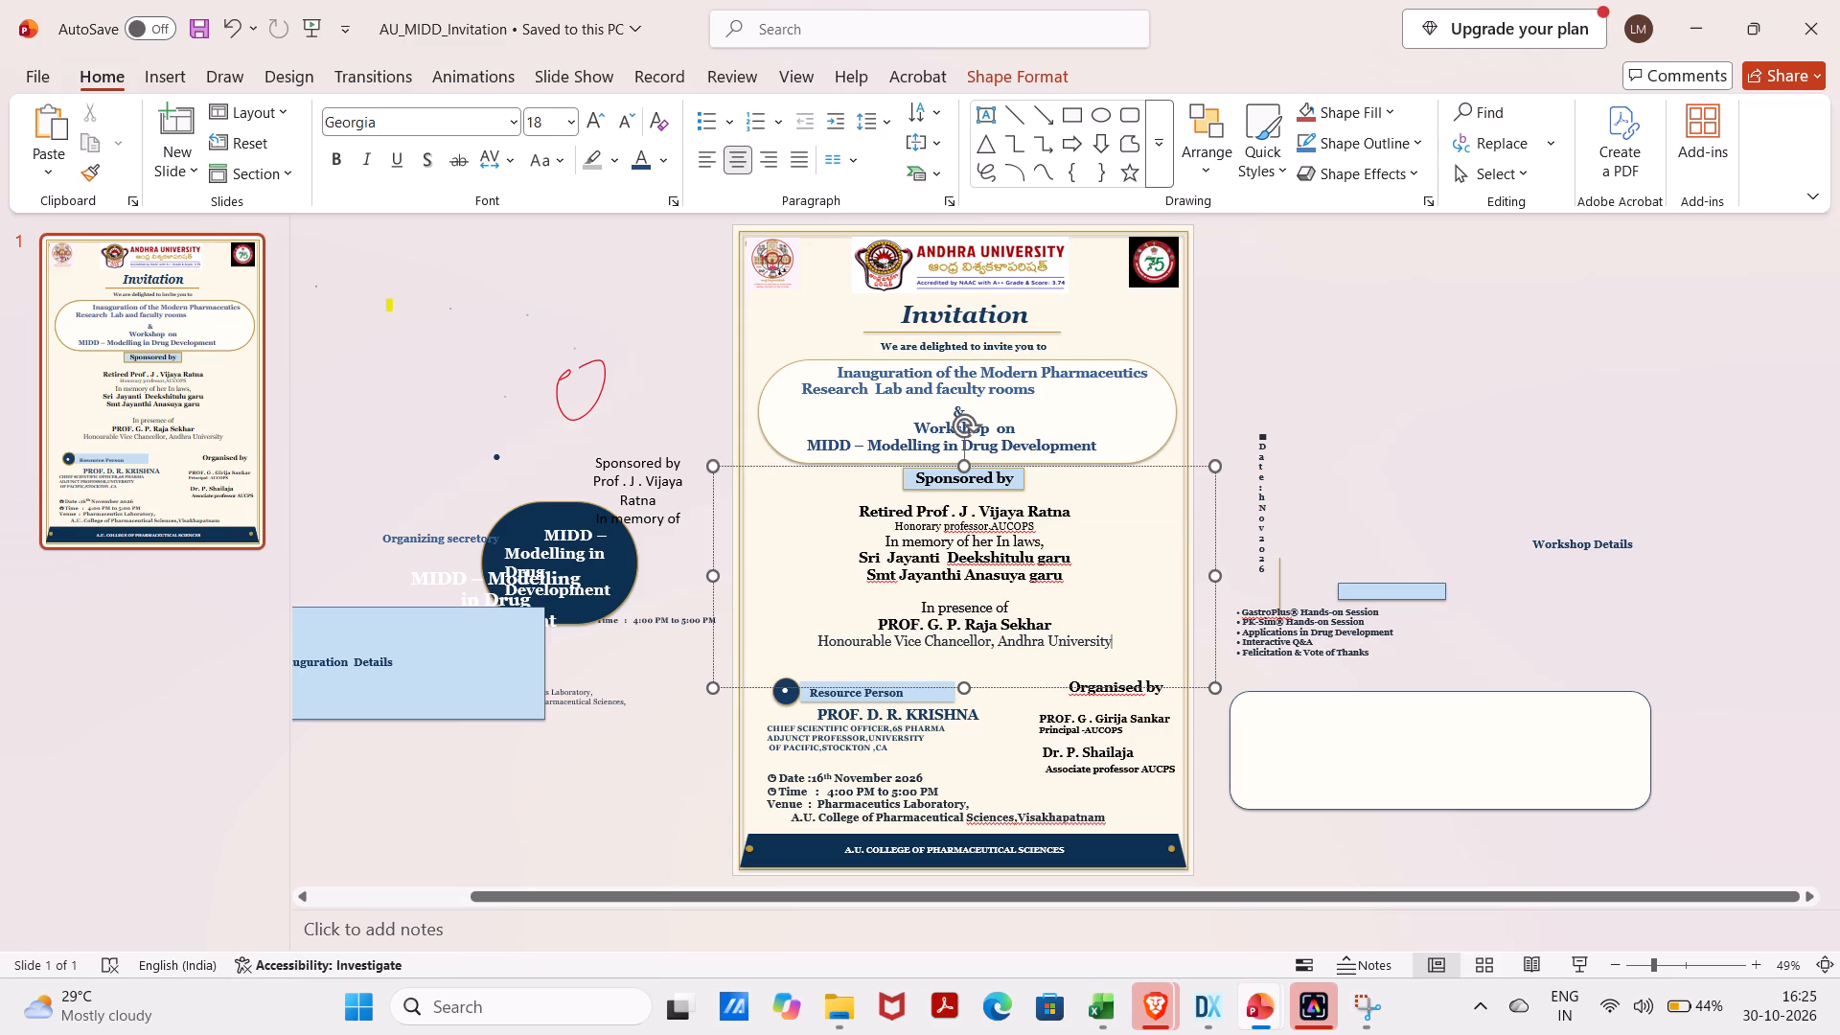
{"action": "left_click", "coordinate": [998, 644]}
{"action": "key", "text": "ctrl+v"}
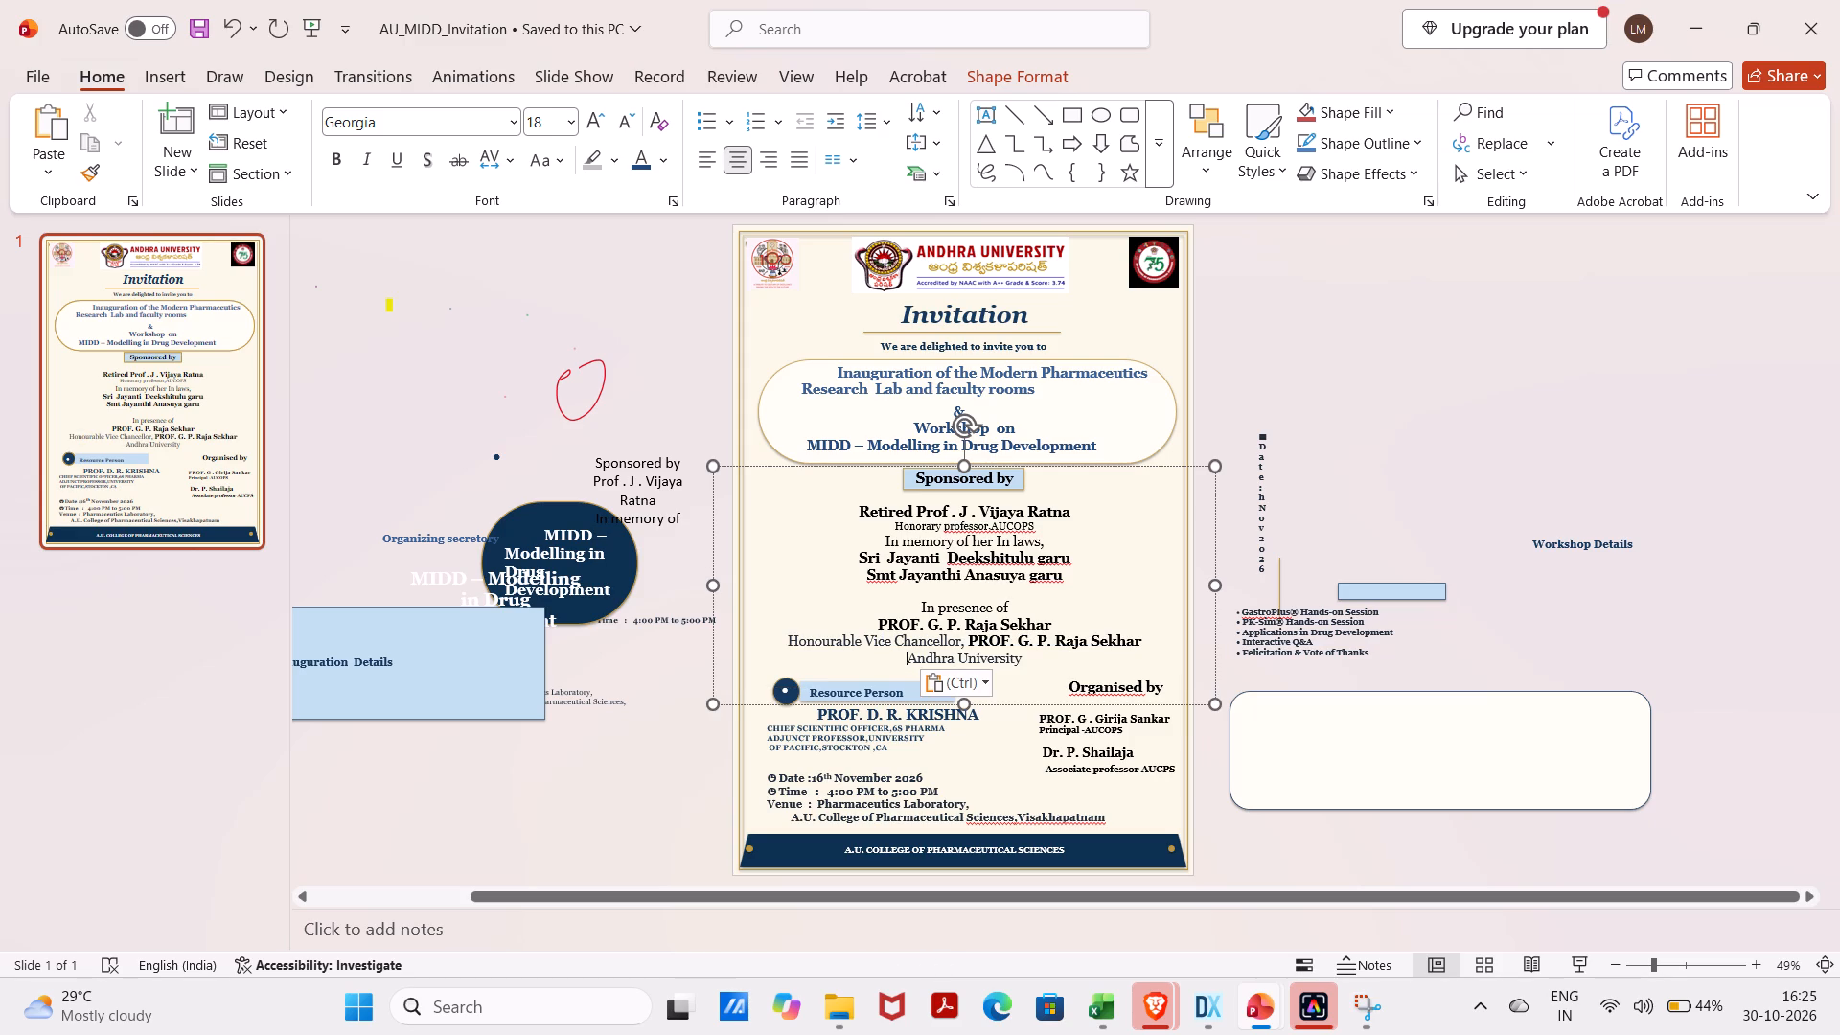
Delete the original "In presence of" and name lines, and put the copied name on its own line below "Honourable Vice Chancellor,".
{"action": "left_click_drag", "start_coordinate": [1054, 620], "coordinate": [869, 615]}
{"action": "key", "text": "BackSpace"}
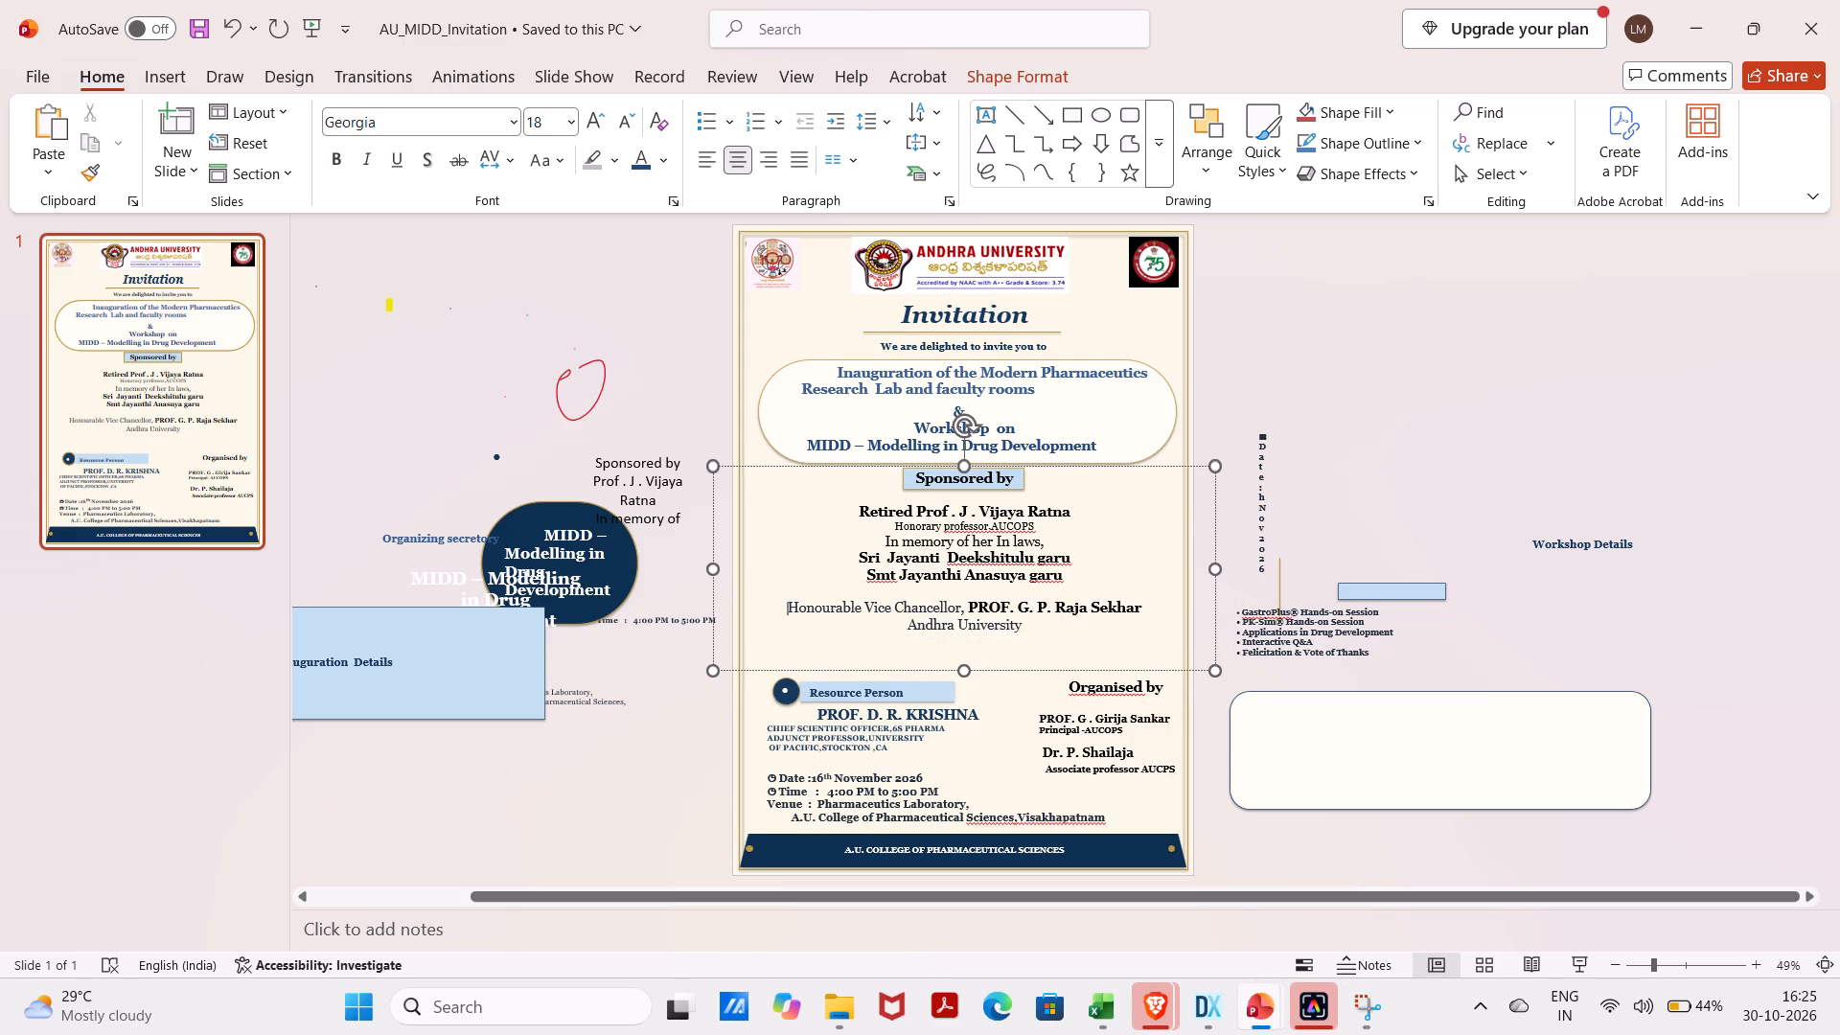
{"action": "left_click", "coordinate": [971, 608]}
{"action": "key", "text": "Return"}
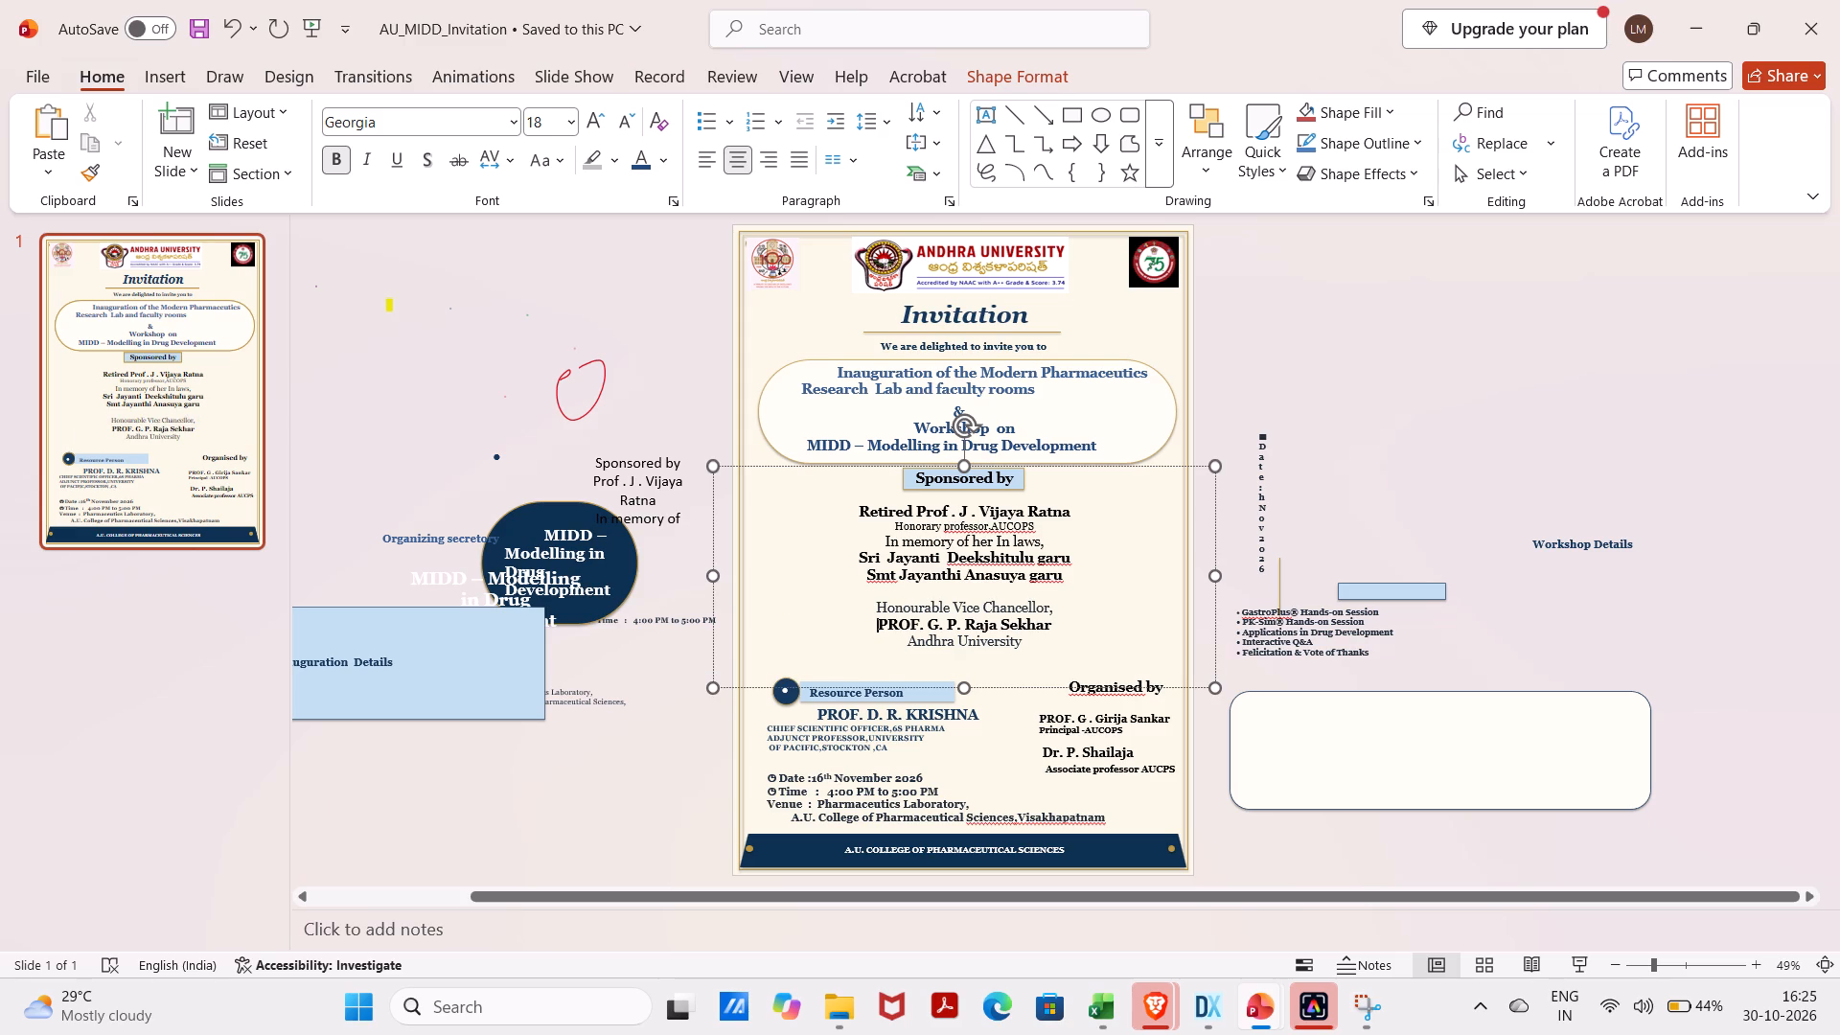
Bold the three vice chancellor lines, from "Honourable Vice Chancellor," to "Andhra University".
{"action": "left_click_drag", "start_coordinate": [1045, 649], "coordinate": [894, 603]}
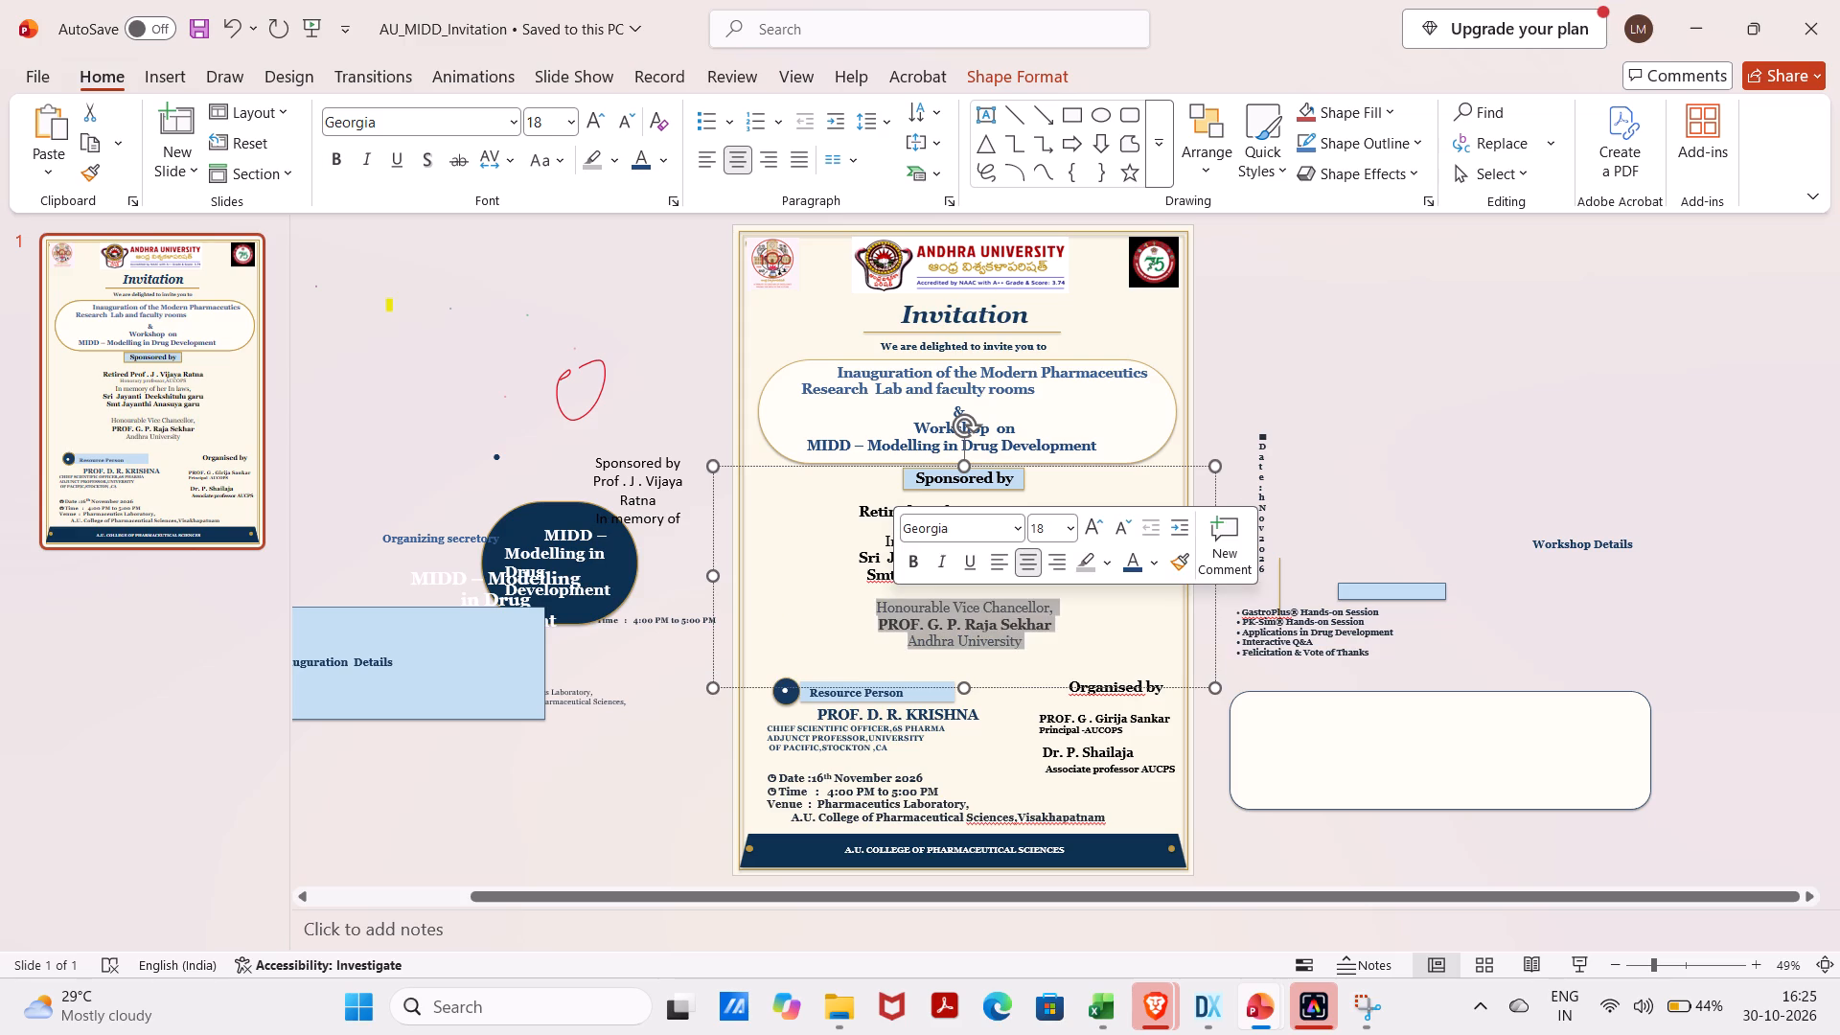
{"action": "left_click", "coordinate": [909, 563]}
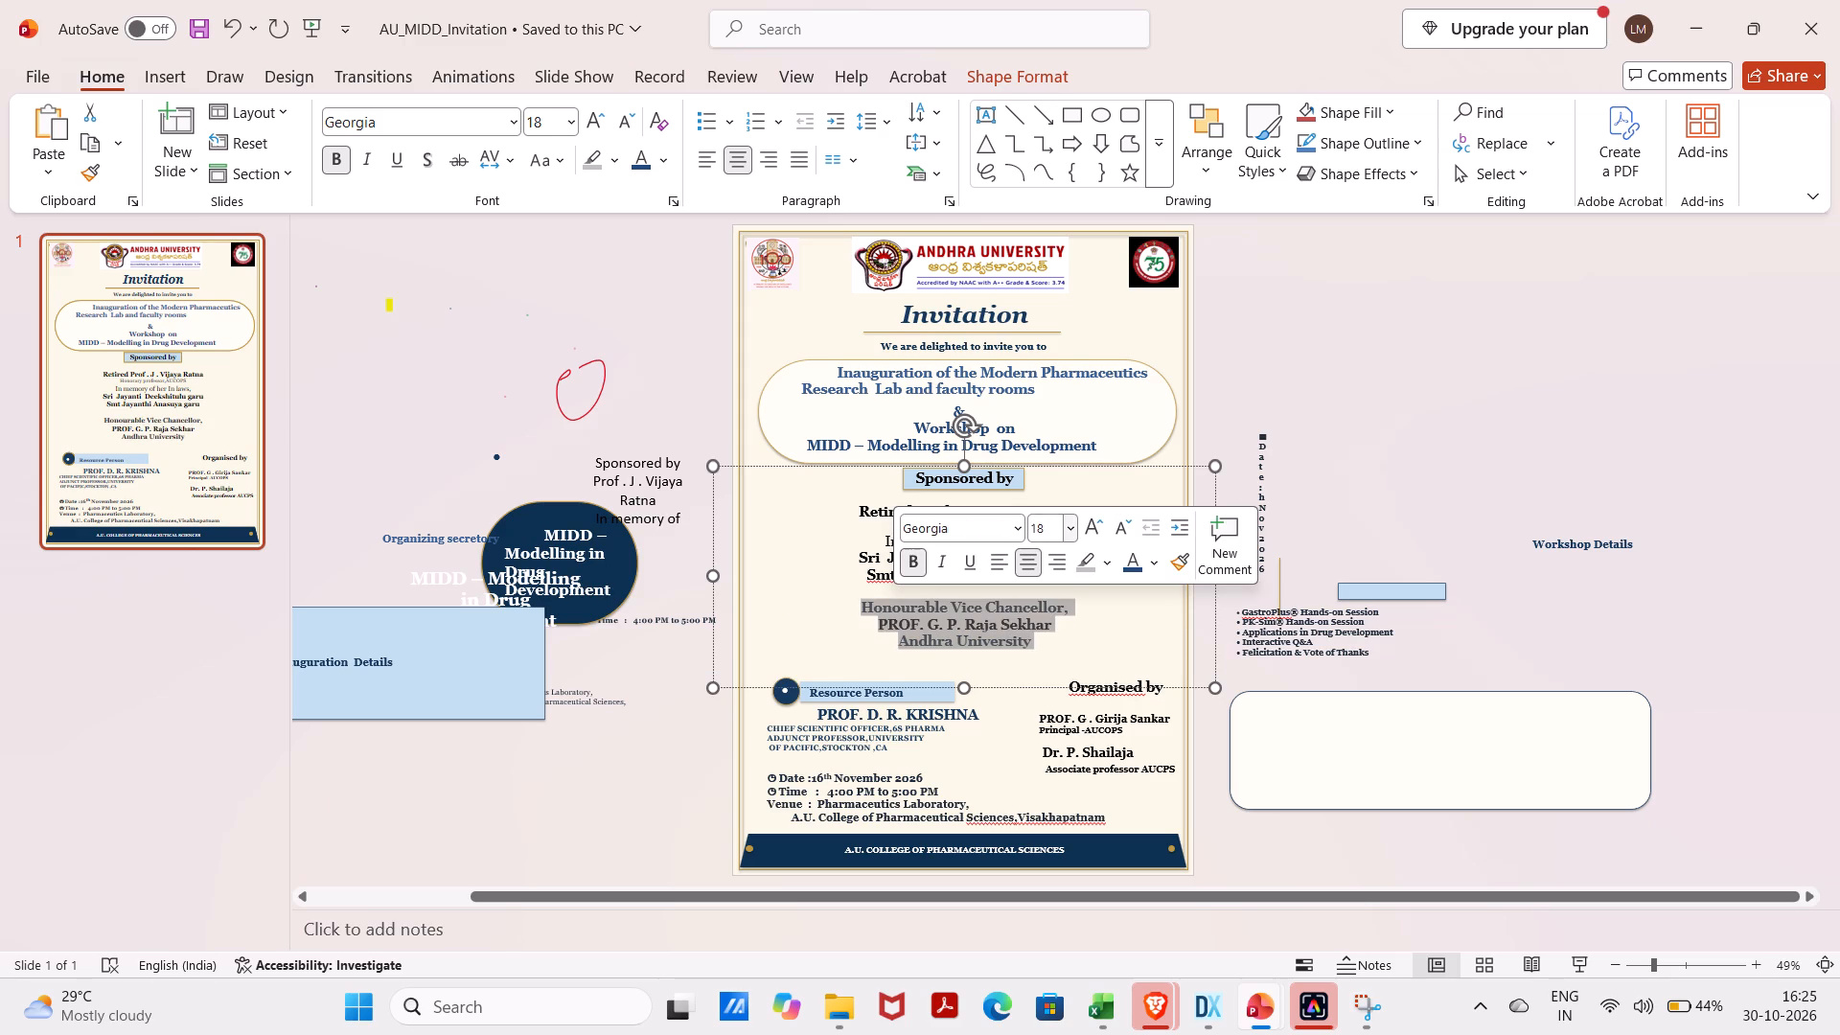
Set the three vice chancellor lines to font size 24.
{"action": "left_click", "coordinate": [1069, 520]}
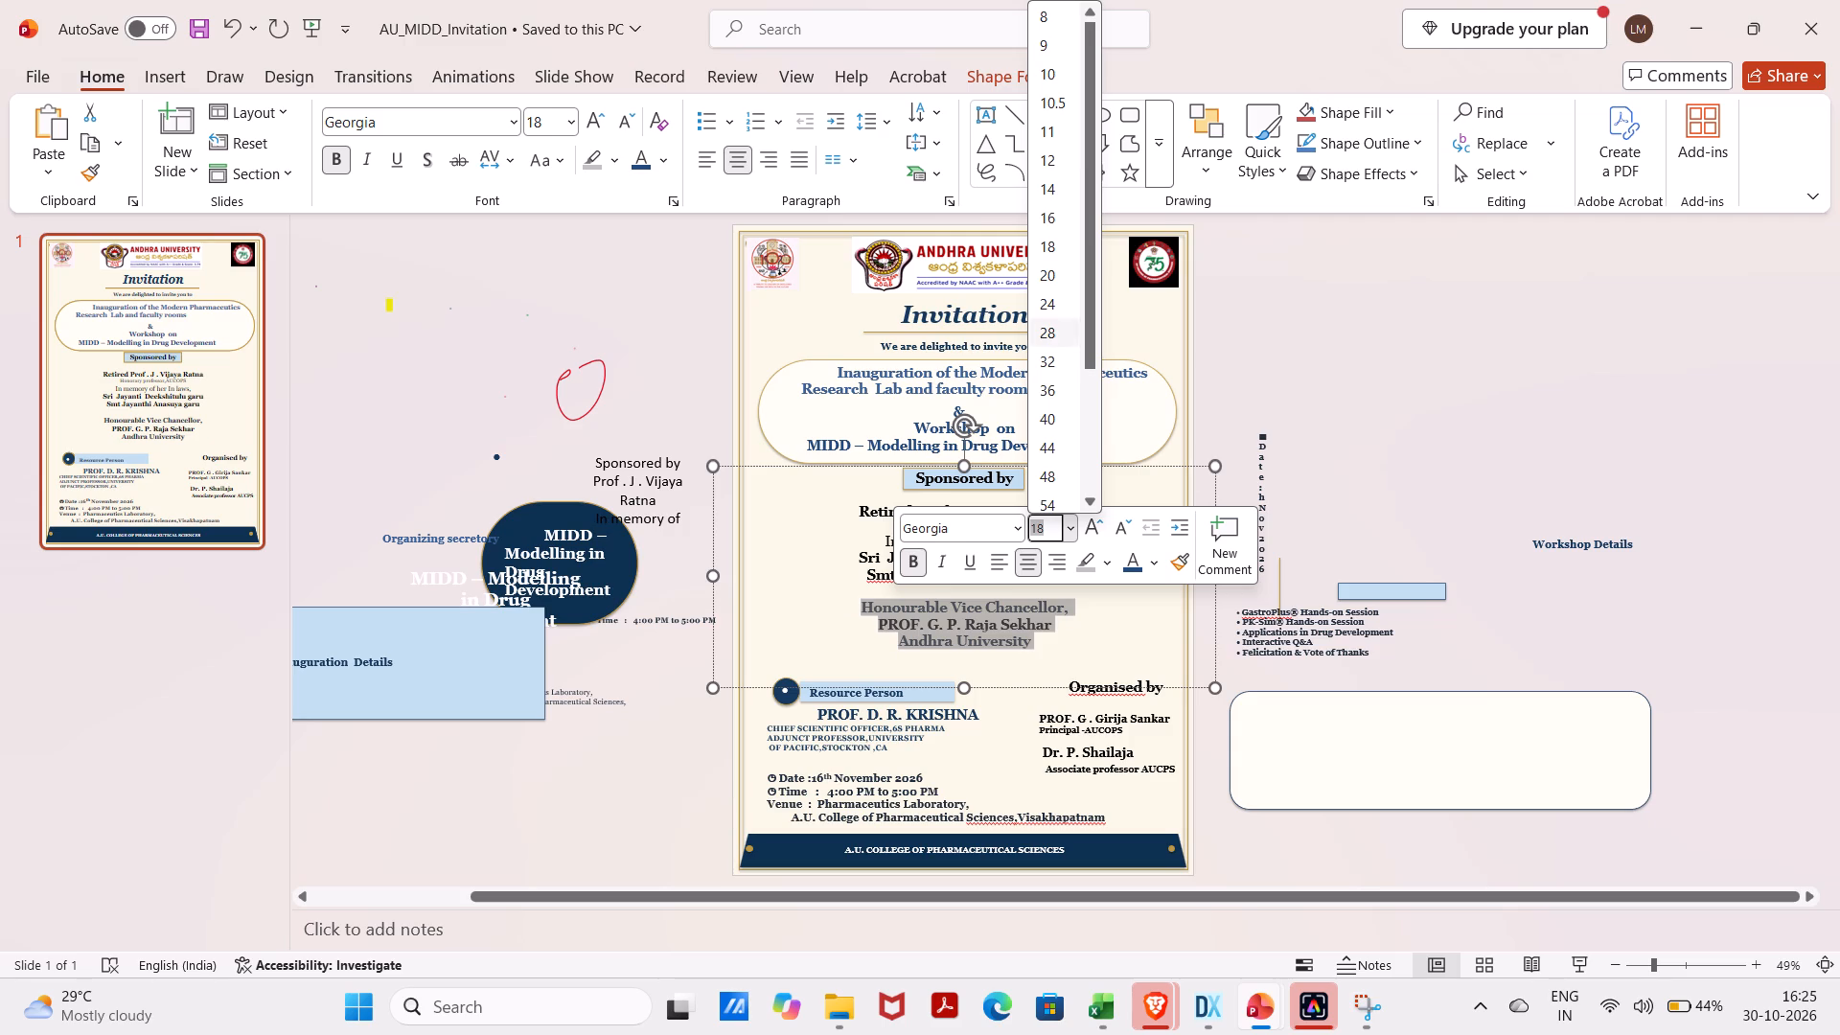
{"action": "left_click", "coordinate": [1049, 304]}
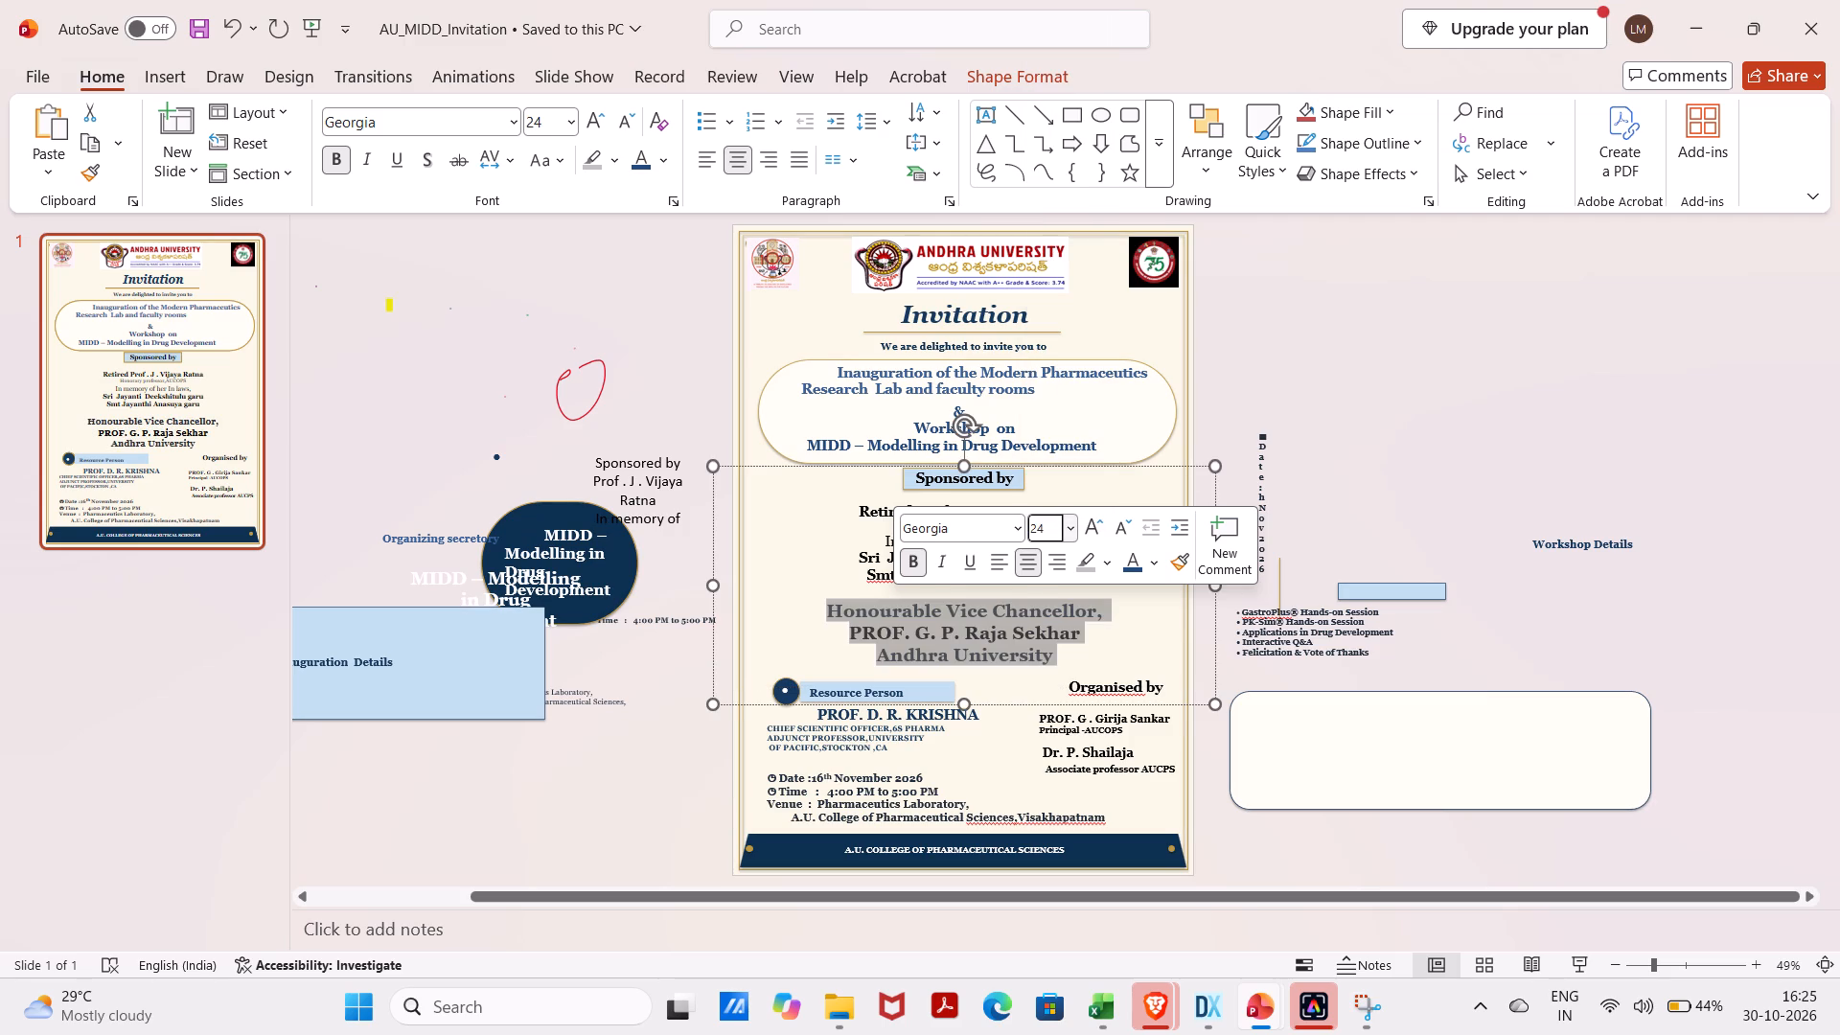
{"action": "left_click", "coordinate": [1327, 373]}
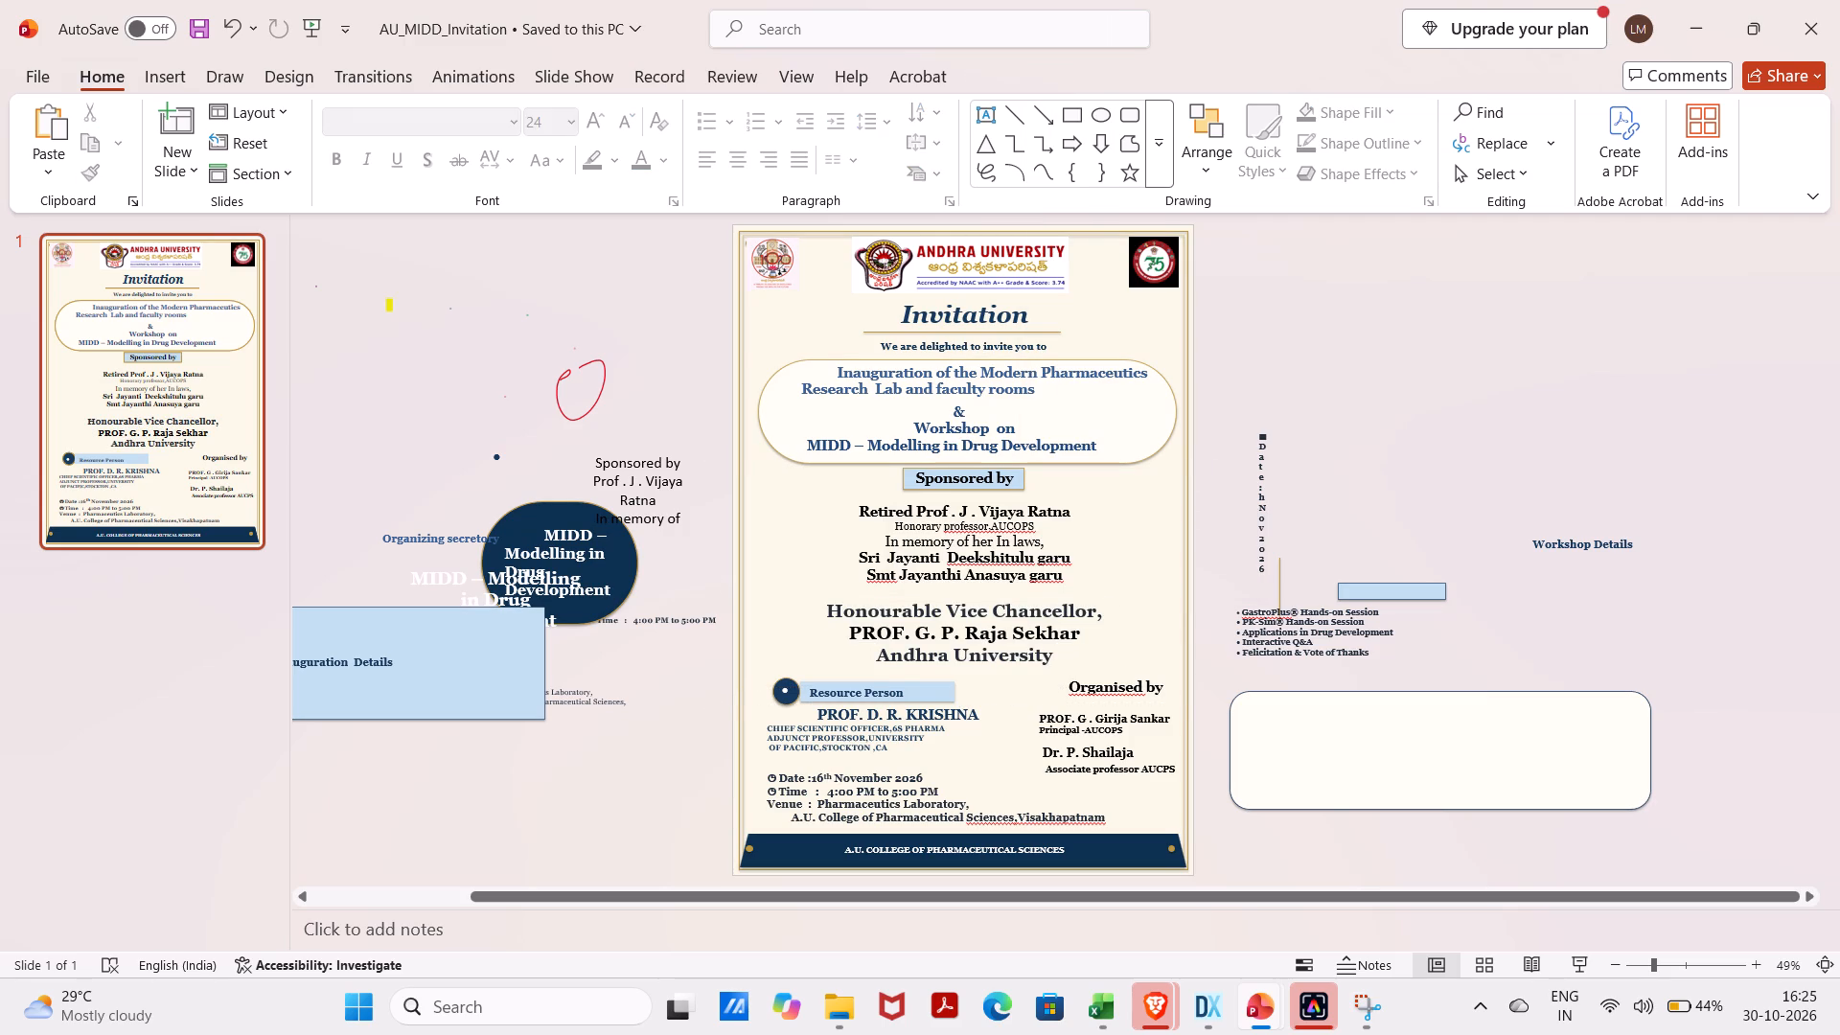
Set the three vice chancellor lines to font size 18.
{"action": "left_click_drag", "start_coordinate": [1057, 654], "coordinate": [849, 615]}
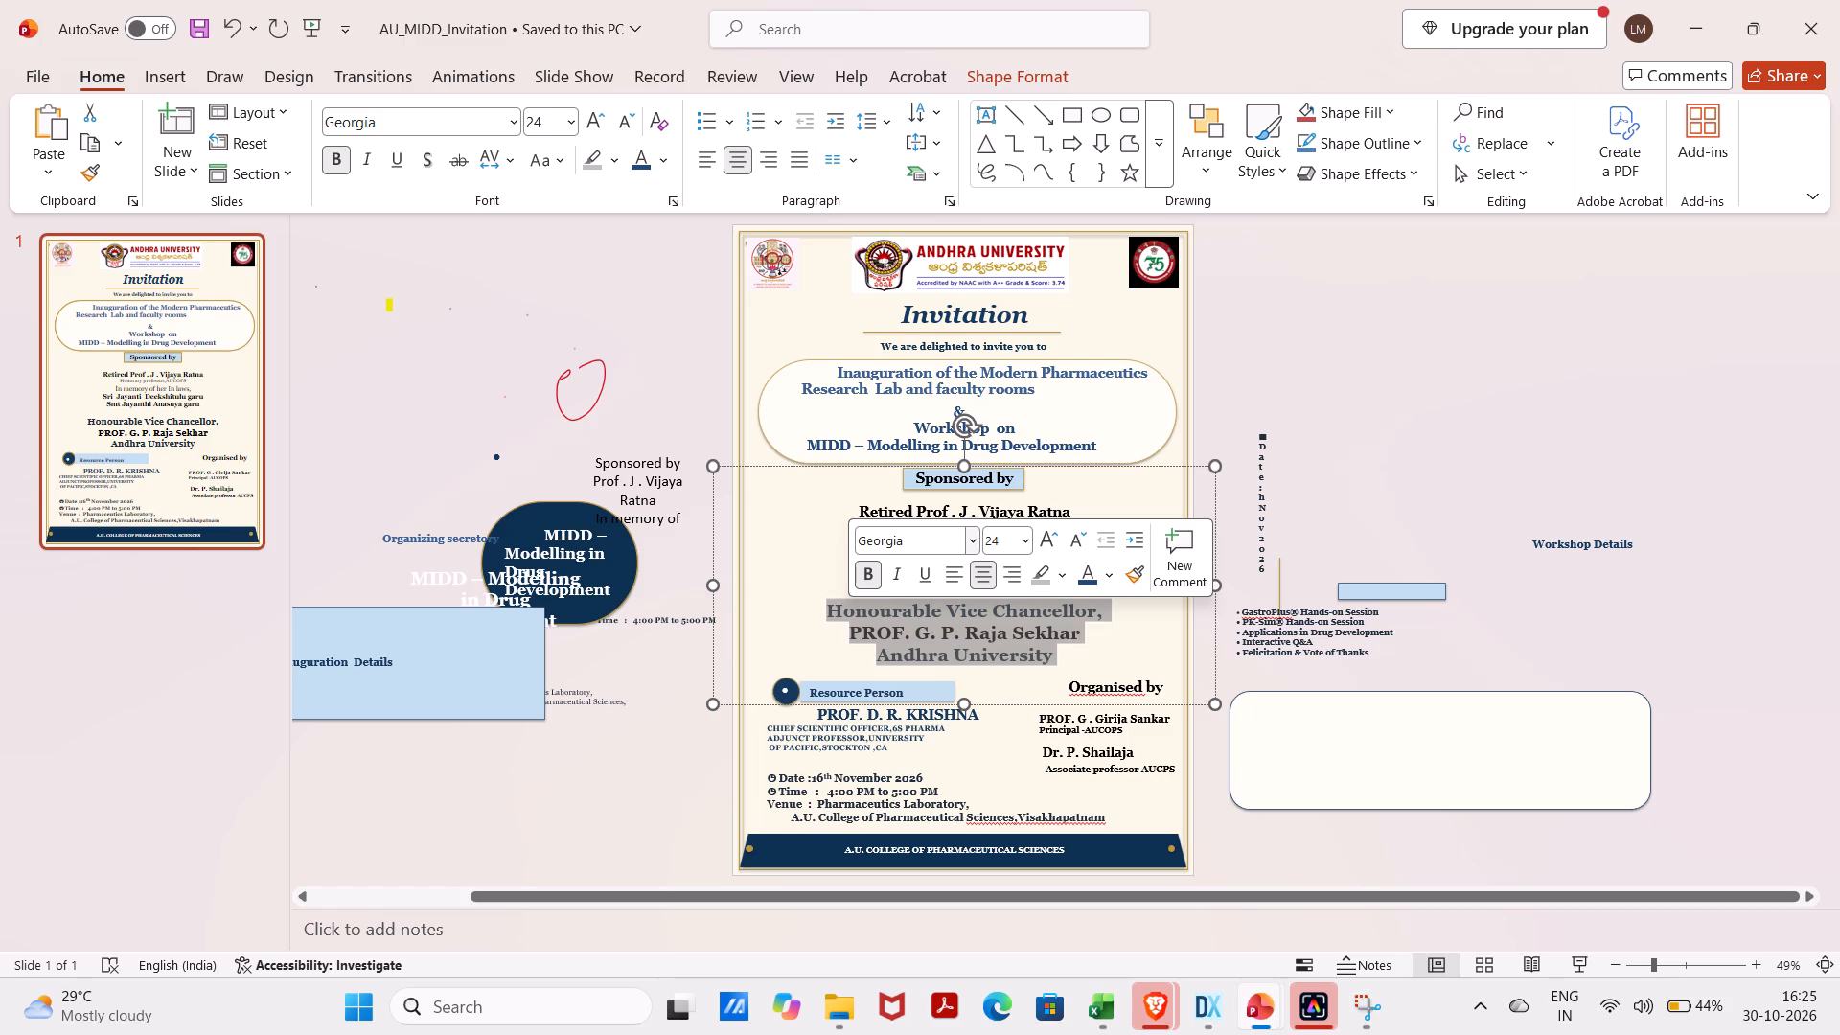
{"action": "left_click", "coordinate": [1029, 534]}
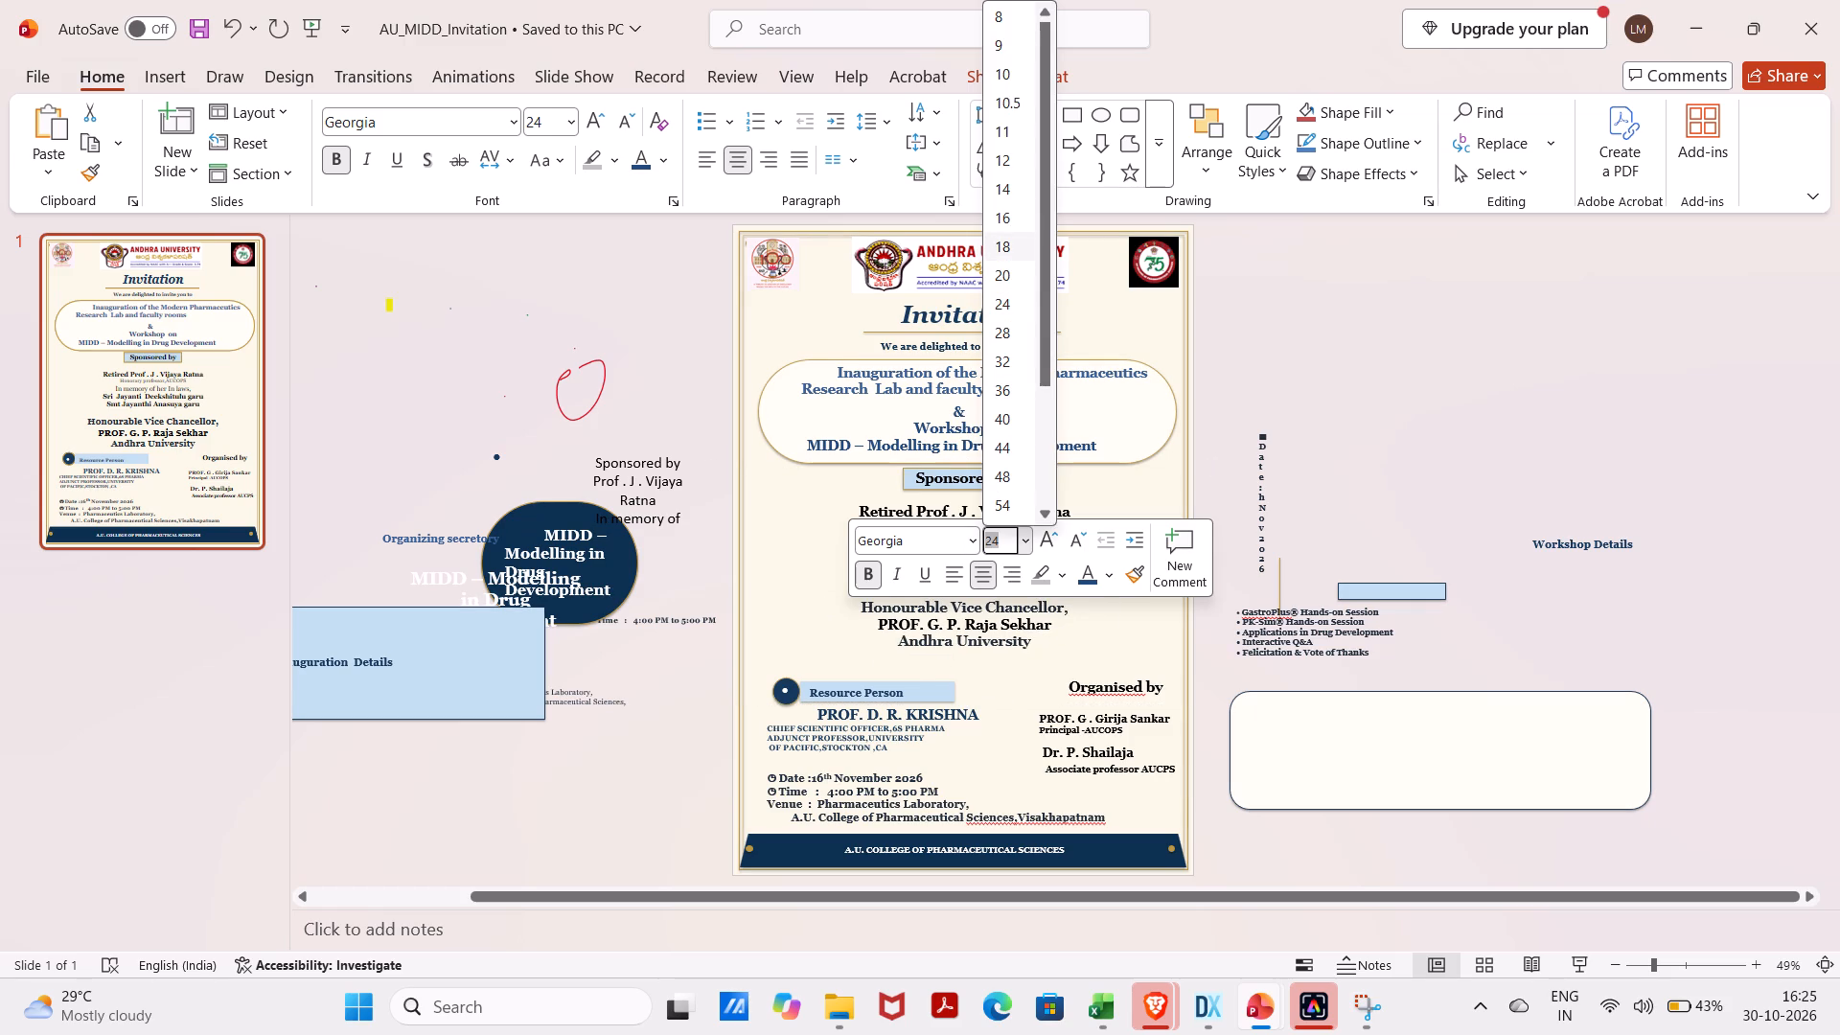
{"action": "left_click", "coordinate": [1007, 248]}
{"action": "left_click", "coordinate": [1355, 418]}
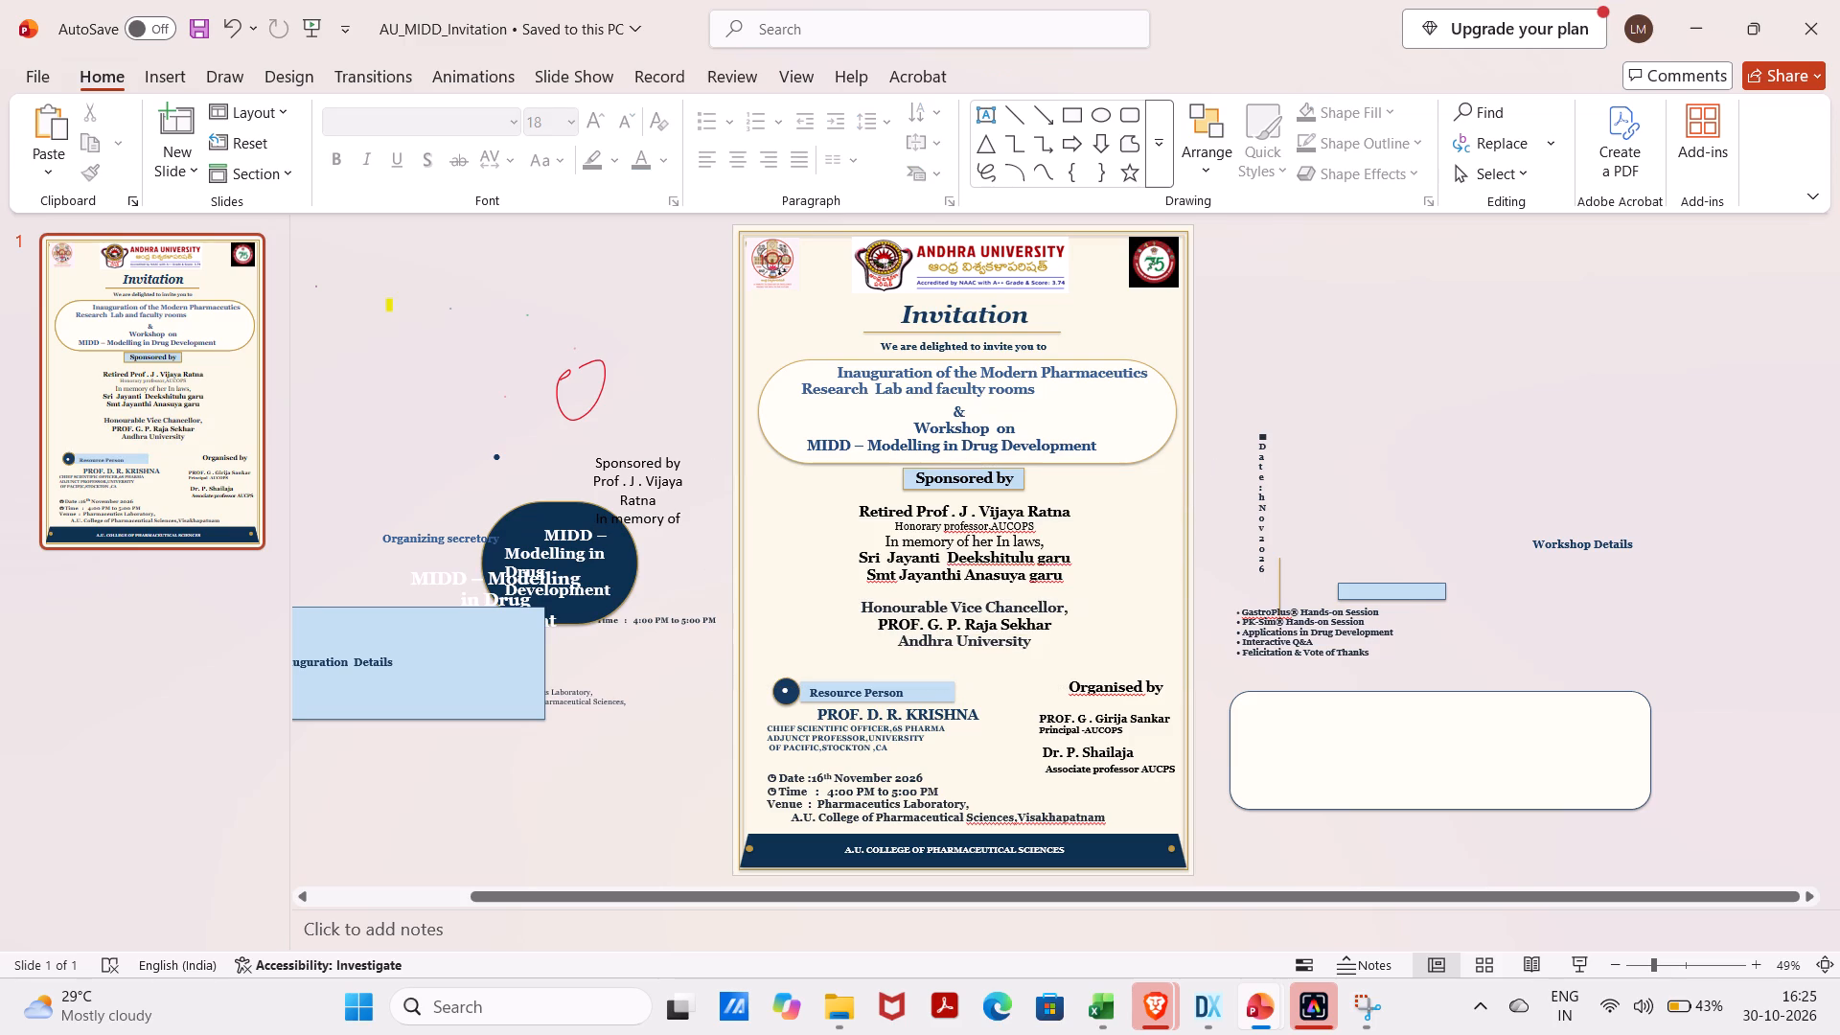
Add a bold line "In presence of" directly below the second in-law's name in the sponsor text.
{"action": "left_click", "coordinate": [1084, 611]}
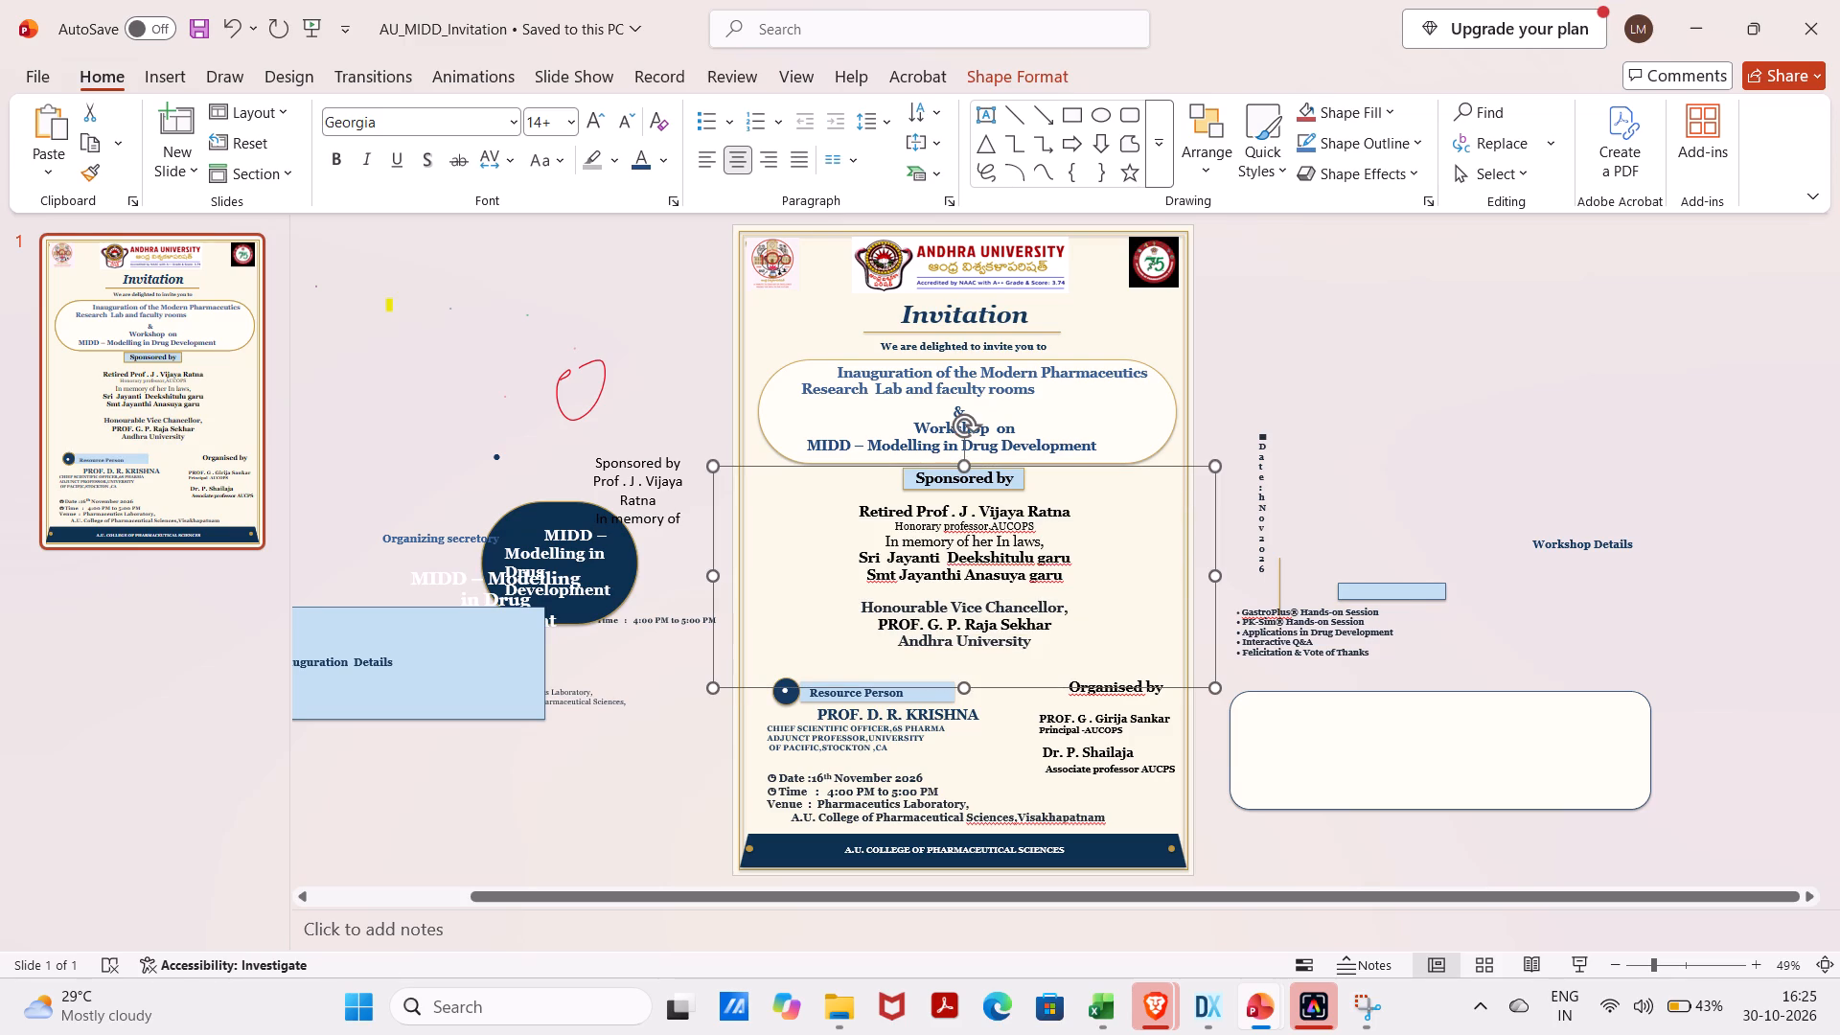
{"action": "left_click", "coordinate": [965, 590]}
{"action": "left_click", "coordinate": [1072, 575]}
{"action": "left_click", "coordinate": [1068, 578]}
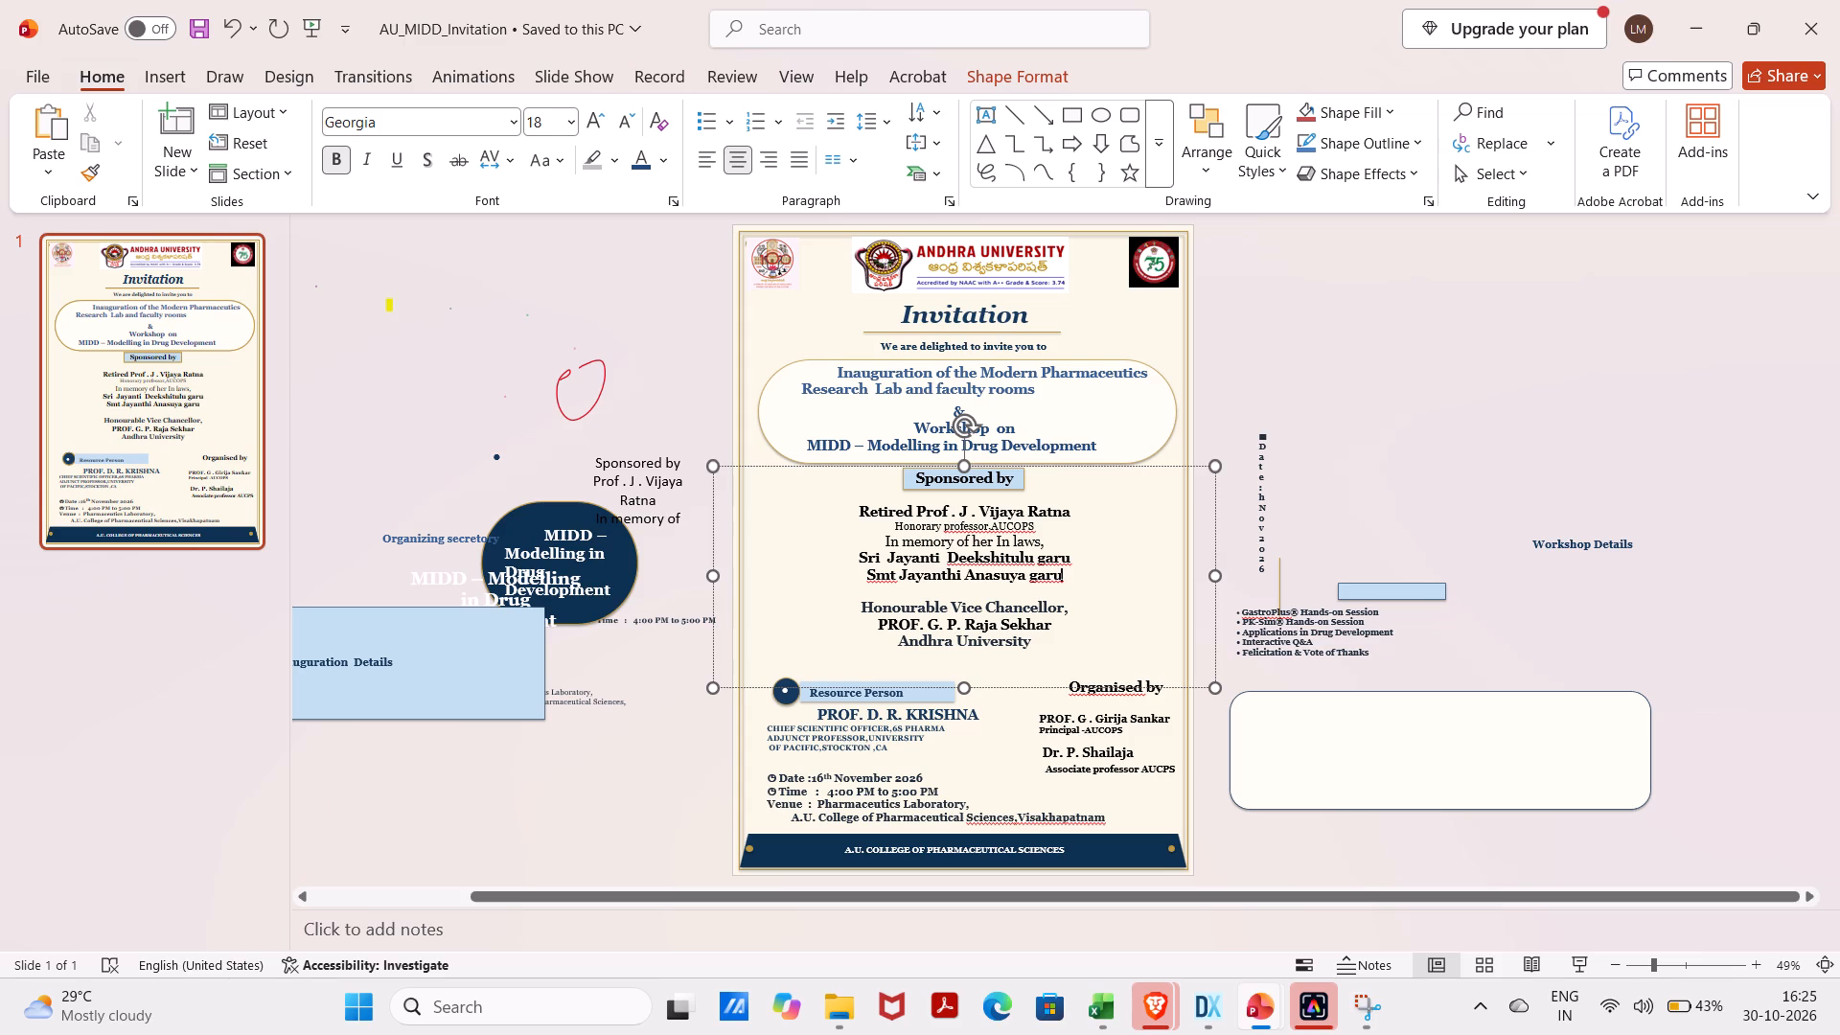
{"action": "key", "text": "Return"}
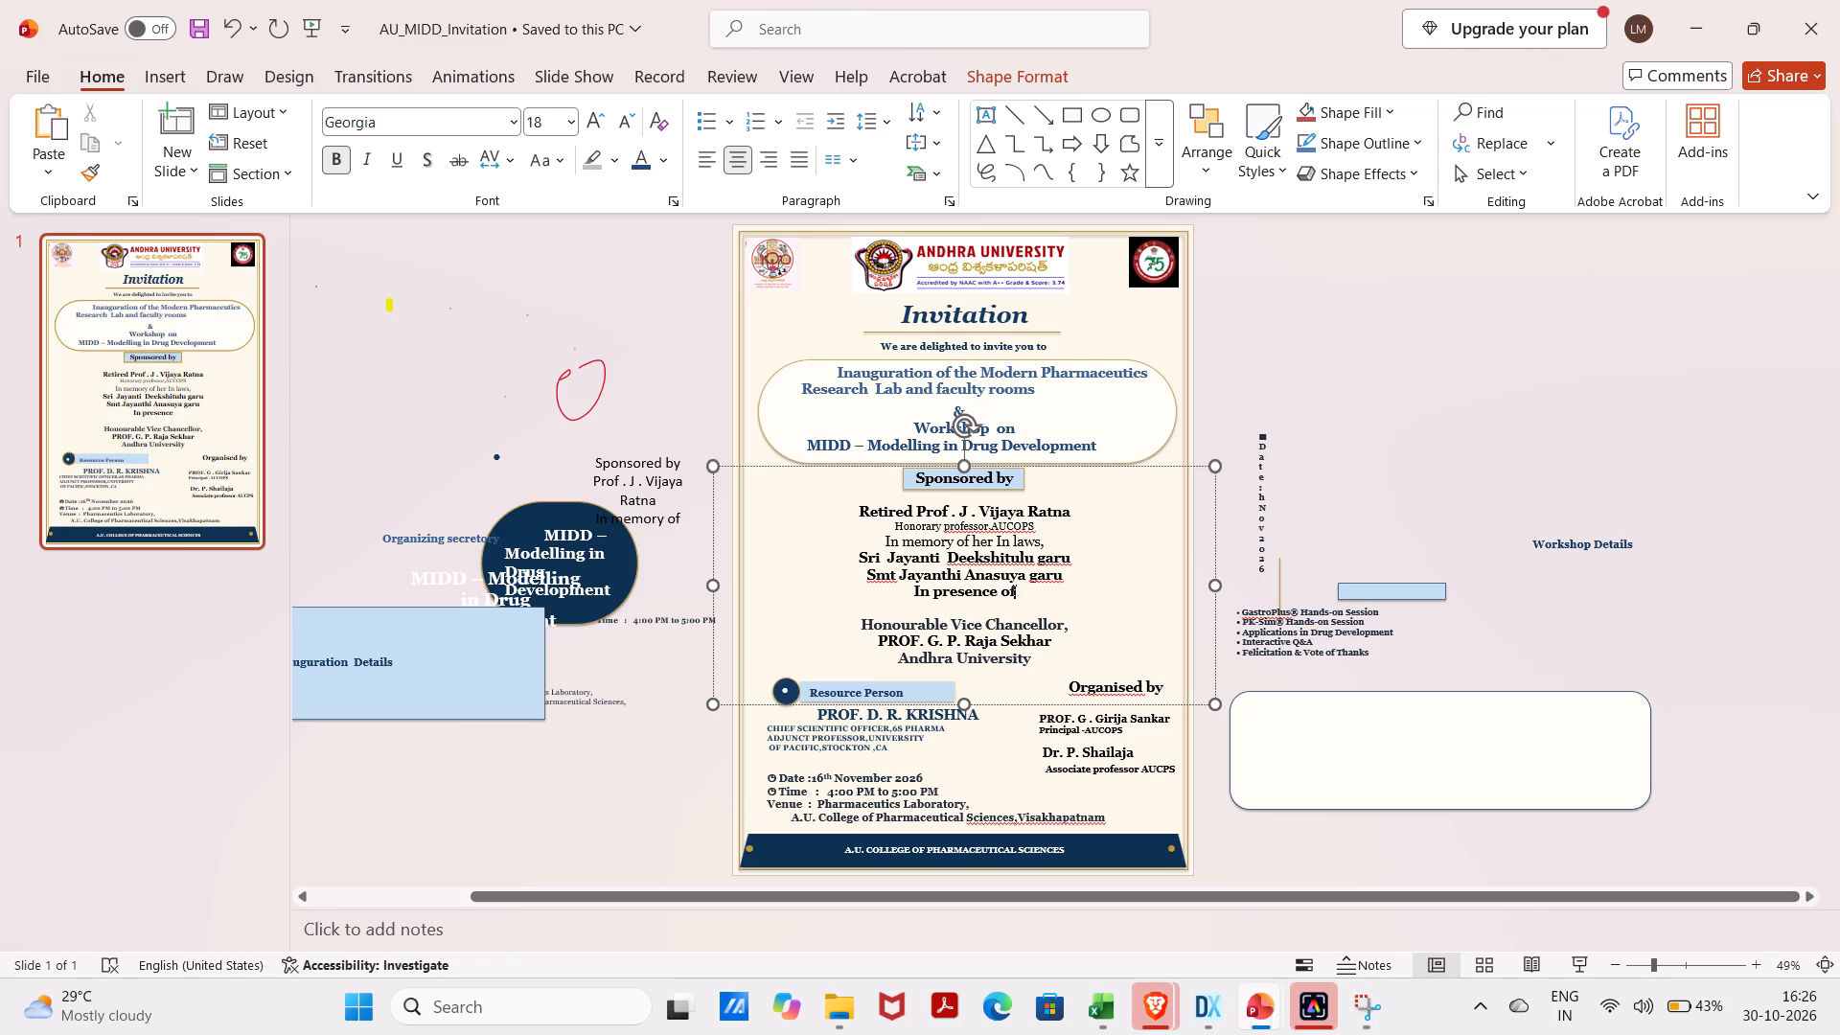
Add a blank line above "In presence of" and remove the blank line between it and "Honourable Vice Chancellor,".
{"action": "left_click", "coordinate": [1067, 575]}
{"action": "key", "text": "Return"}
{"action": "left_click", "coordinate": [1004, 625]}
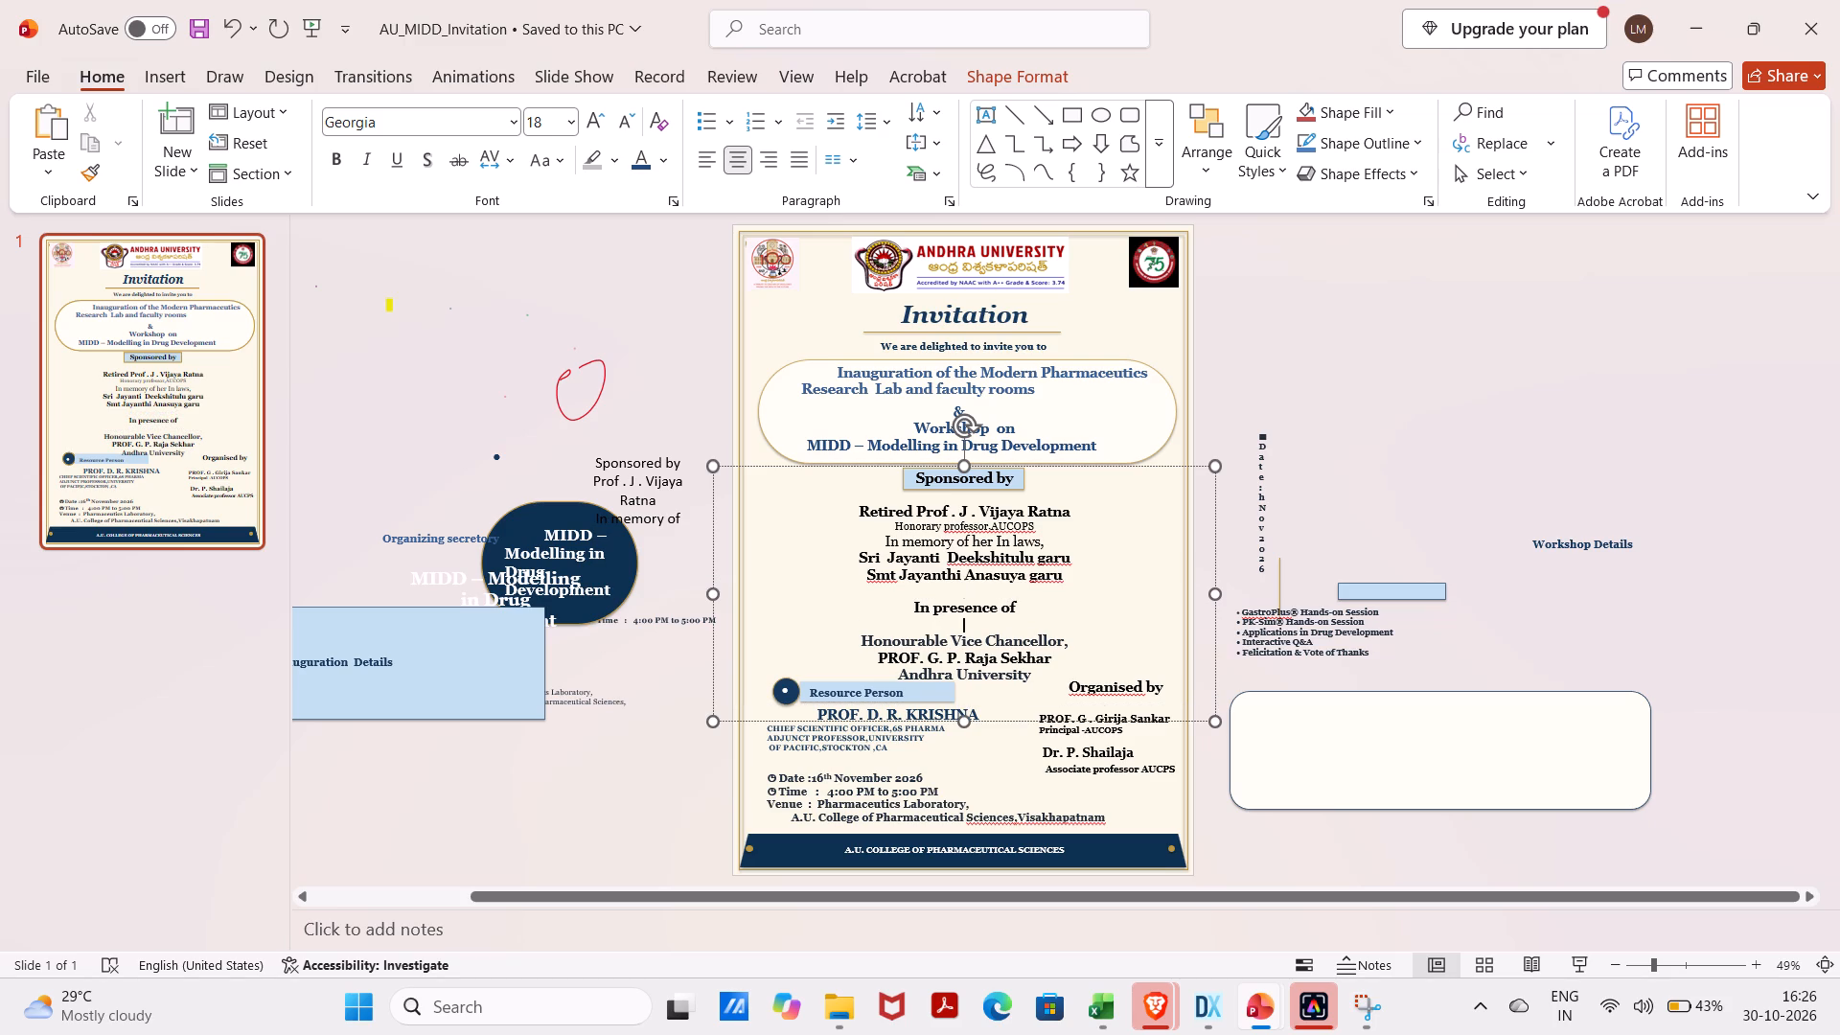
{"action": "key", "text": "BackSpace"}
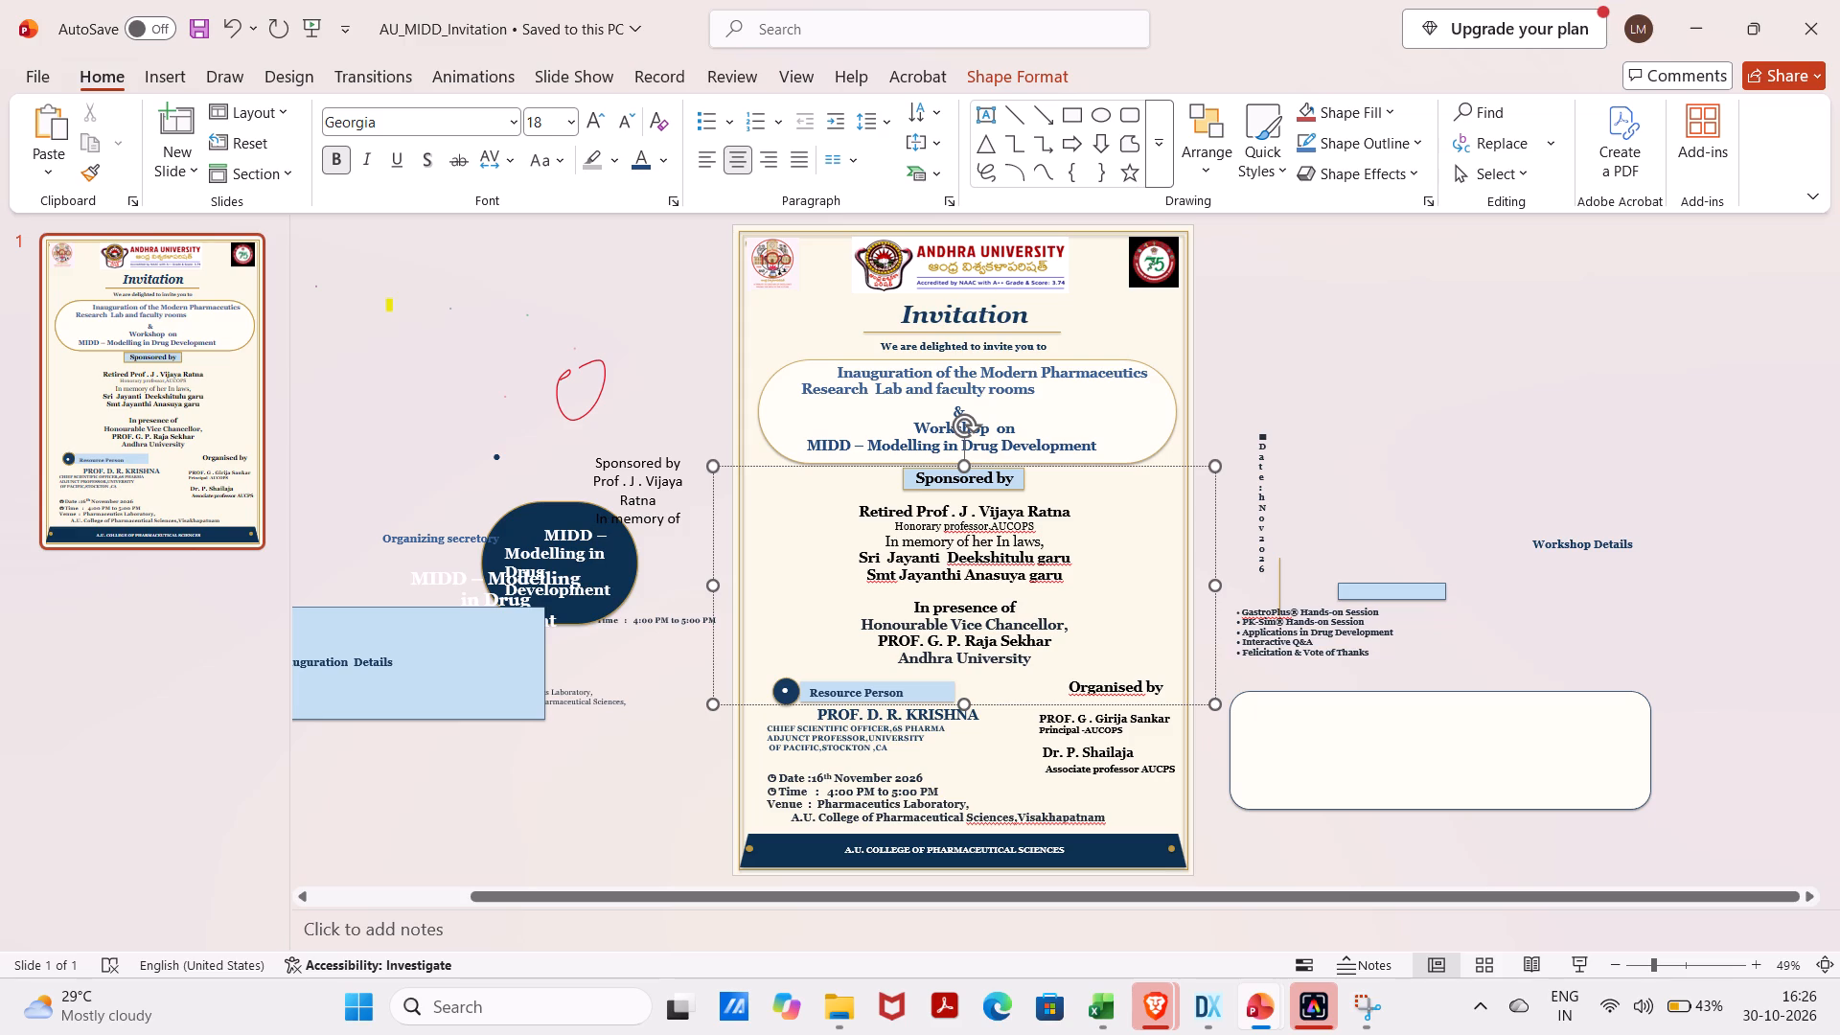
{"action": "left_click", "coordinate": [1370, 443]}
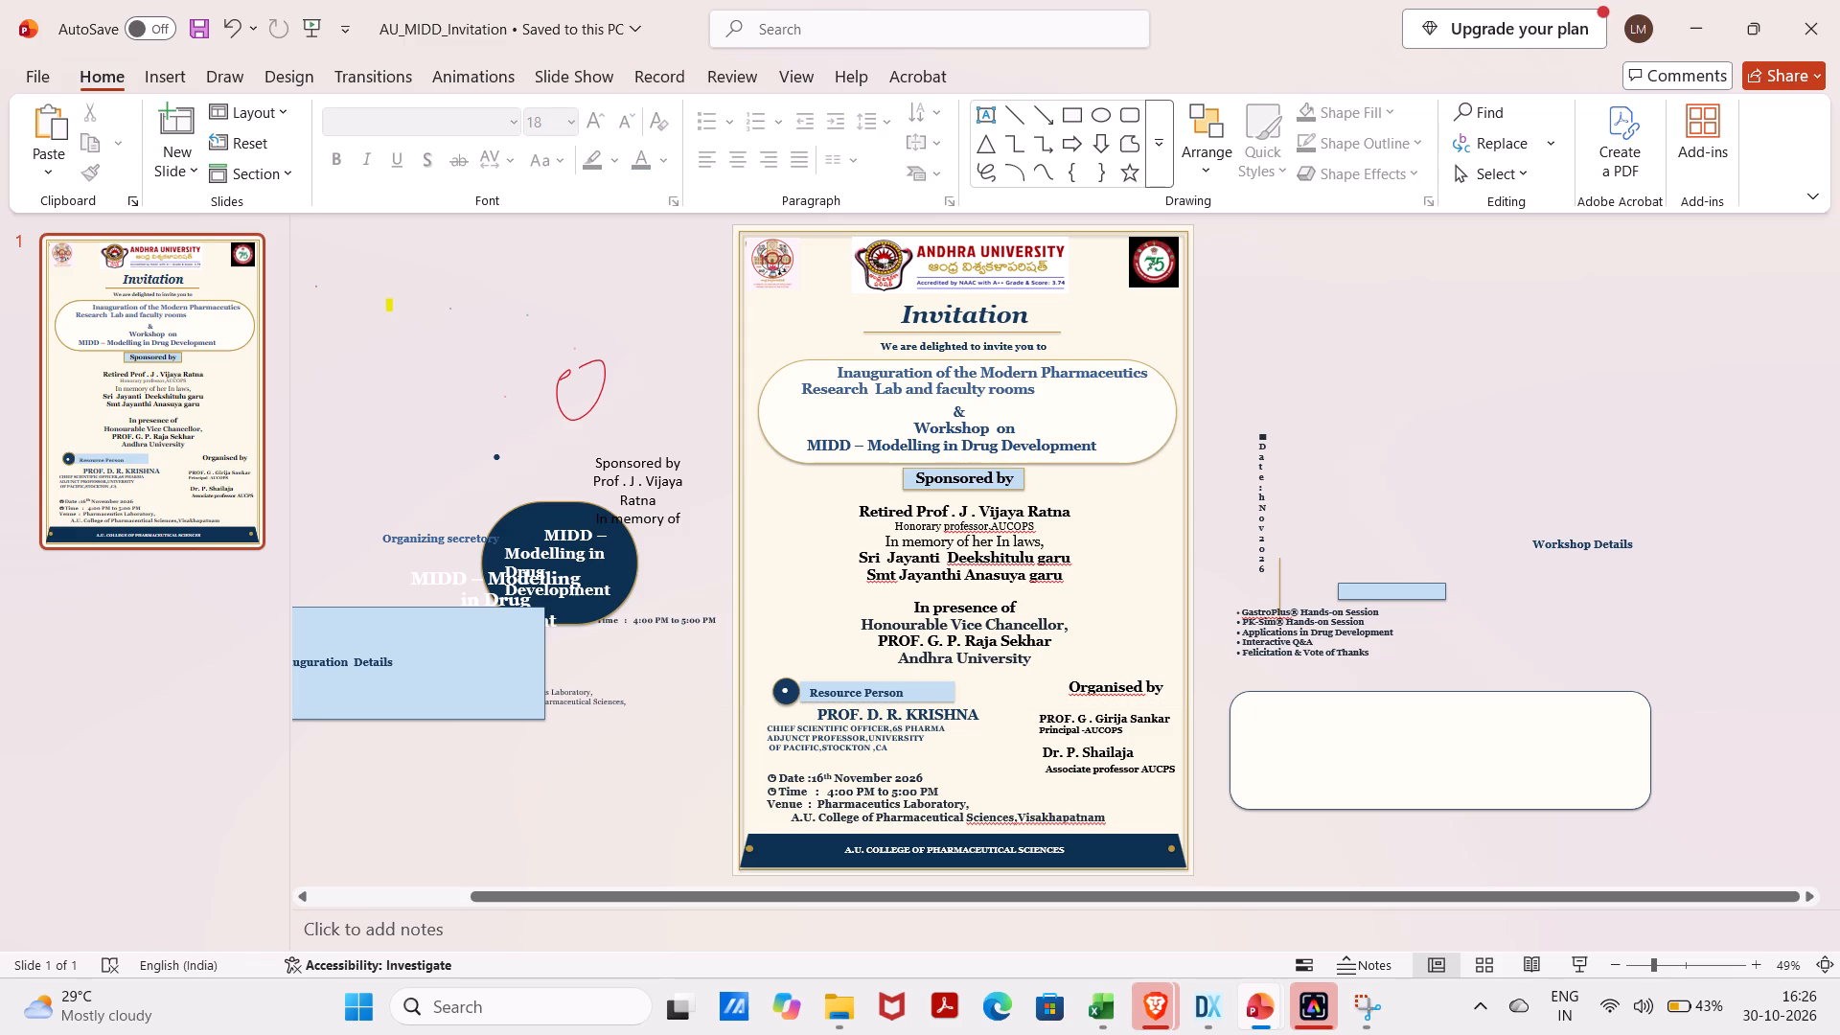
Insert a space on each side of the comma so the line reads "Honorary professor , AUCOPS".
{"action": "left_click", "coordinate": [992, 530]}
{"action": "key", "text": "space"}
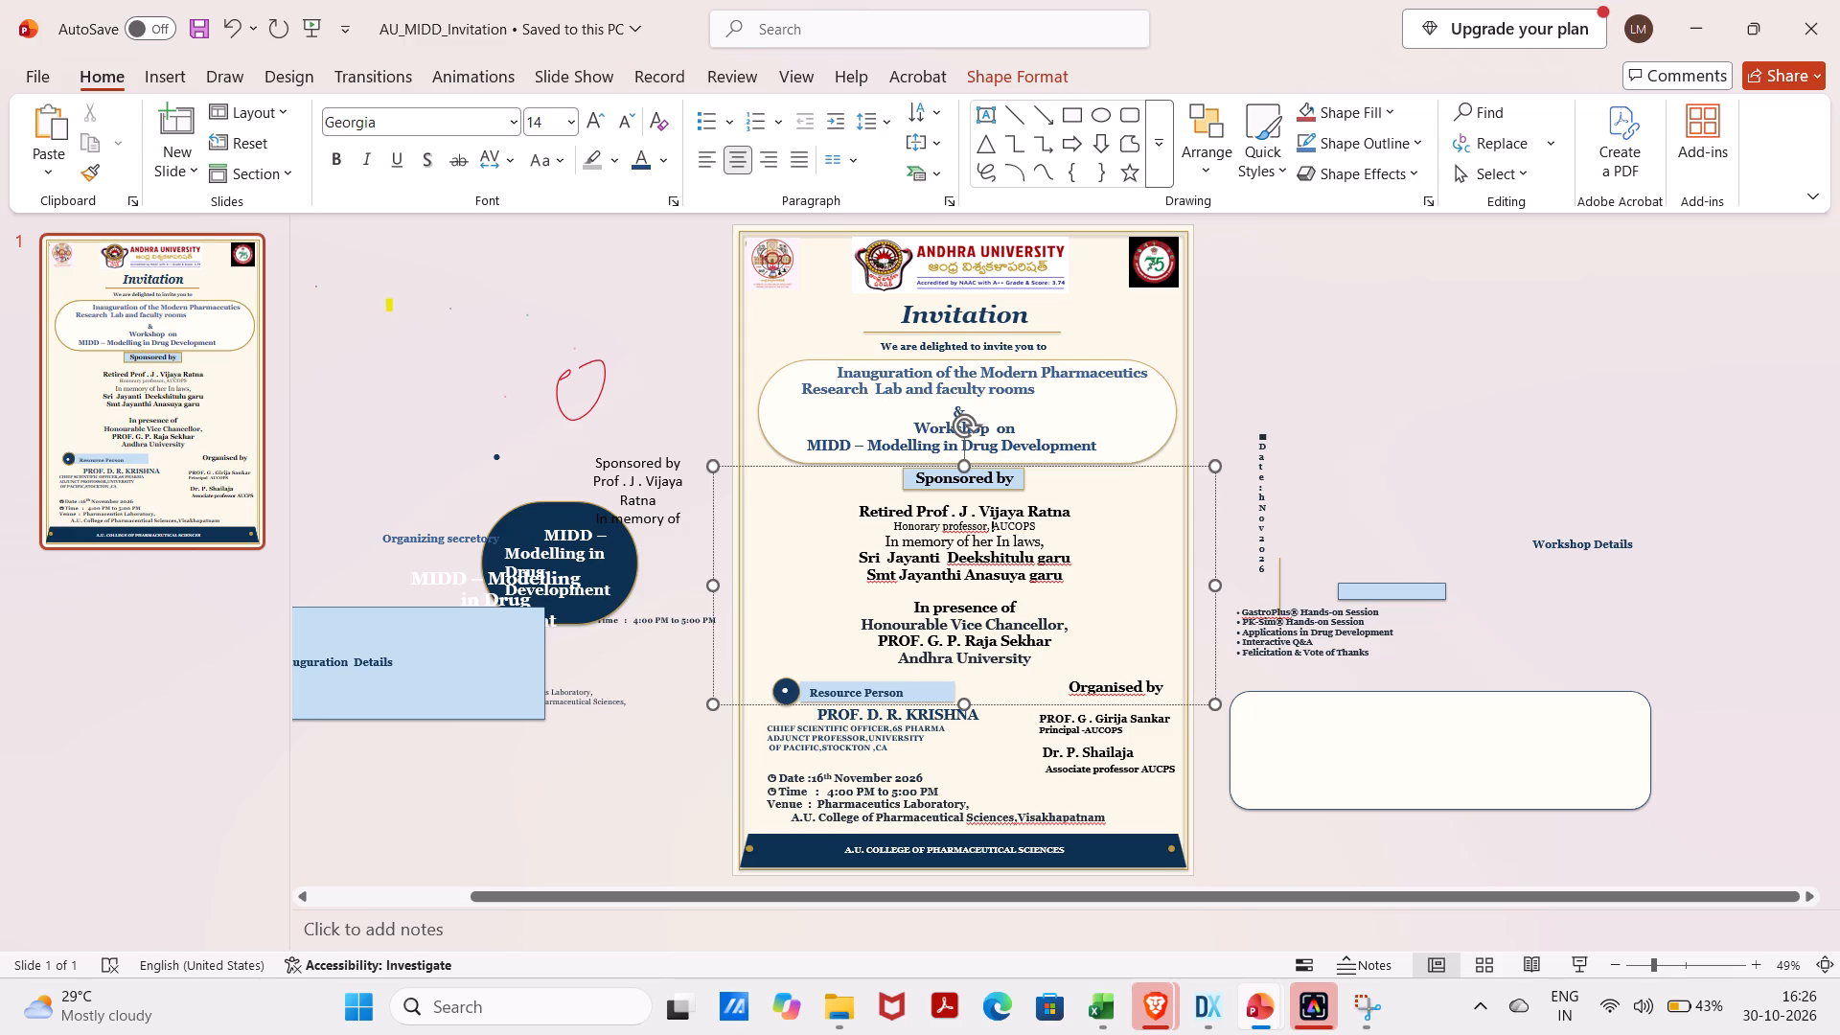
{"action": "left_click", "coordinate": [986, 531]}
{"action": "key", "text": "space"}
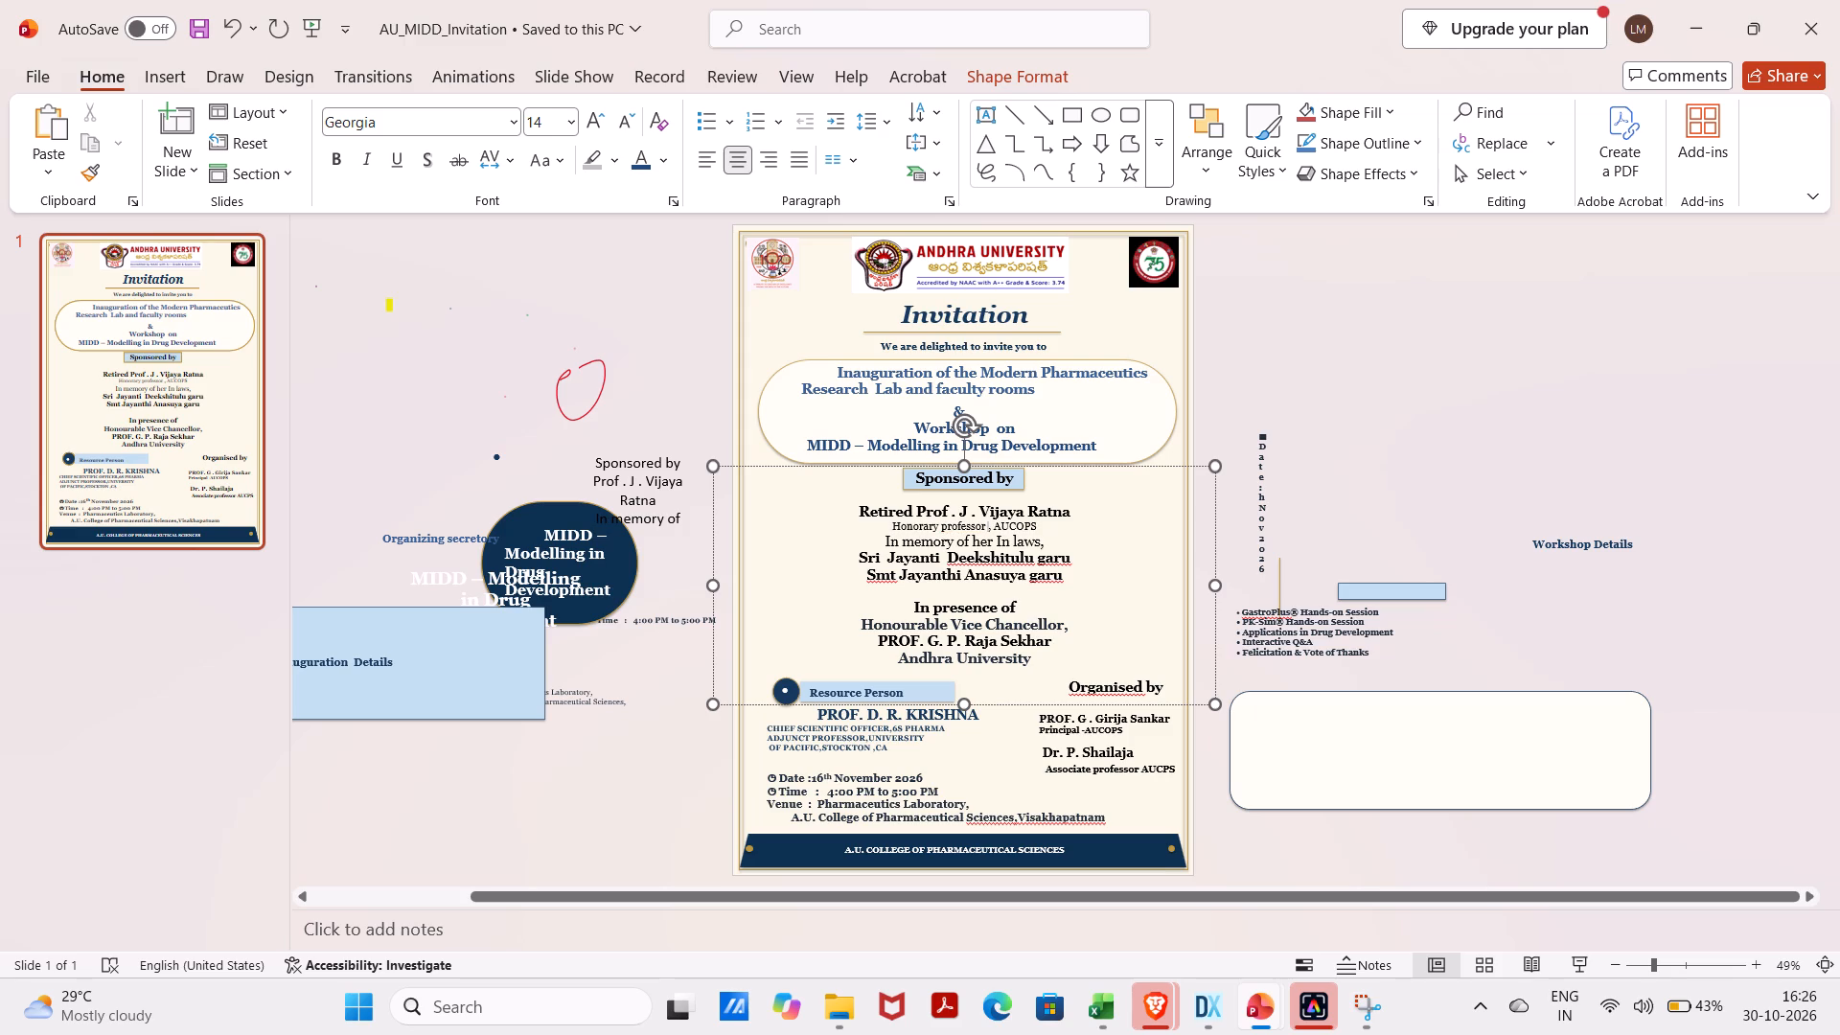
{"action": "left_click", "coordinate": [695, 763]}
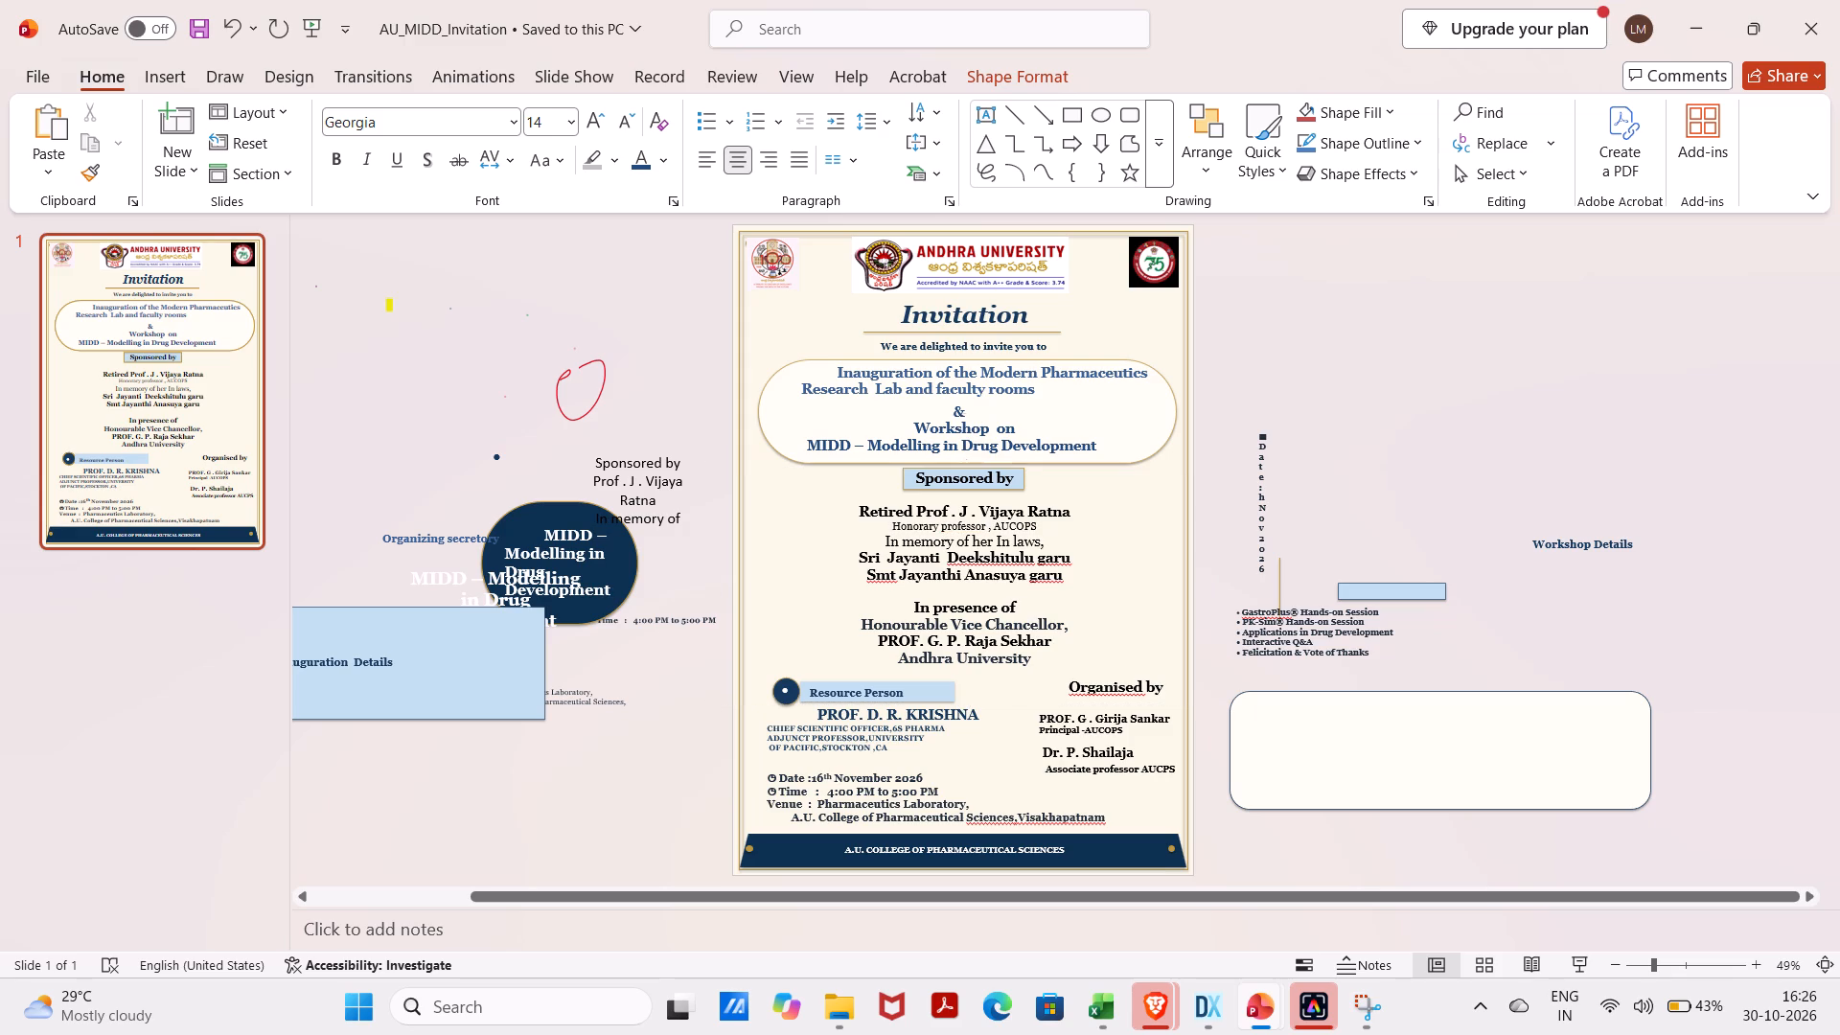
Change the title before the vice chancellor's name from capitals to "Prof".
{"action": "left_click", "coordinate": [920, 643]}
{"action": "key", "text": "BackSpace"}
{"action": "key", "text": "BackSpace"}
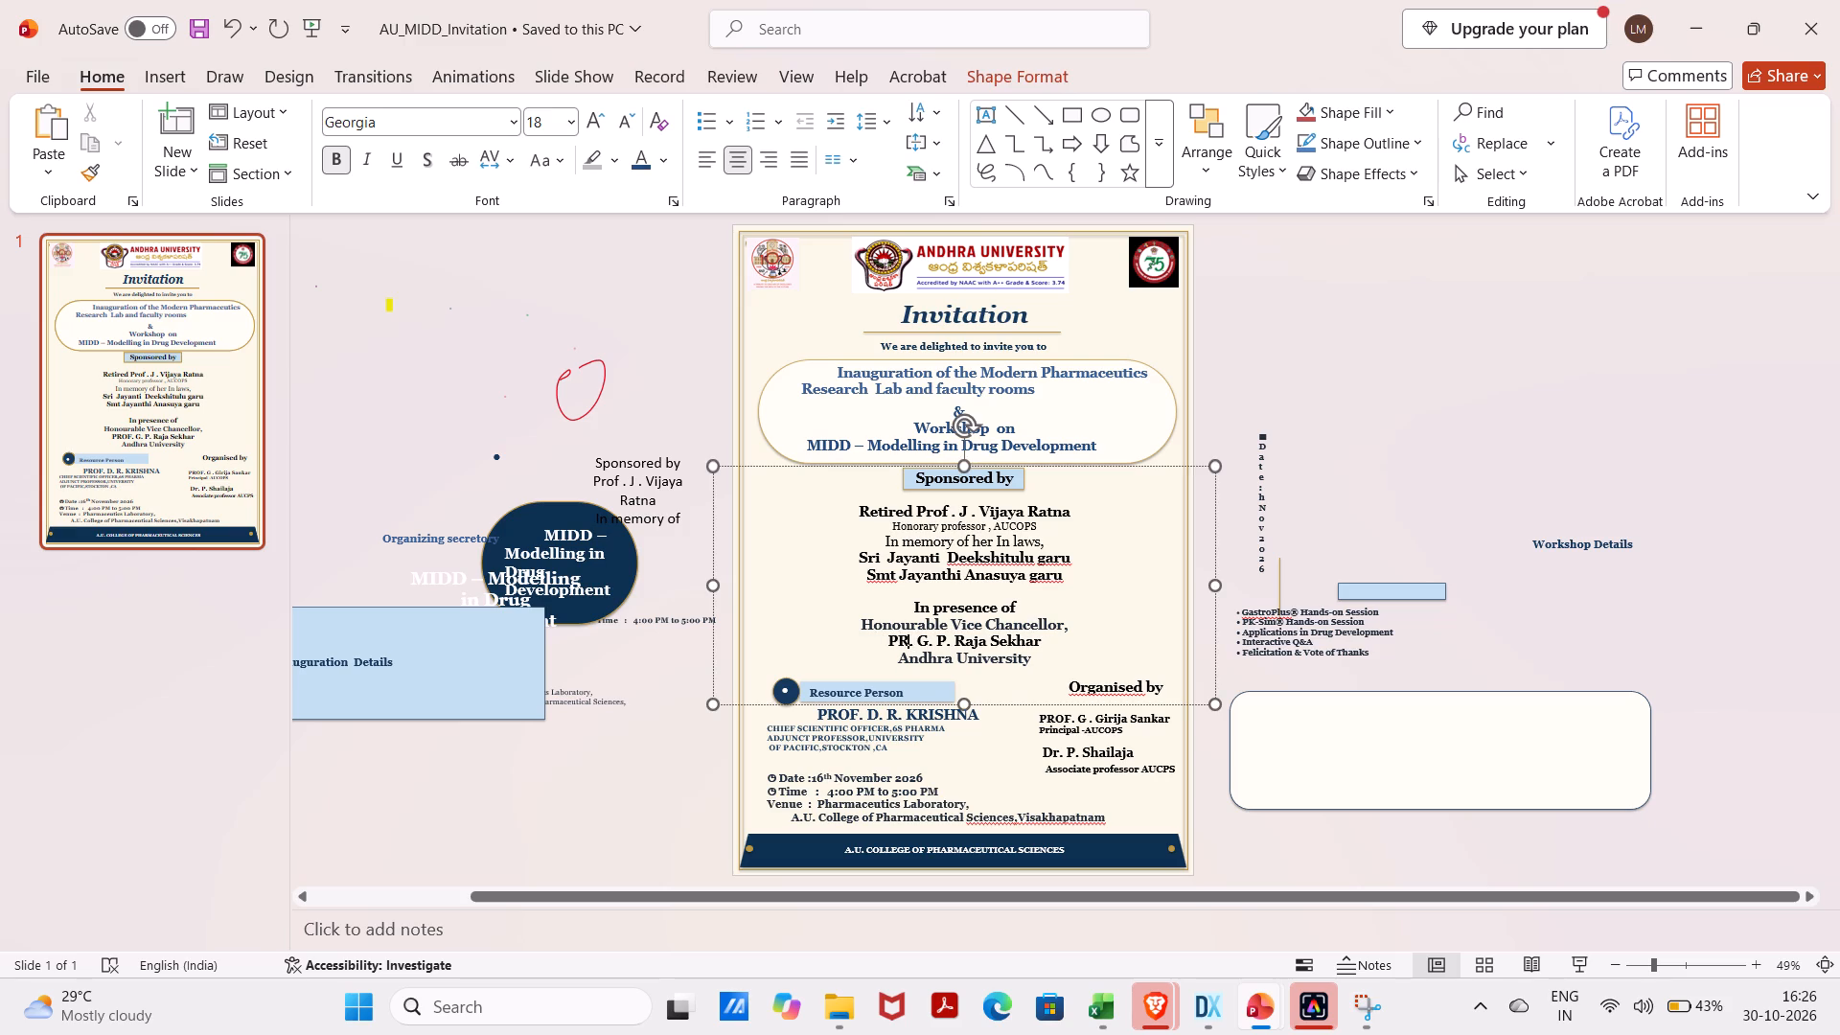
{"action": "key", "text": "BackSpace"}
{"action": "type", "text": "rof"}
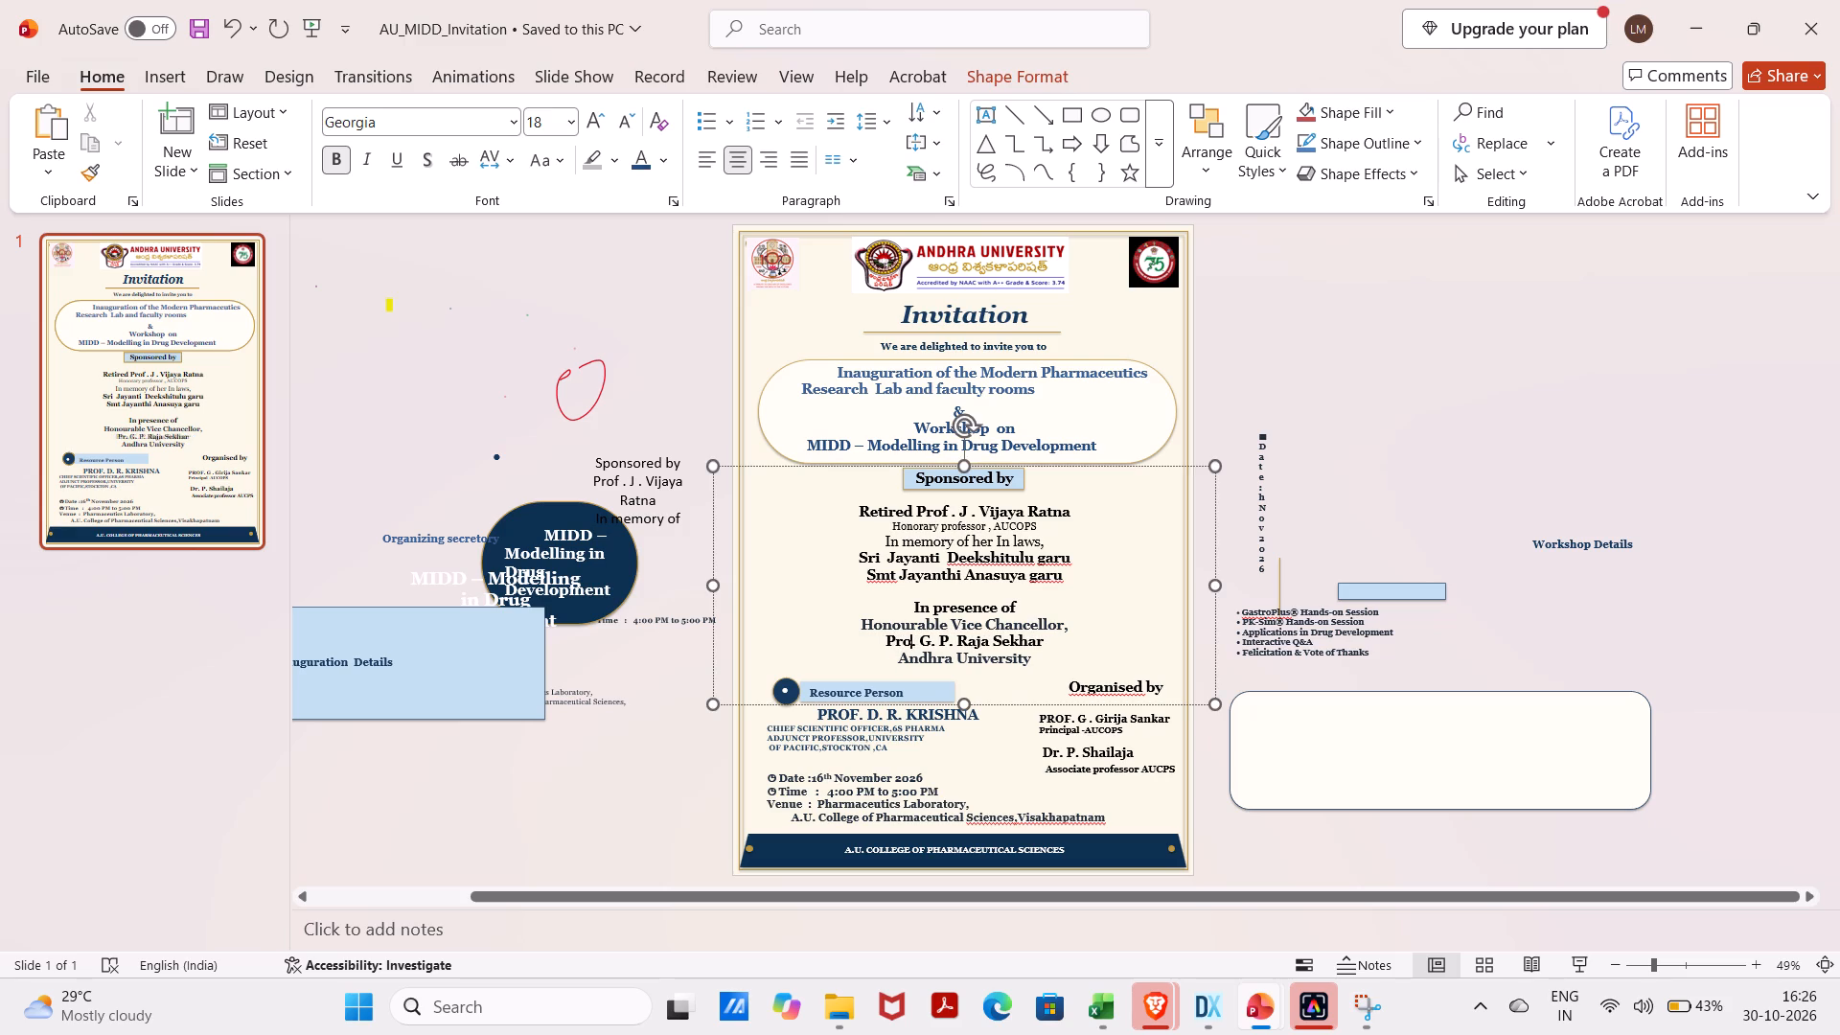
Try to shrink the sponsor text box from its lower-left corner, raising its bottom edge above the "Resource Person" label.
{"action": "left_click", "coordinate": [918, 691]}
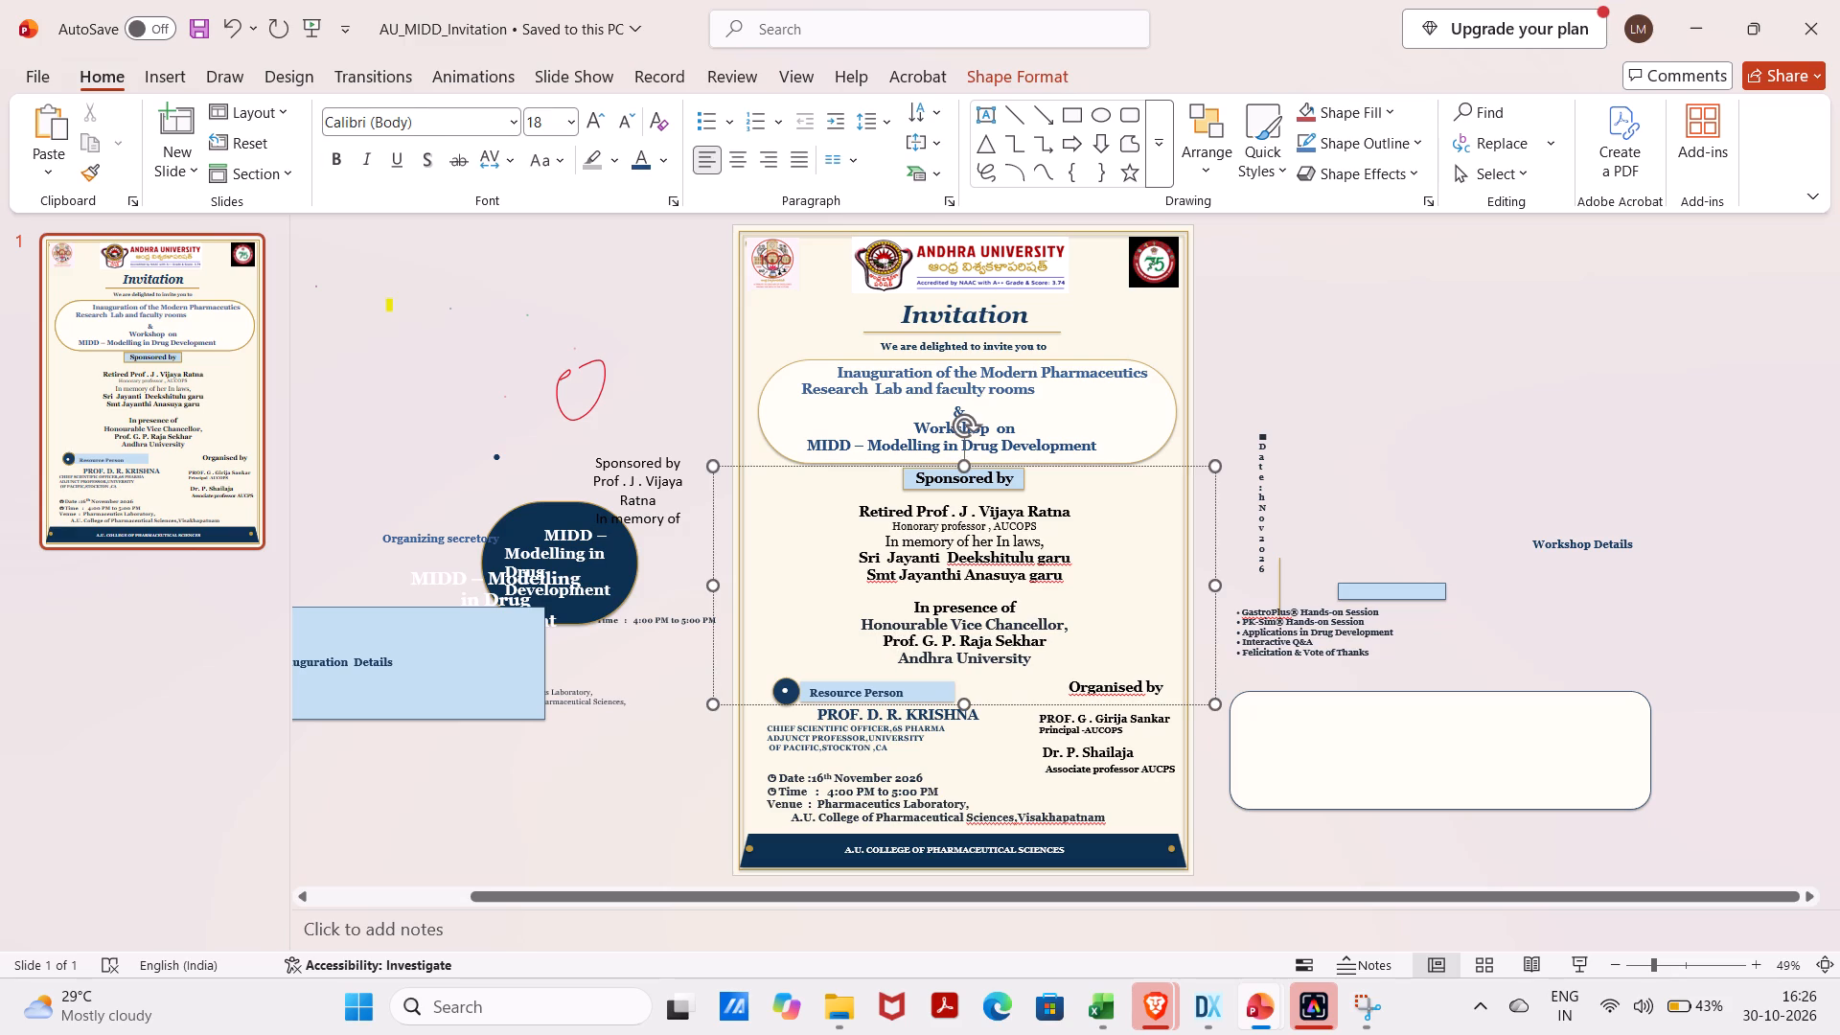
{"action": "left_click_drag", "start_coordinate": [791, 694], "coordinate": [782, 690]}
{"action": "left_click", "coordinate": [782, 690]}
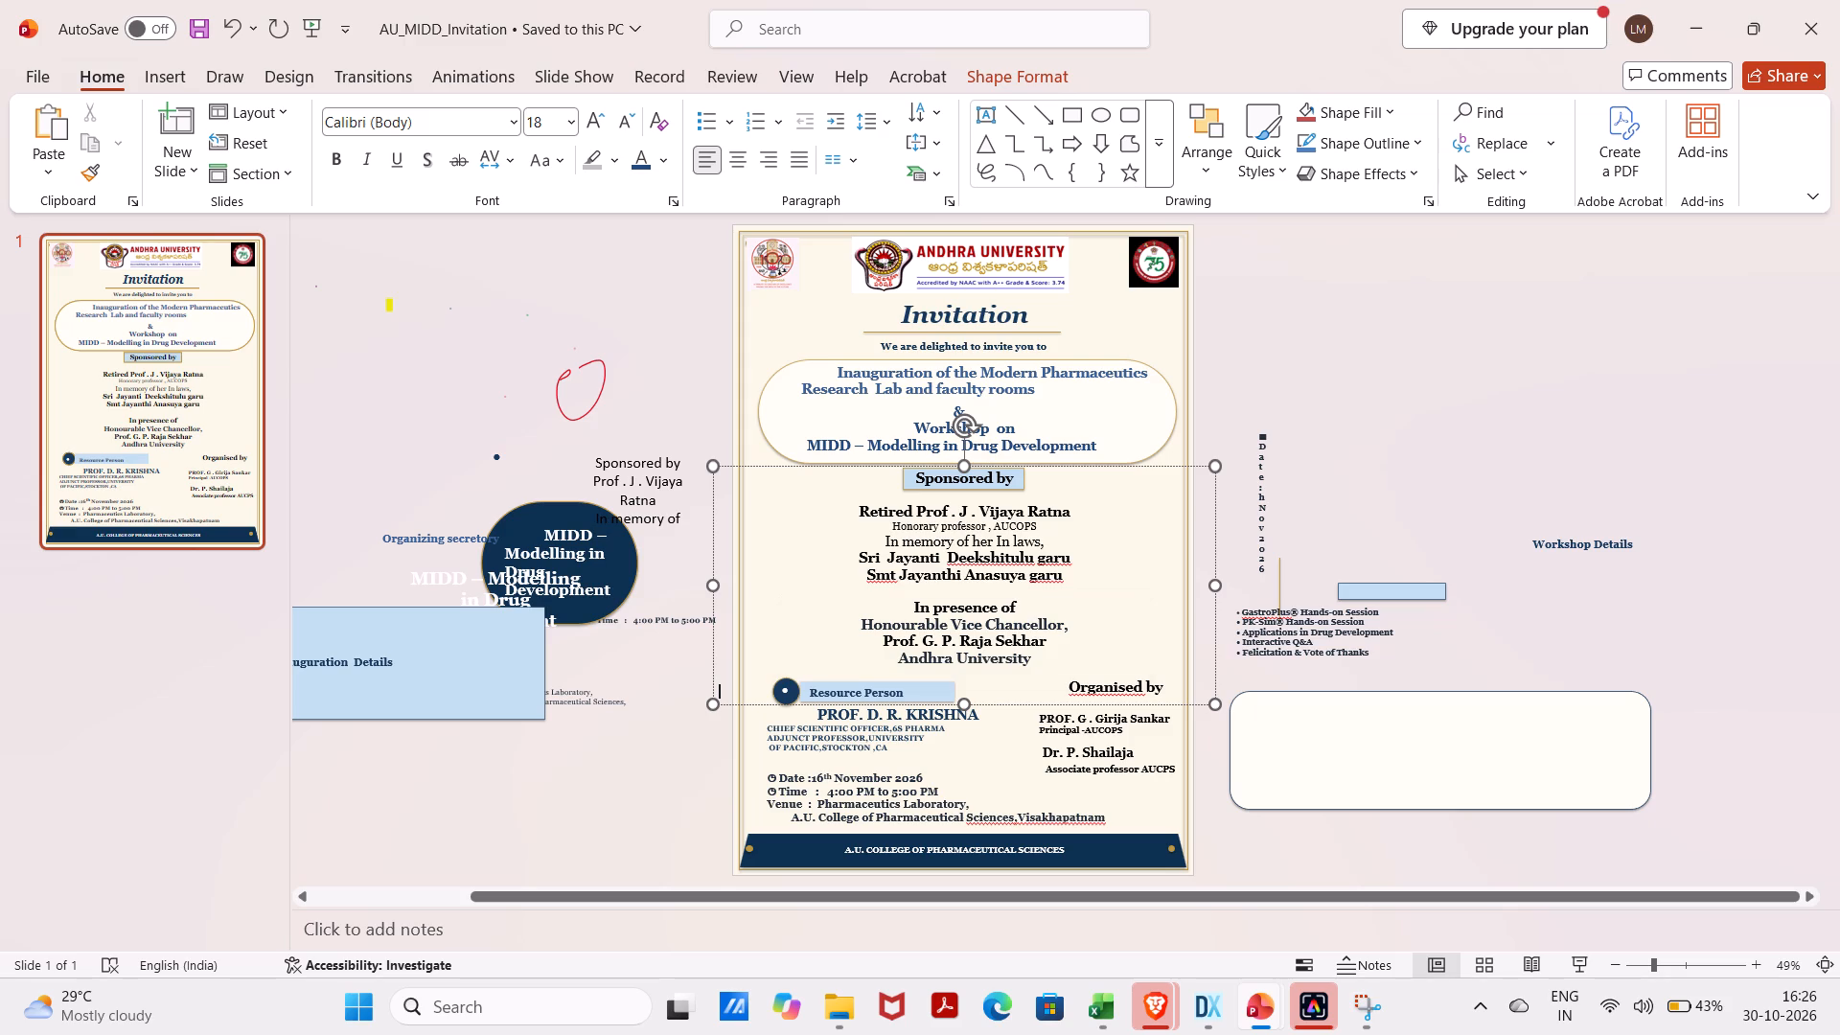
{"action": "left_click", "coordinate": [655, 788]}
{"action": "left_click", "coordinate": [777, 701]}
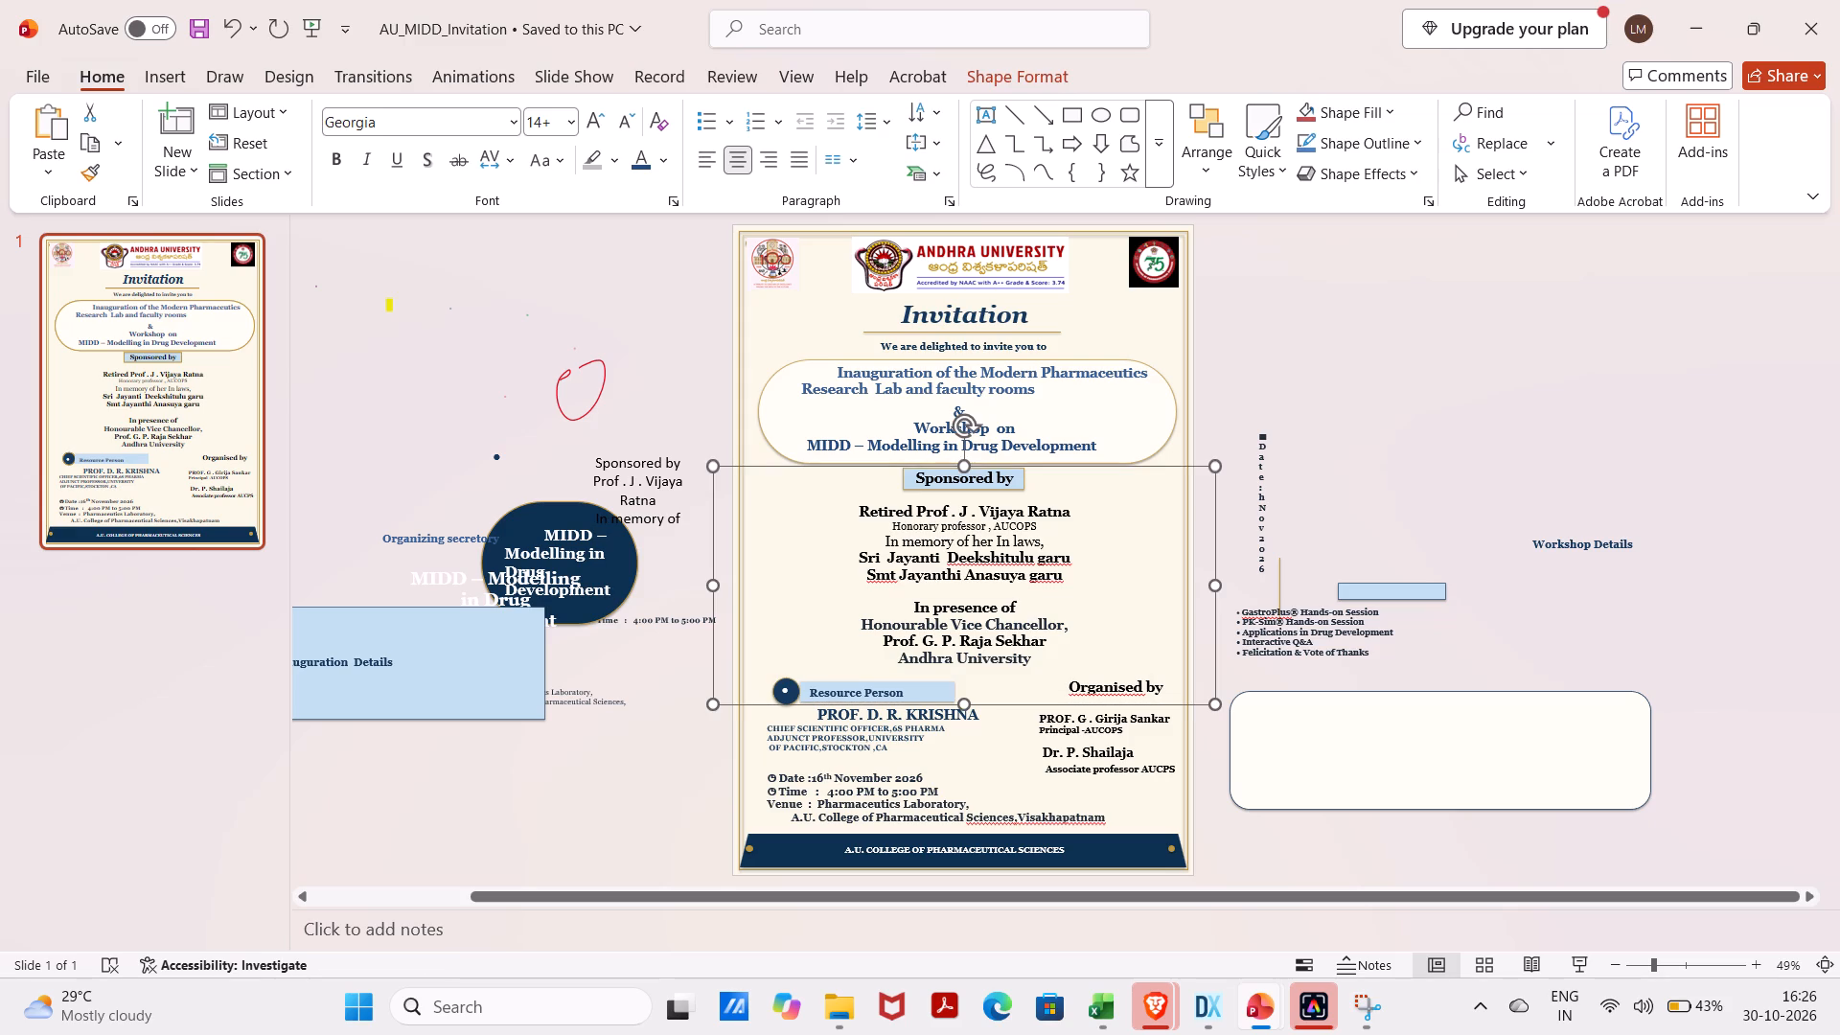
{"action": "left_click_drag", "start_coordinate": [714, 706], "coordinate": [717, 680]}
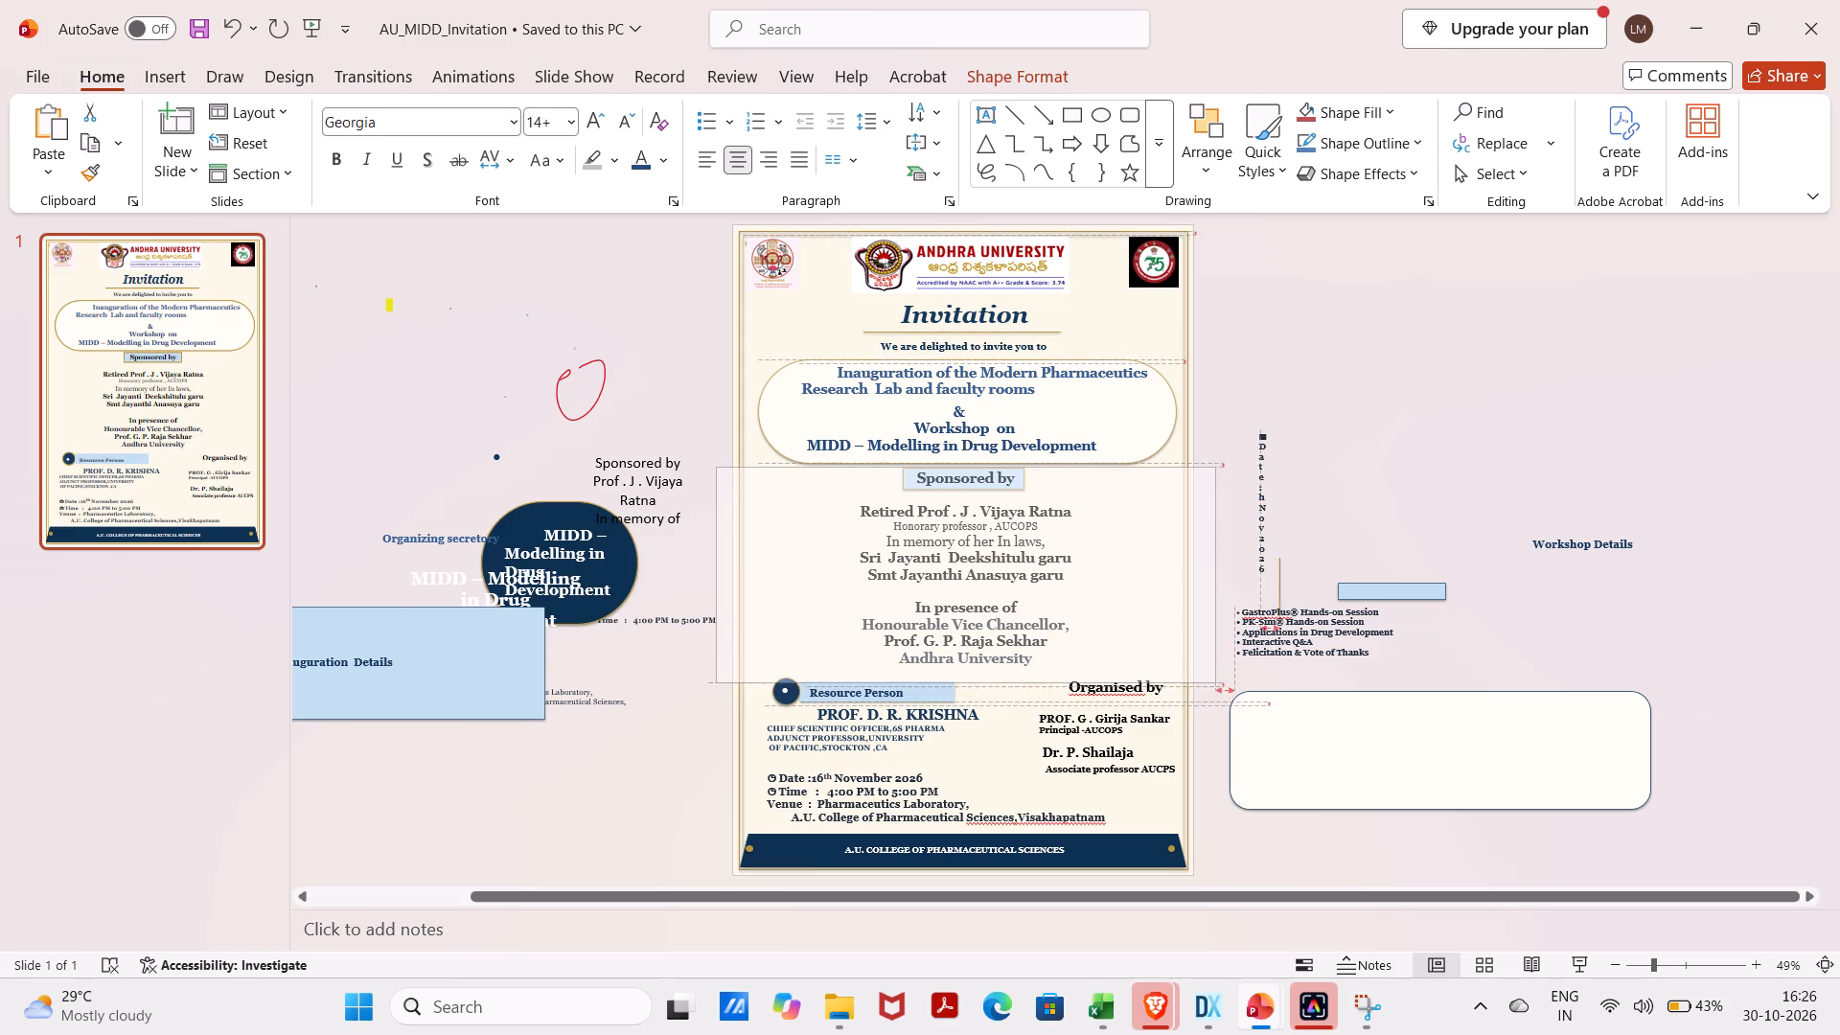
{"action": "left_click_drag", "start_coordinate": [717, 680], "coordinate": [717, 678]}
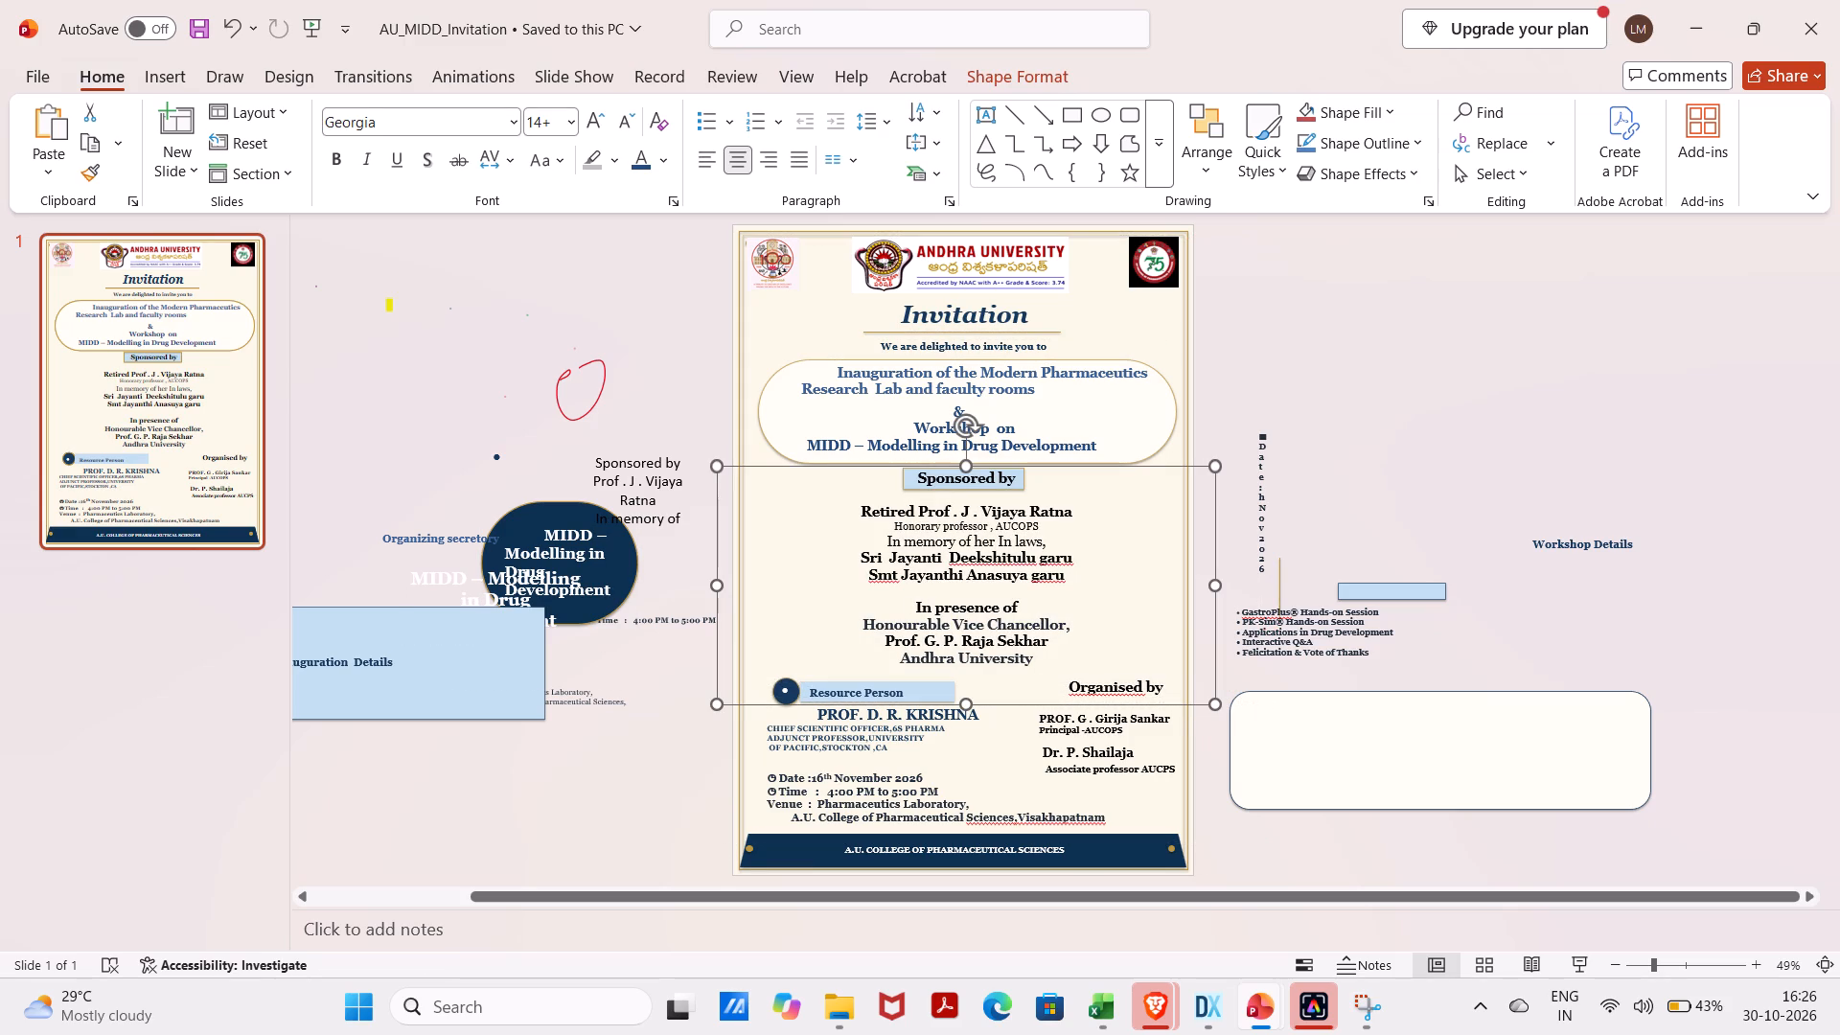
{"action": "left_click", "coordinate": [715, 701]}
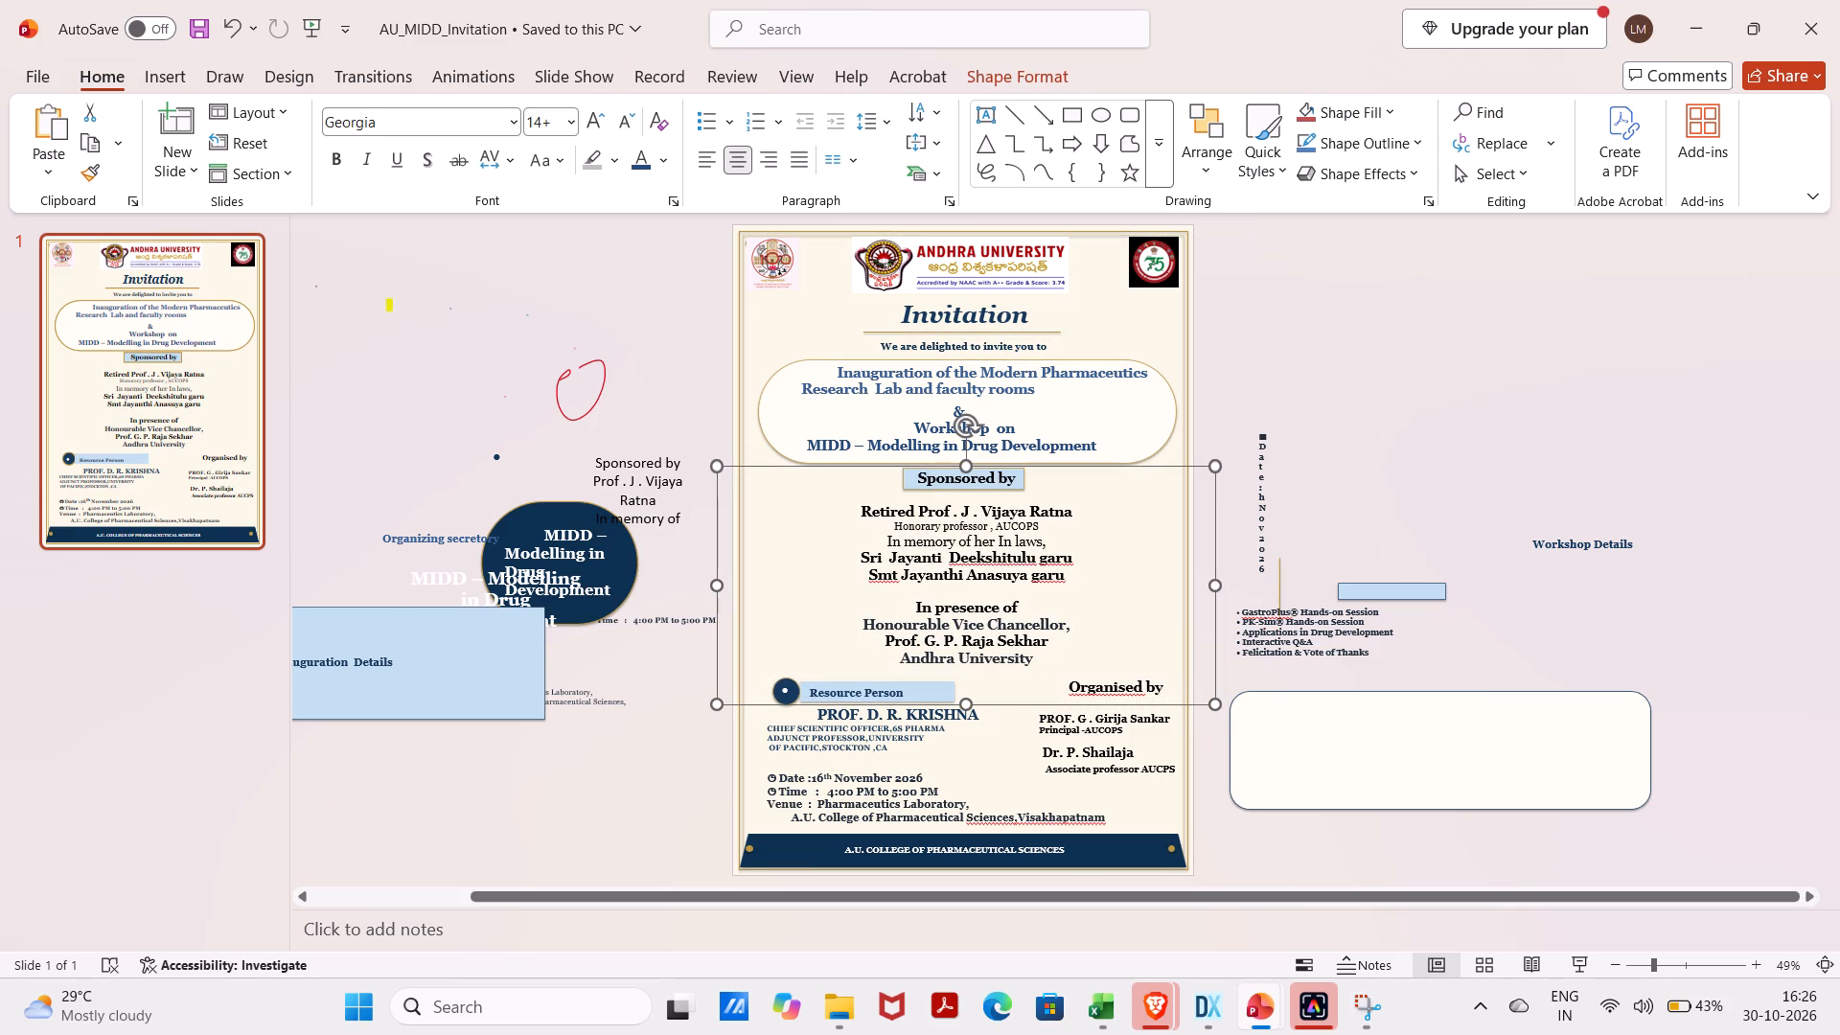